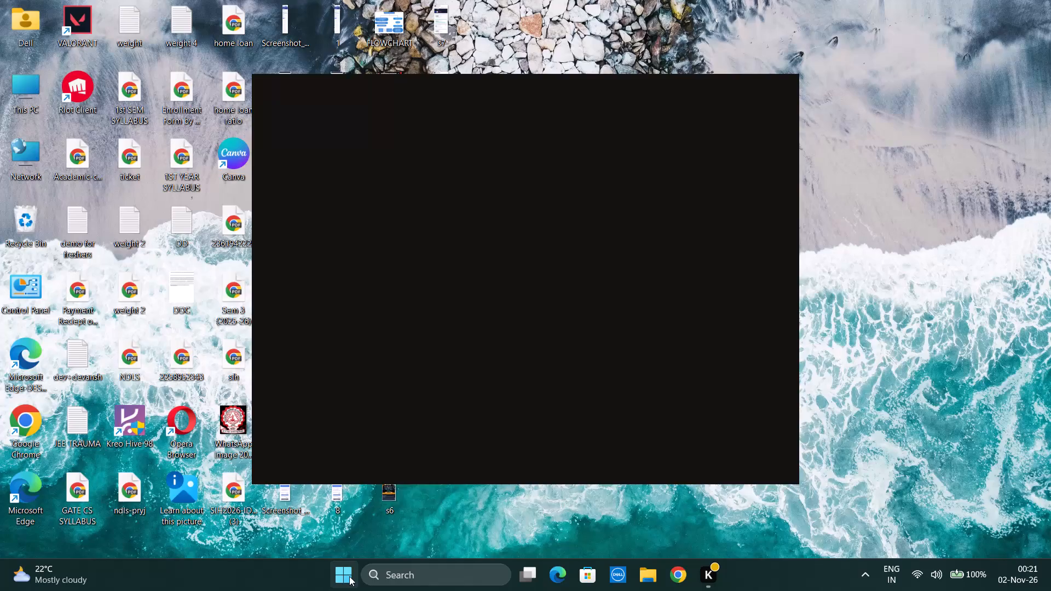
Open the BIET badminton jersey design in Canva.
click(550, 460)
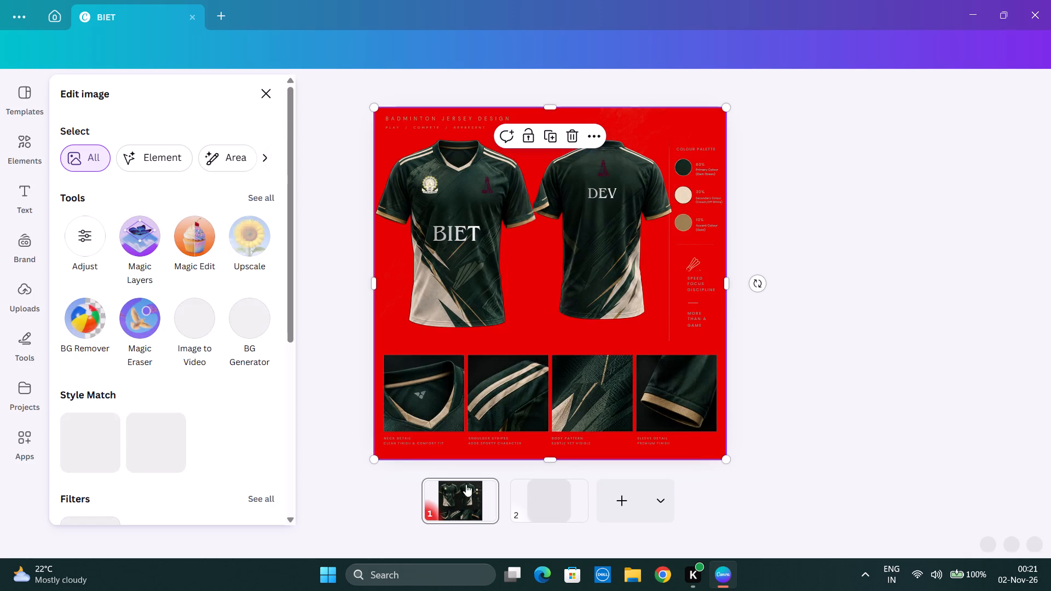
Recolour both purple tones of the badminton logo on the front jersey's chest to white.
click(518, 326)
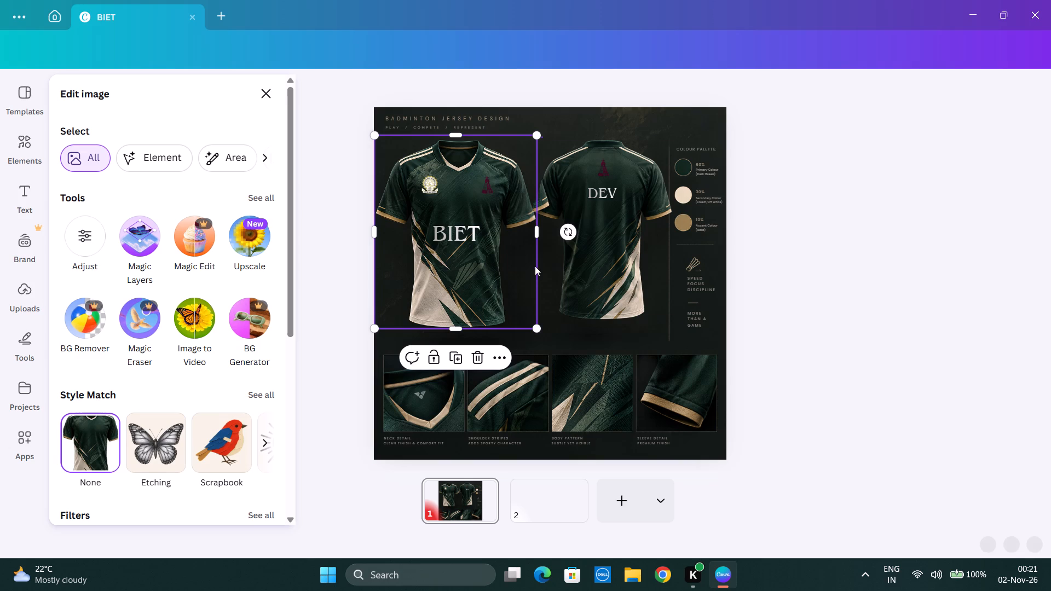
click(578, 271)
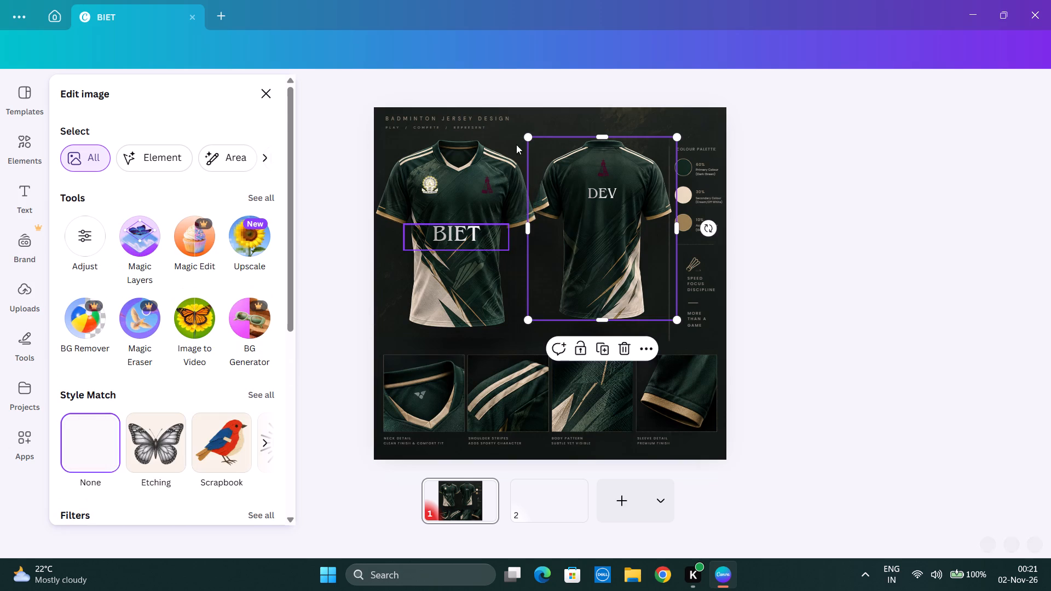
click(487, 180)
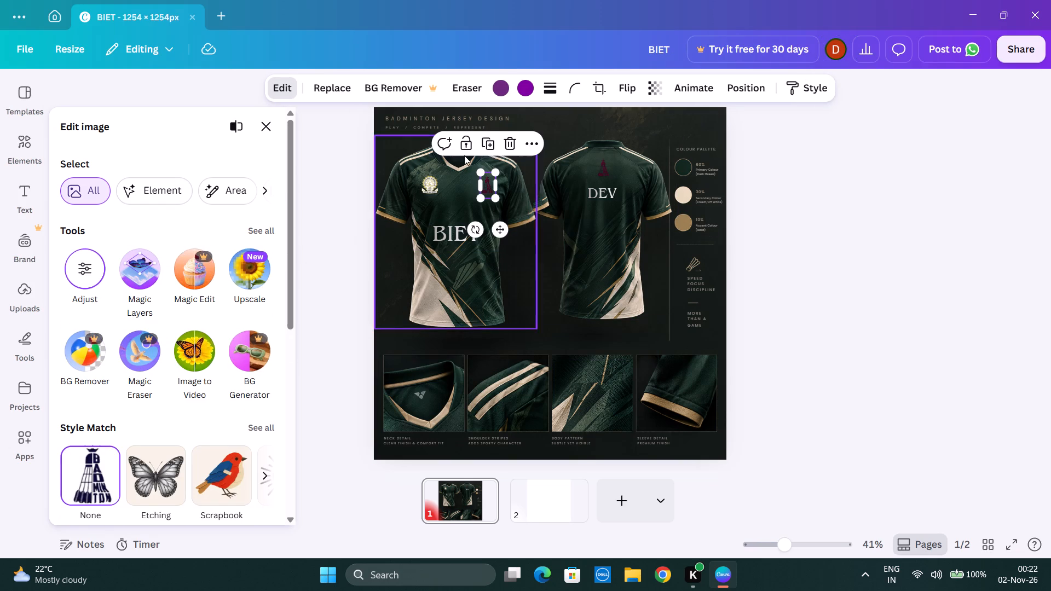
click(500, 81)
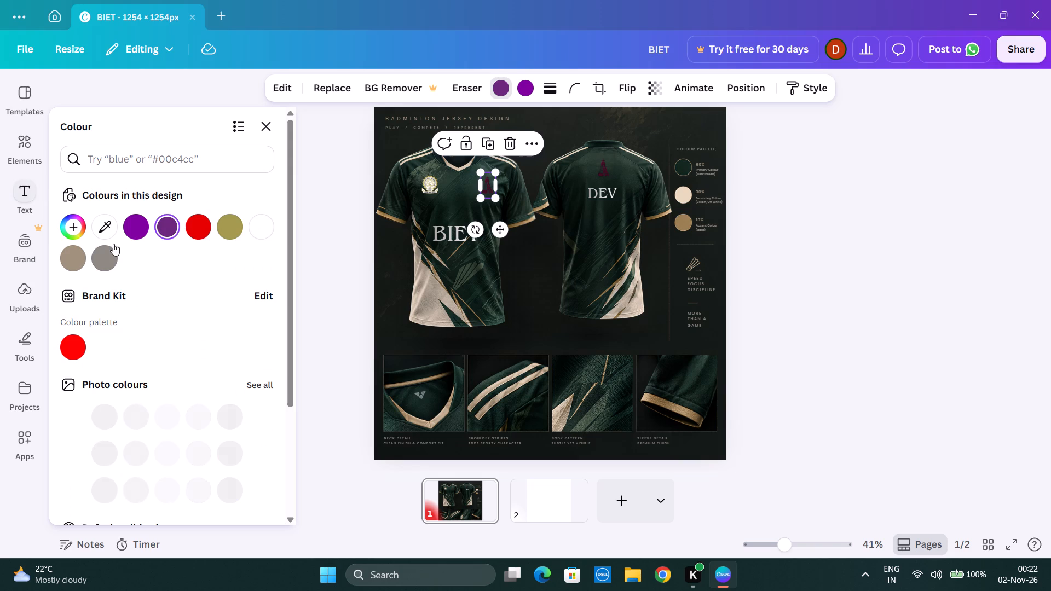
click(261, 233)
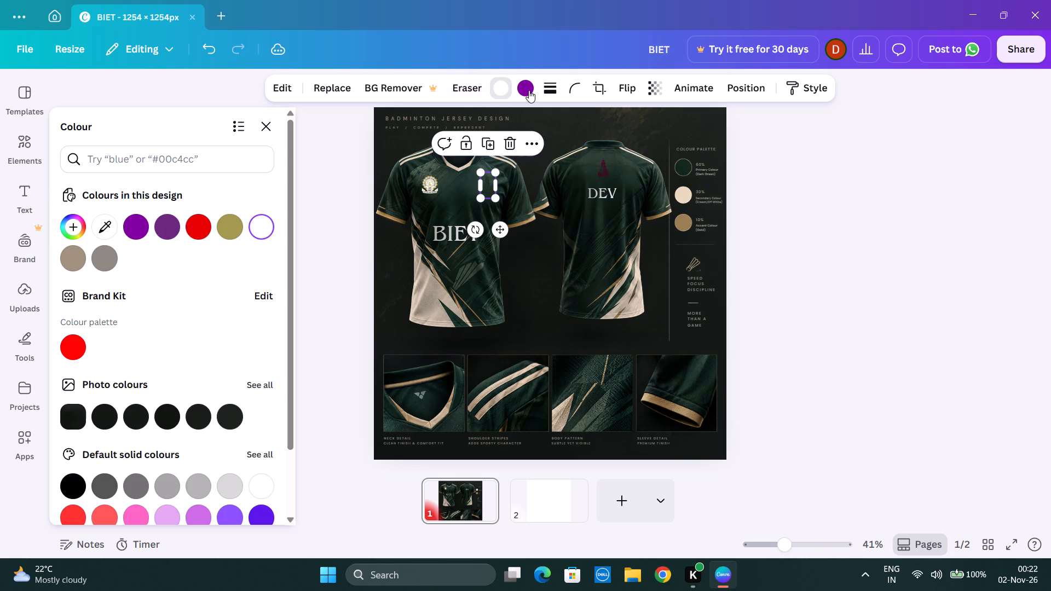
click(529, 89)
click(254, 229)
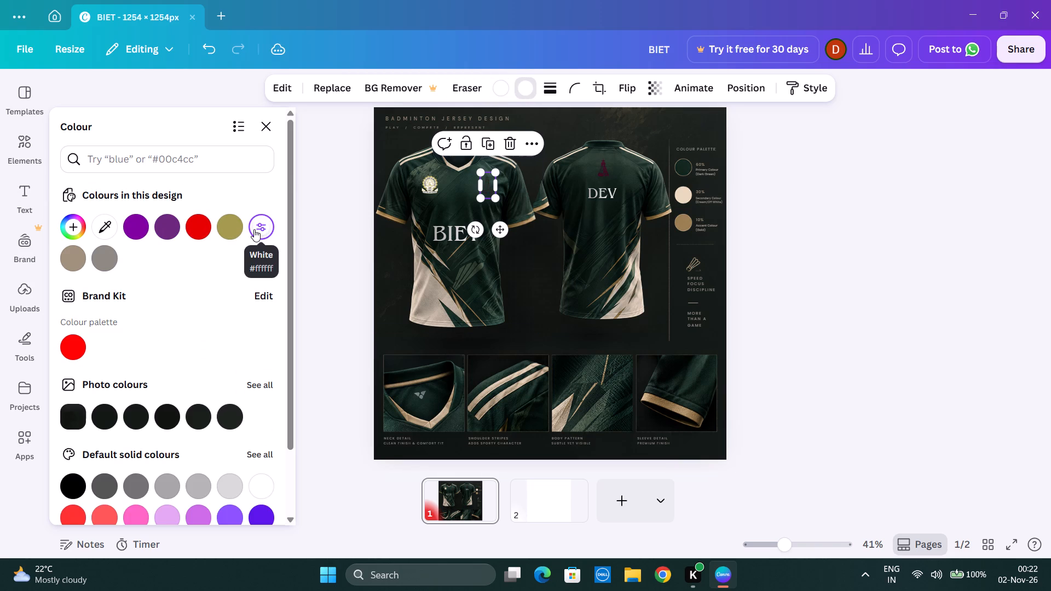
click(229, 230)
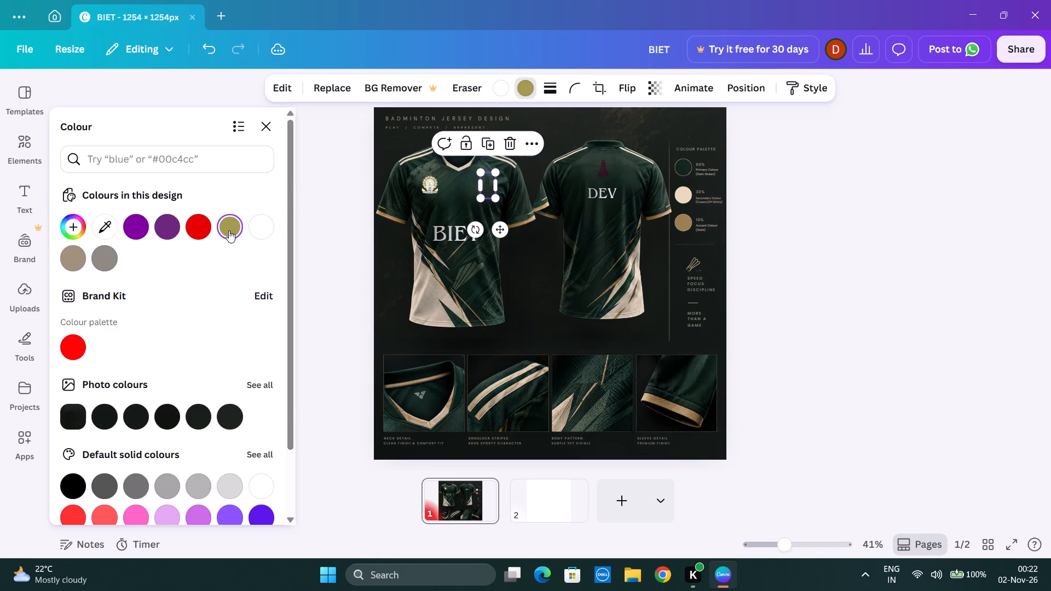
click(196, 224)
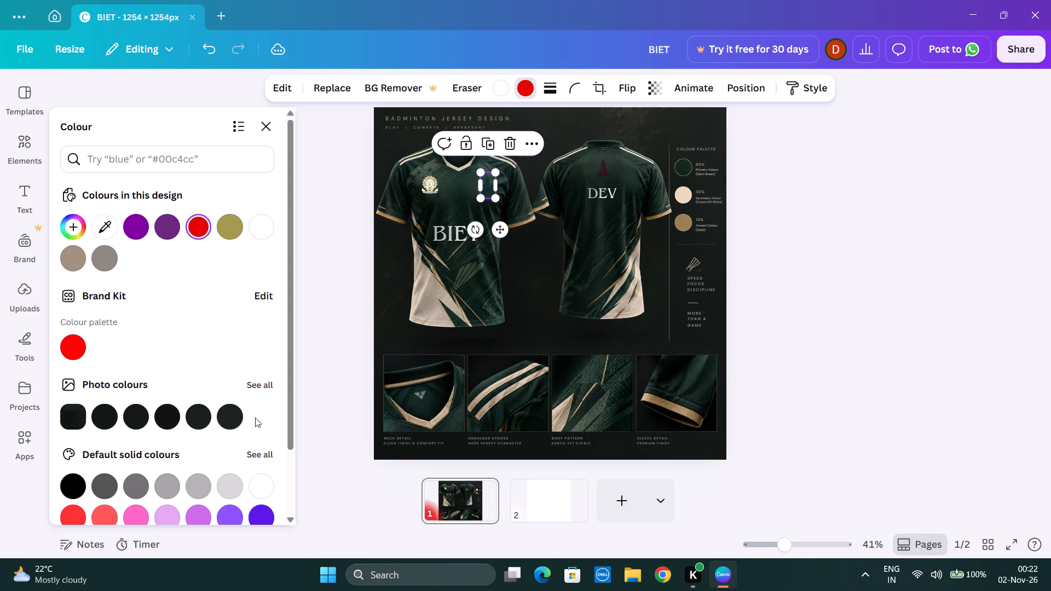
click(260, 480)
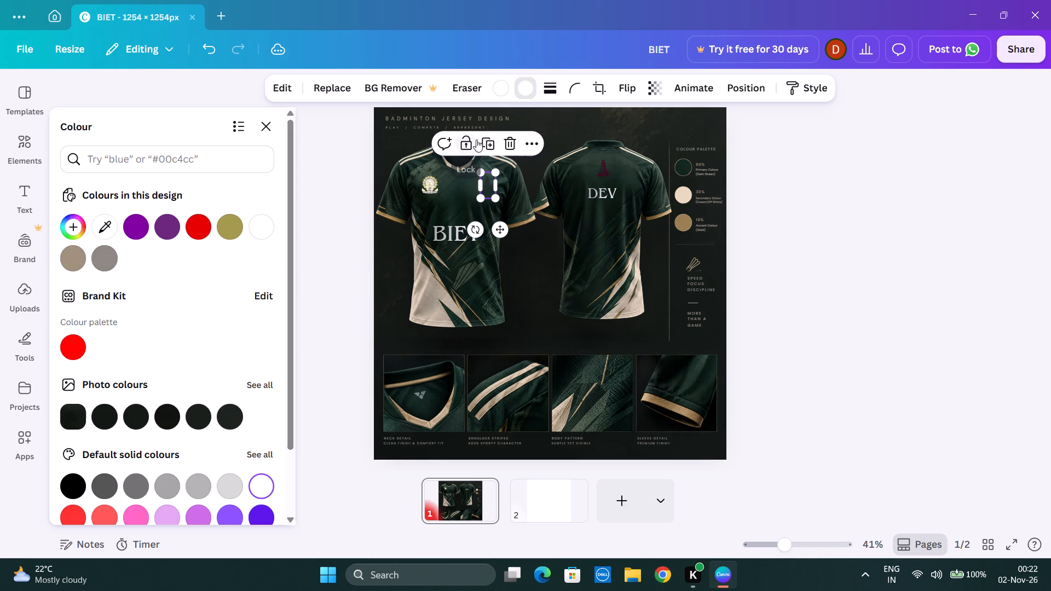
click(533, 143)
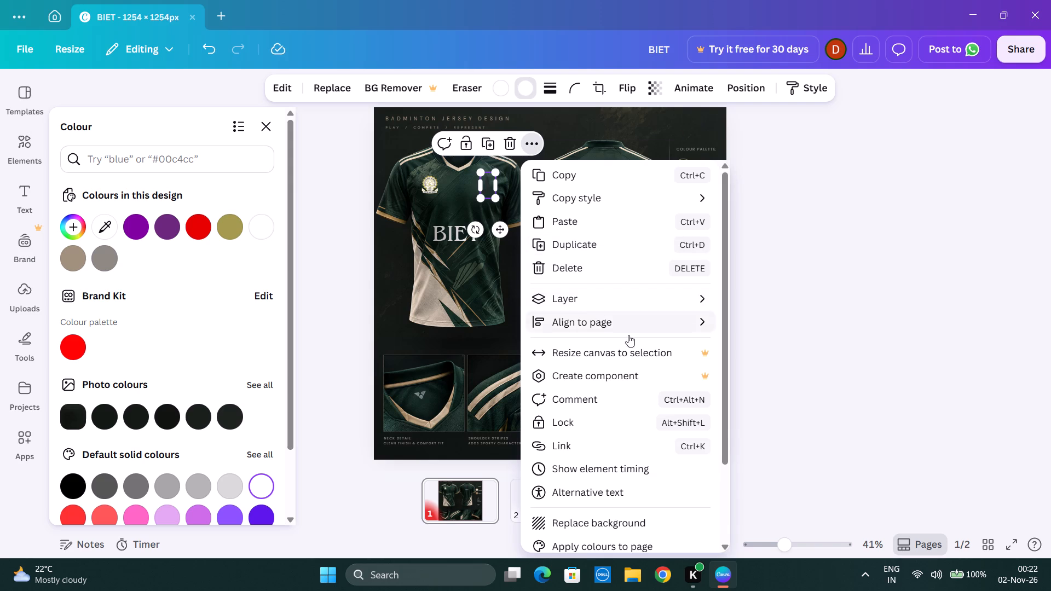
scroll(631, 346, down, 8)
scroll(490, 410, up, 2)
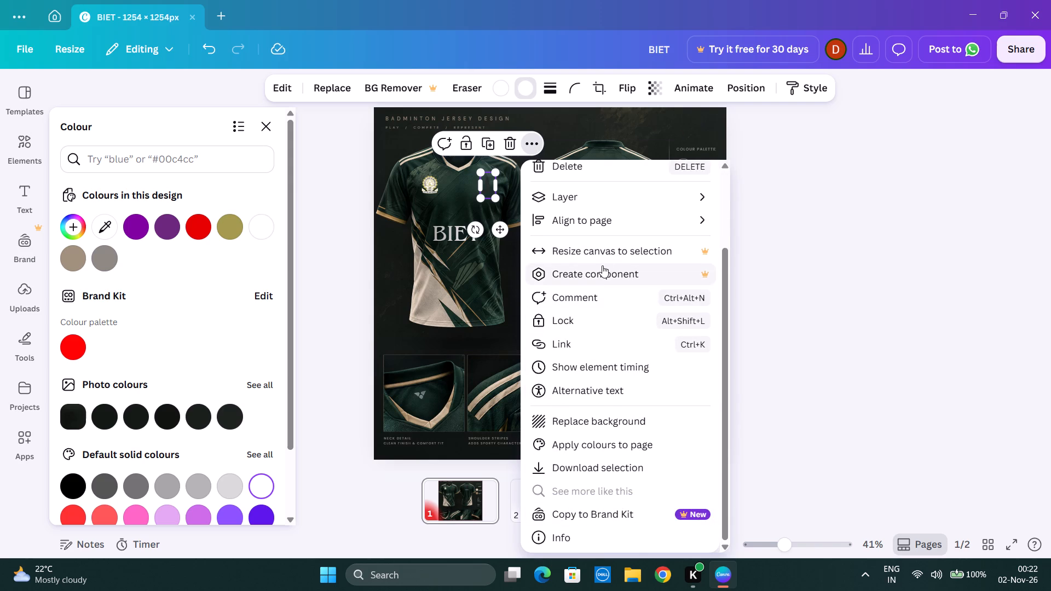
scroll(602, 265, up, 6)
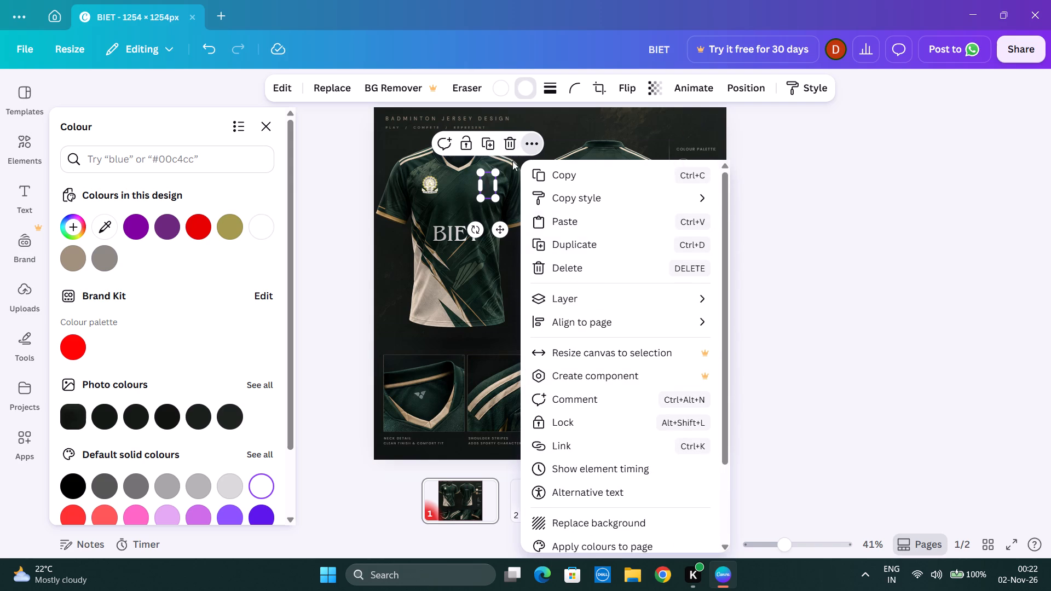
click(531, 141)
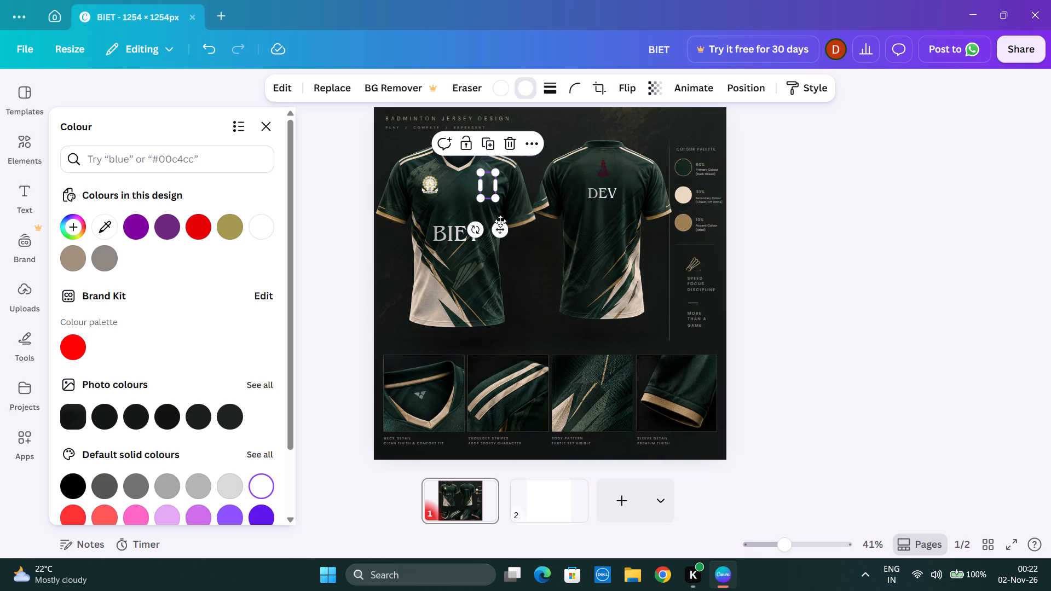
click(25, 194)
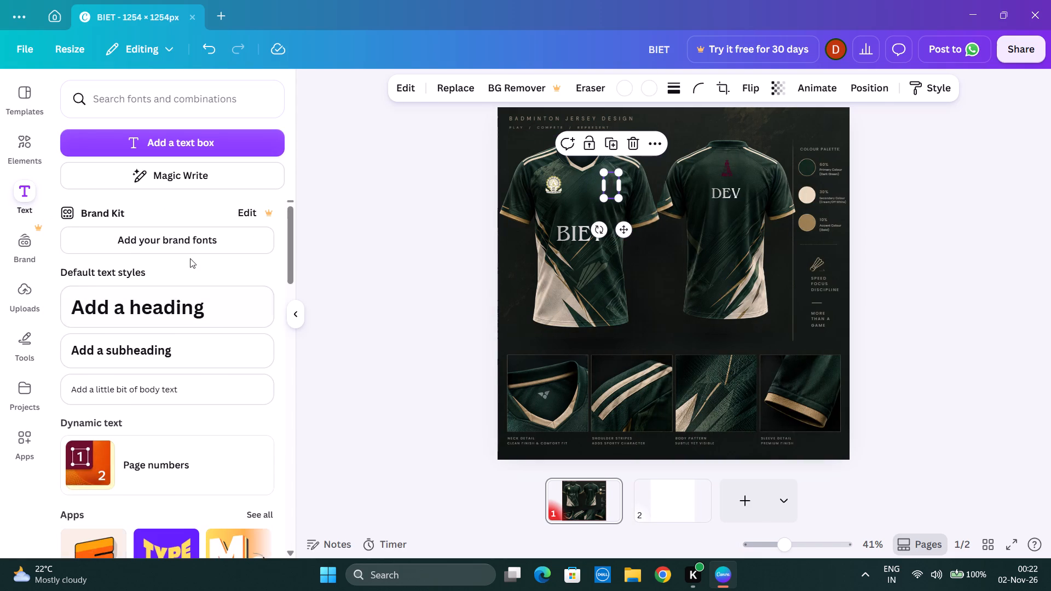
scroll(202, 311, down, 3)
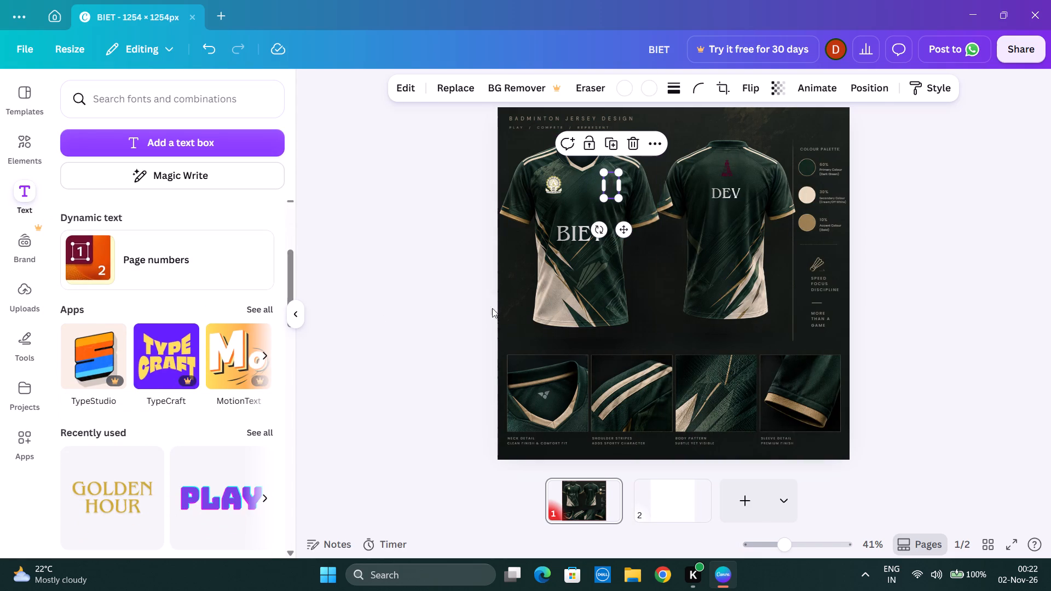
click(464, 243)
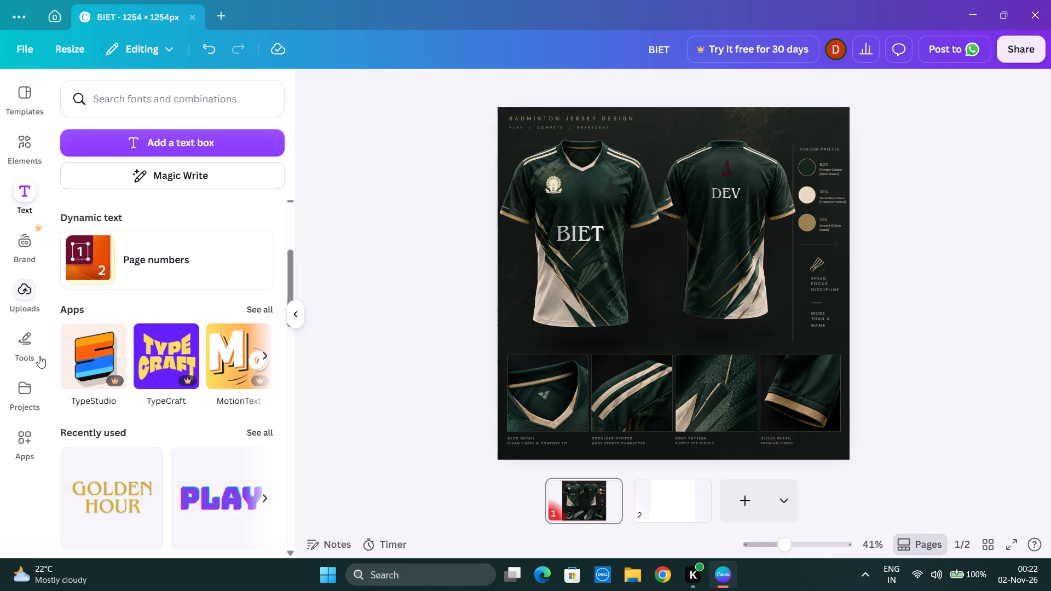
Insert the uploaded maroon-and-navy jersey board with the number 07 on the back and move it onto page 2.
click(27, 284)
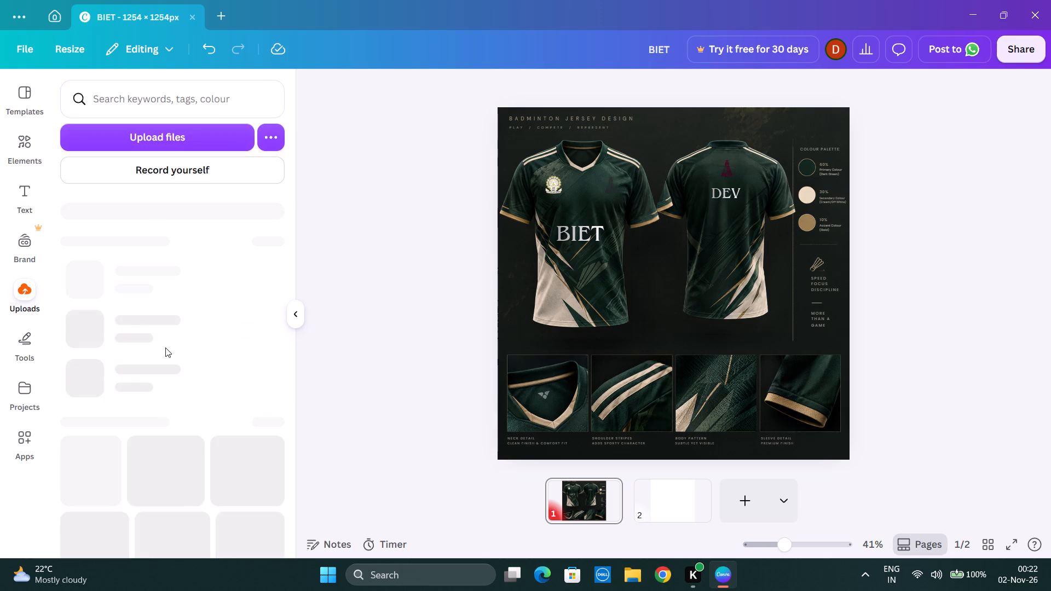
click(656, 494)
click(605, 494)
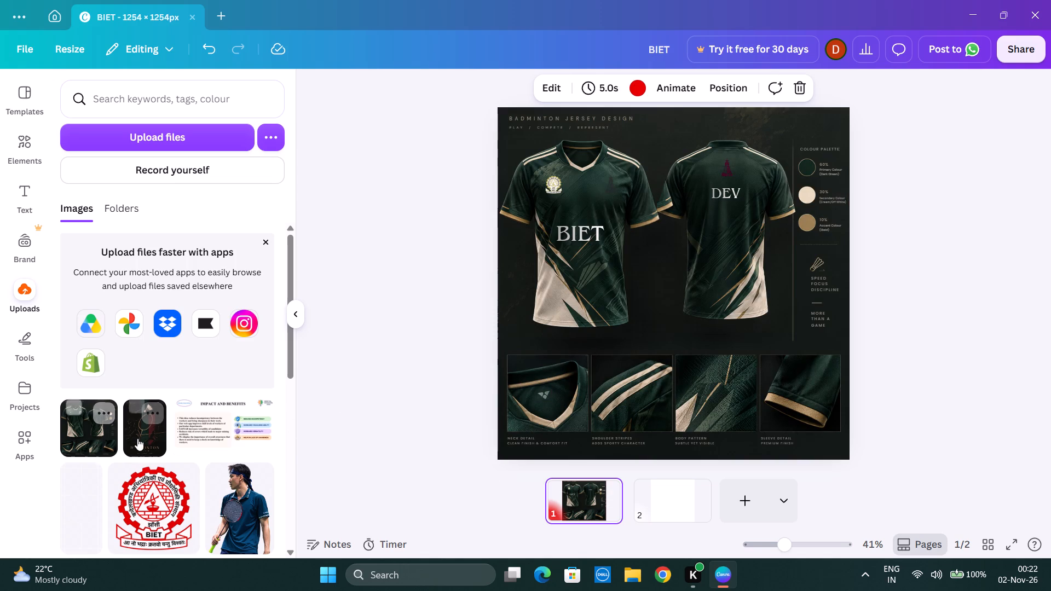
scroll(168, 460, down, 5)
scroll(184, 421, up, 3)
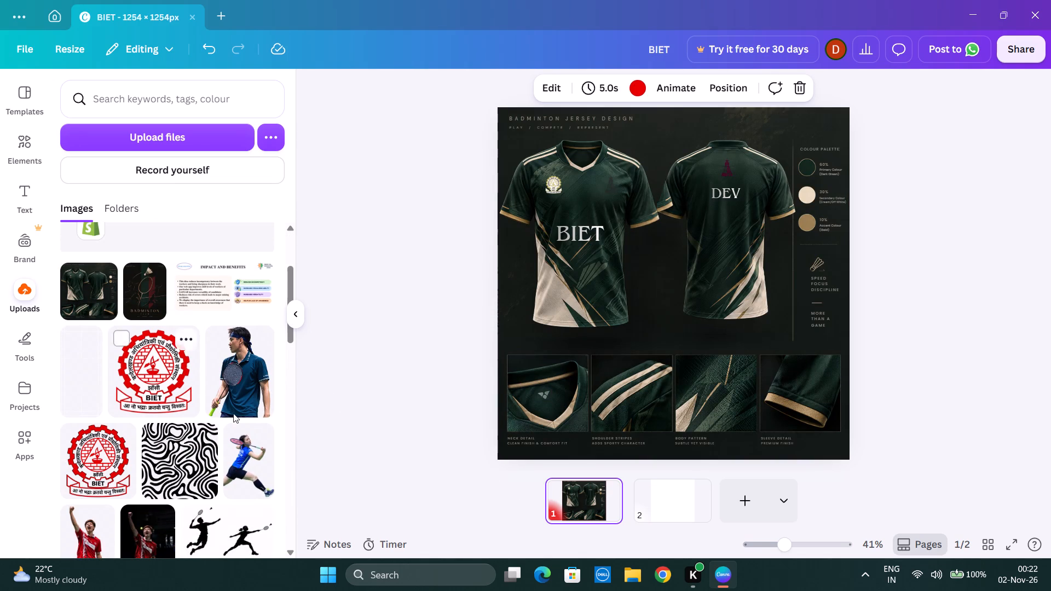
scroll(232, 395, down, 4)
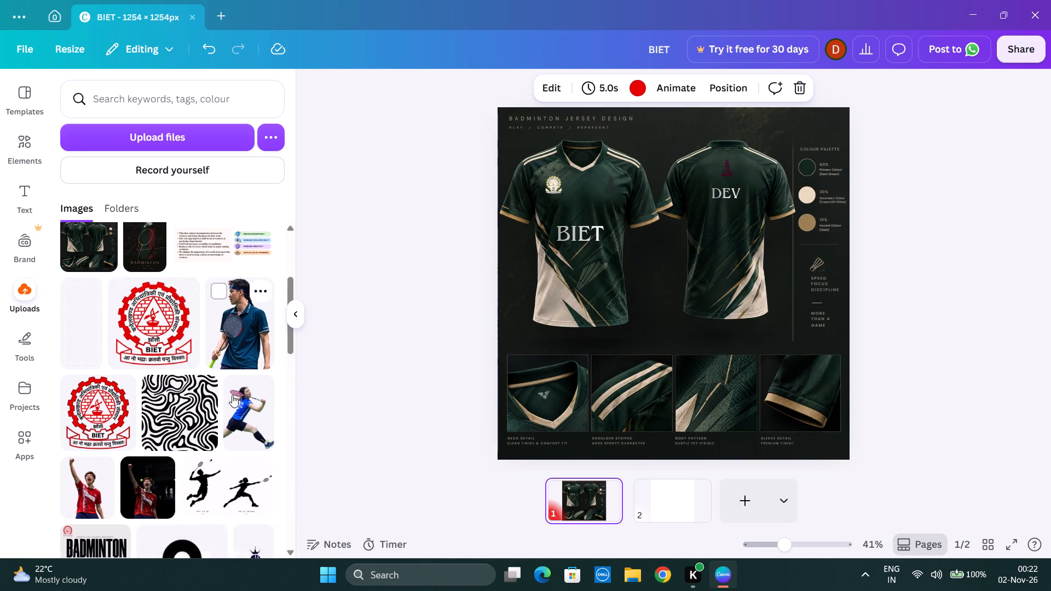
scroll(224, 378, down, 7)
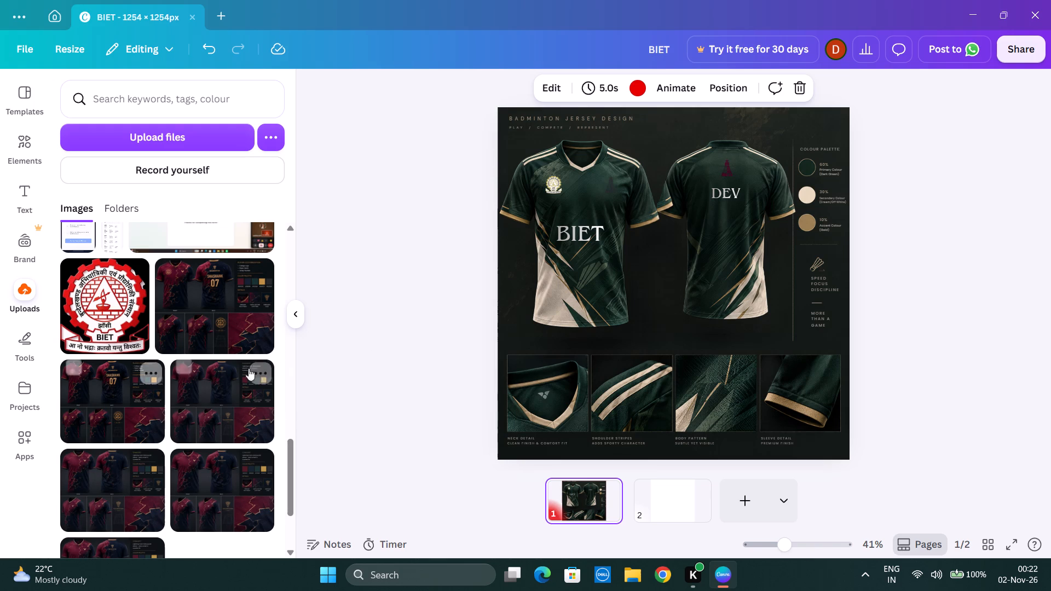
click(234, 317)
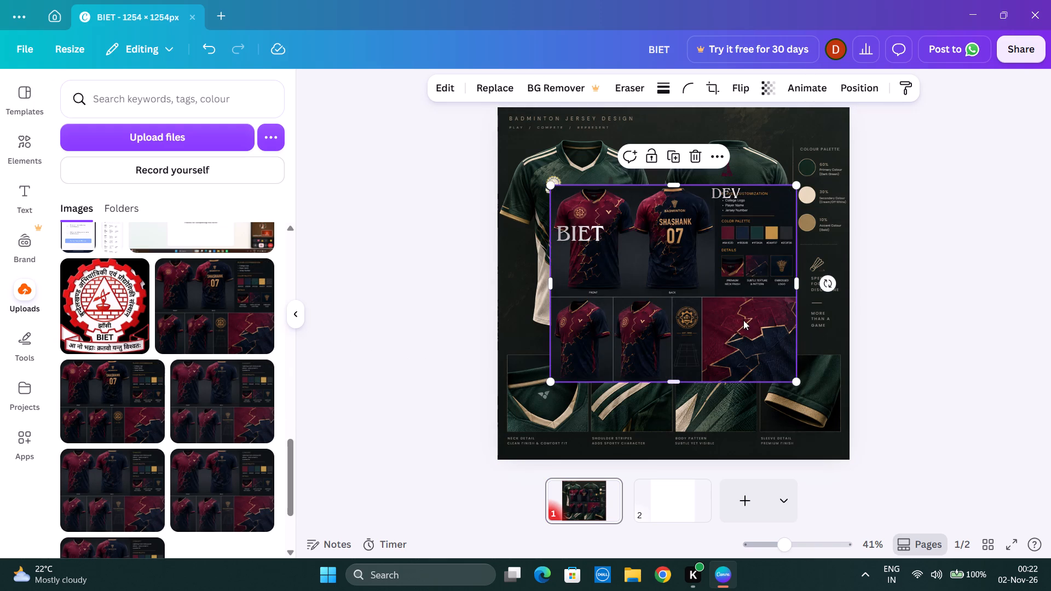
drag(696, 306, 672, 502)
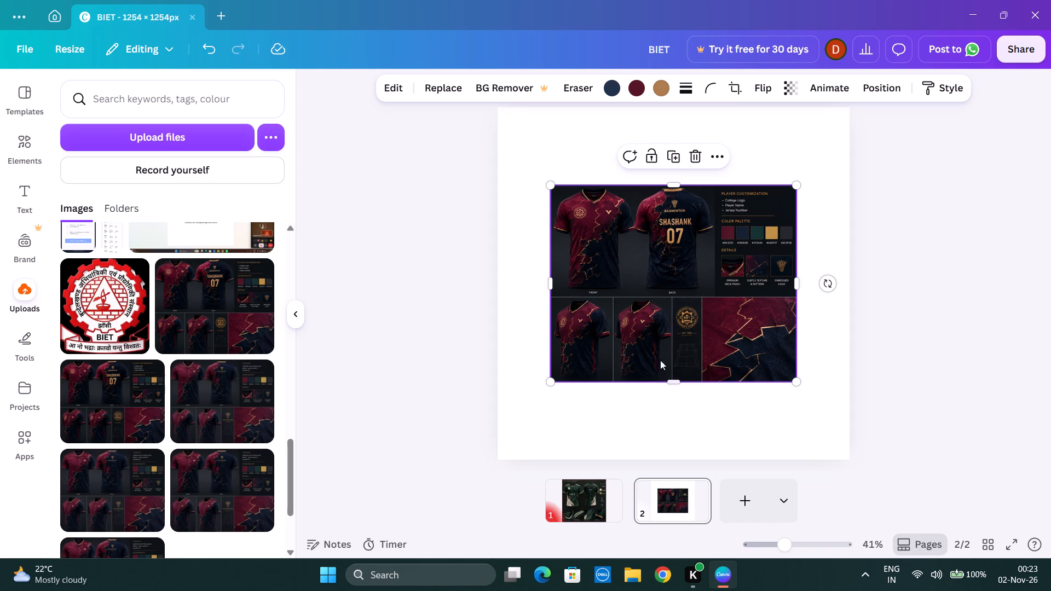
Enlarge the jersey board on page 2 to span the full page width, about 1,253 × 1,003 px.
drag(793, 385, 840, 441)
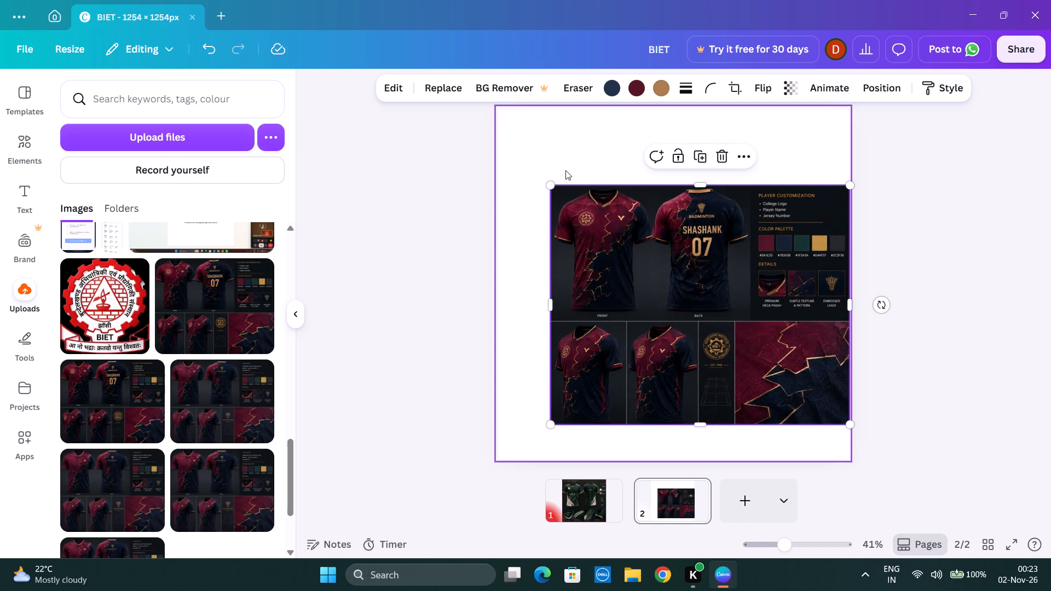
drag(547, 184, 478, 119)
click(504, 136)
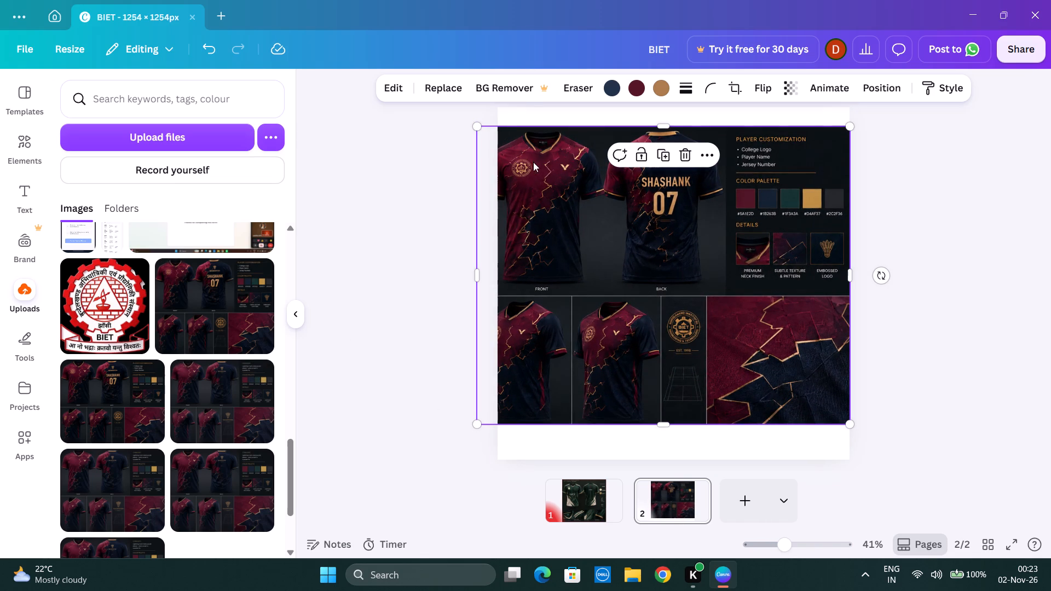
drag(477, 127, 500, 141)
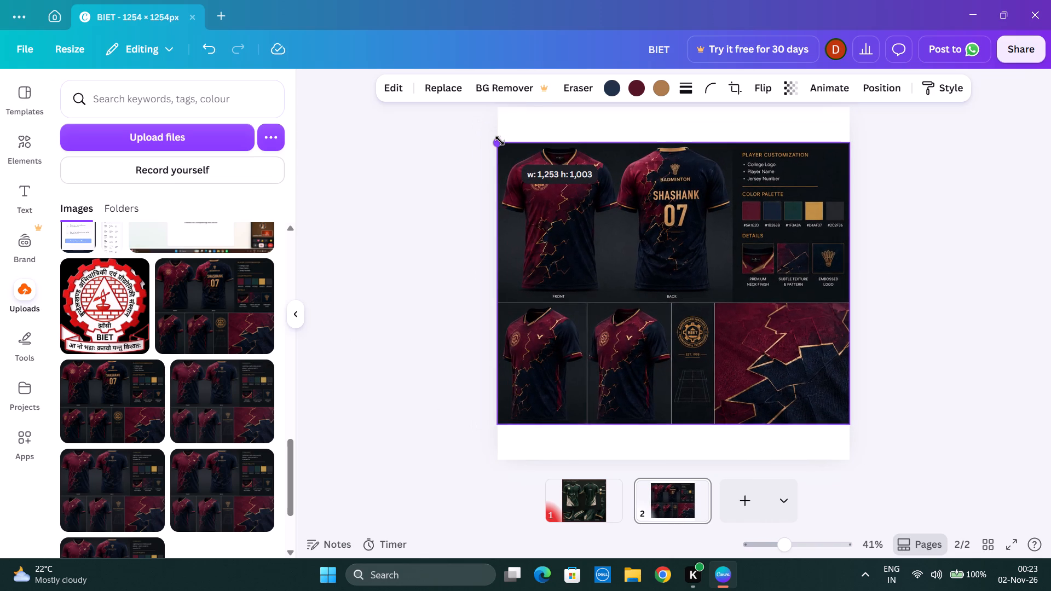
drag(500, 141, 494, 141)
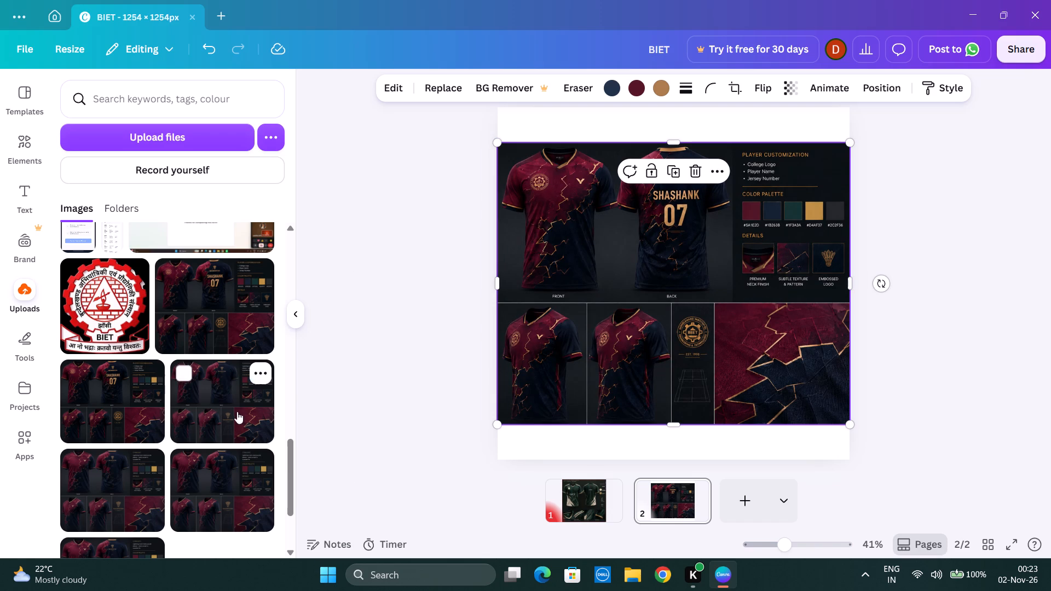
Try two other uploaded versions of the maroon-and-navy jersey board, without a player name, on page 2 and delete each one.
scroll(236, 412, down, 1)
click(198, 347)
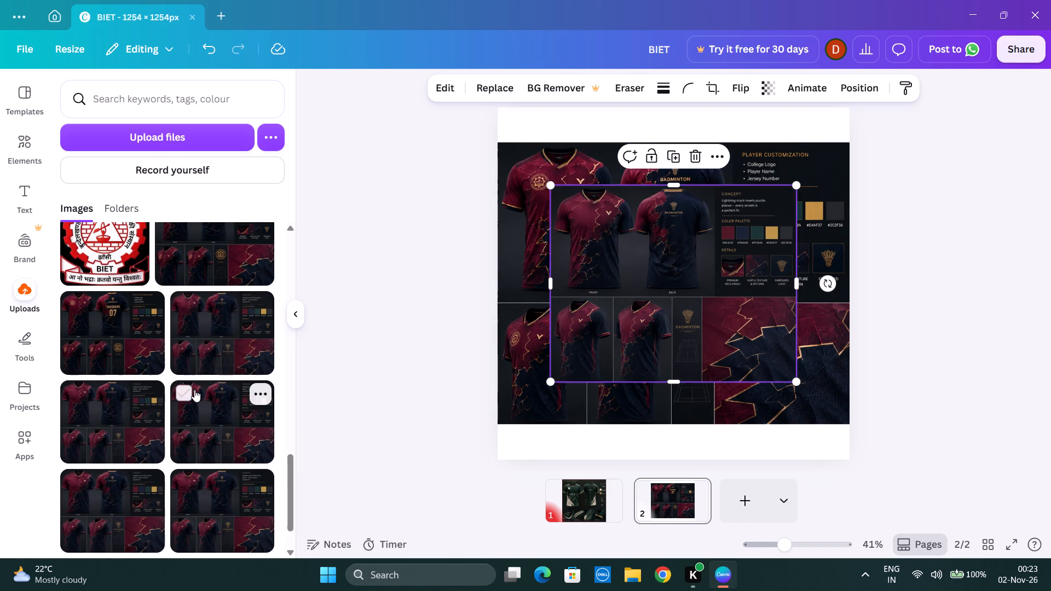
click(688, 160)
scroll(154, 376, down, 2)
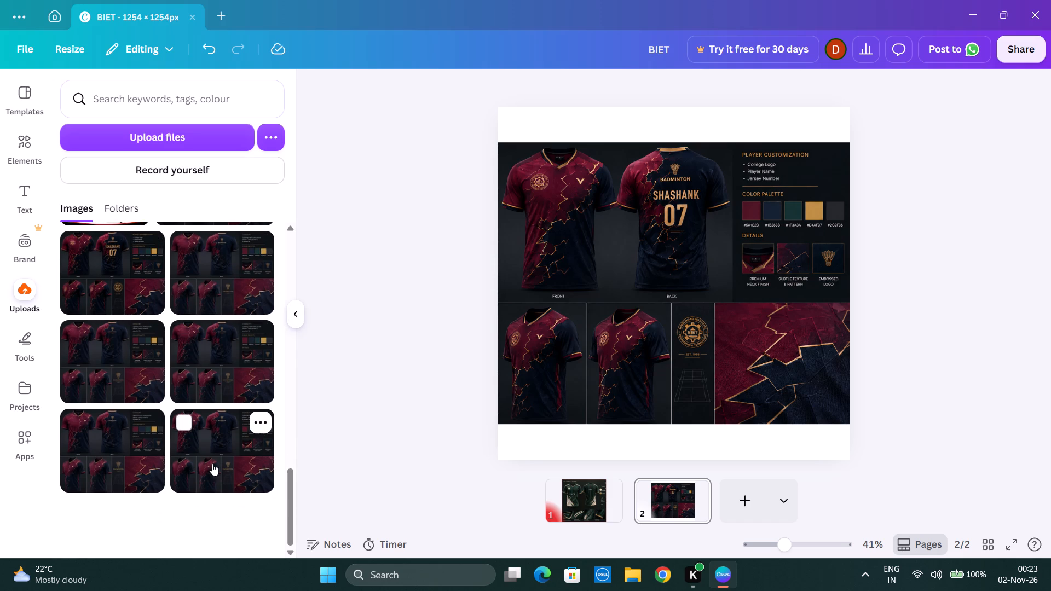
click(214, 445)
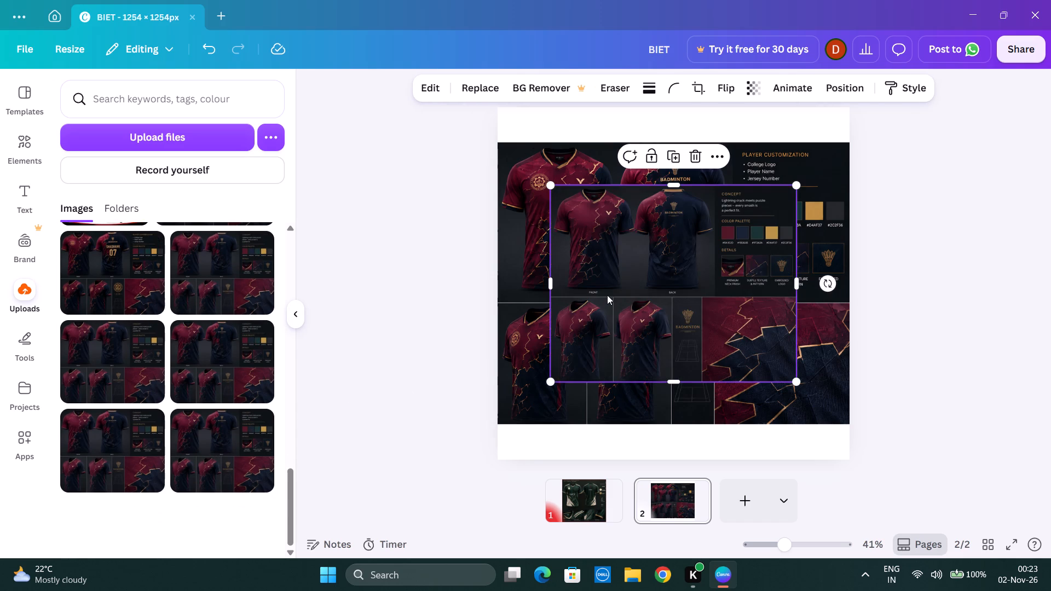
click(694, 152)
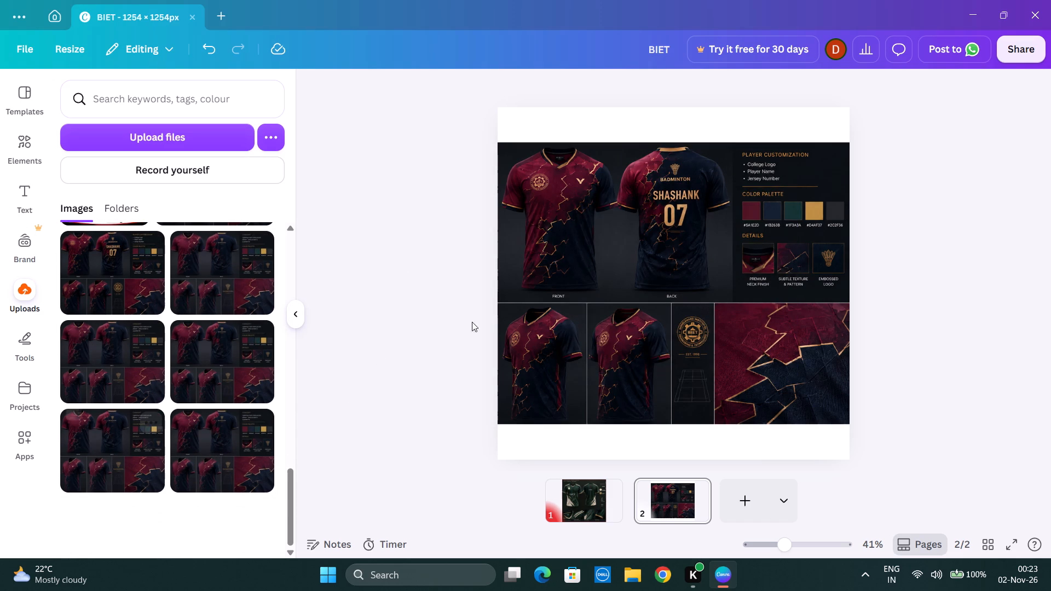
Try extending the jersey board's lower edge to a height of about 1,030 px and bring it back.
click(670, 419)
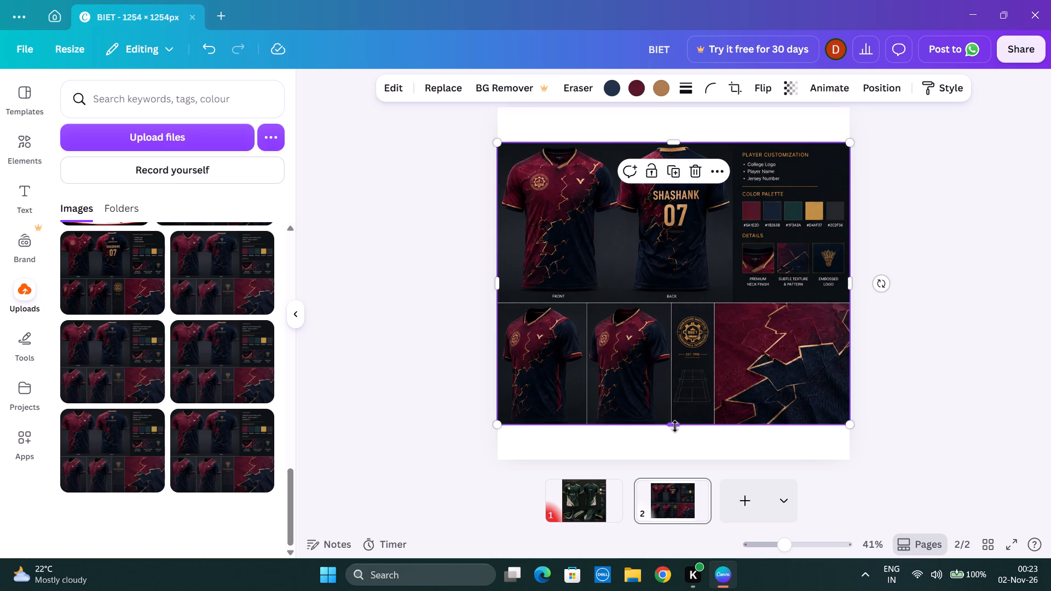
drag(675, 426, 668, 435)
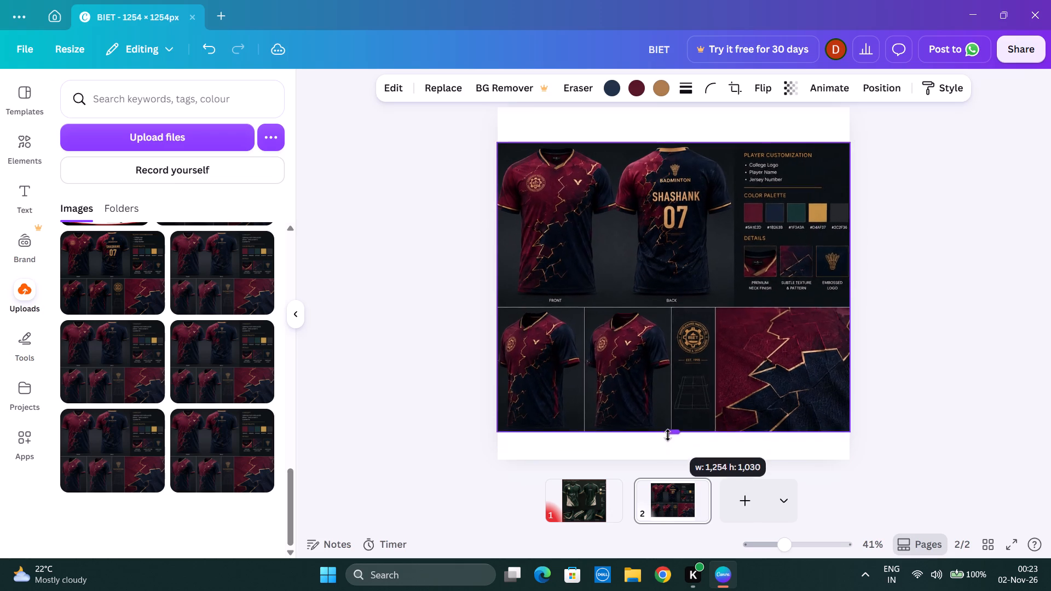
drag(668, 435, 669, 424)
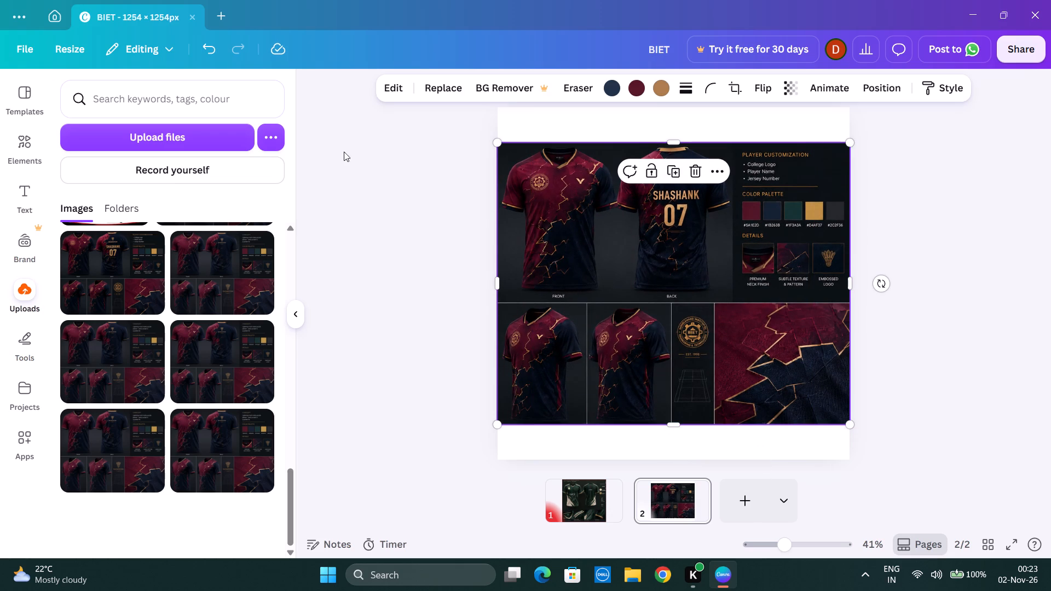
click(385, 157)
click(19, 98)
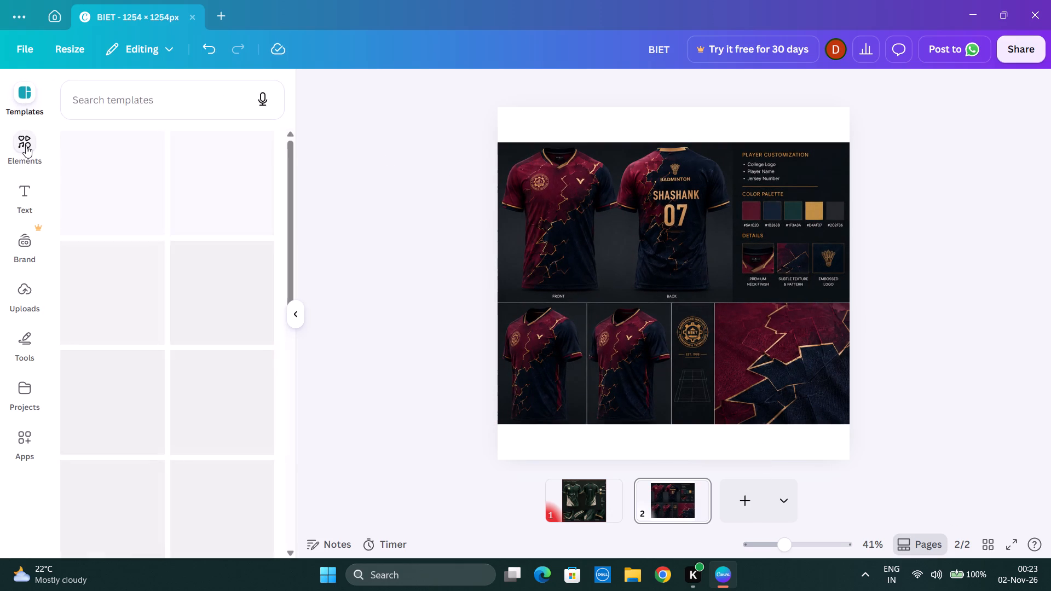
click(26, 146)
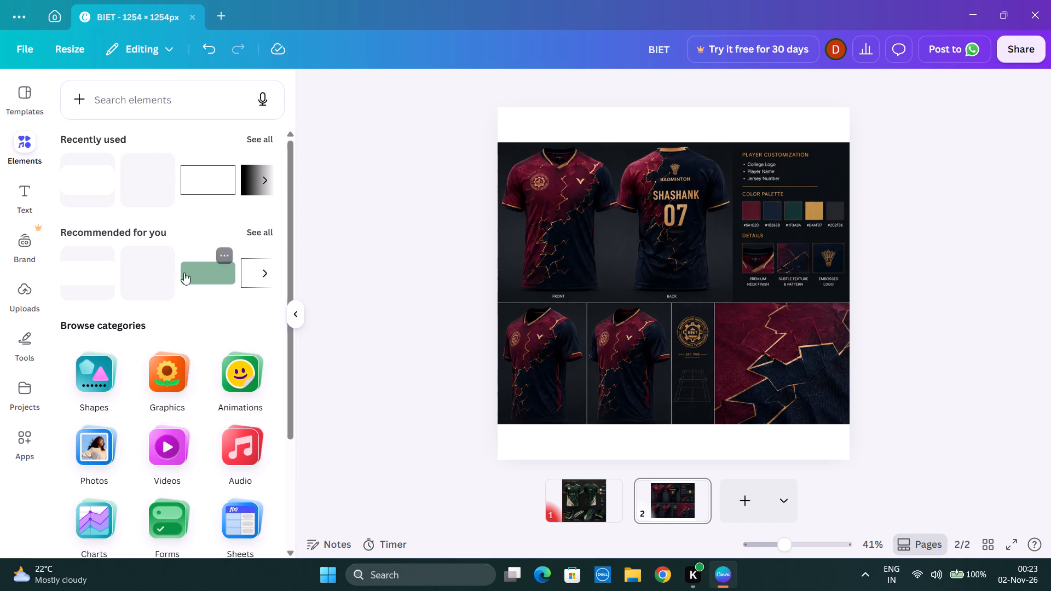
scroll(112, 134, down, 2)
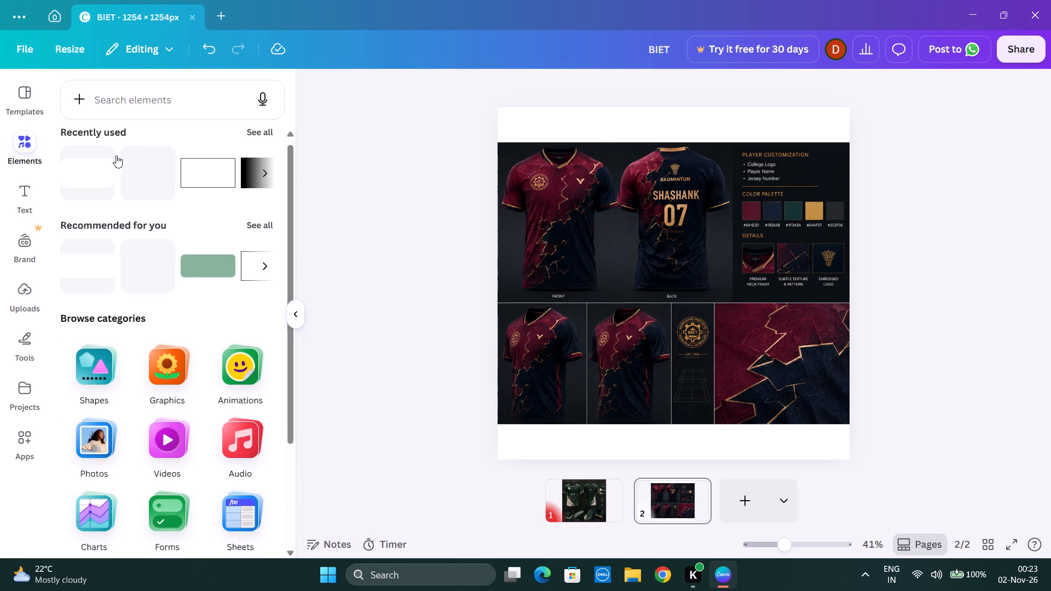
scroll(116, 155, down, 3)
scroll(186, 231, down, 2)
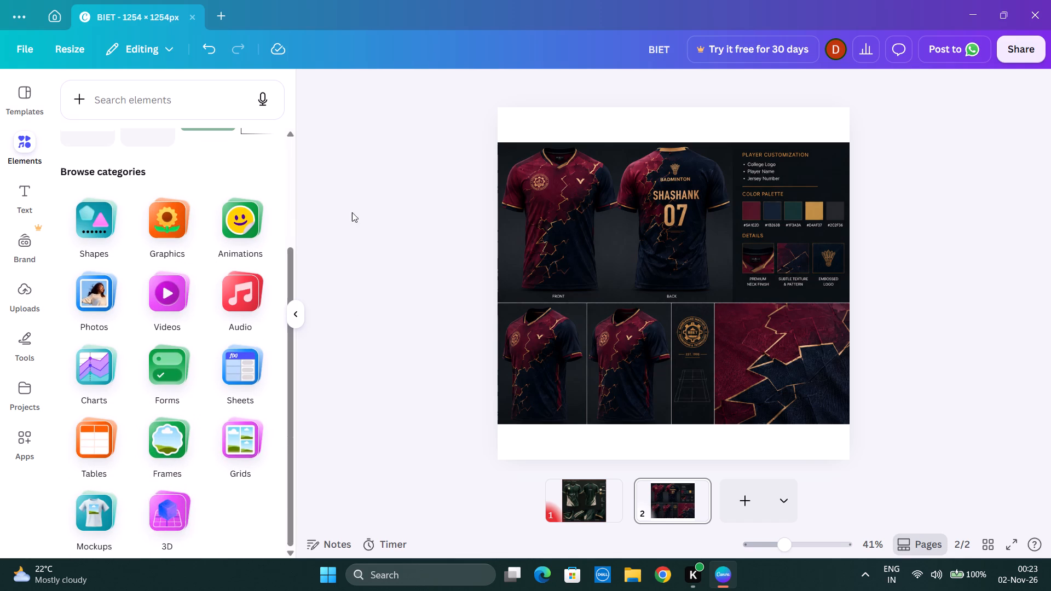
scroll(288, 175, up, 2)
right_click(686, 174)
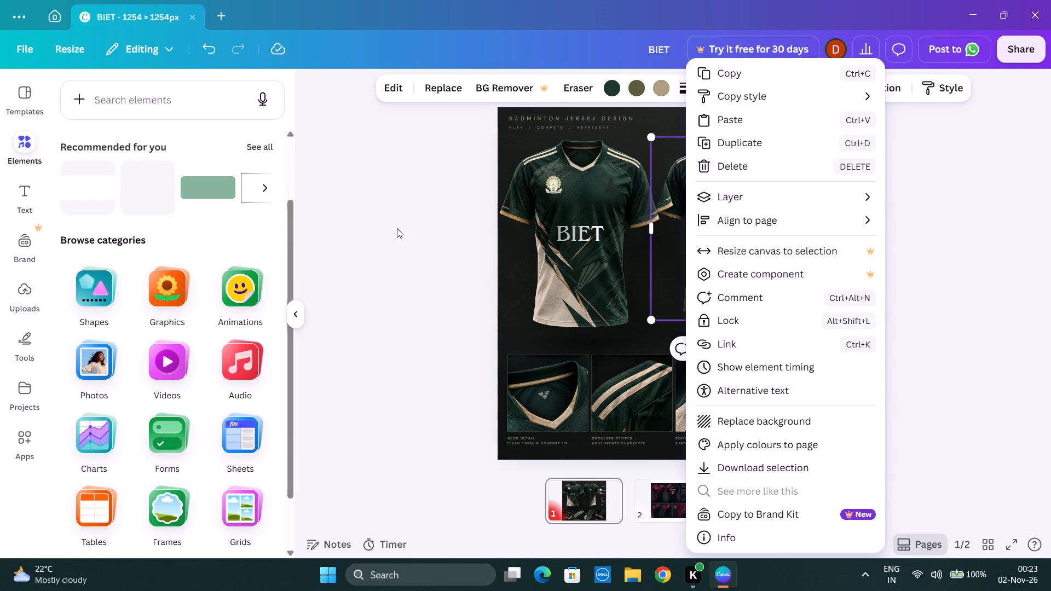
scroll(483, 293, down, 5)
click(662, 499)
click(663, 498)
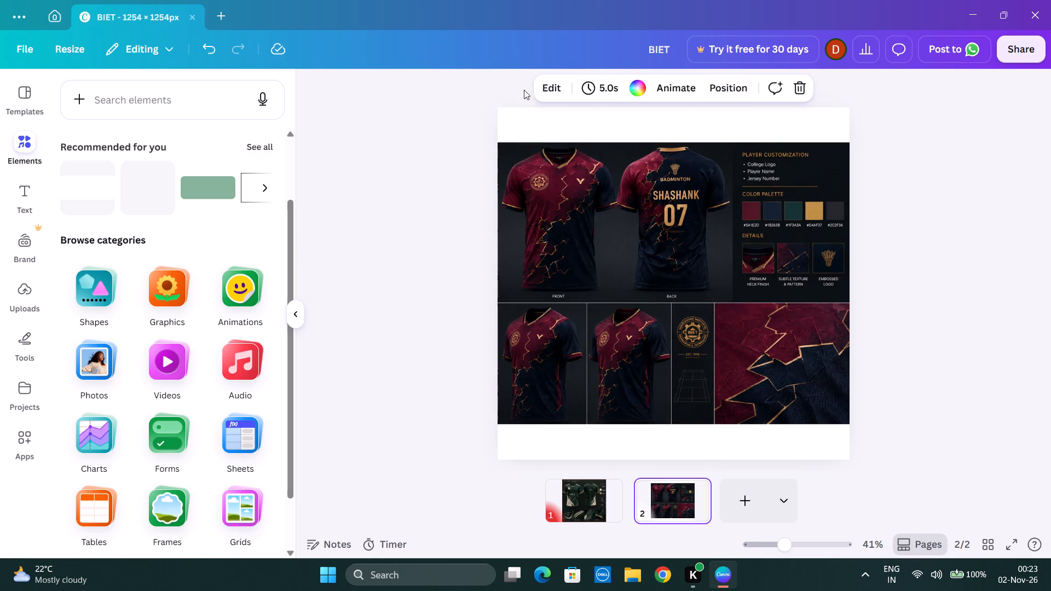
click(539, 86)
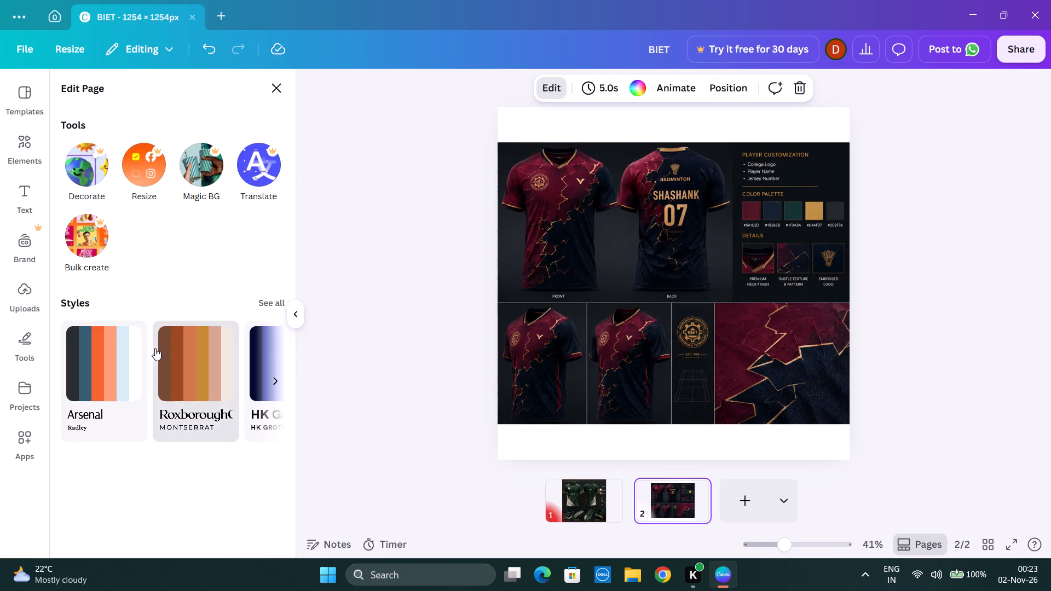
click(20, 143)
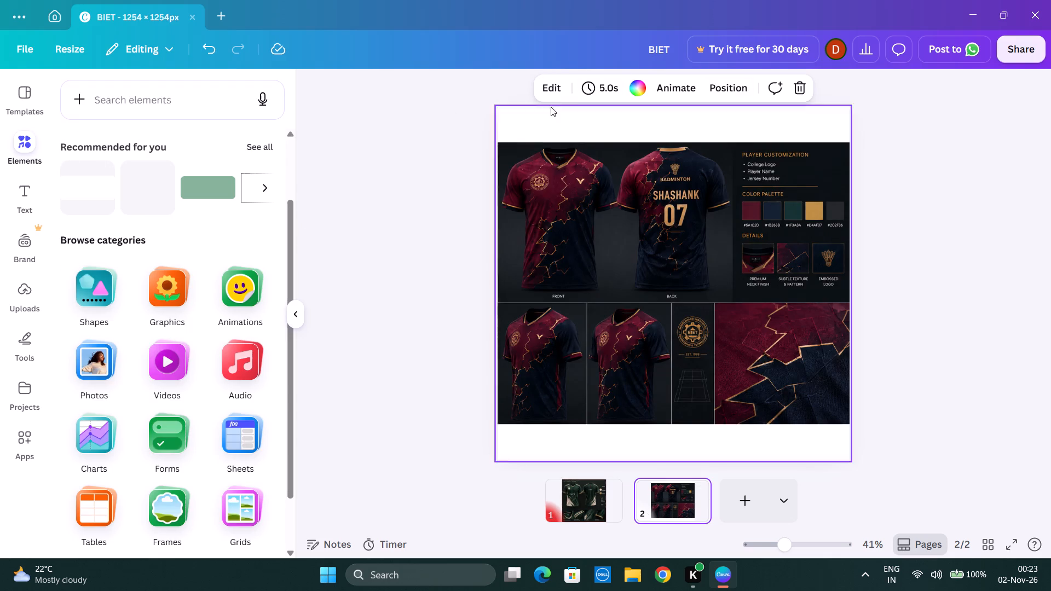
Apply the Arsenal and Radley page style, with its light blue background, to page 2.
click(556, 85)
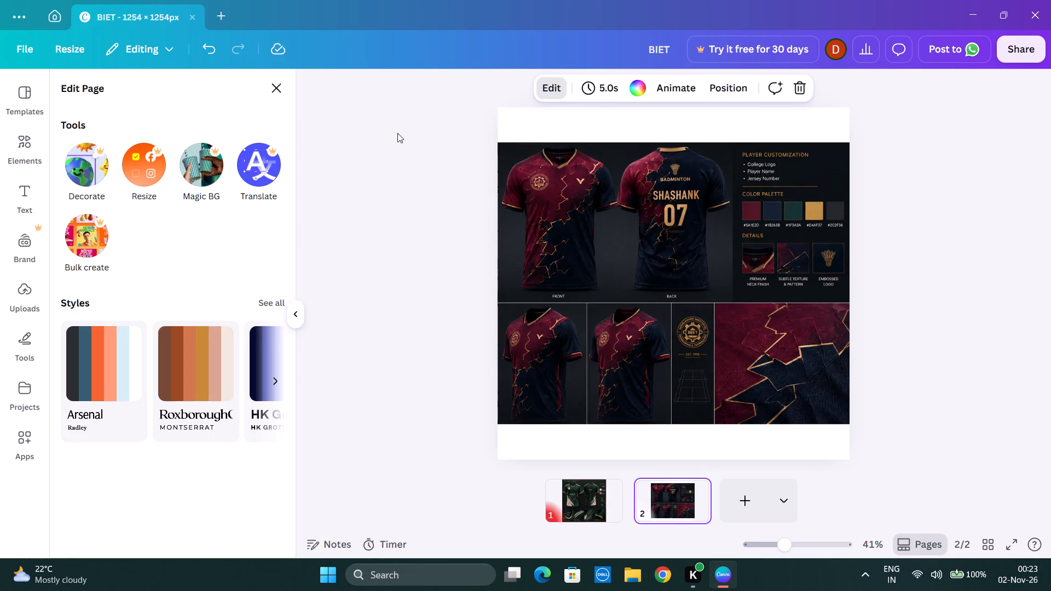
click(275, 380)
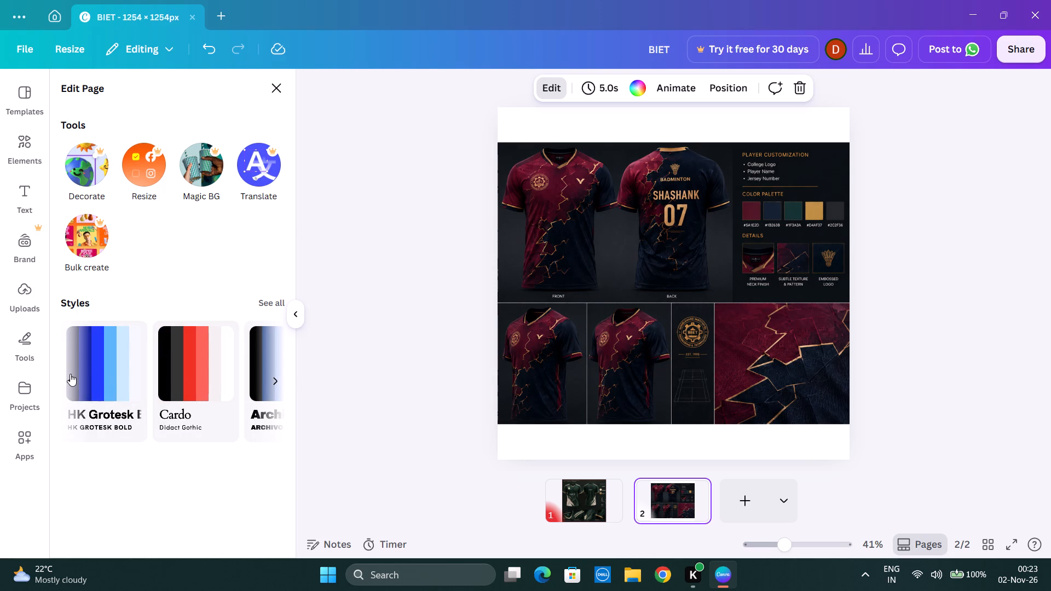
click(70, 374)
click(95, 368)
click(95, 368)
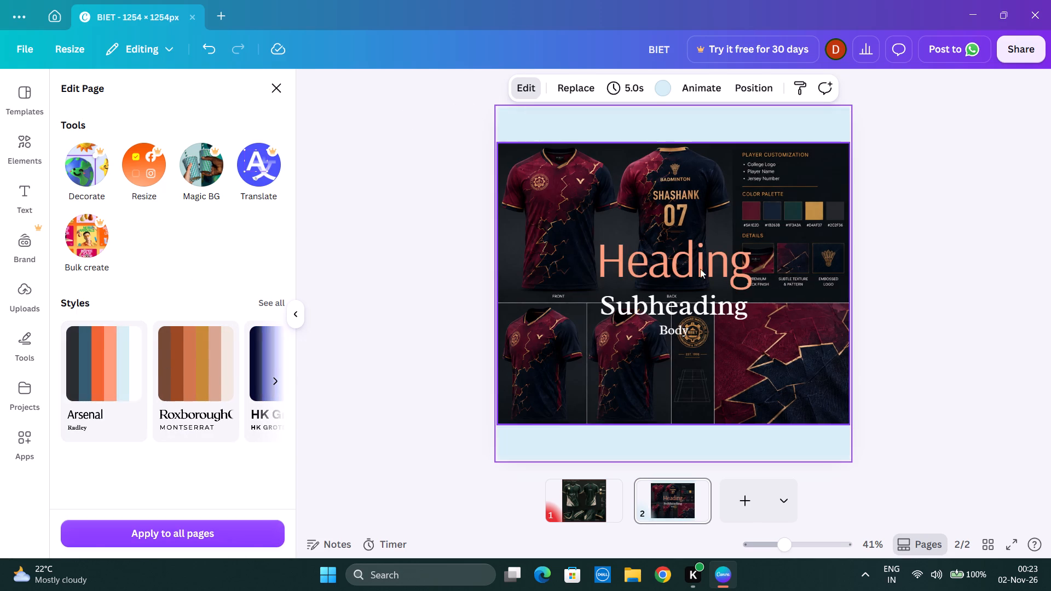
Delete the placeholder Heading, Subheading and Body texts from the jersey board on page 2.
click(727, 267)
click(696, 201)
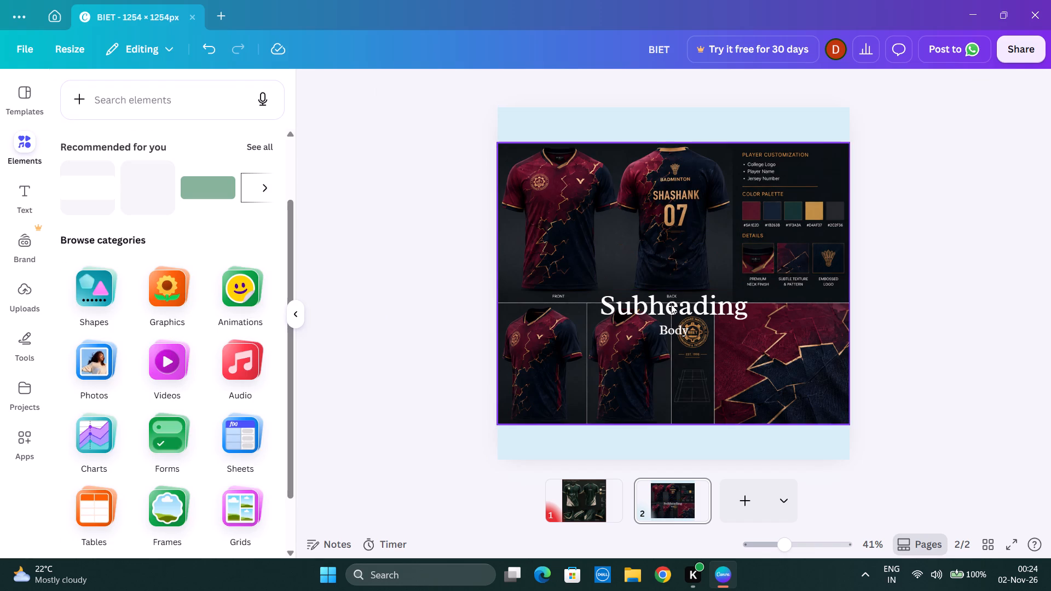
click(671, 305)
click(691, 259)
click(673, 326)
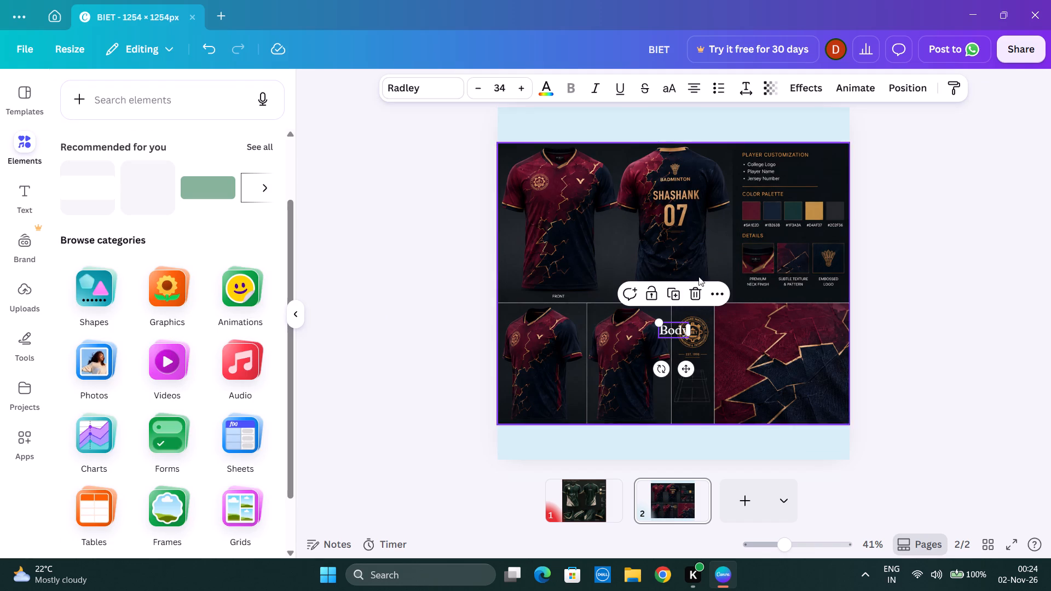
click(696, 297)
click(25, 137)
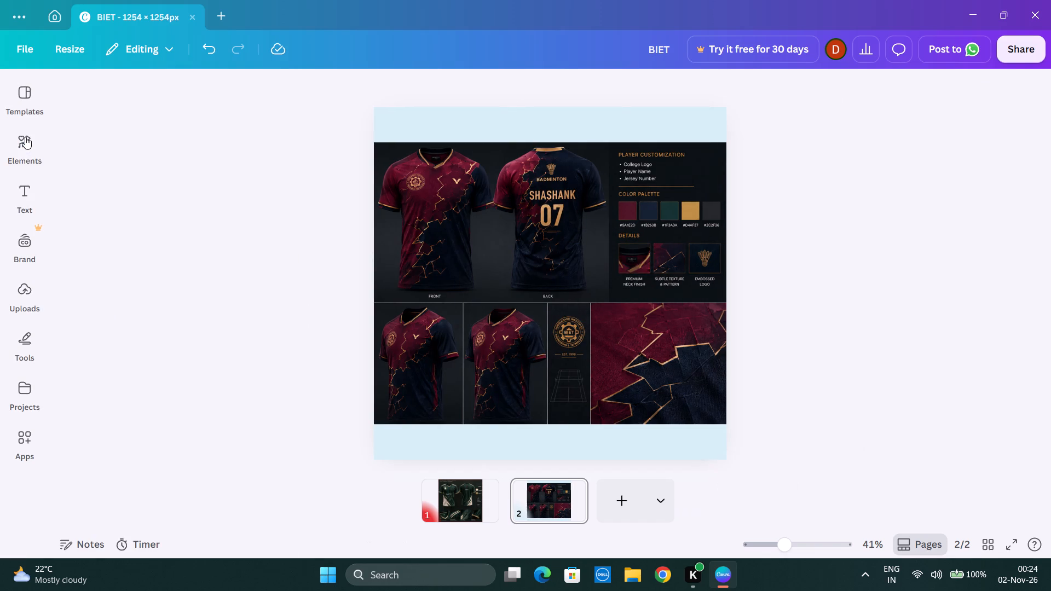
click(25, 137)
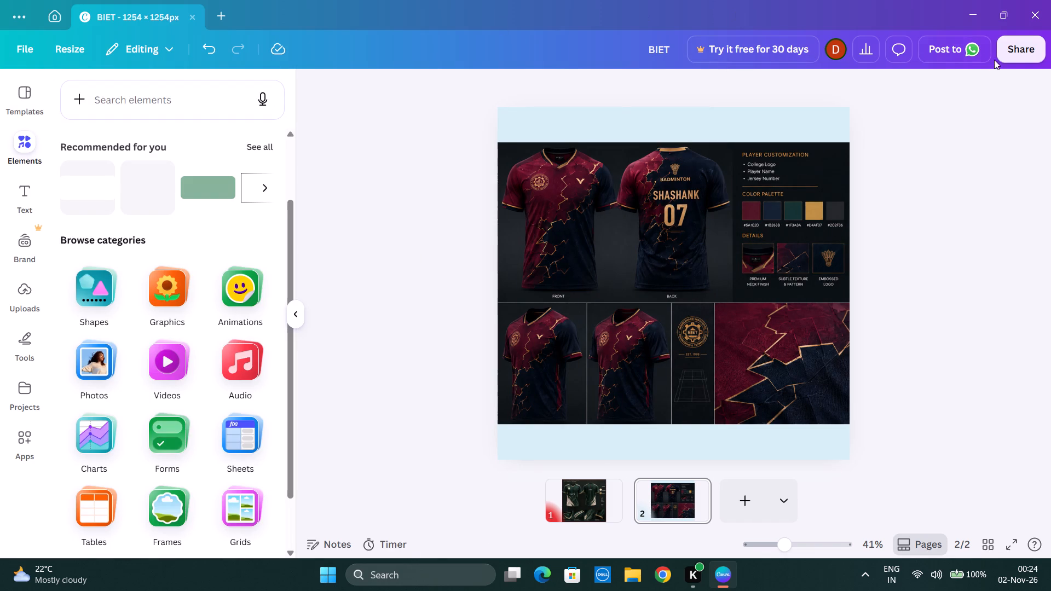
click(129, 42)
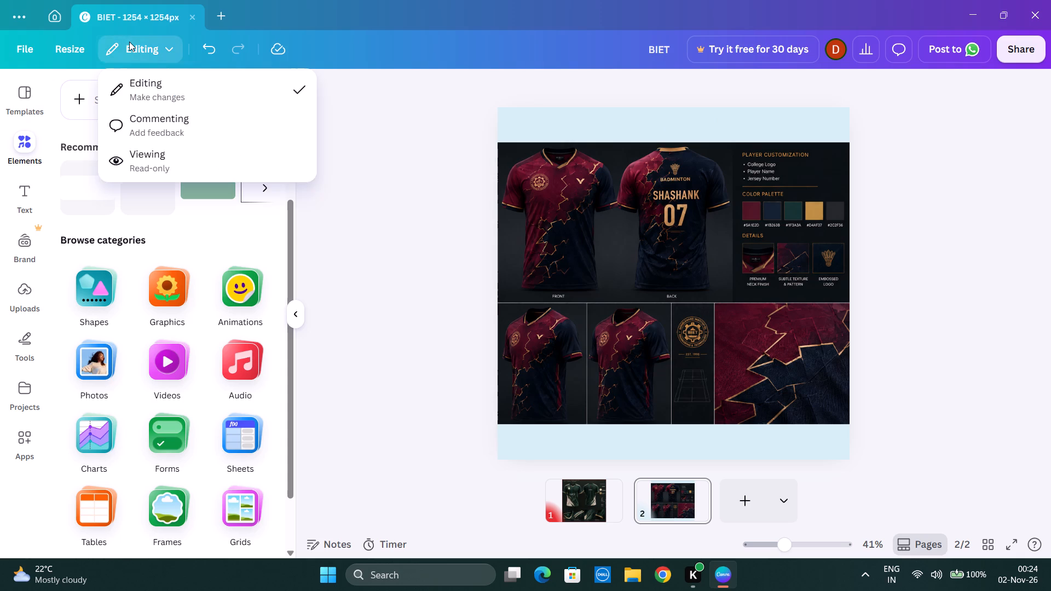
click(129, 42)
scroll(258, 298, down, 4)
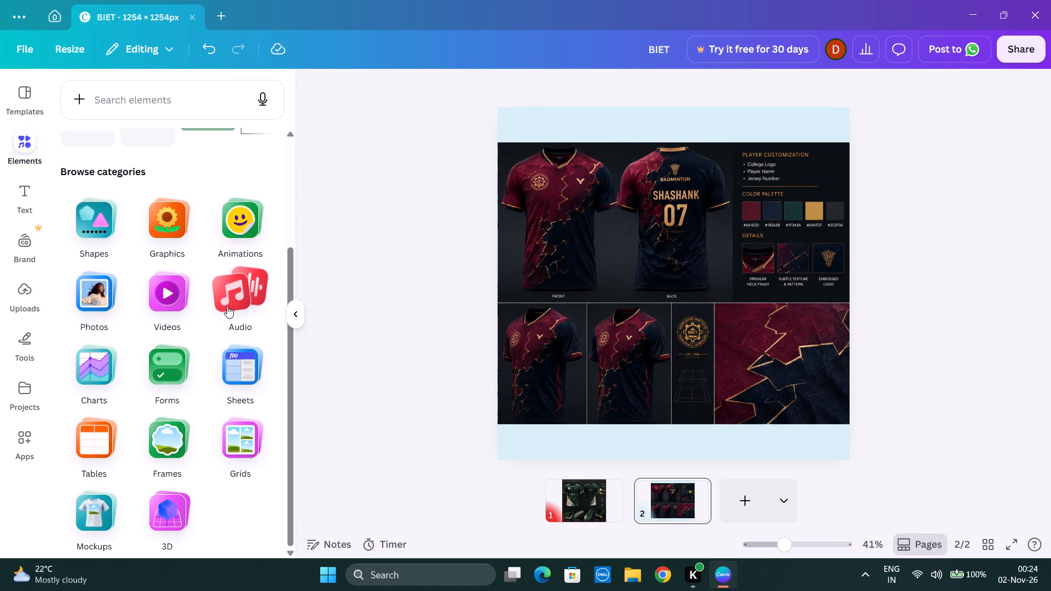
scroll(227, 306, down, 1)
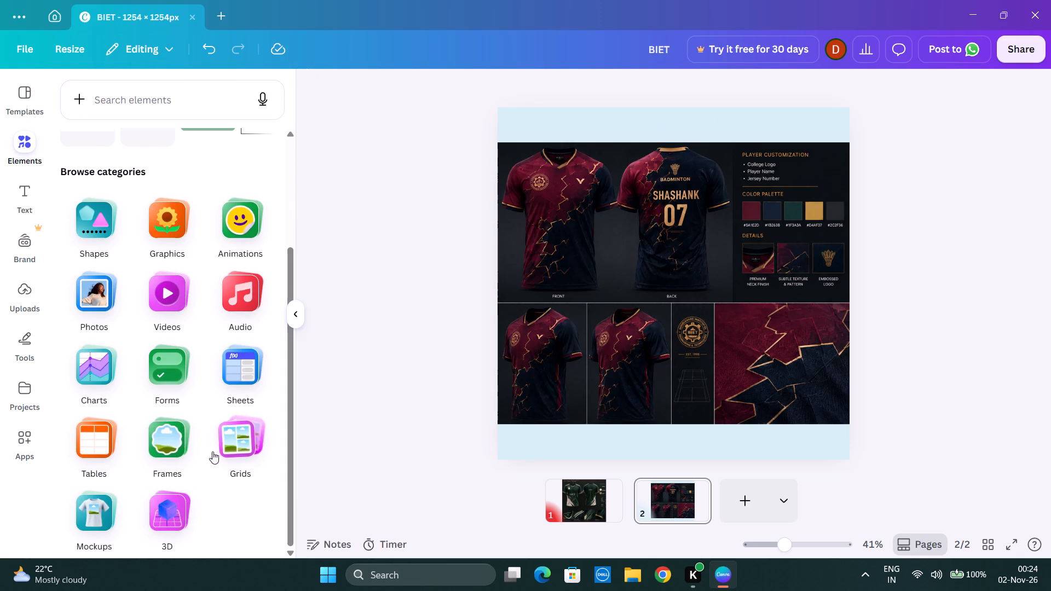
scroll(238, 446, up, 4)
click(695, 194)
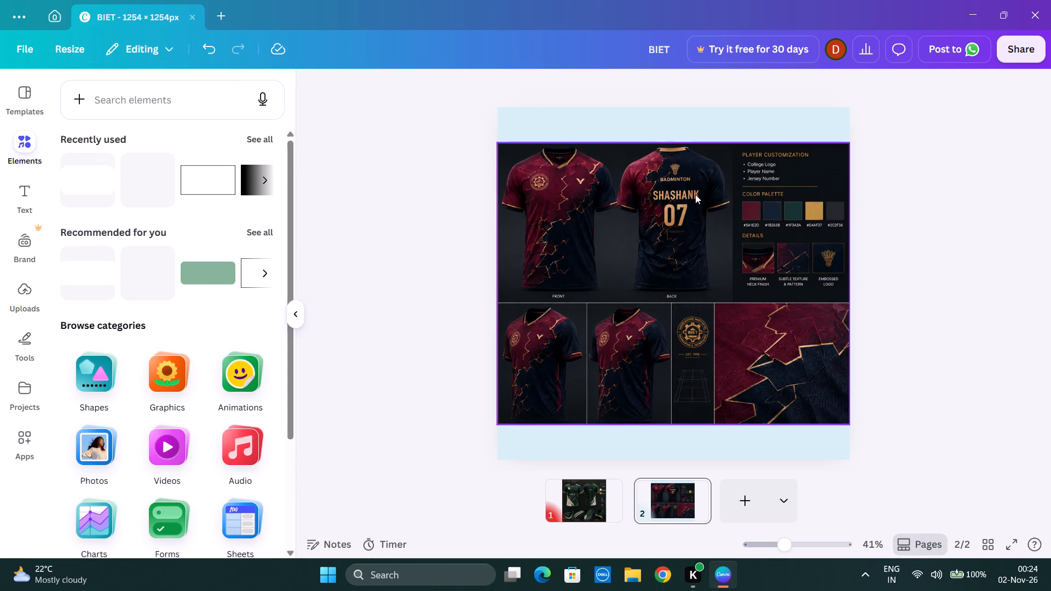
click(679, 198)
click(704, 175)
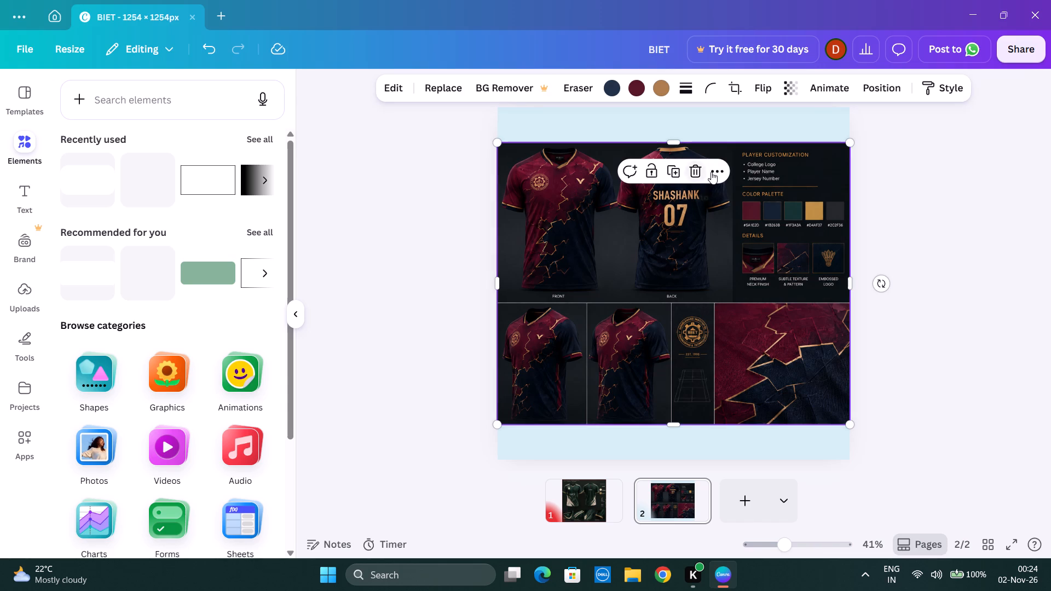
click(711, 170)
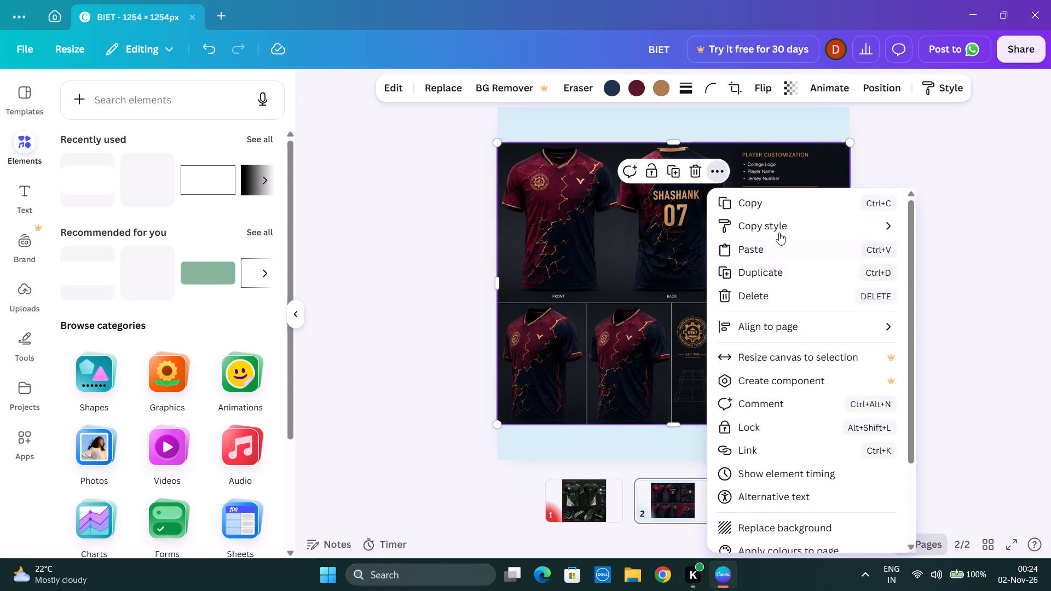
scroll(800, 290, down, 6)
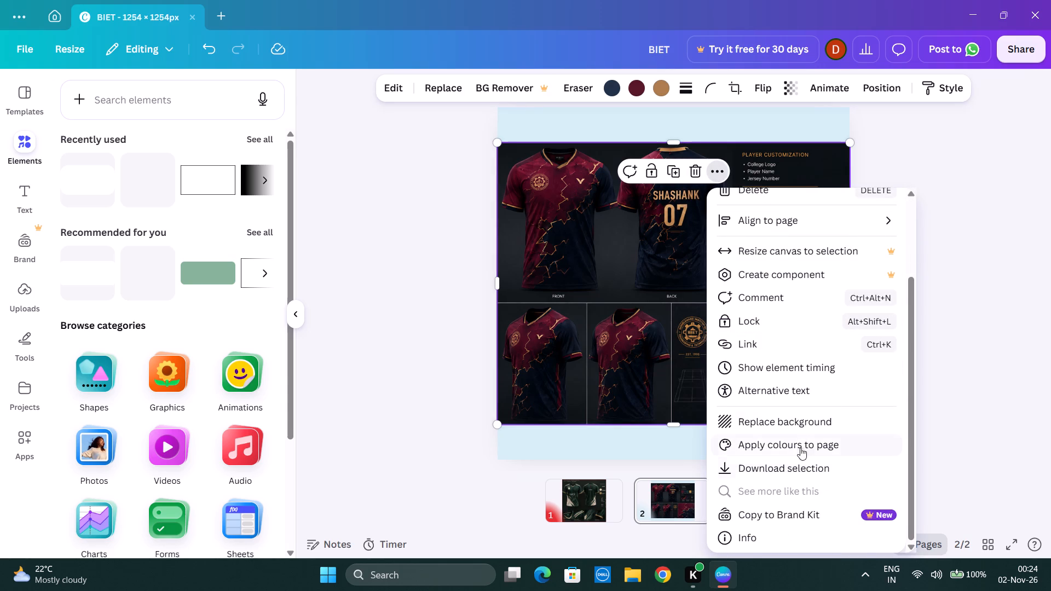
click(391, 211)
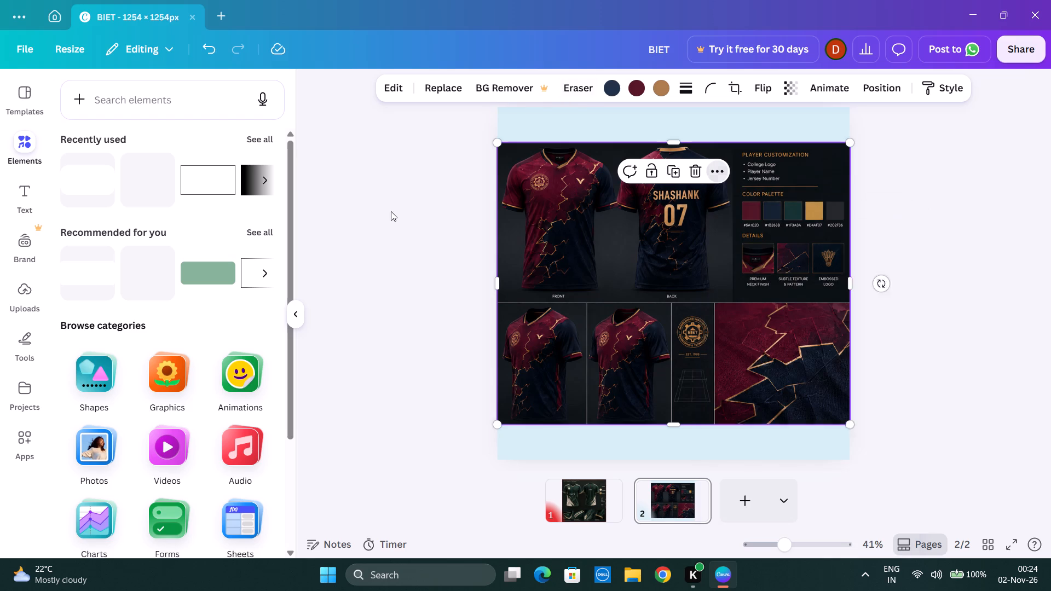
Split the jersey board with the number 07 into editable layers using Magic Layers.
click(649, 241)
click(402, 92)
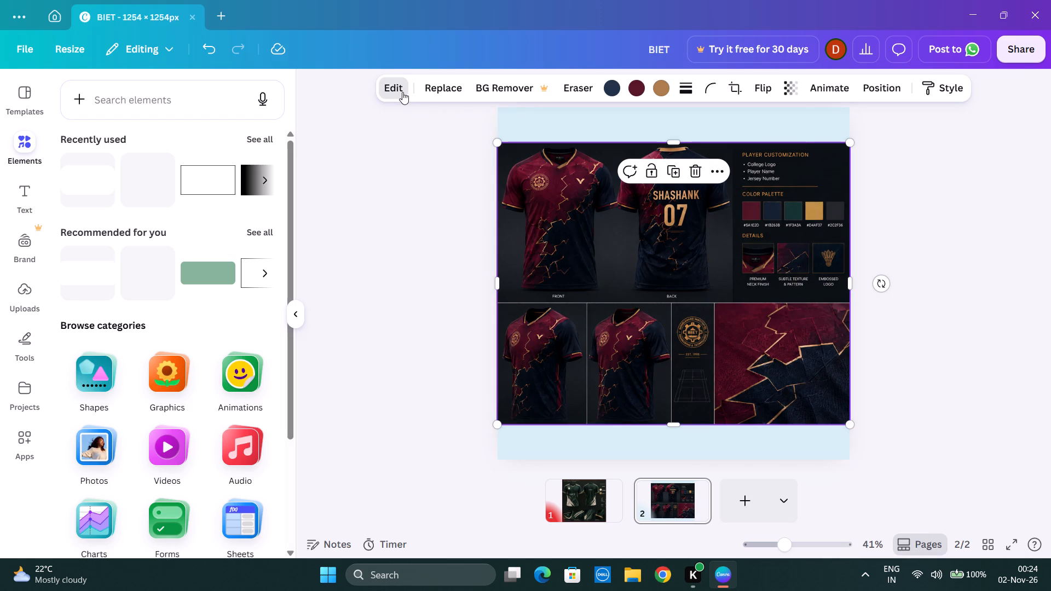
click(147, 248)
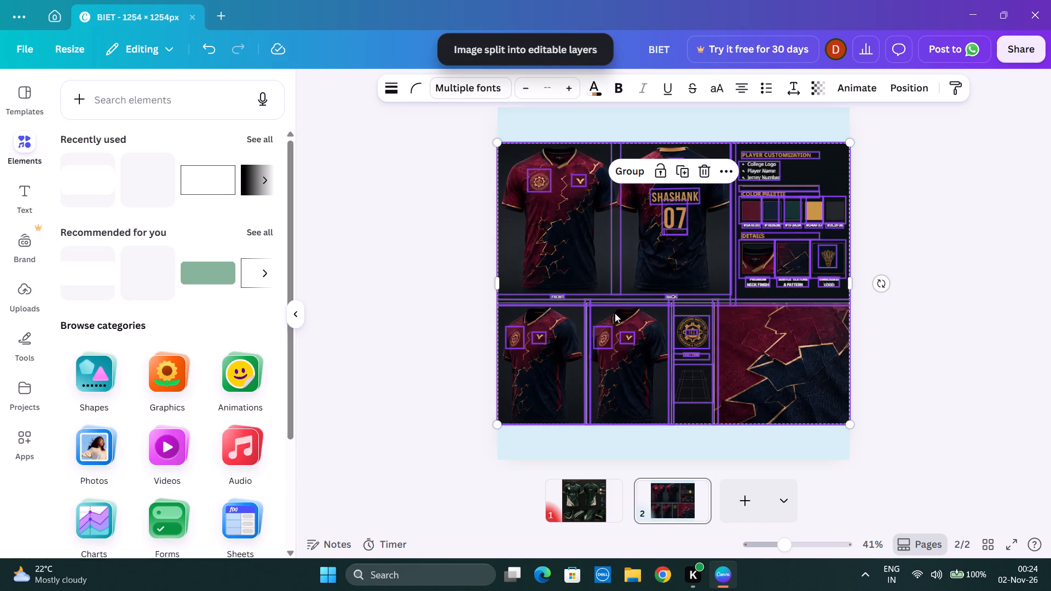
Delete all the split layers of the number 07 jersey board from page 2.
click(680, 212)
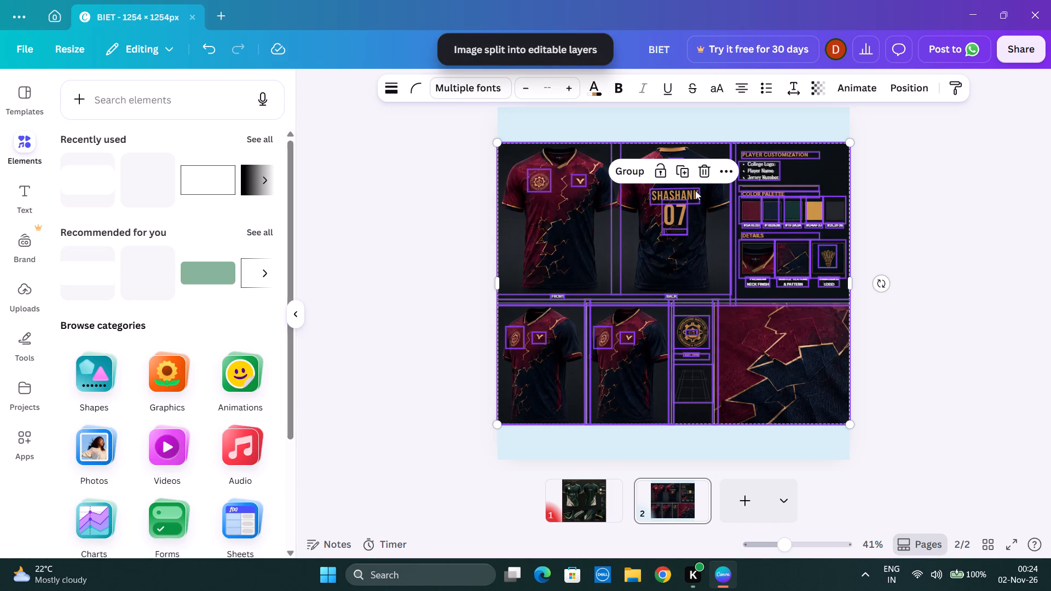
click(701, 178)
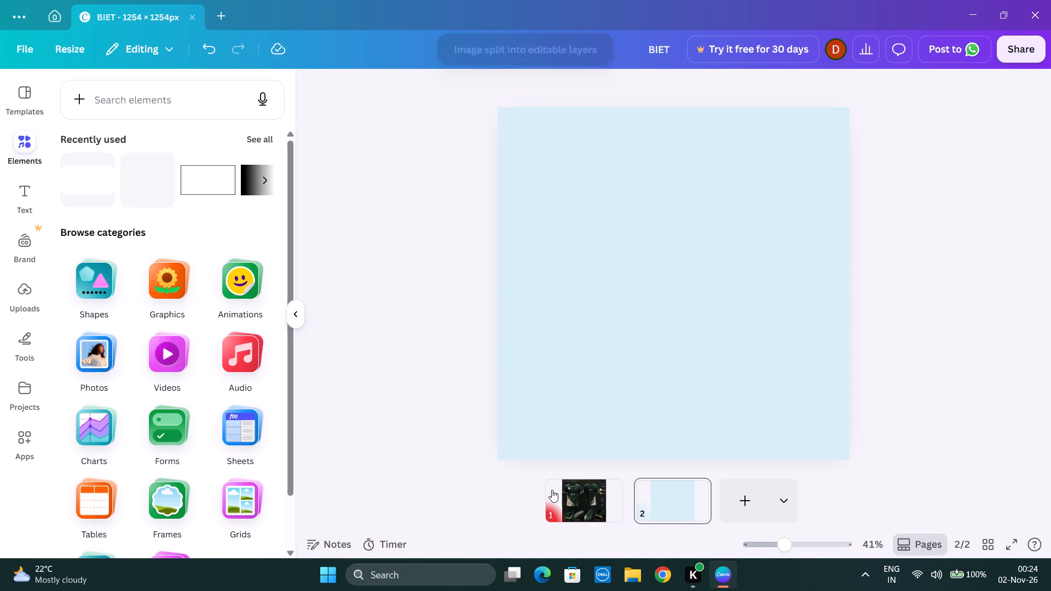
Insert an uploaded maroon-and-navy jersey board with a Concept section and no player name on page 2.
click(25, 312)
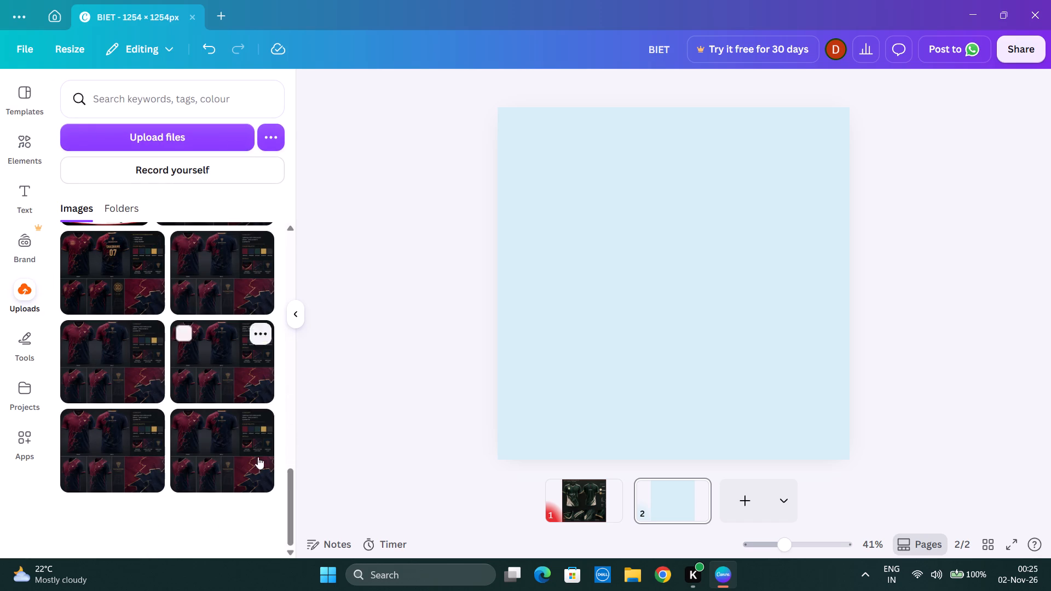
scroll(168, 364, down, 4)
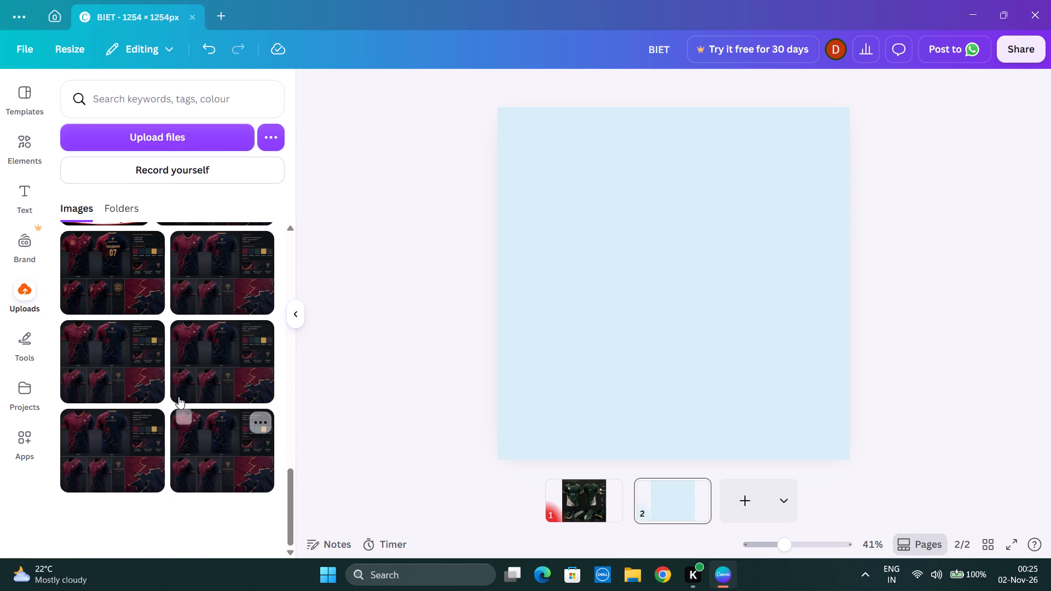
click(119, 344)
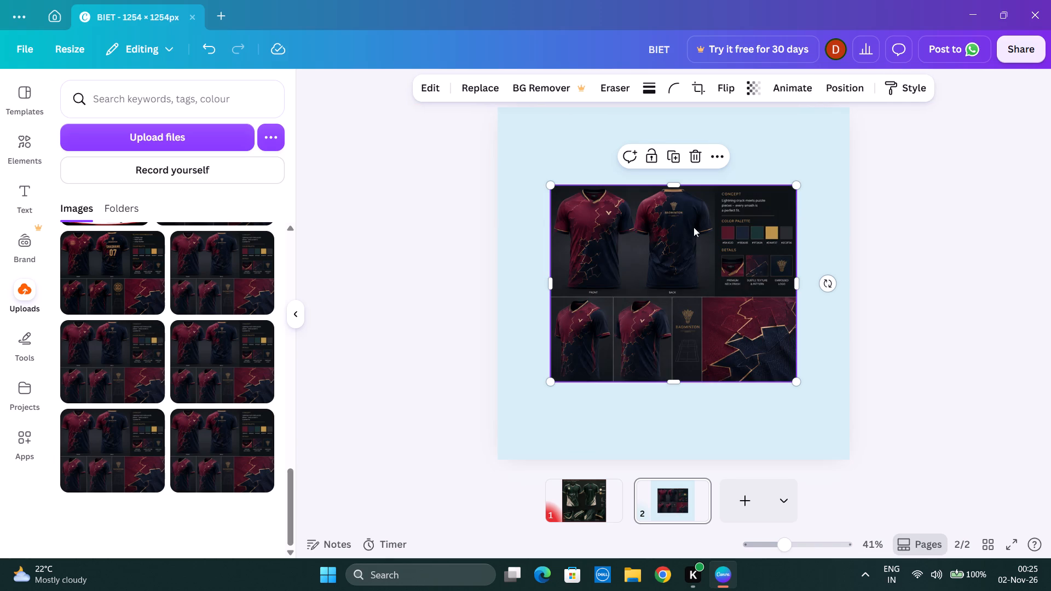
Enlarge the new jersey board from its upper-left and lower-right corners to nearly the full page width.
drag(547, 185, 516, 141)
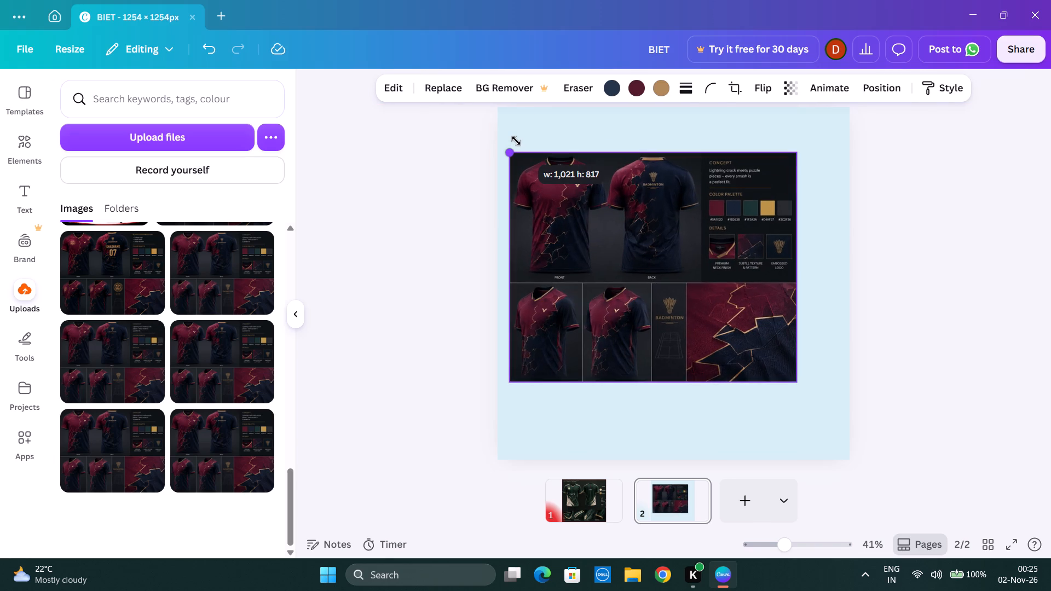
drag(516, 141, 504, 134)
drag(792, 381, 818, 418)
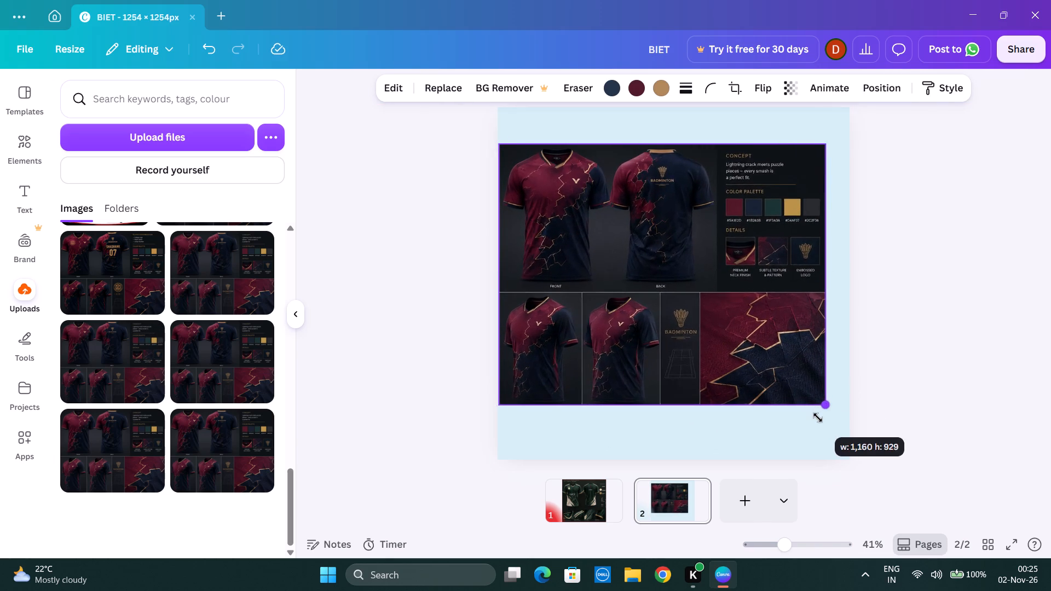
drag(818, 418, 823, 431)
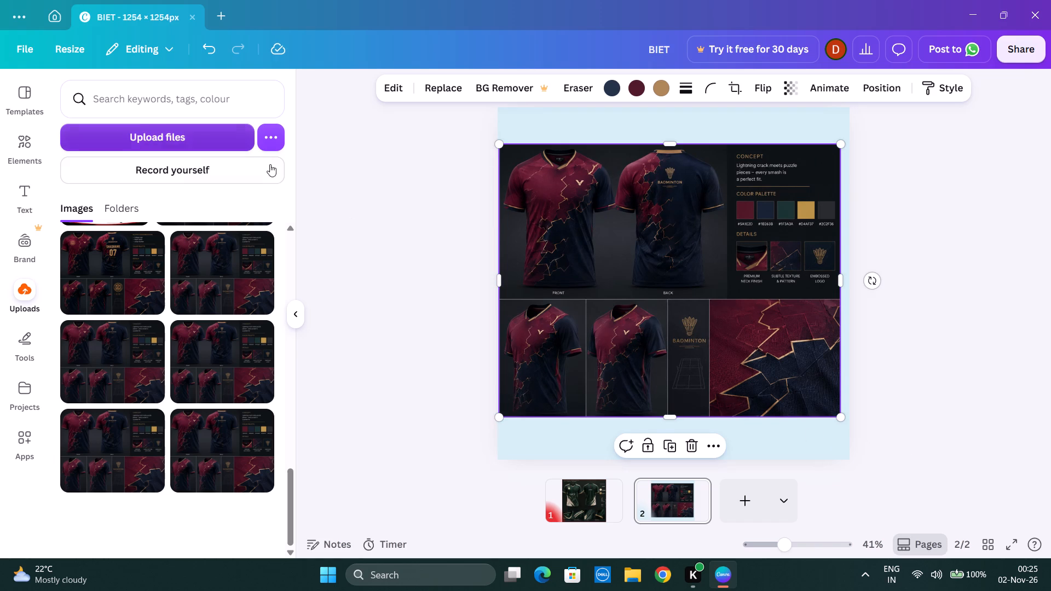
click(342, 210)
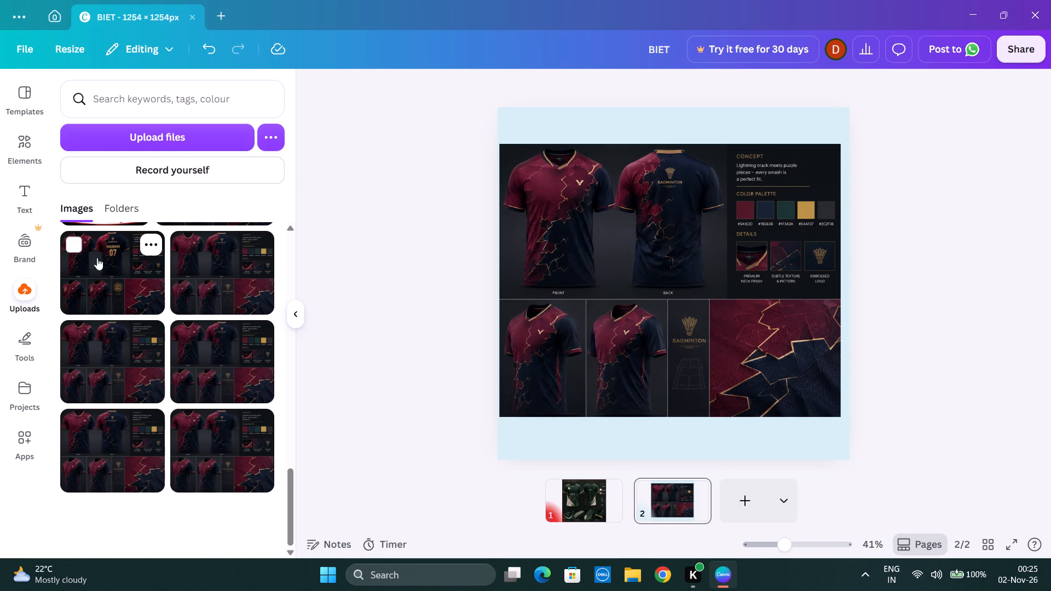
Split the new jersey board without a player name into editable layers using Magic Layers.
click(25, 104)
click(661, 238)
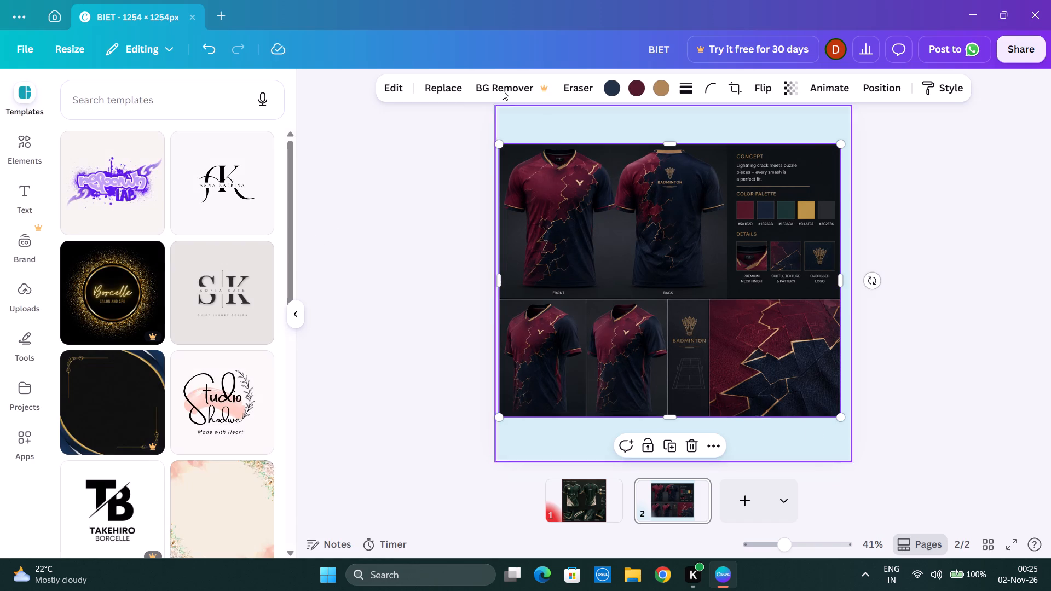
click(396, 85)
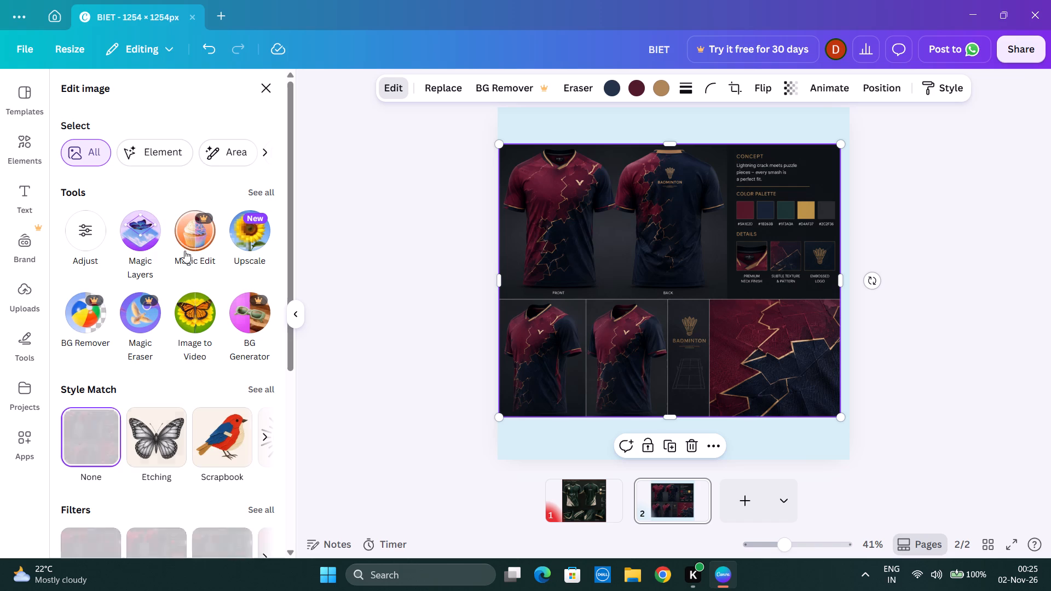
click(143, 226)
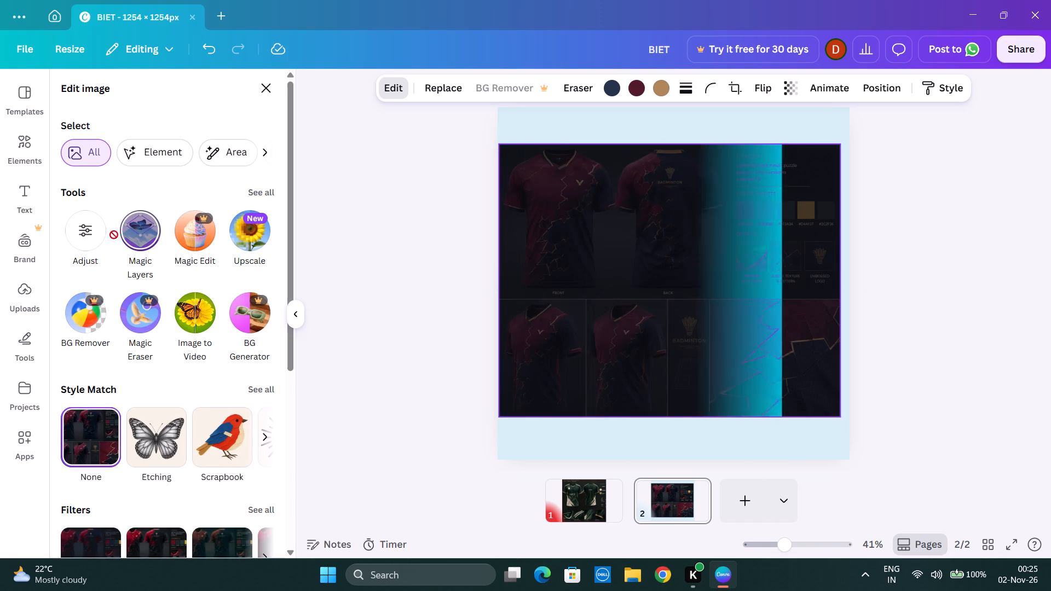
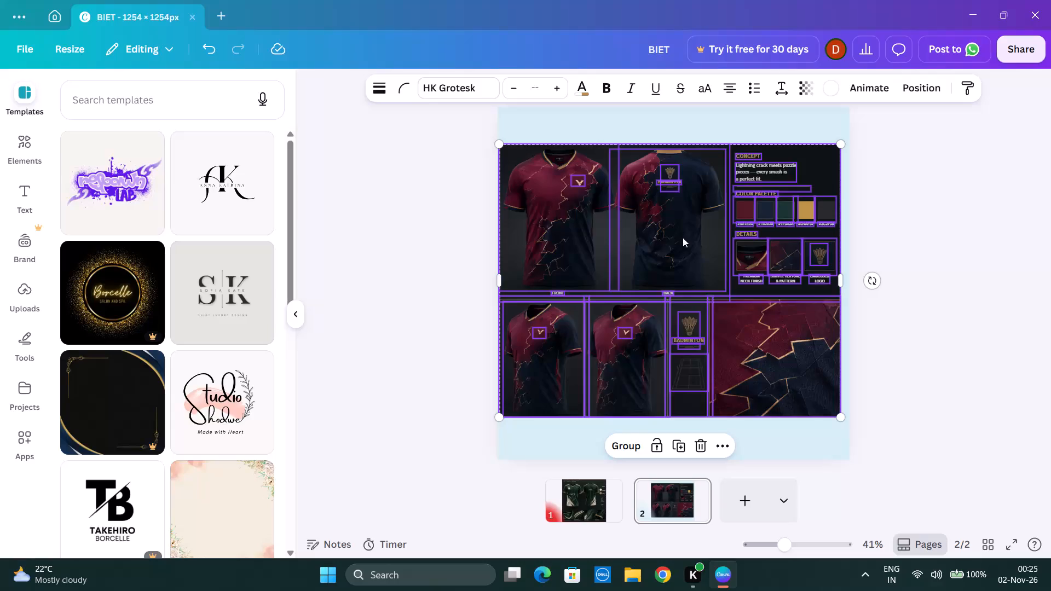
Delete the gold V logo from the chest of the large front-view jersey on page 2.
key(Escape)
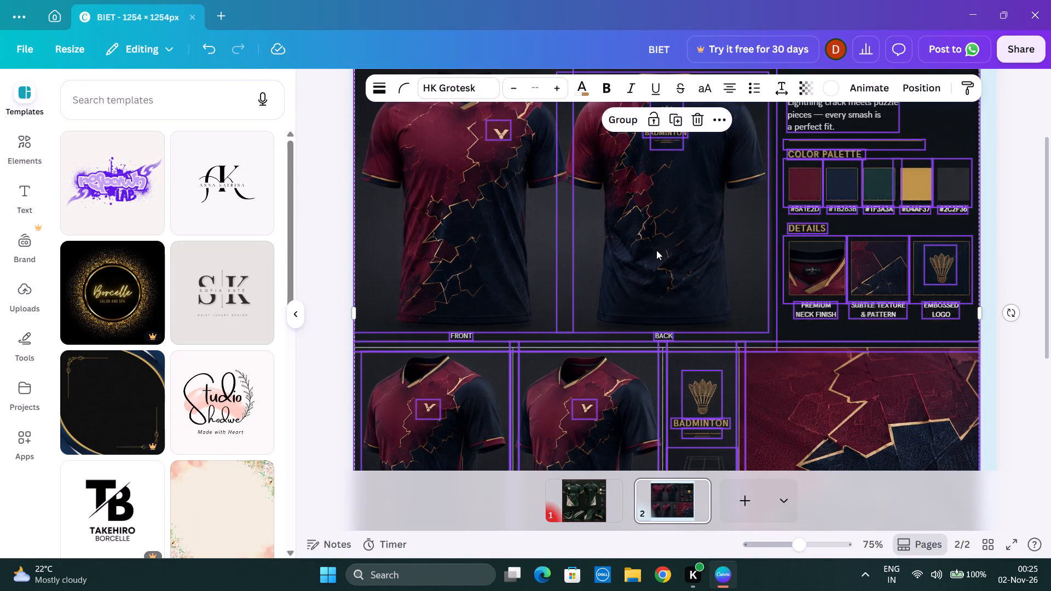
scroll(600, 273, up, 2)
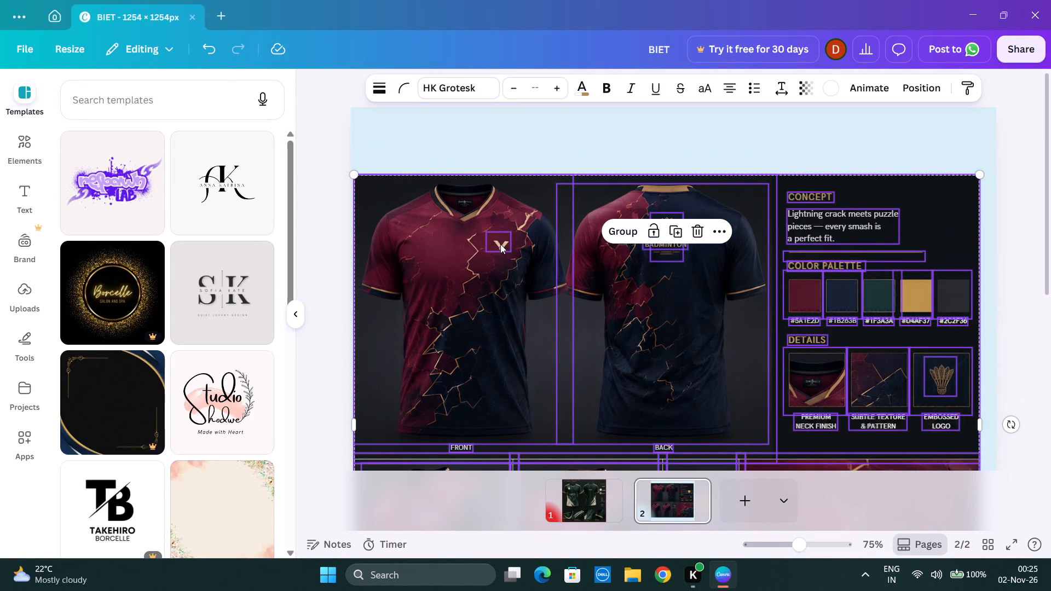
click(450, 149)
click(506, 248)
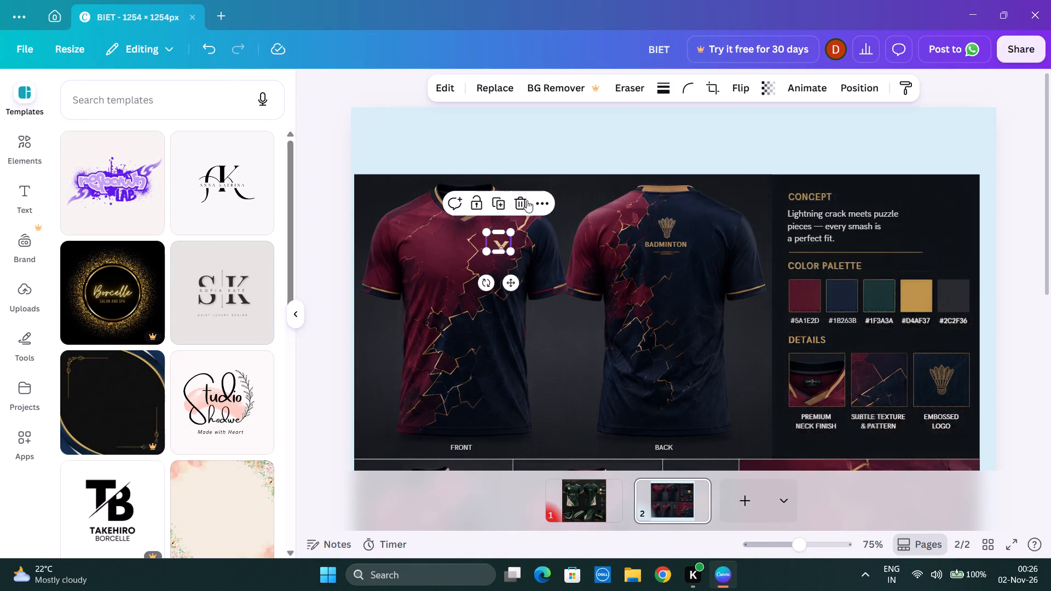
click(527, 200)
Delete the shuttlecock emblem, the BADMINTON lettering and the small tagline from the large back-view jersey.
click(665, 234)
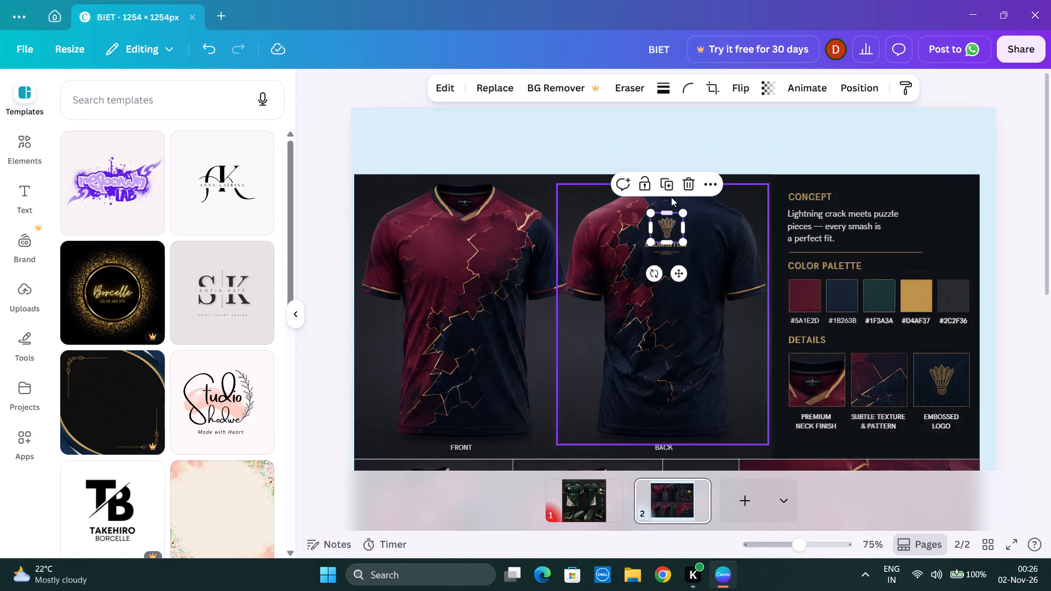
click(686, 185)
click(674, 244)
click(689, 206)
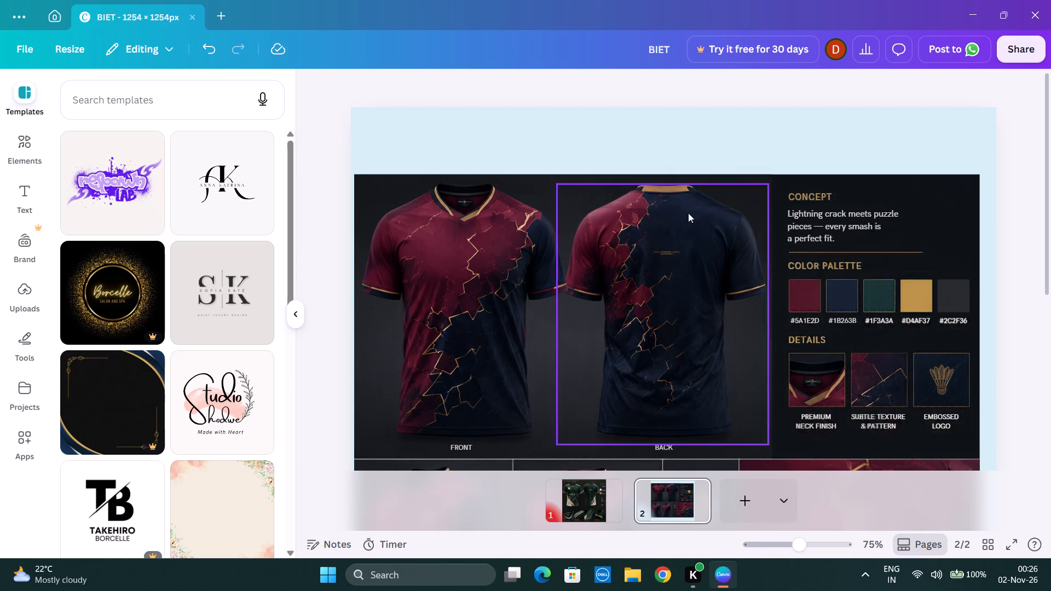
click(671, 253)
click(688, 215)
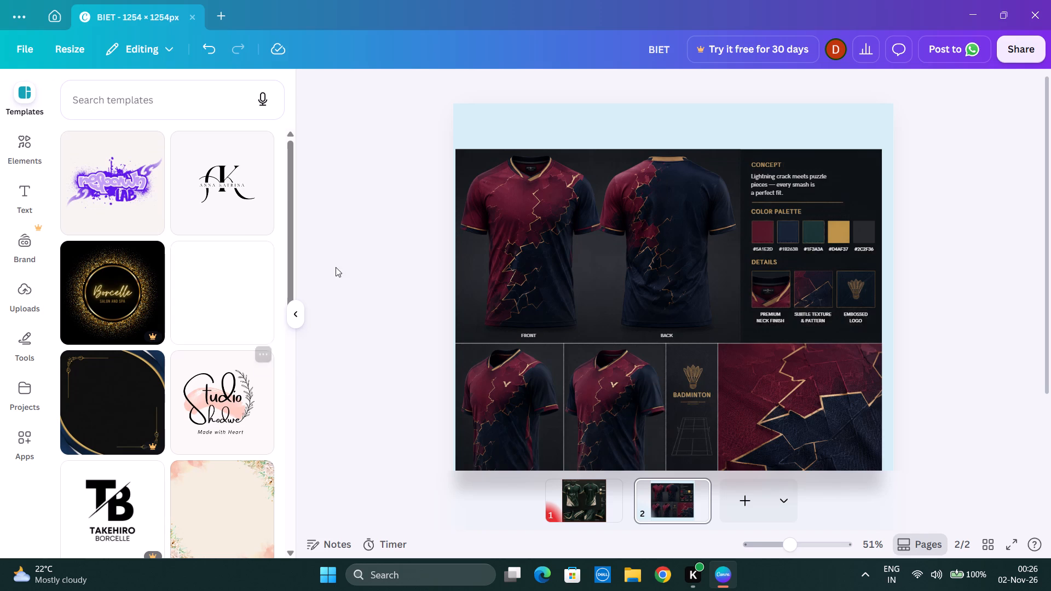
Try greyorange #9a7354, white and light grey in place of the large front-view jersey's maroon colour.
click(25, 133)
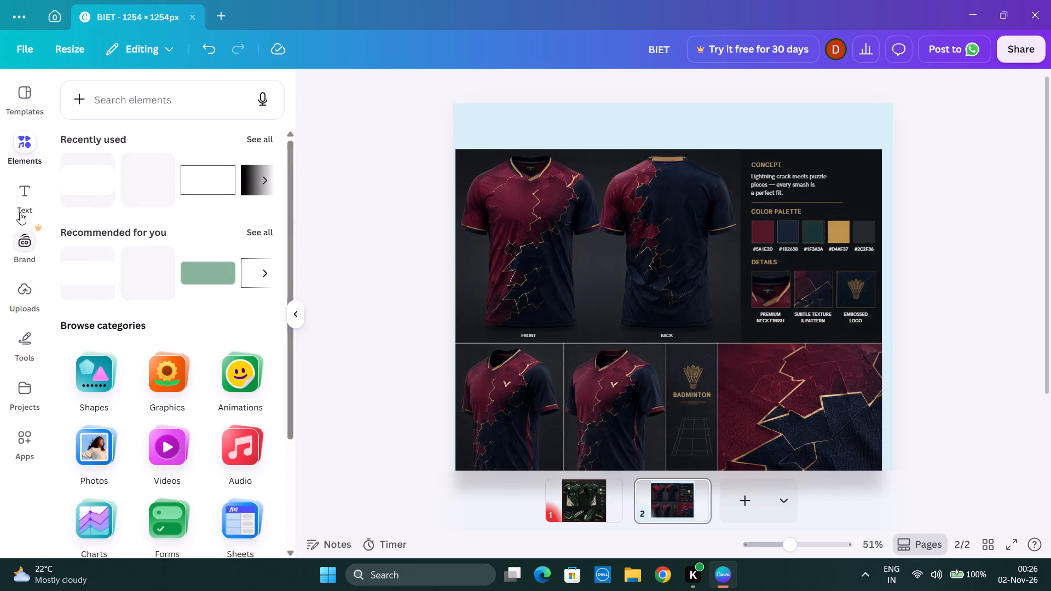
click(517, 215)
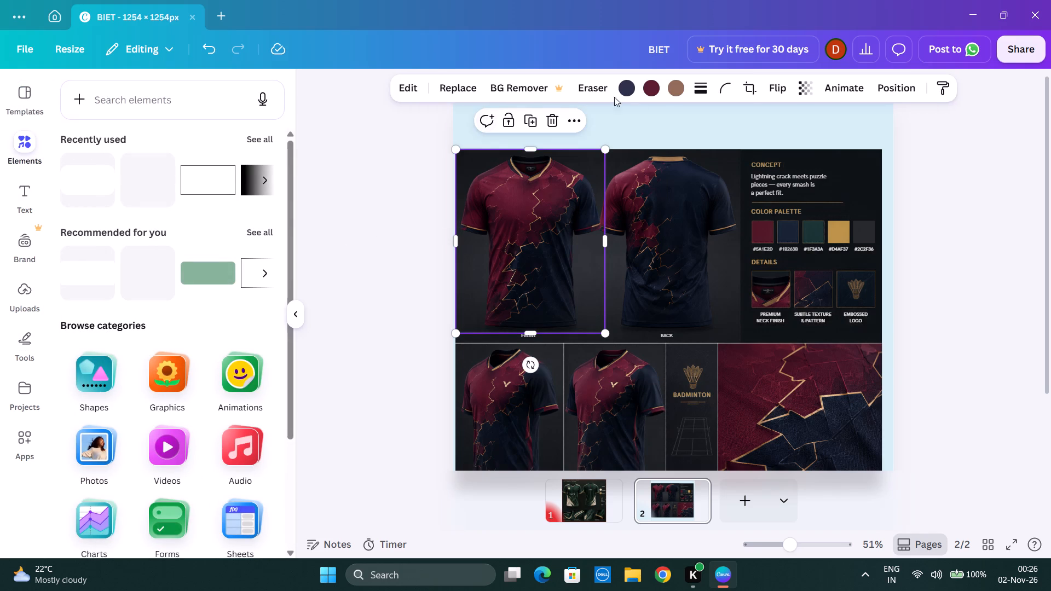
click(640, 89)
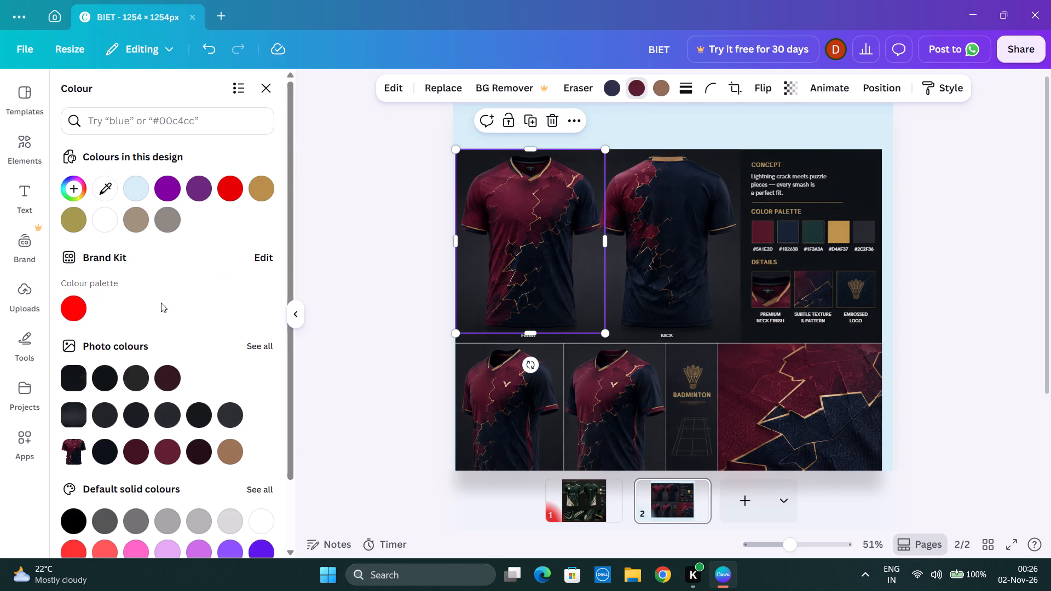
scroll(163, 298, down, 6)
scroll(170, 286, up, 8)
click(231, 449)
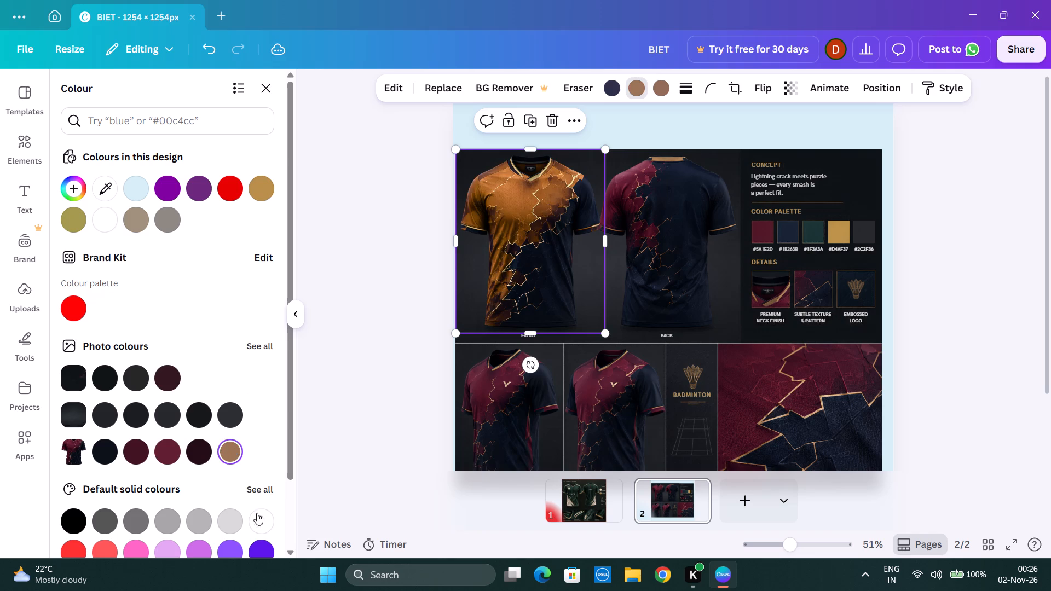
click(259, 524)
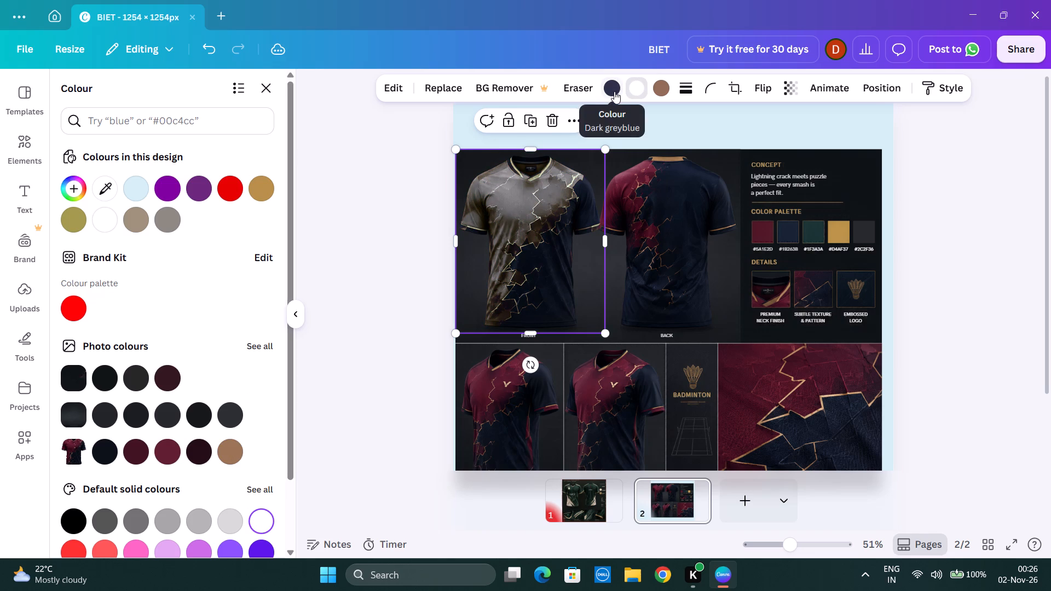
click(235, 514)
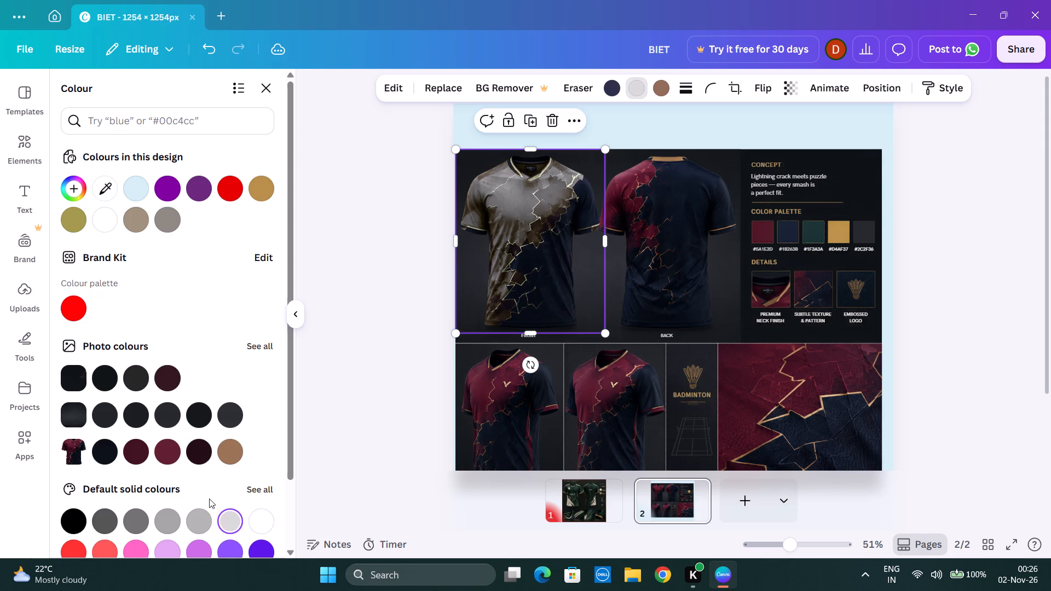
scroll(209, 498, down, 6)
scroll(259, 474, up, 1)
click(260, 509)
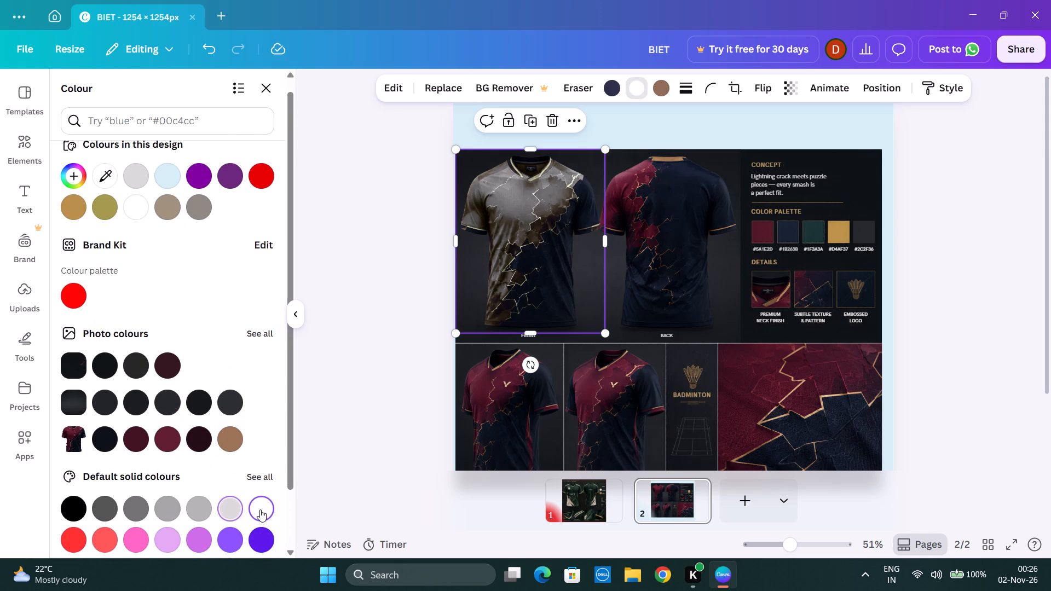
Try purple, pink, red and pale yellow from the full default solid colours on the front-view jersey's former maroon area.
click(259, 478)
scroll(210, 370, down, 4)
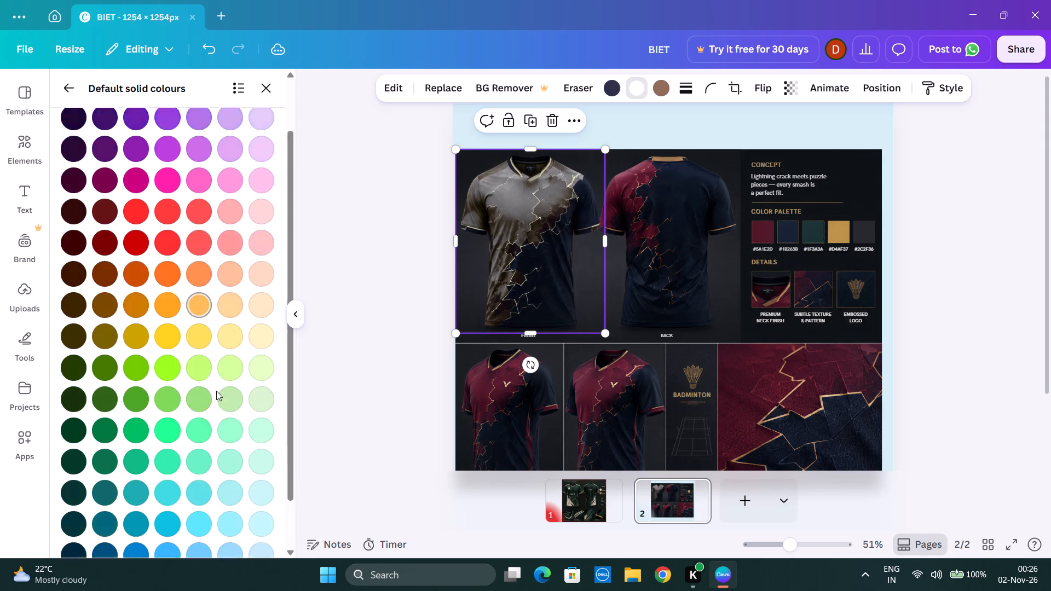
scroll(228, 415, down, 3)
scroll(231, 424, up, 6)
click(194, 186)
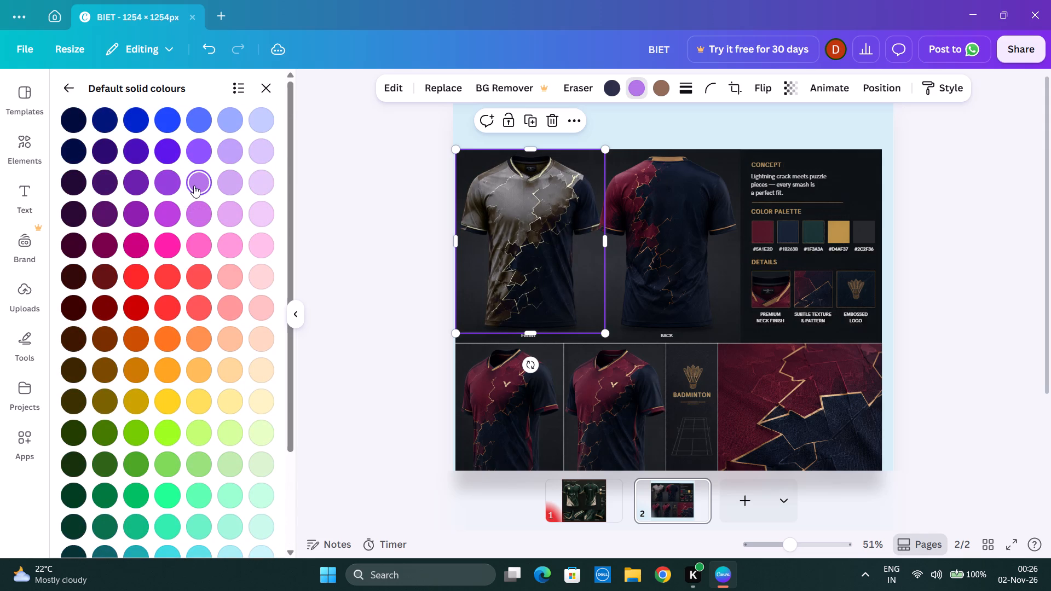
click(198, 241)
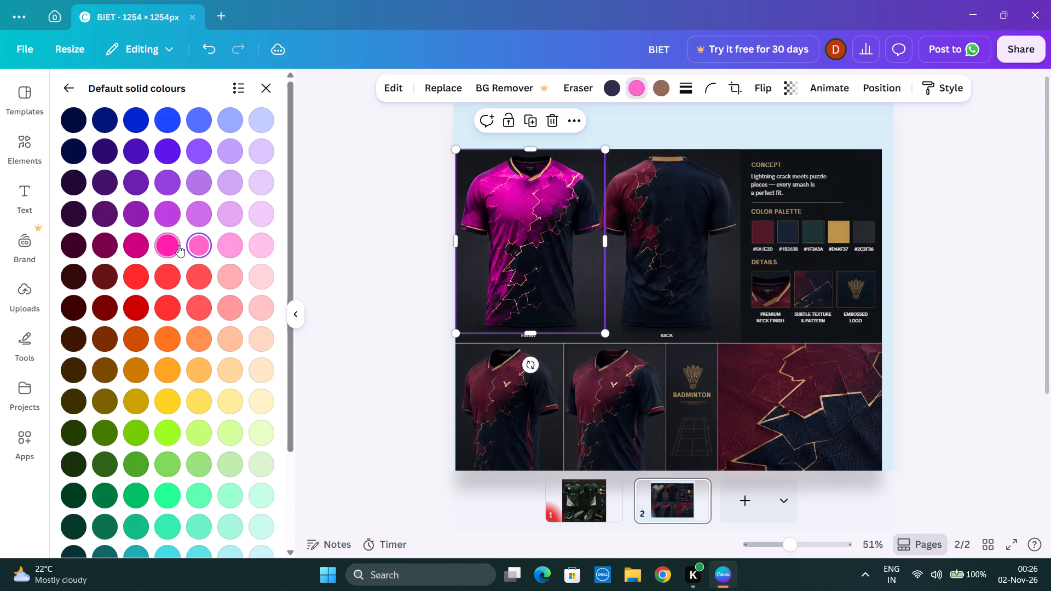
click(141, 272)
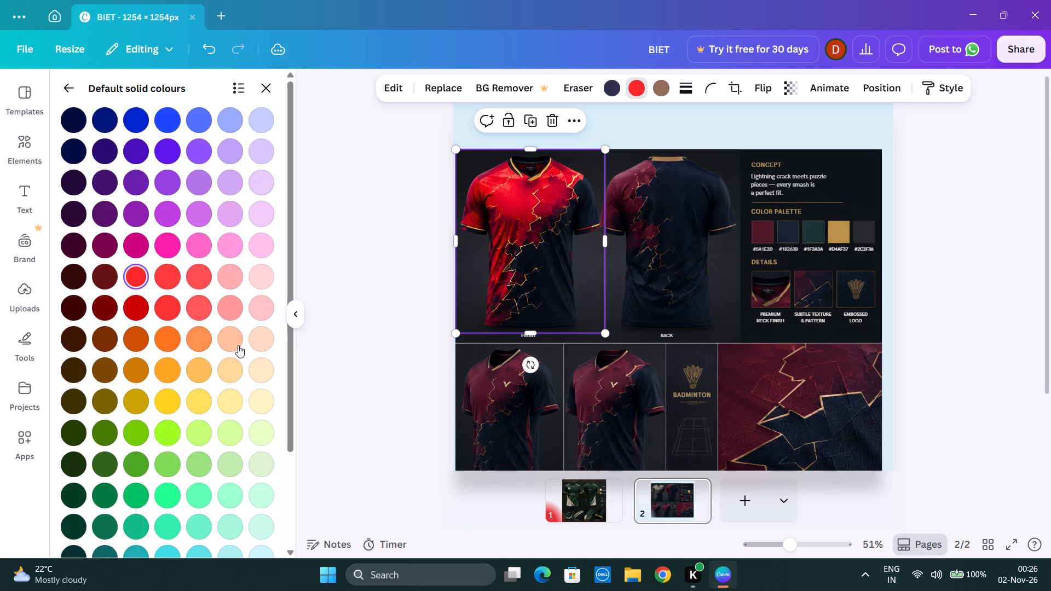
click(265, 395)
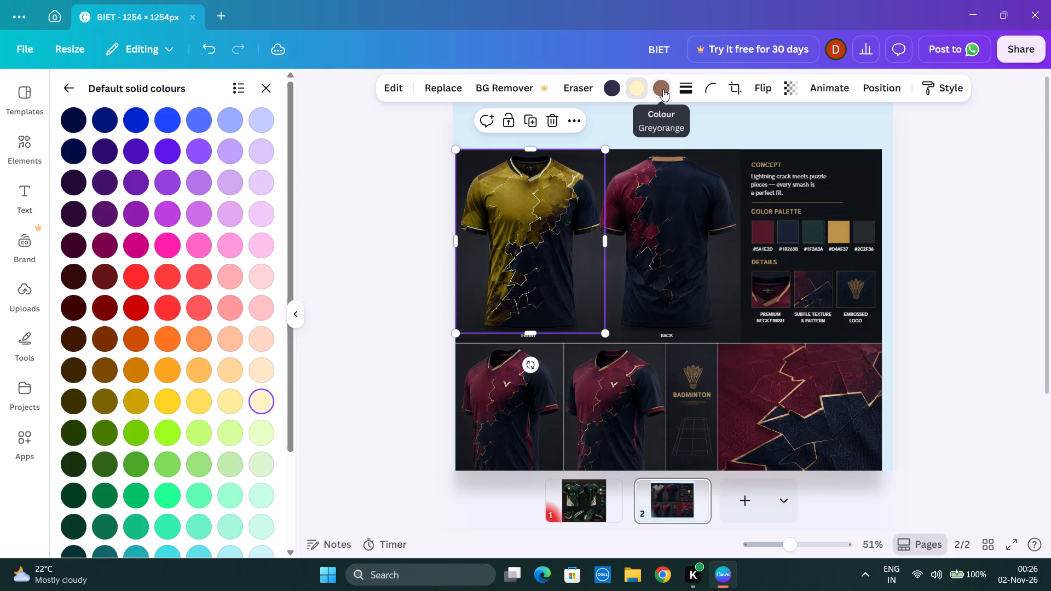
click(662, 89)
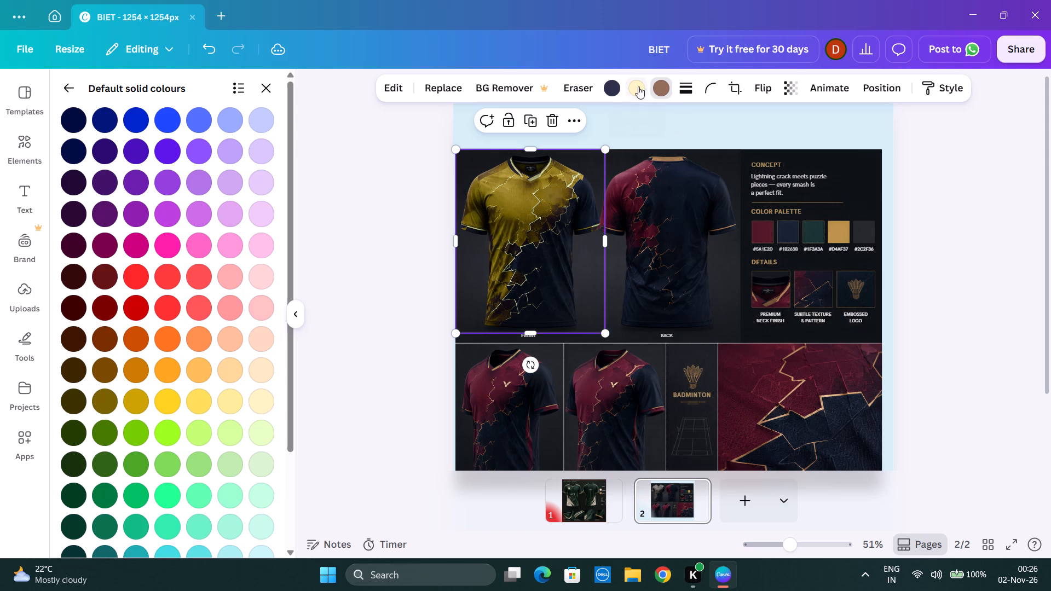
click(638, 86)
Recolour the front-view jersey's former maroon area with the custom red #C64949, adjusted from white.
click(73, 90)
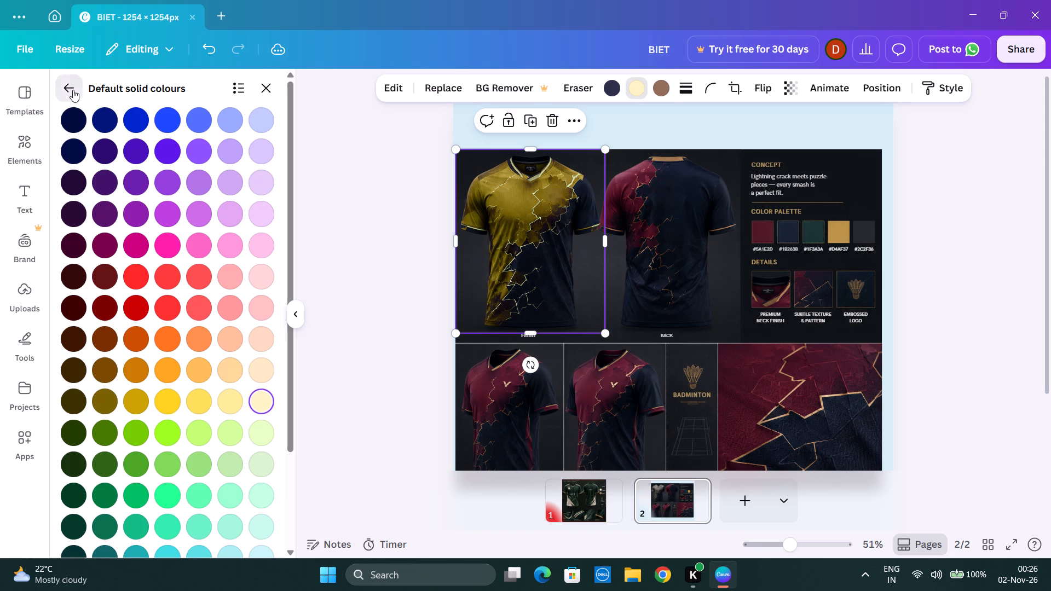
click(137, 202)
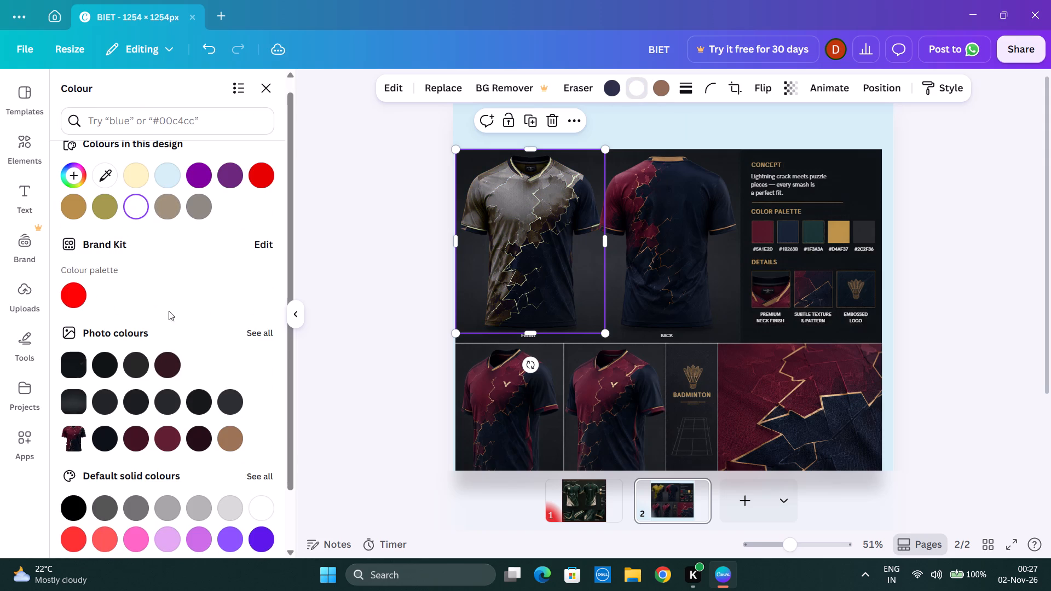
right_click(134, 208)
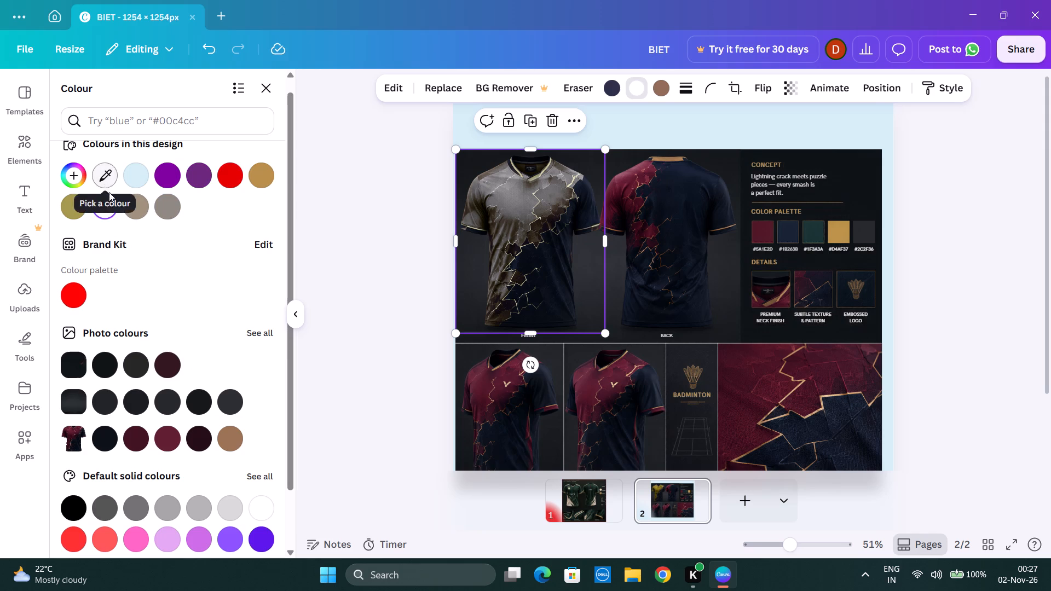
drag(102, 208, 115, 213)
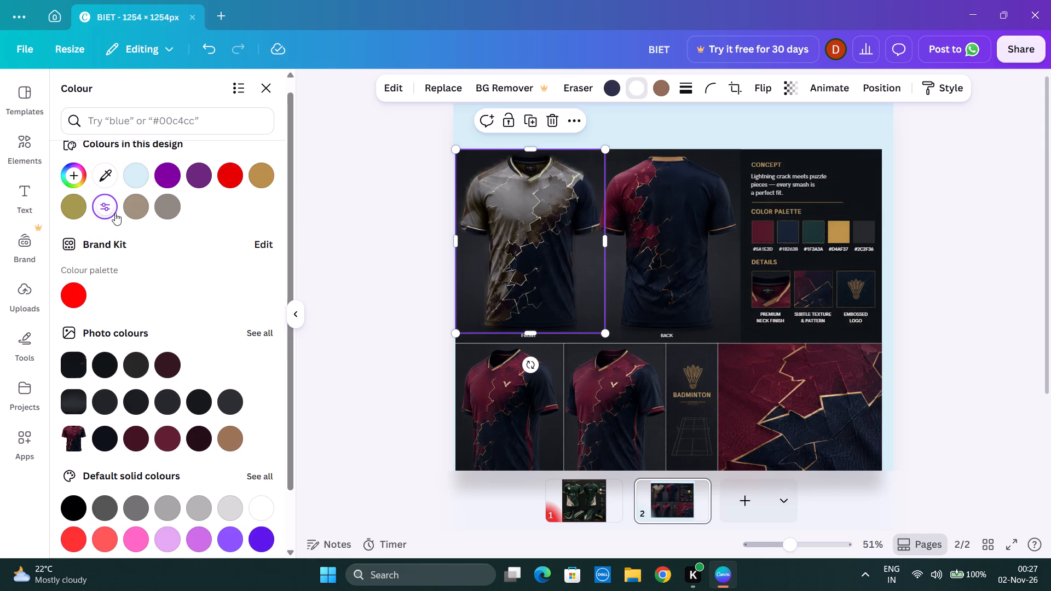
drag(115, 213, 105, 202)
drag(77, 238, 188, 274)
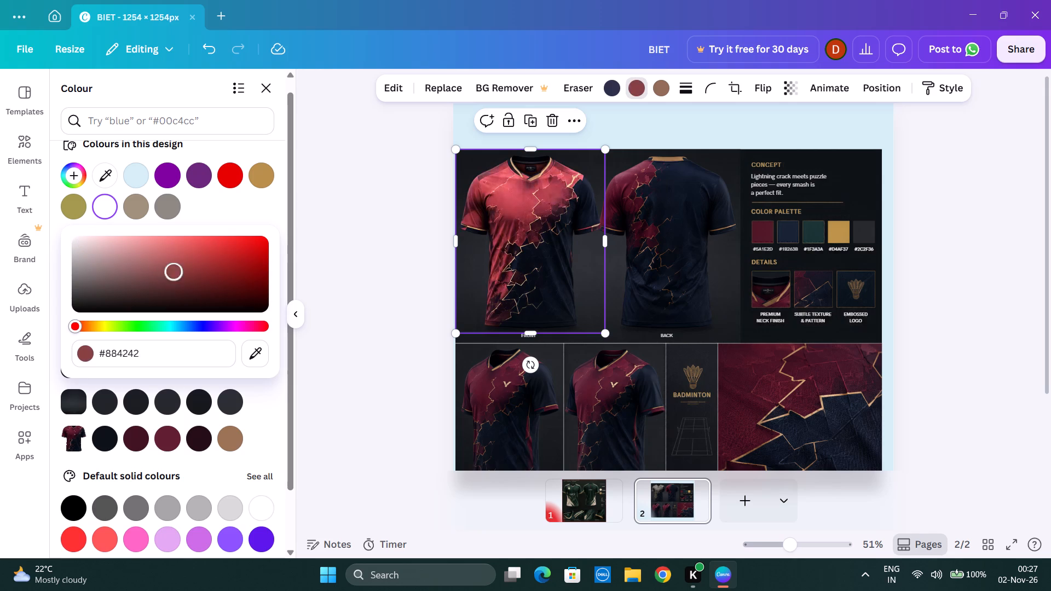
drag(188, 274, 241, 250)
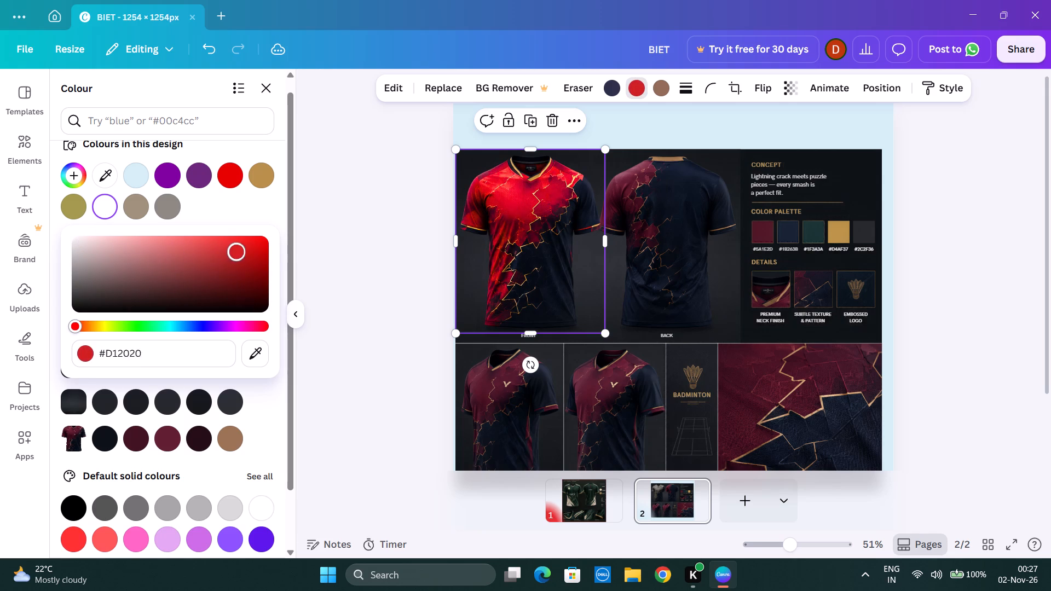
drag(241, 250, 223, 257)
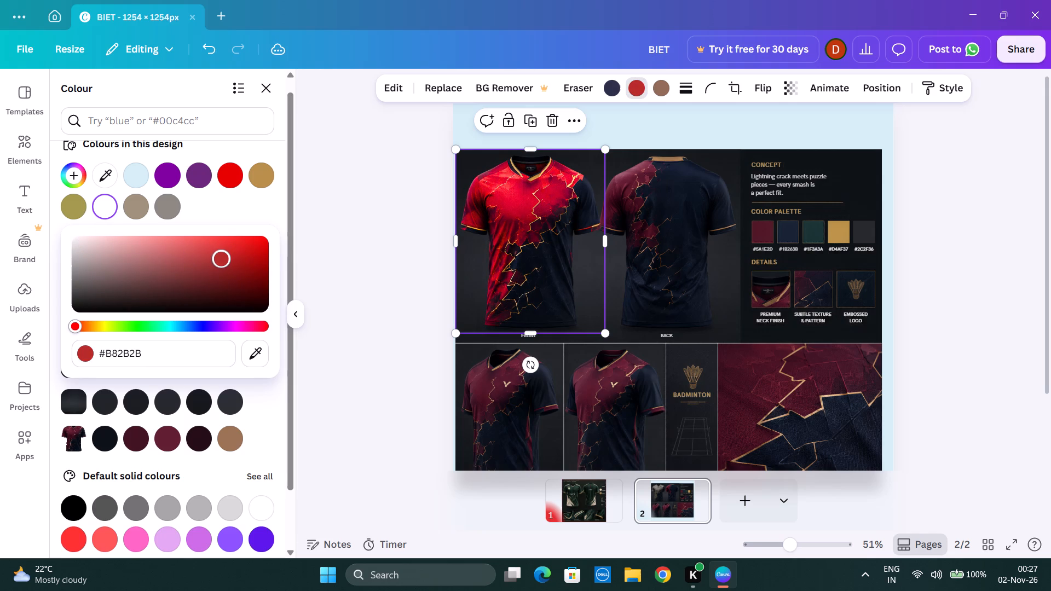
drag(223, 257, 223, 257)
drag(223, 257, 196, 253)
click(222, 196)
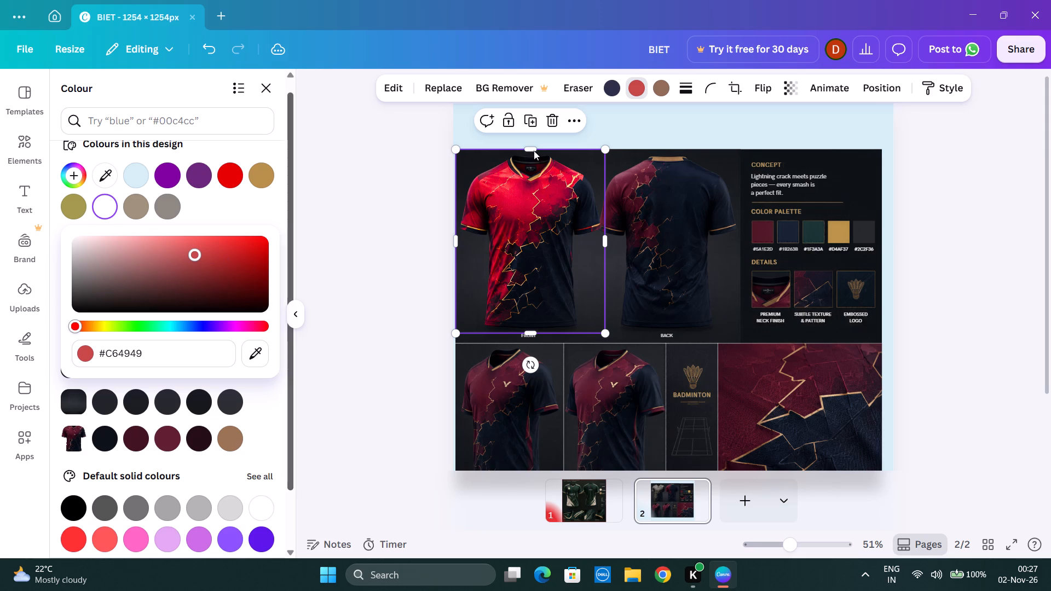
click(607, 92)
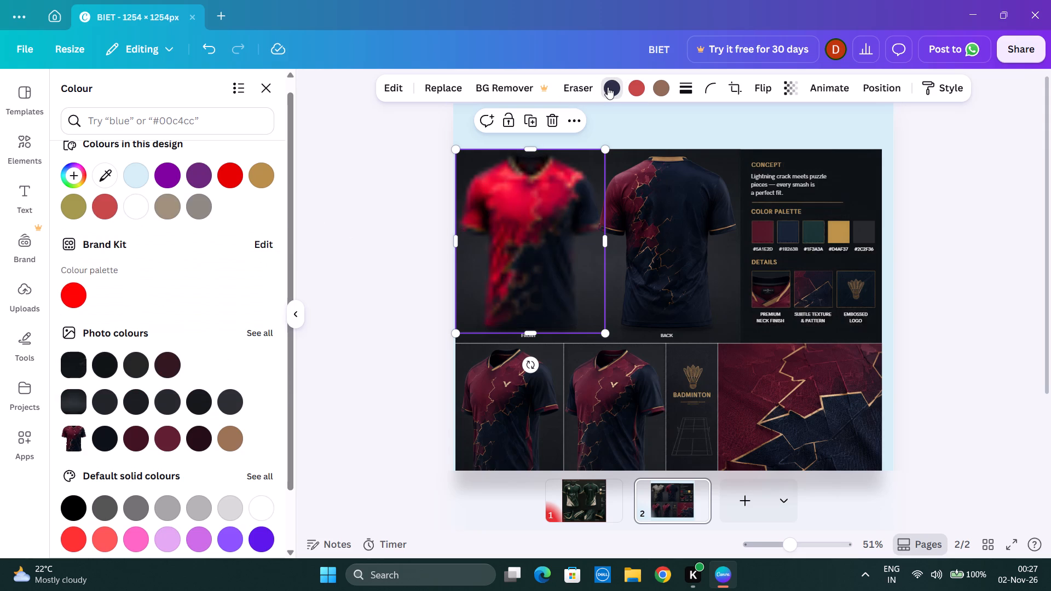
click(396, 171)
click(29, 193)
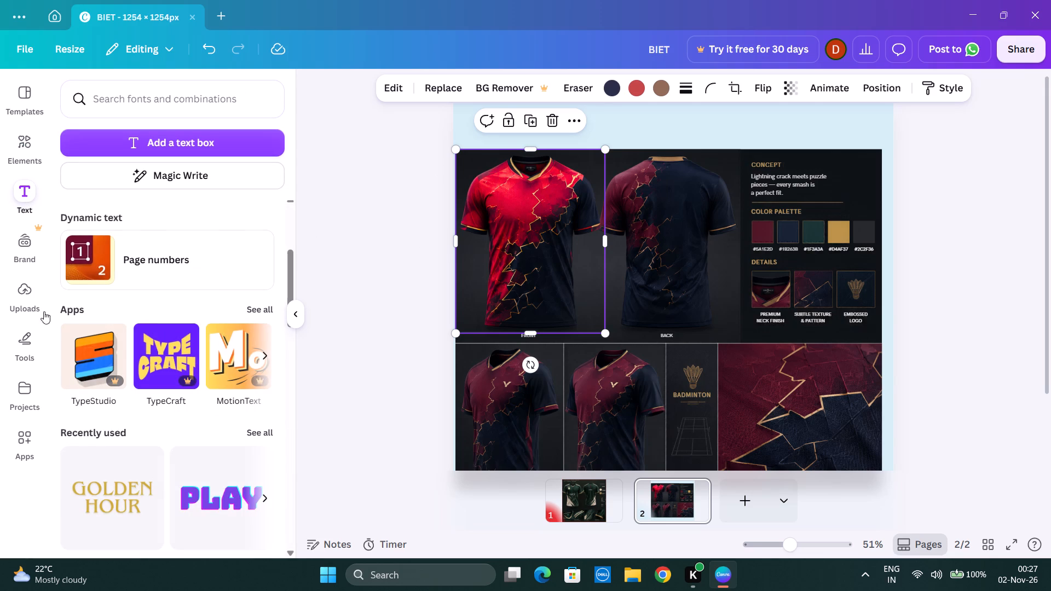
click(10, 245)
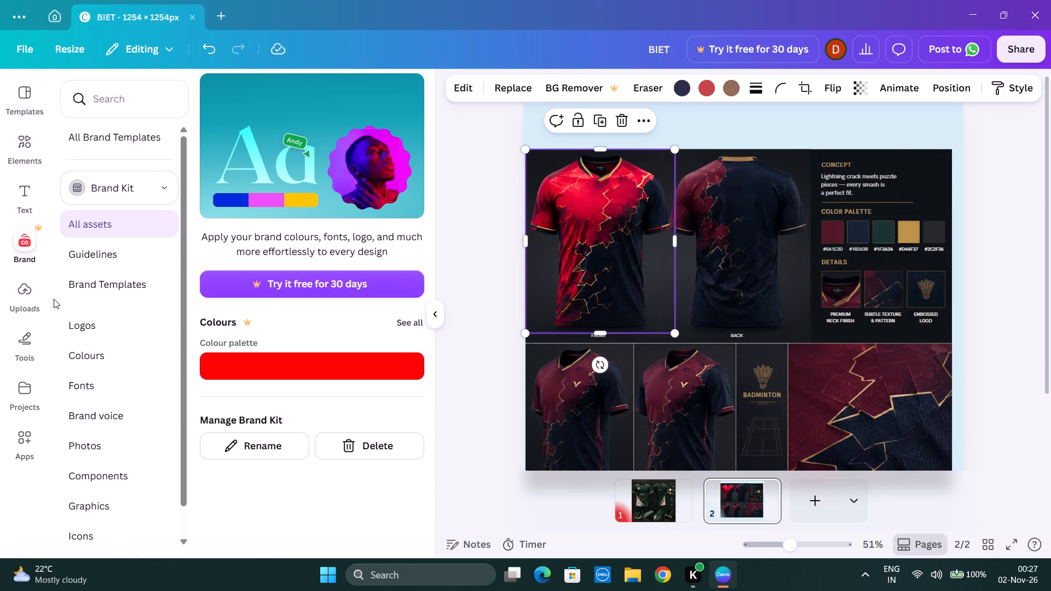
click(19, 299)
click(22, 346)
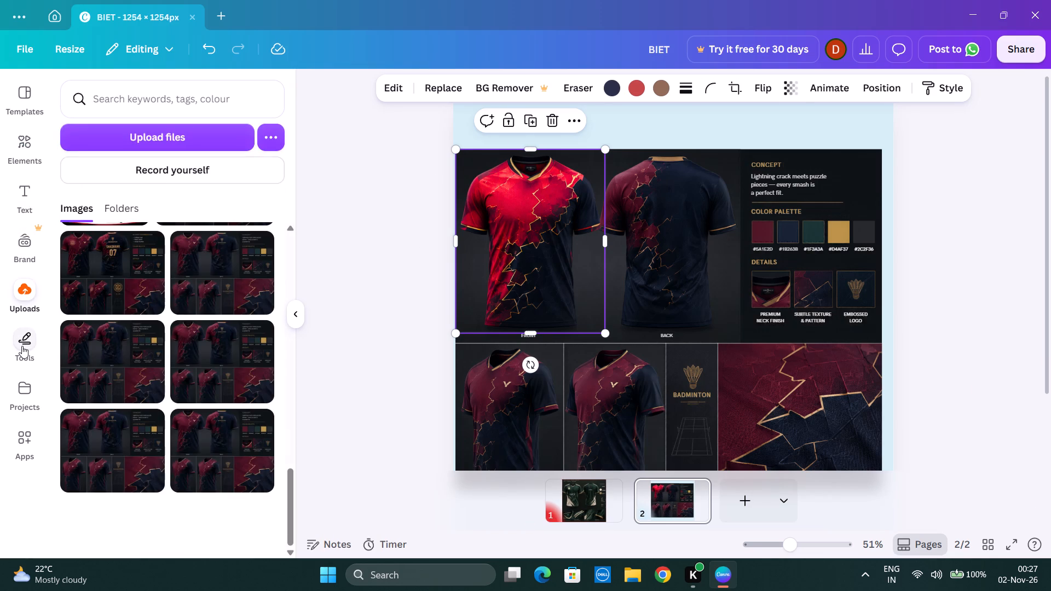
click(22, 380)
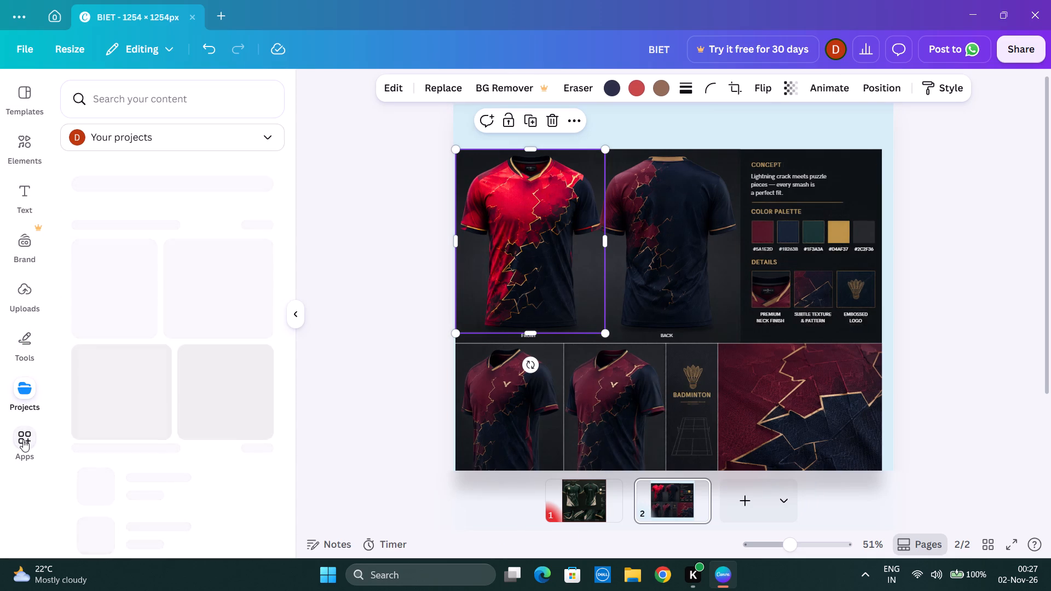
Browse the apps, design templates and elements library for content to use on page 2.
click(19, 431)
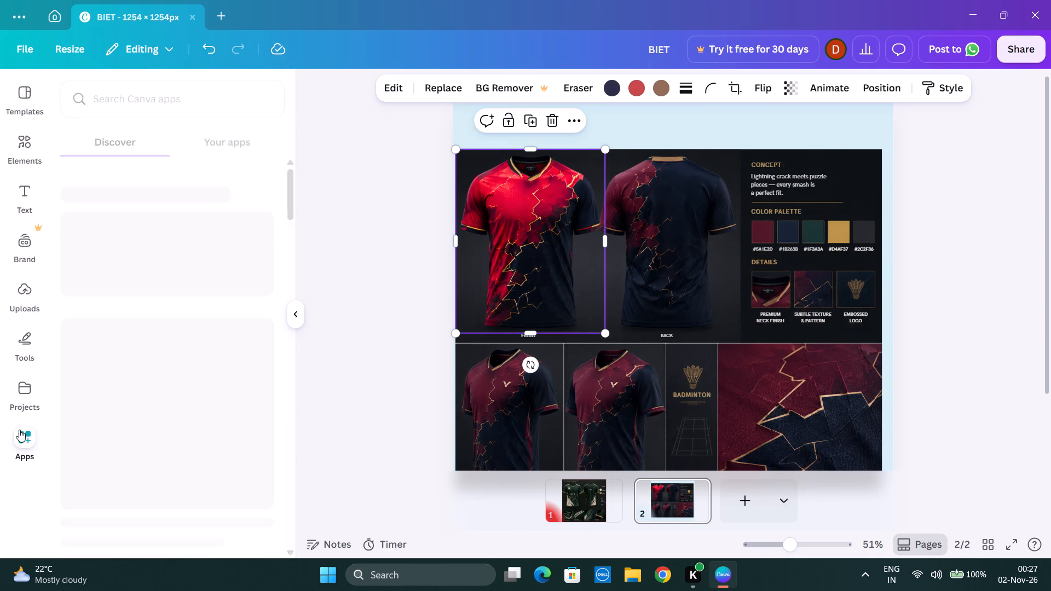
click(25, 99)
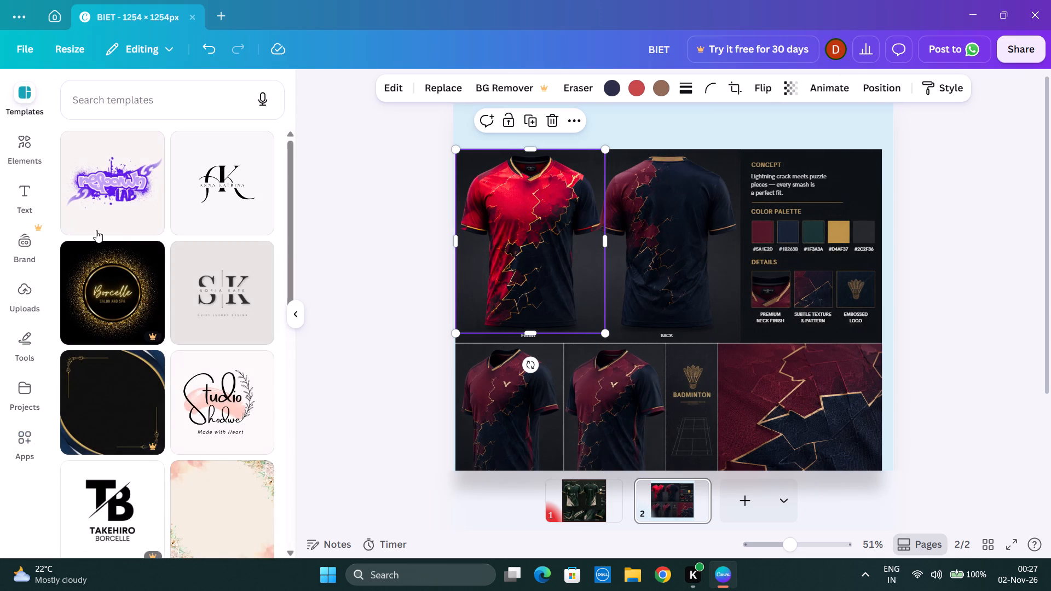
scroll(226, 231, down, 6)
scroll(210, 287, down, 9)
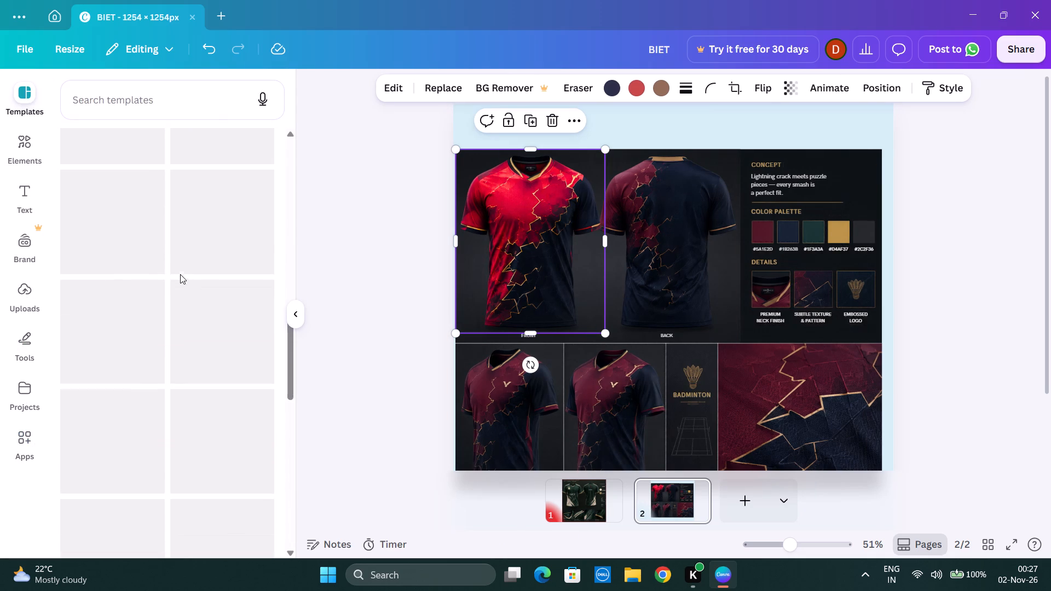
scroll(169, 263, up, 5)
scroll(259, 225, up, 13)
scroll(167, 265, up, 1)
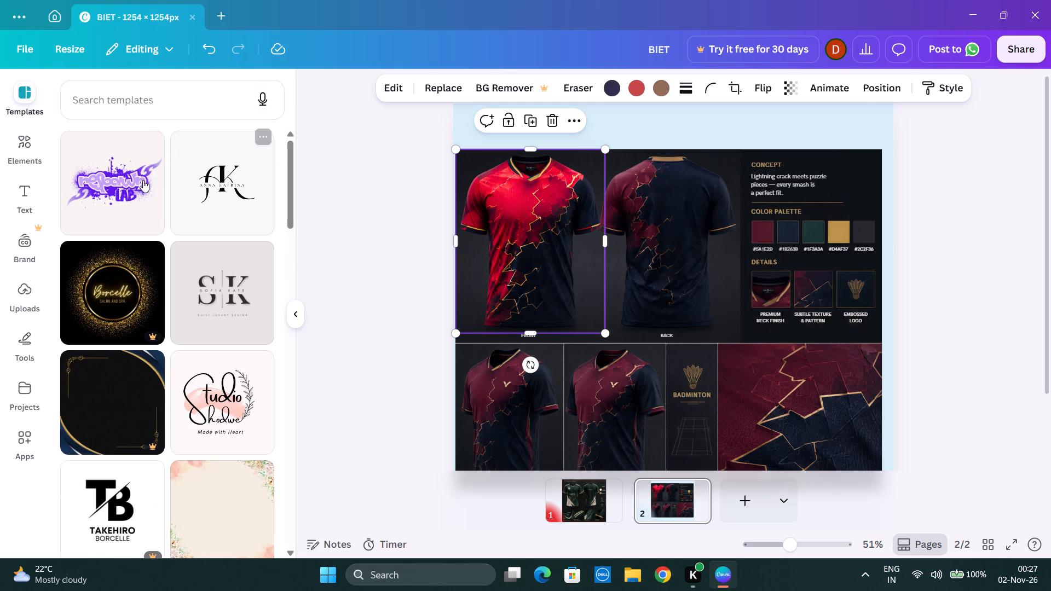
click(15, 147)
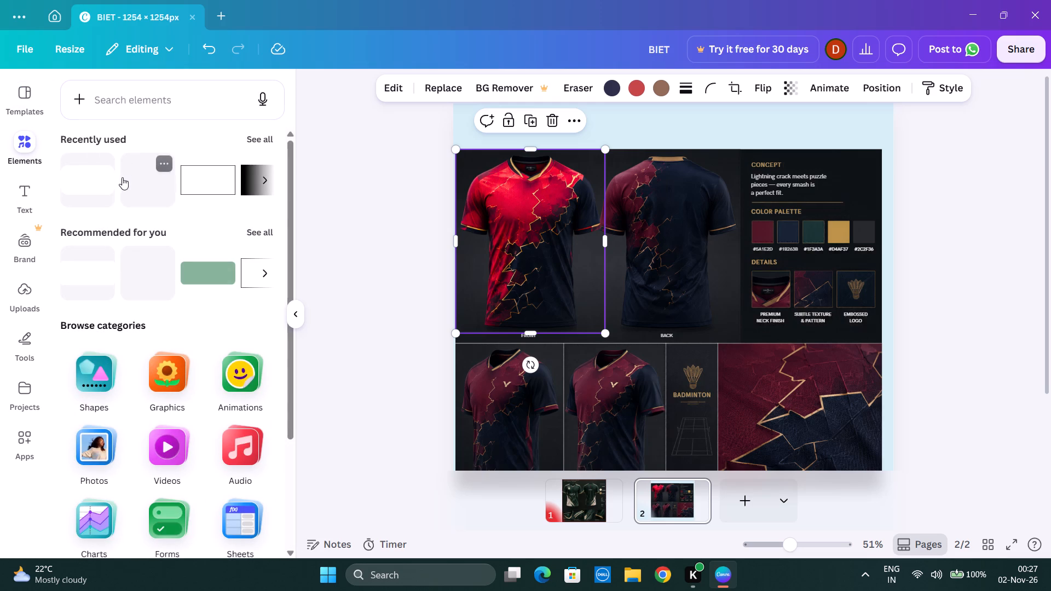
click(375, 215)
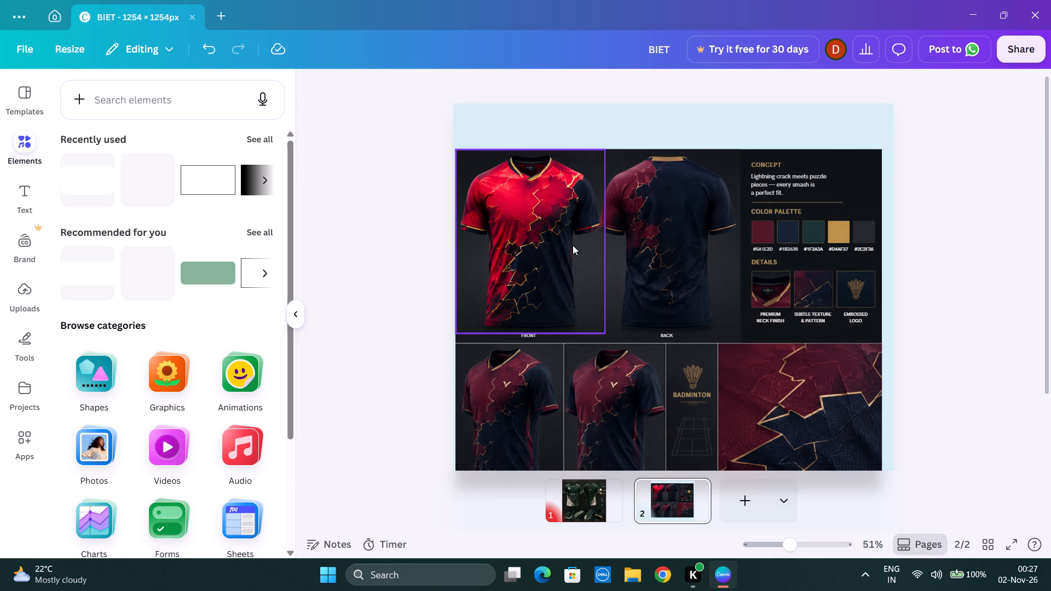
Recolour the large front-view jersey's greyorange trim and crack lines white #ffffff.
click(575, 255)
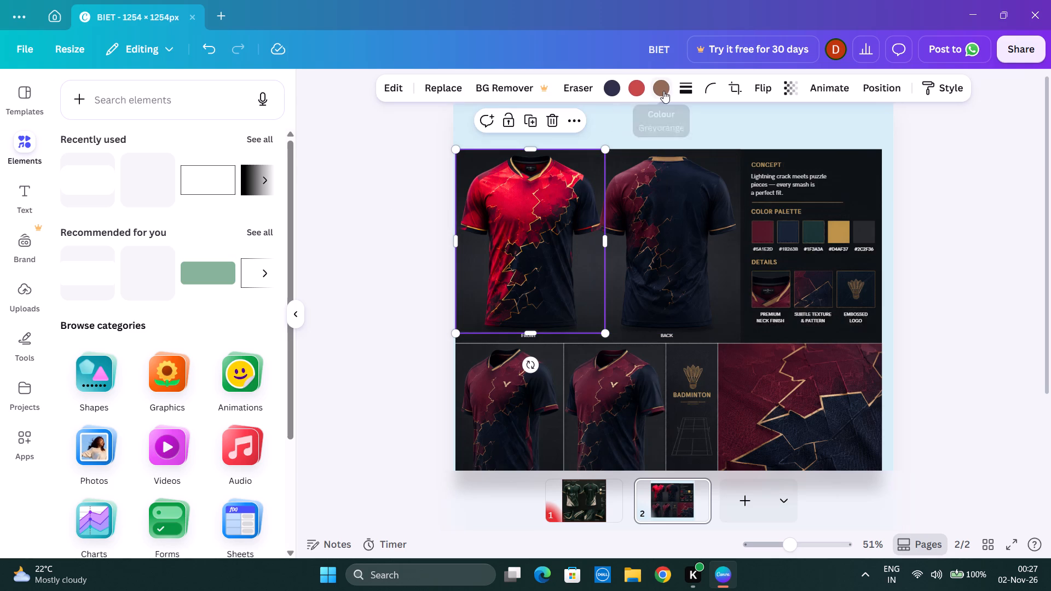
click(663, 91)
click(130, 224)
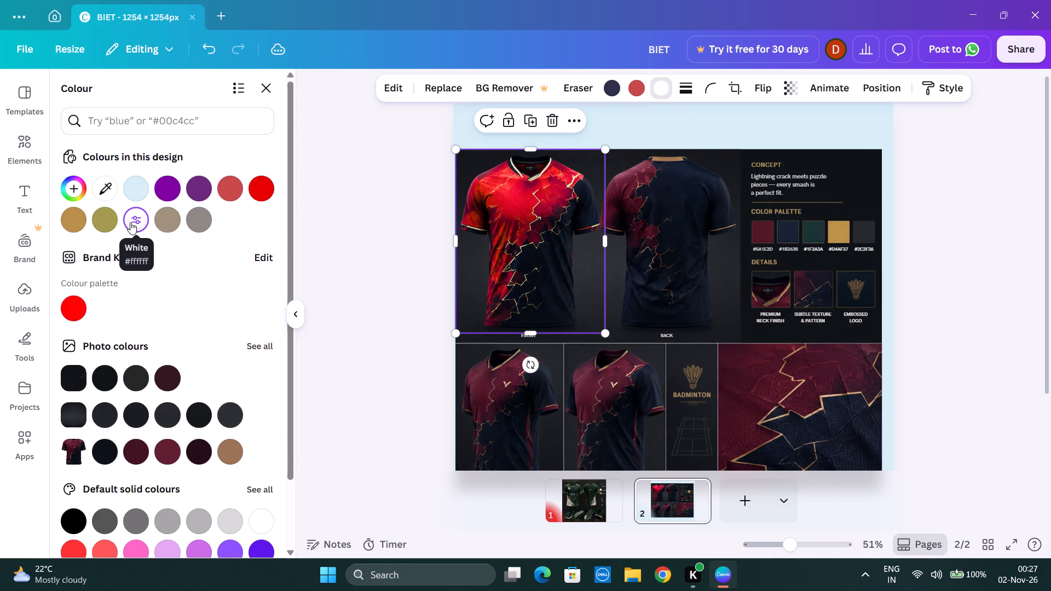
right_click(130, 222)
click(130, 222)
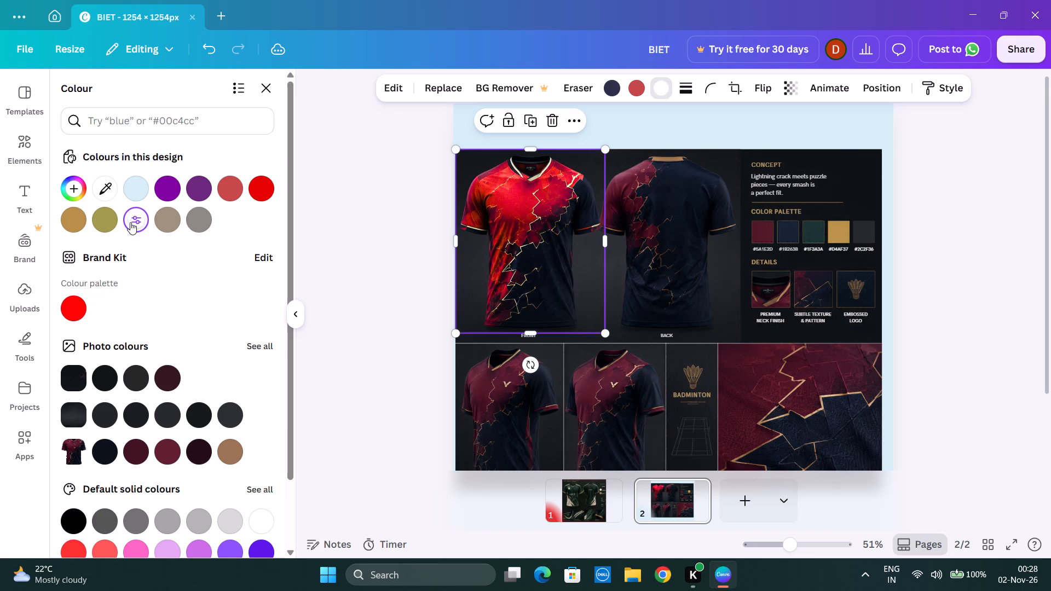
click(130, 222)
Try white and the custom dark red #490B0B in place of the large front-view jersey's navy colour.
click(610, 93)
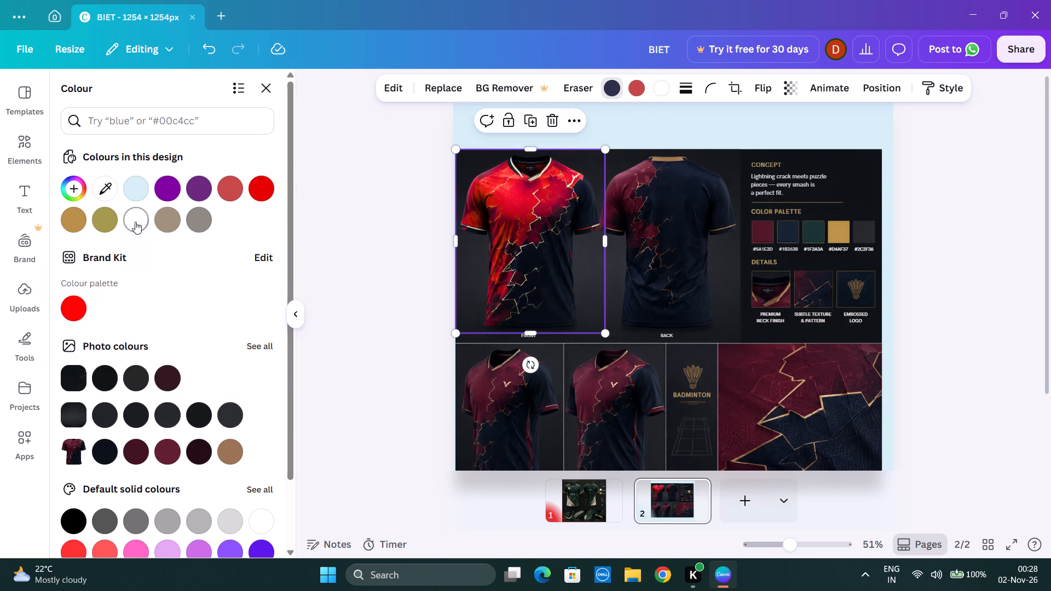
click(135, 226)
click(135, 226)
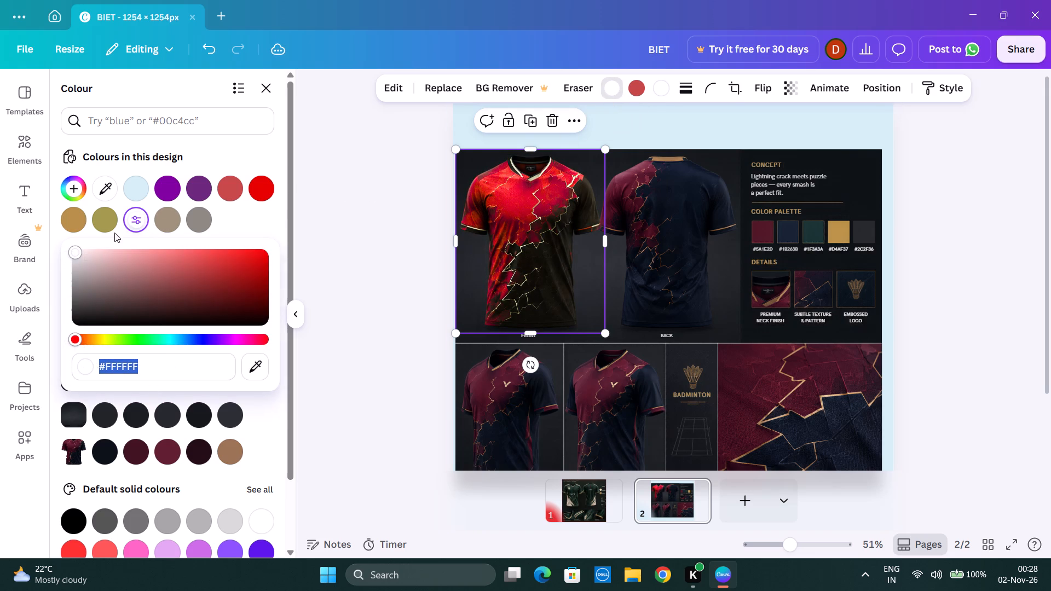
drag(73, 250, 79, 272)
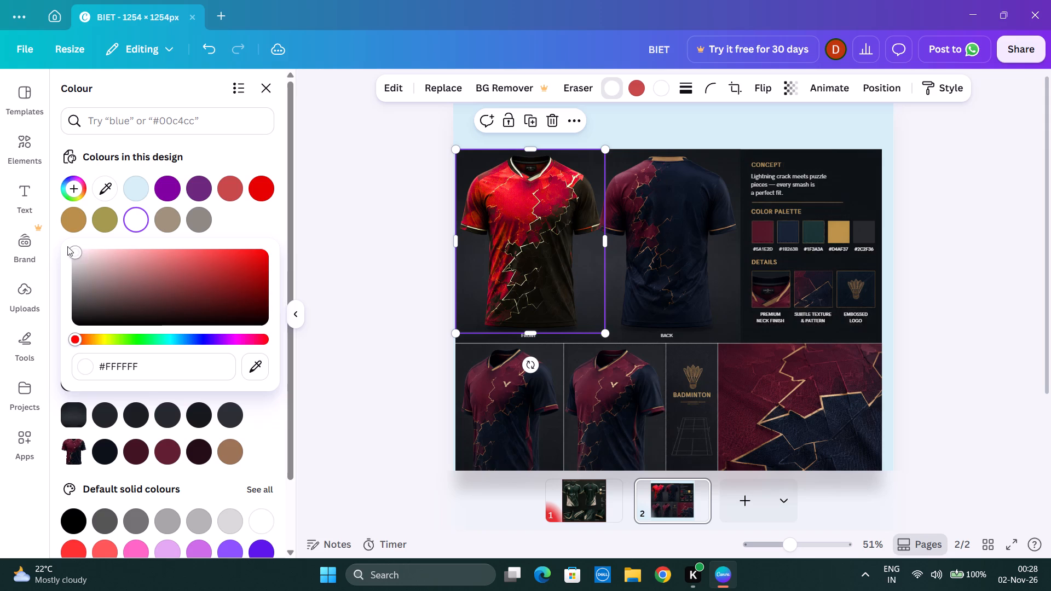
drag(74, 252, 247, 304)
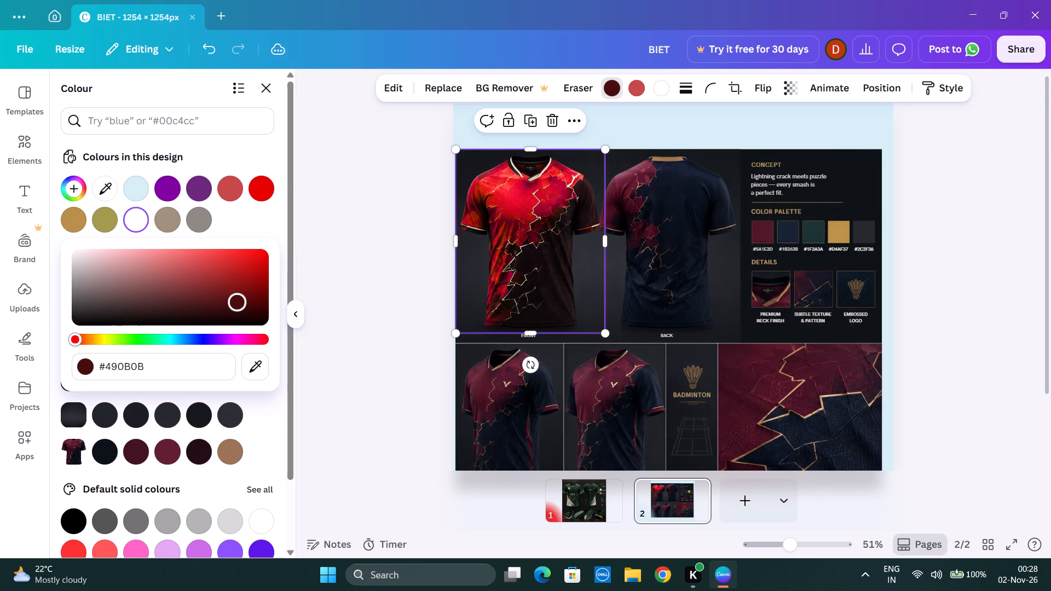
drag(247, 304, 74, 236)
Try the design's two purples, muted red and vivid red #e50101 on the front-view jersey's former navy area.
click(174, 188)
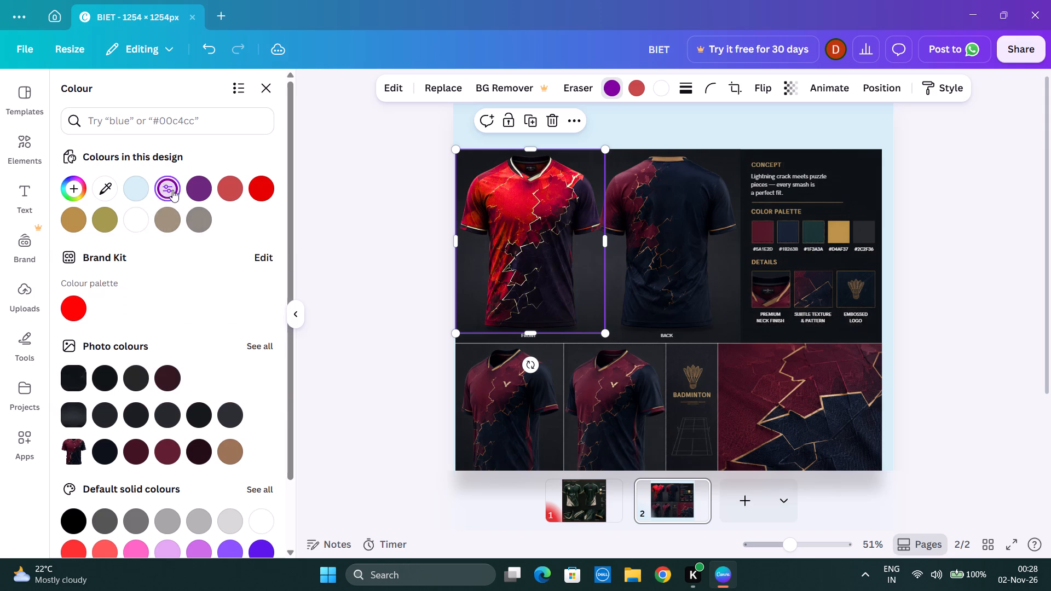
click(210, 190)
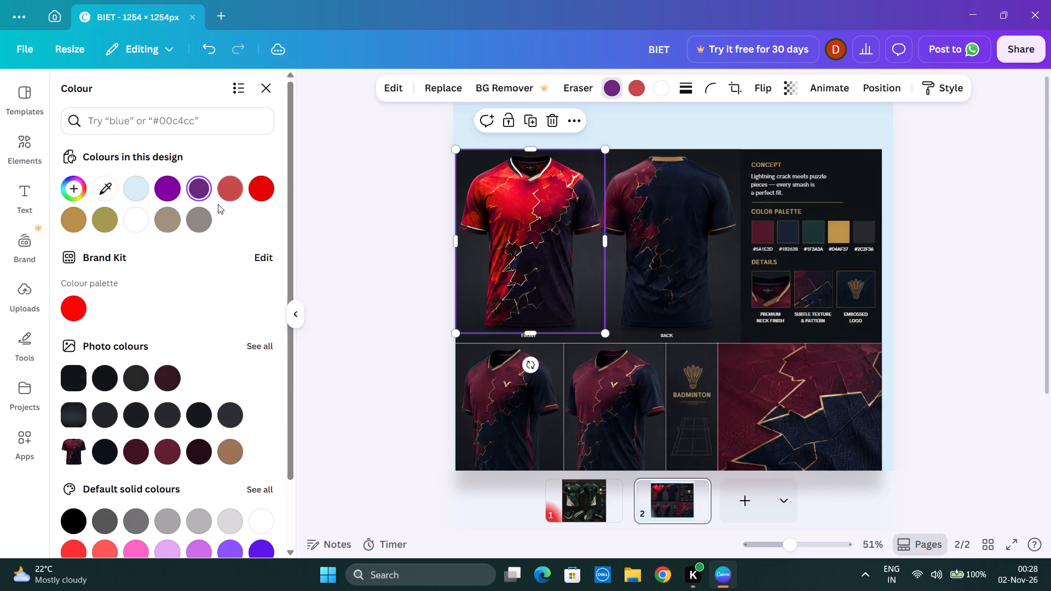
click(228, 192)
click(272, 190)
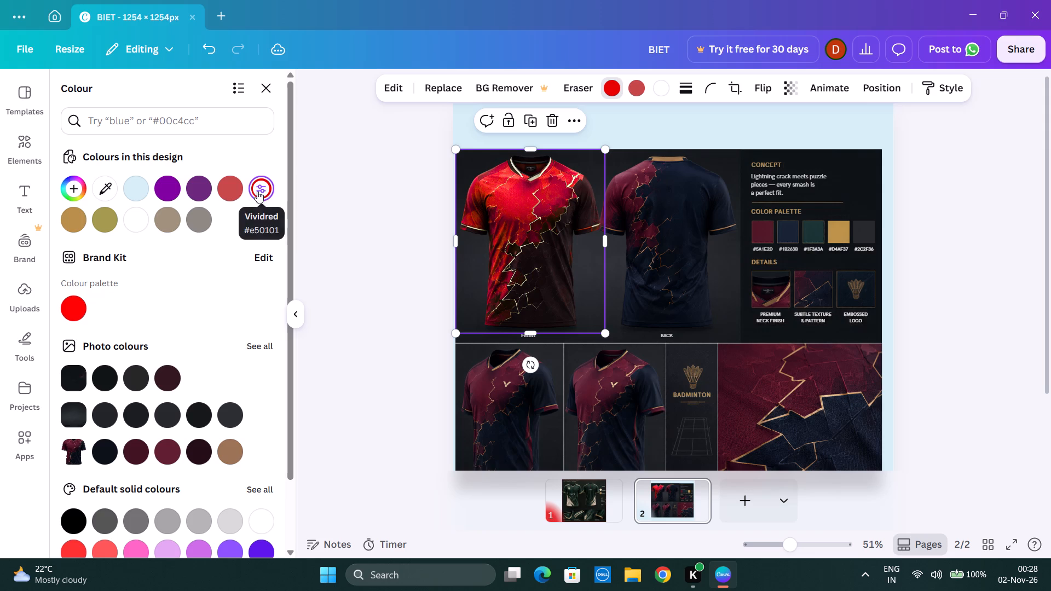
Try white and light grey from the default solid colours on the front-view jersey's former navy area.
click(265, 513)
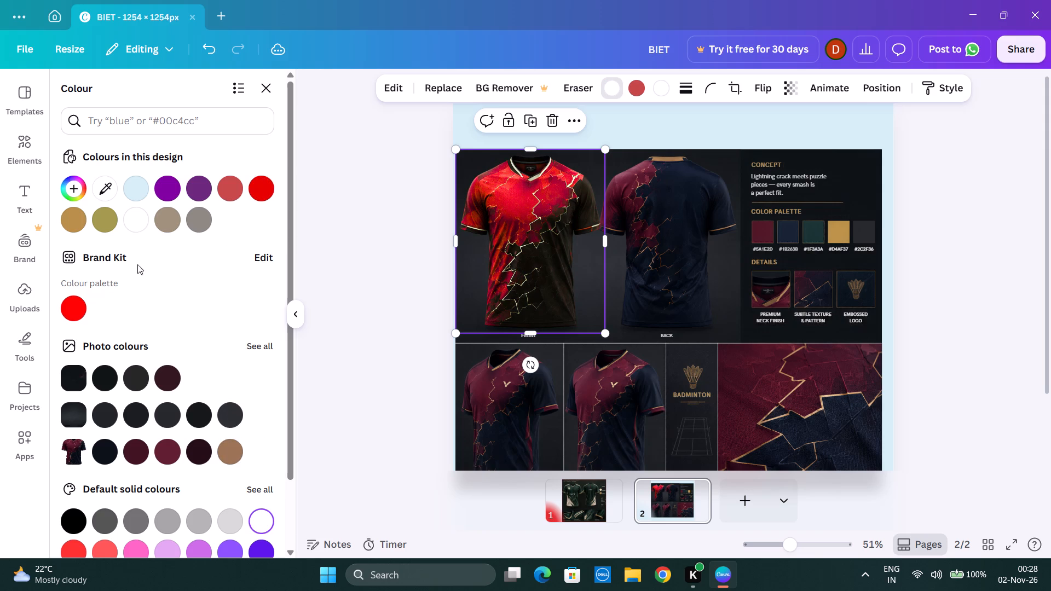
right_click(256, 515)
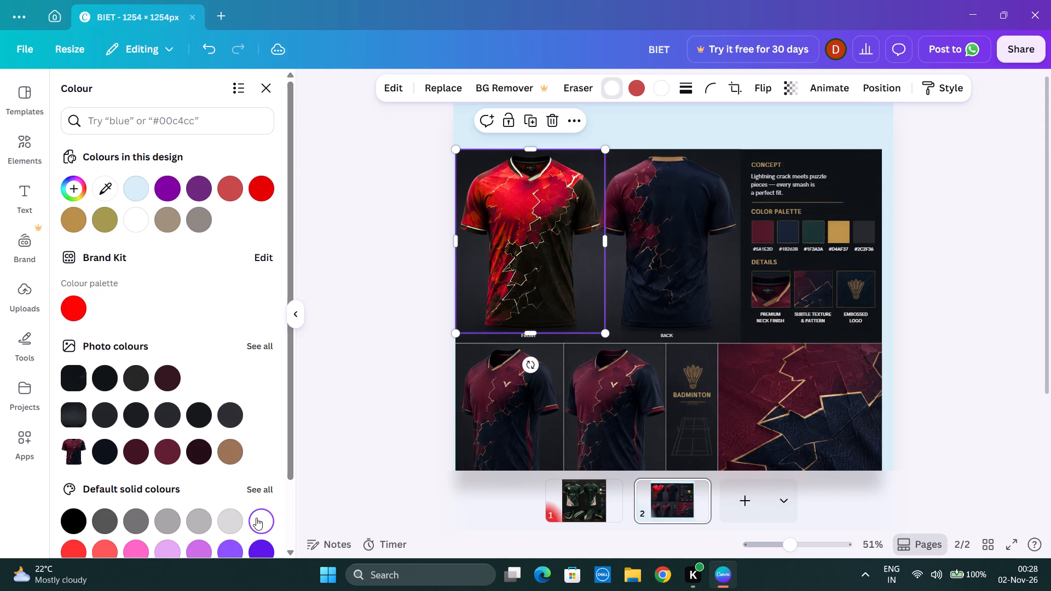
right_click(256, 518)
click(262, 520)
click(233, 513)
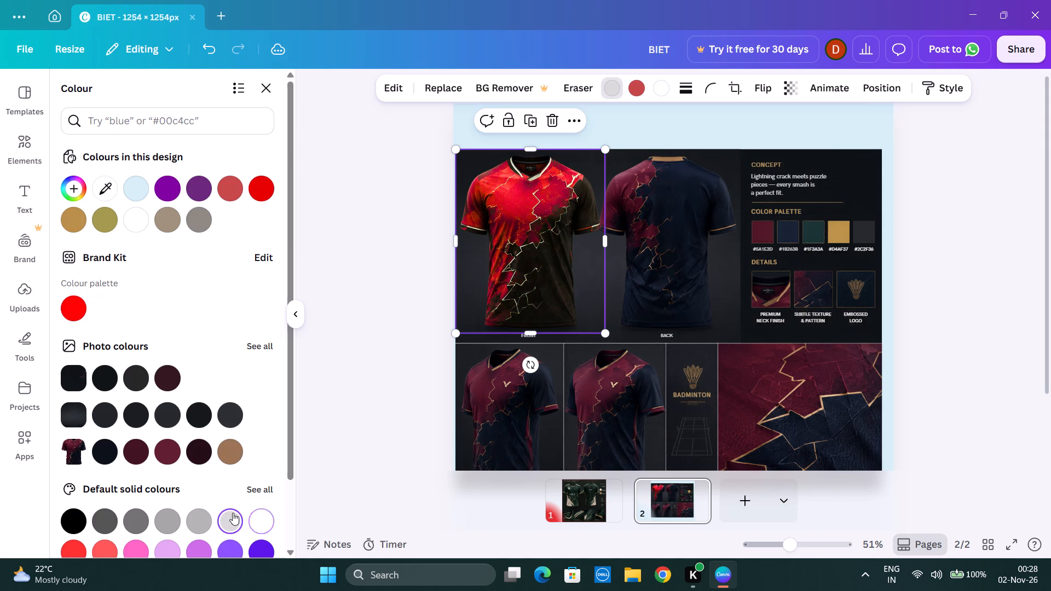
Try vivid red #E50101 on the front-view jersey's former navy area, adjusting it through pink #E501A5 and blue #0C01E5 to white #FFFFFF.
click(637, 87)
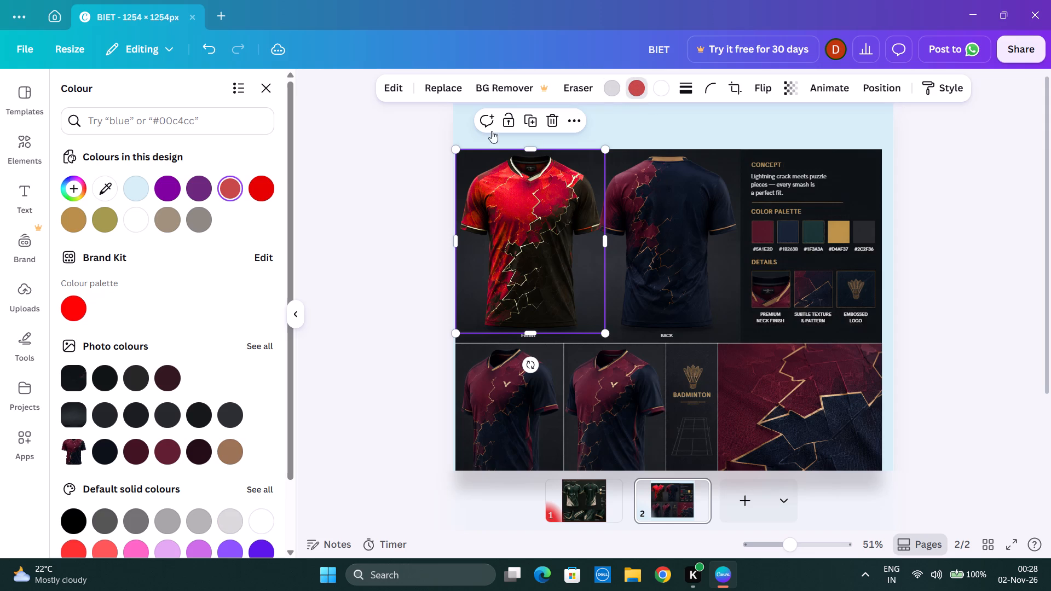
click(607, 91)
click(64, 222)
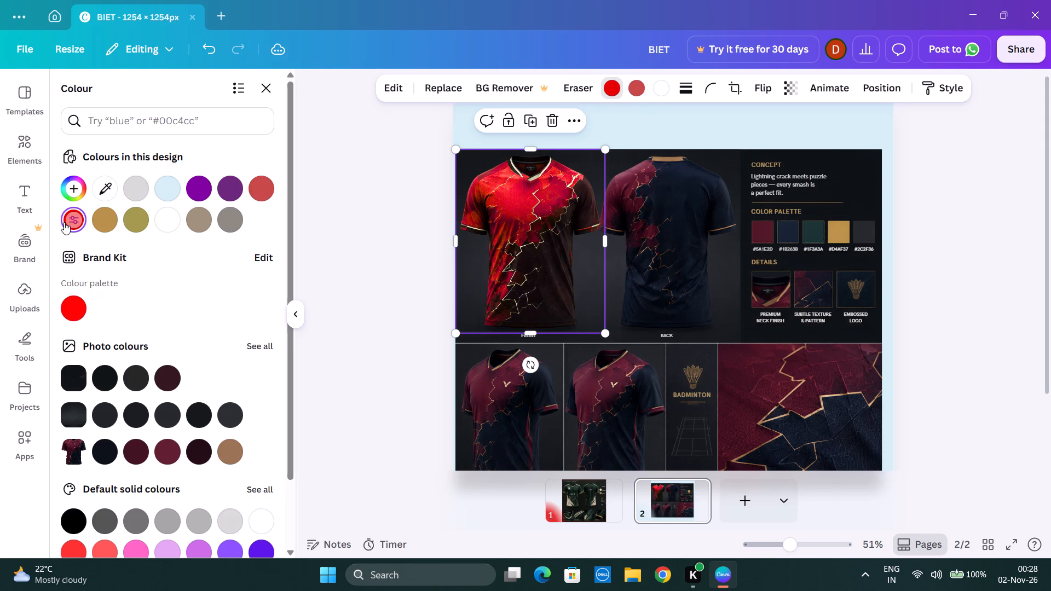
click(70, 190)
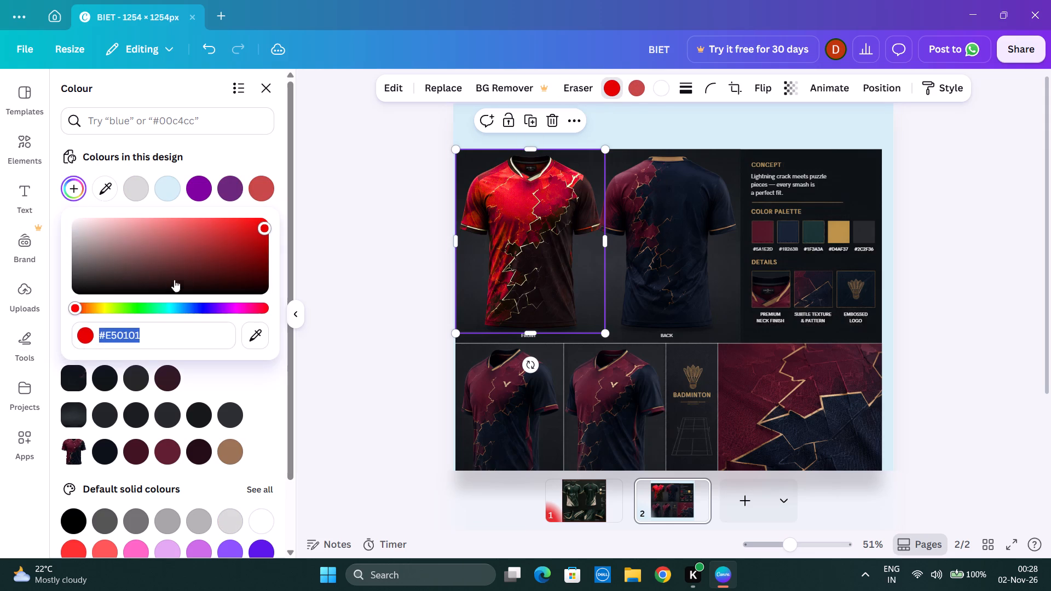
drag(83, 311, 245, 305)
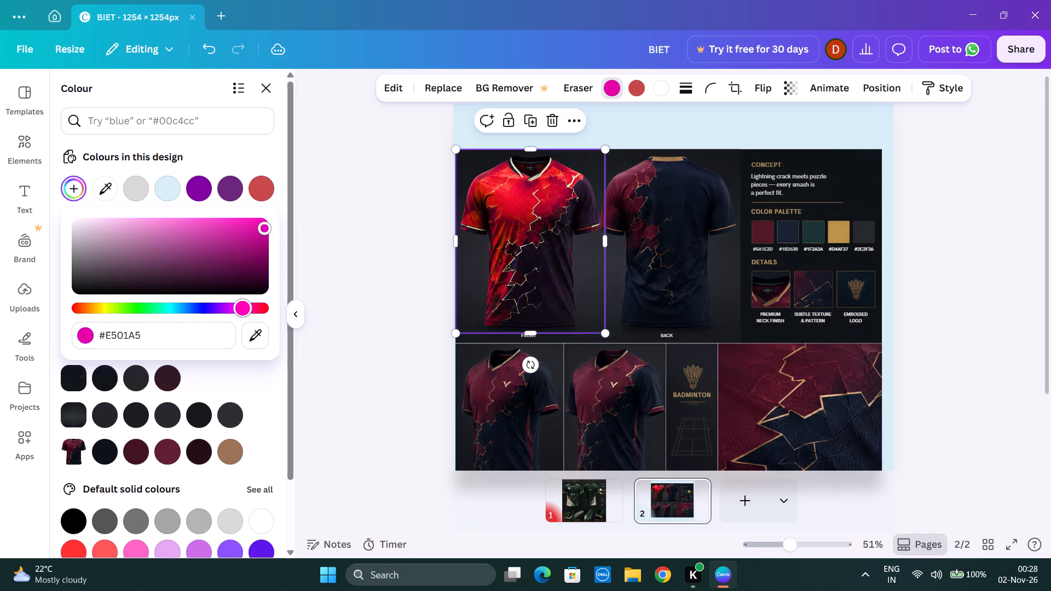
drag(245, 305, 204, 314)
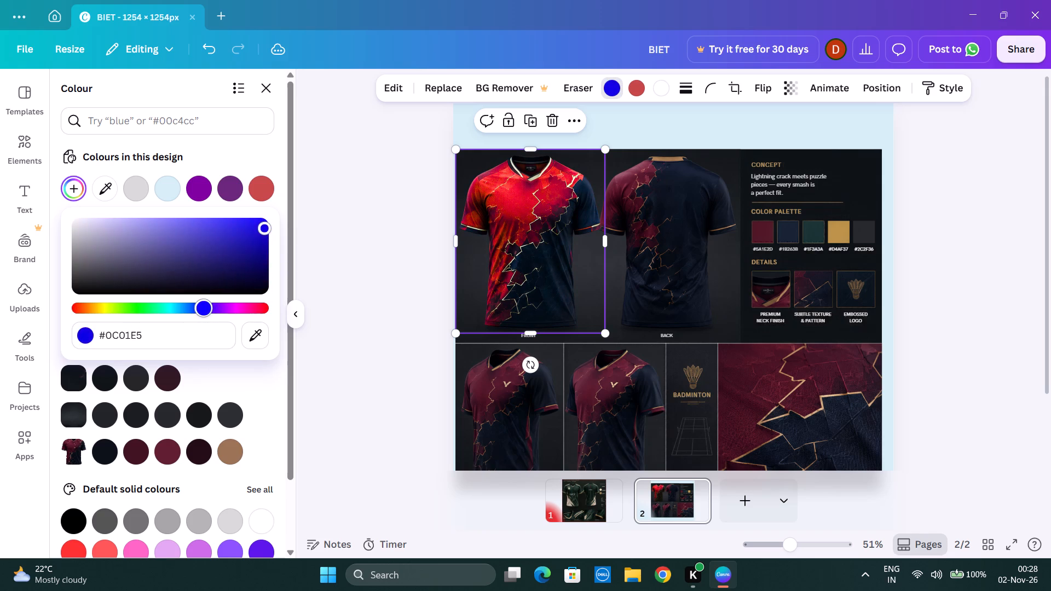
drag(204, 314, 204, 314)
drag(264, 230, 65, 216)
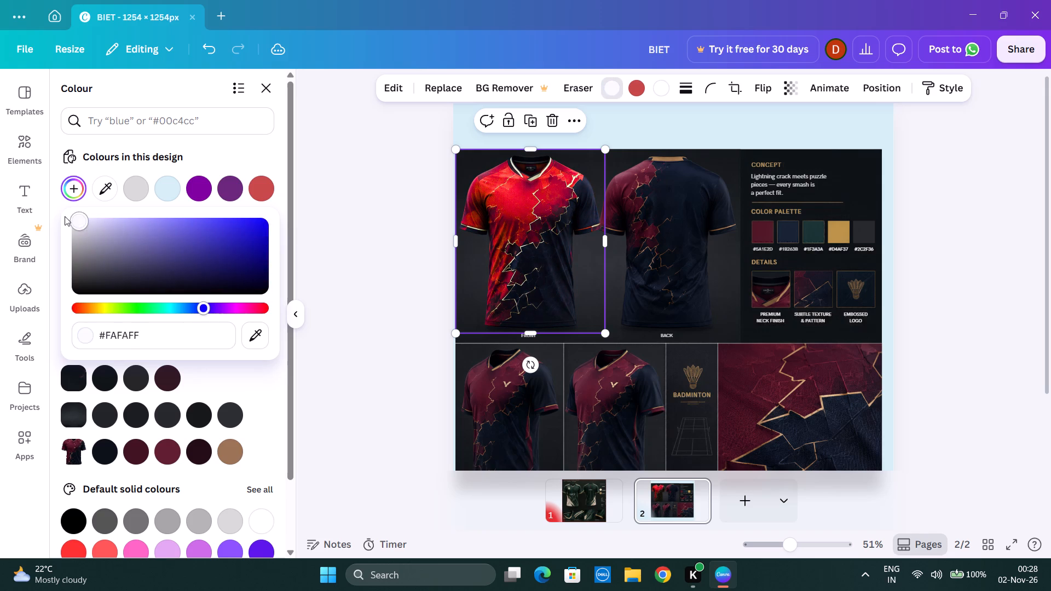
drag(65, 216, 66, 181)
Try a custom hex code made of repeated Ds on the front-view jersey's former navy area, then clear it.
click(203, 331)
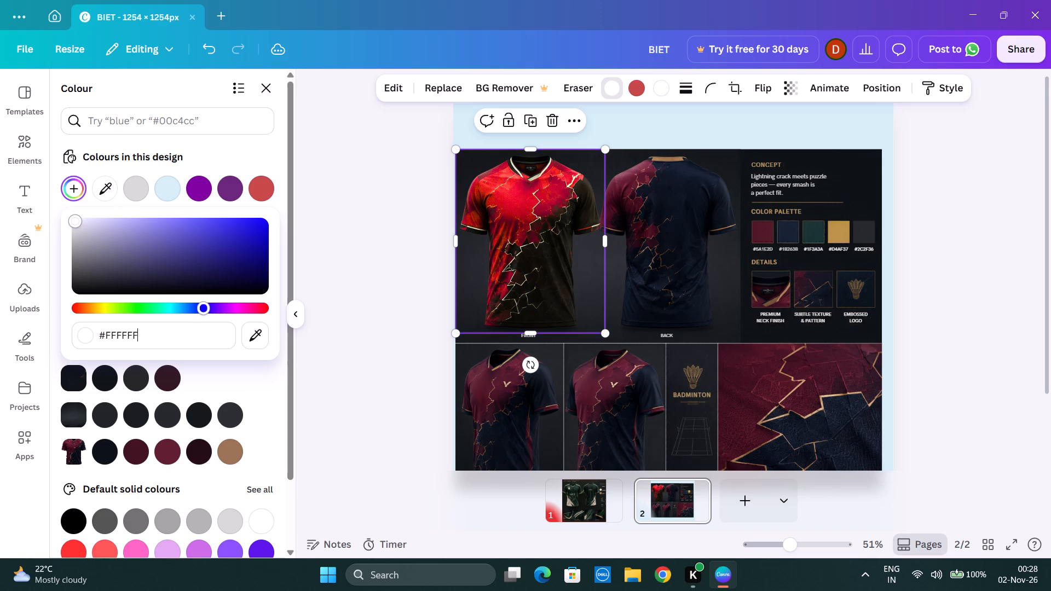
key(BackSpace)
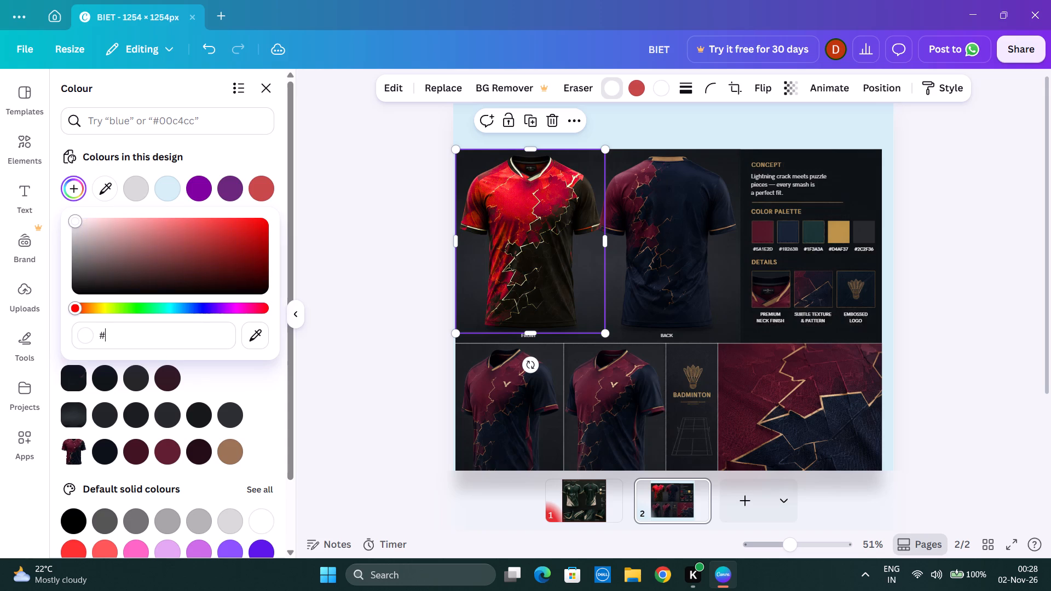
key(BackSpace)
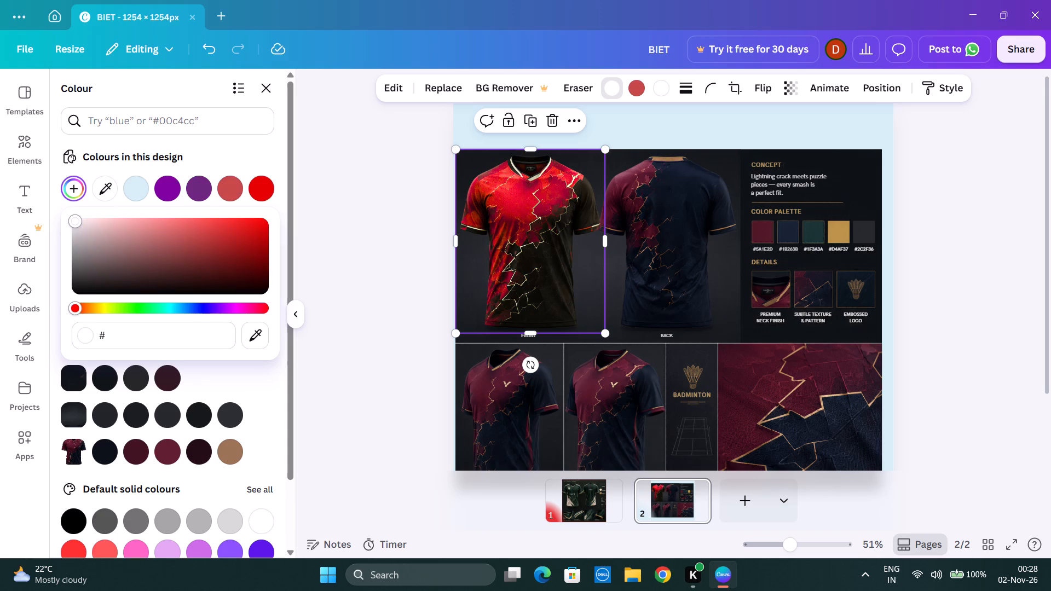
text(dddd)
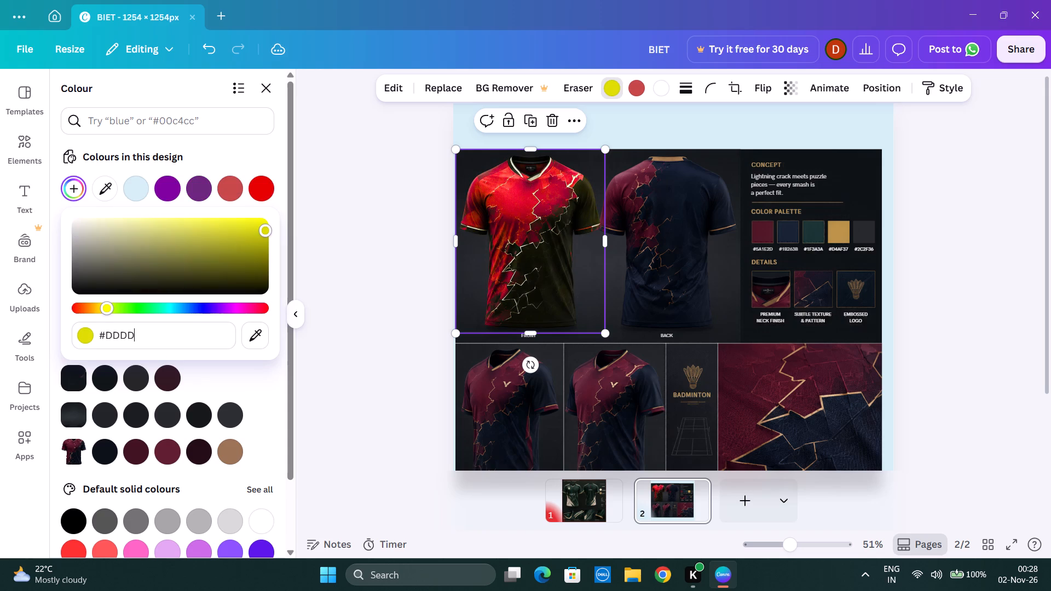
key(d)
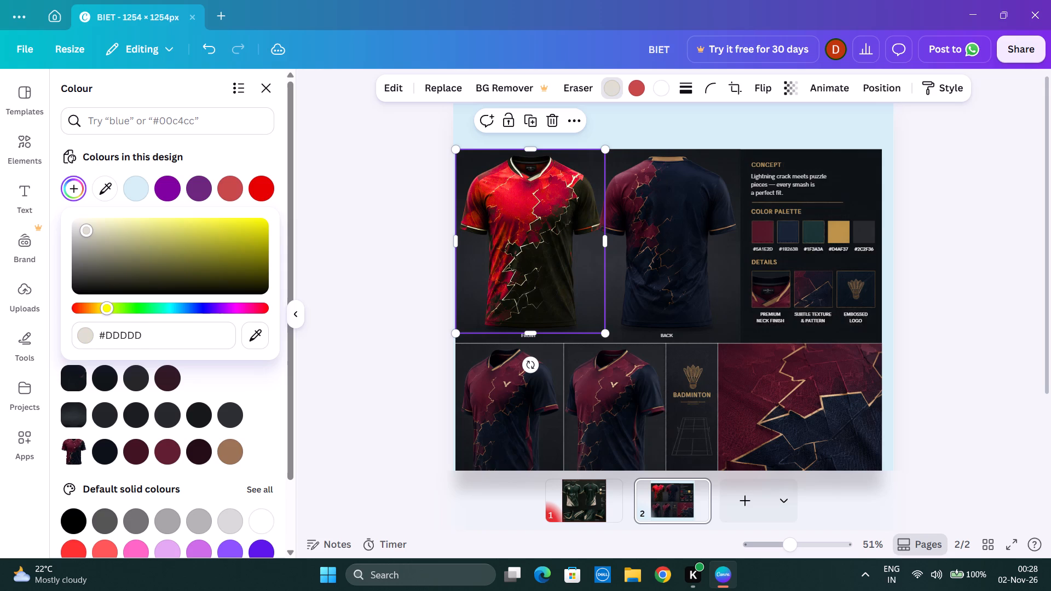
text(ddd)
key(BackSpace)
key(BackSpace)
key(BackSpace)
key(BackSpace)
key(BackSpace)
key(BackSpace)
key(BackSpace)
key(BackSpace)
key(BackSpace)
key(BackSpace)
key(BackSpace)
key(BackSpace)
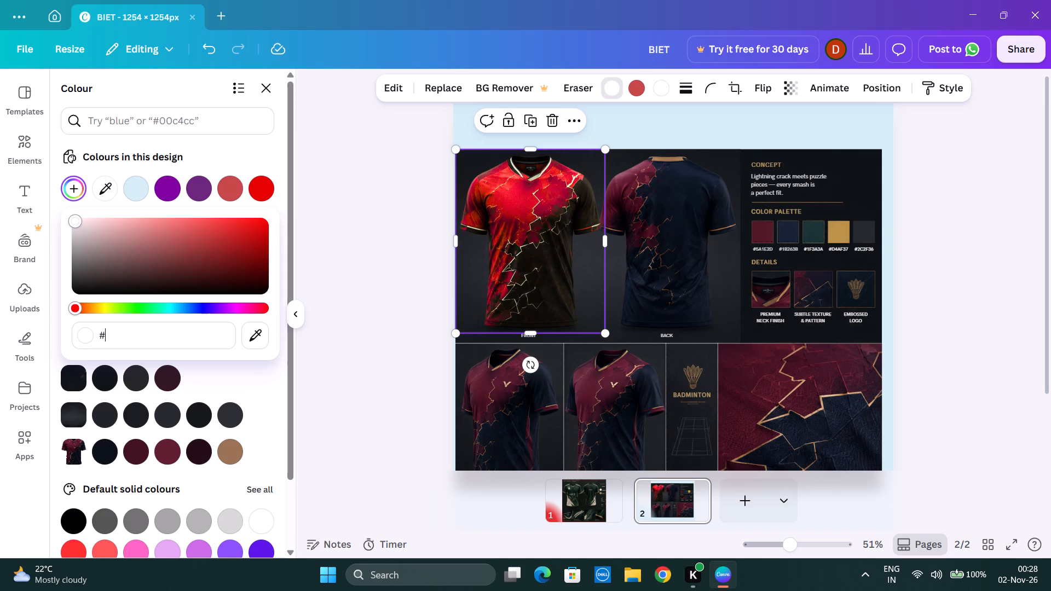
Recolour the front-view jersey's former navy area with hex code AA, shifting its hue to magenta #AA00A3.
text(aa)
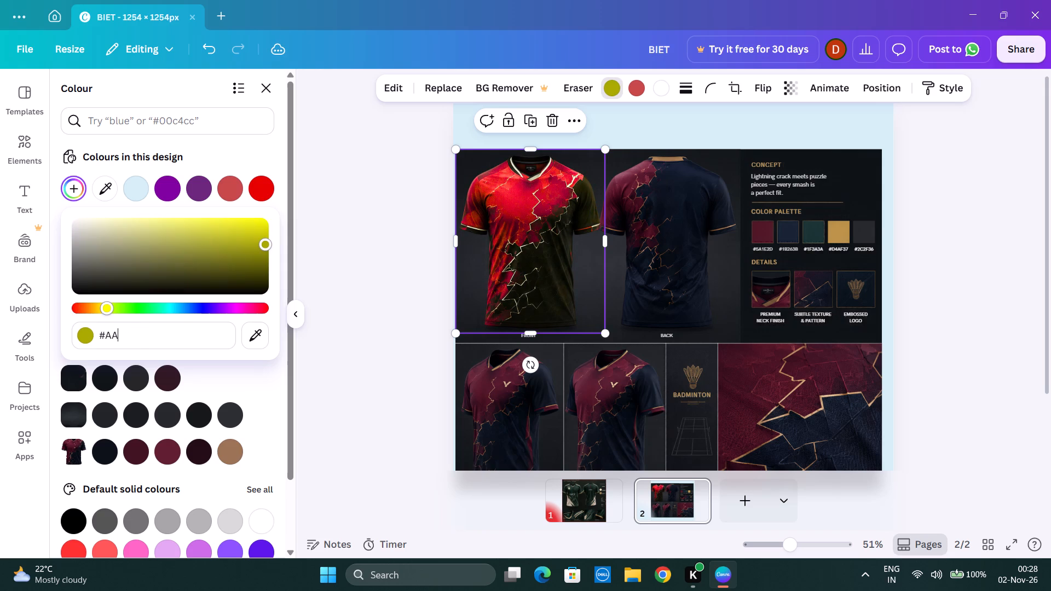
key(a)
key(BackSpace)
click(235, 305)
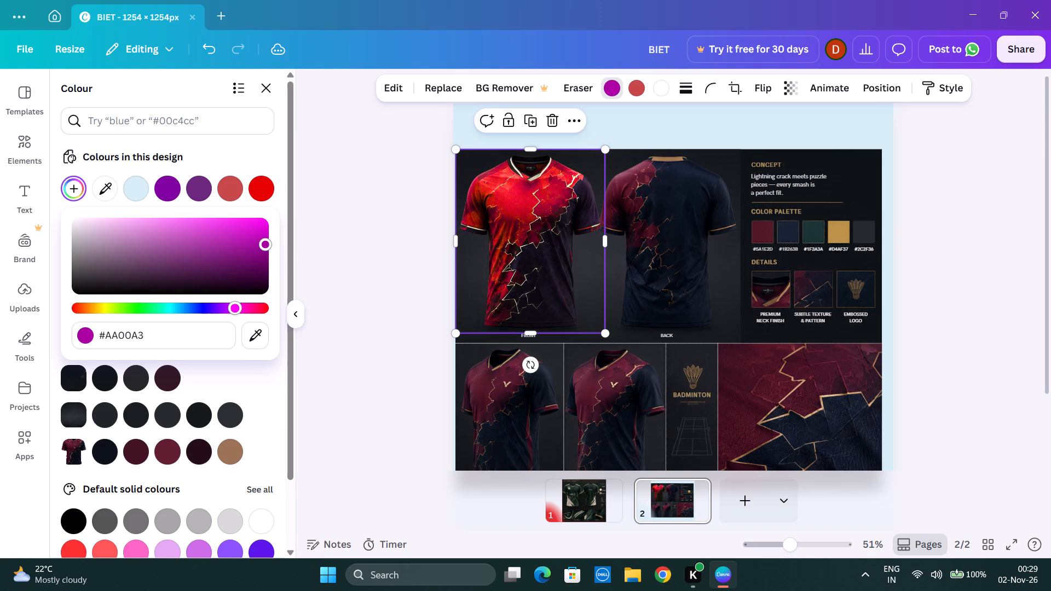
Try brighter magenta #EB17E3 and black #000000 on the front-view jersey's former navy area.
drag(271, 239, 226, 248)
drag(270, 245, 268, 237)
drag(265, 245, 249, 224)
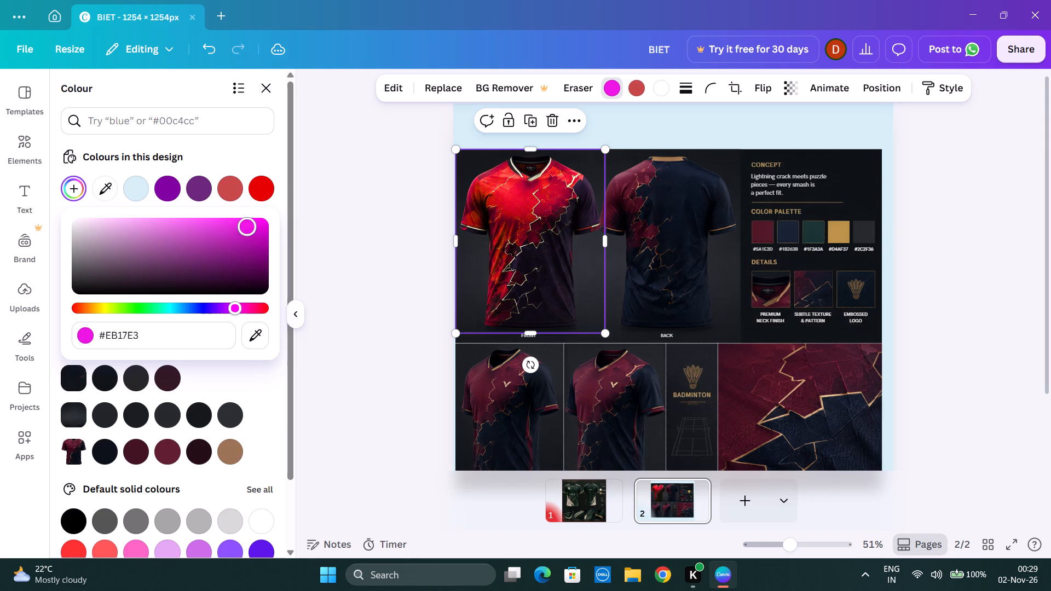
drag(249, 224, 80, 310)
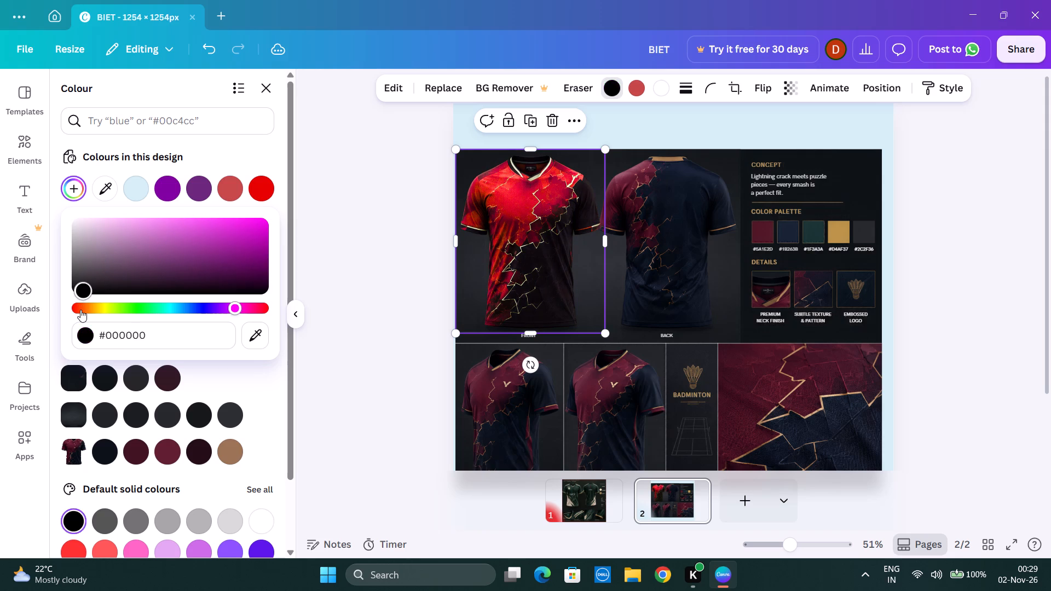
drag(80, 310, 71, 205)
Recolour the front-view jersey's former navy area with the design's light azure #D4EDF4, adjusting its shade to deep teal #0E7490.
click(139, 188)
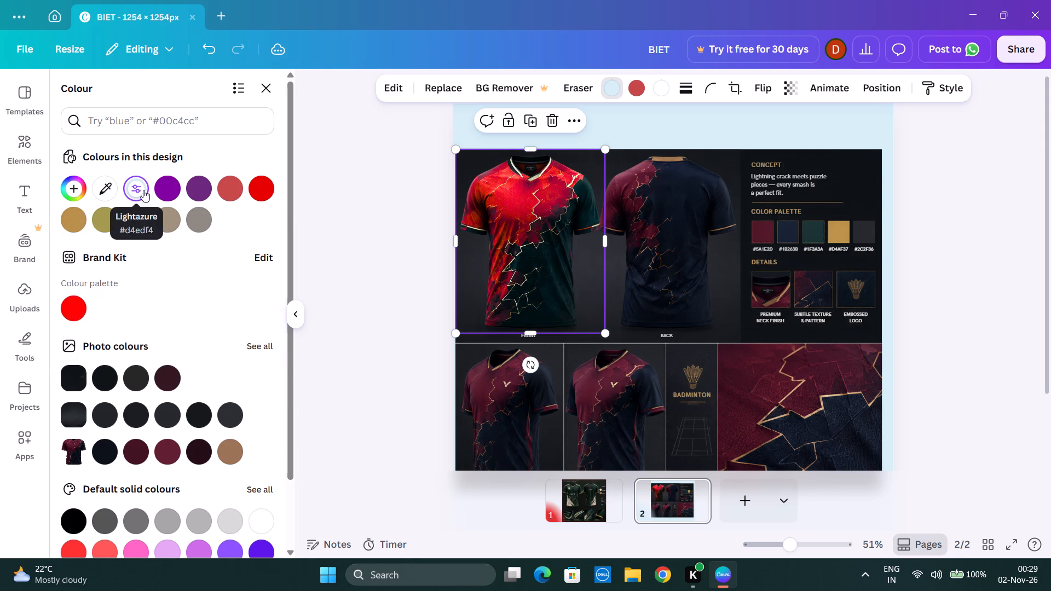
right_click(138, 188)
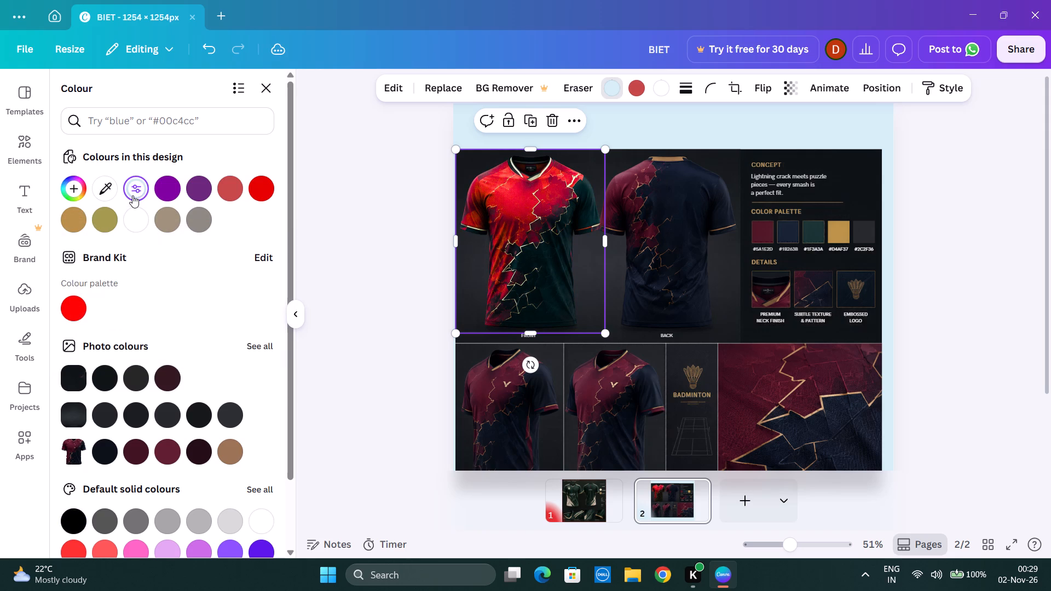
click(132, 195)
drag(105, 223, 220, 230)
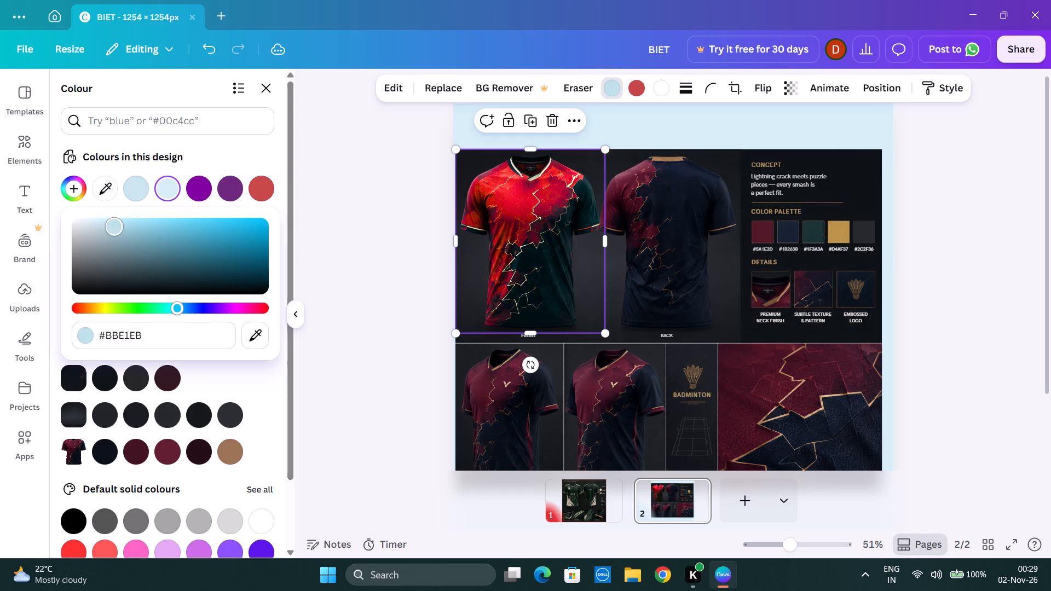
drag(220, 230, 291, 234)
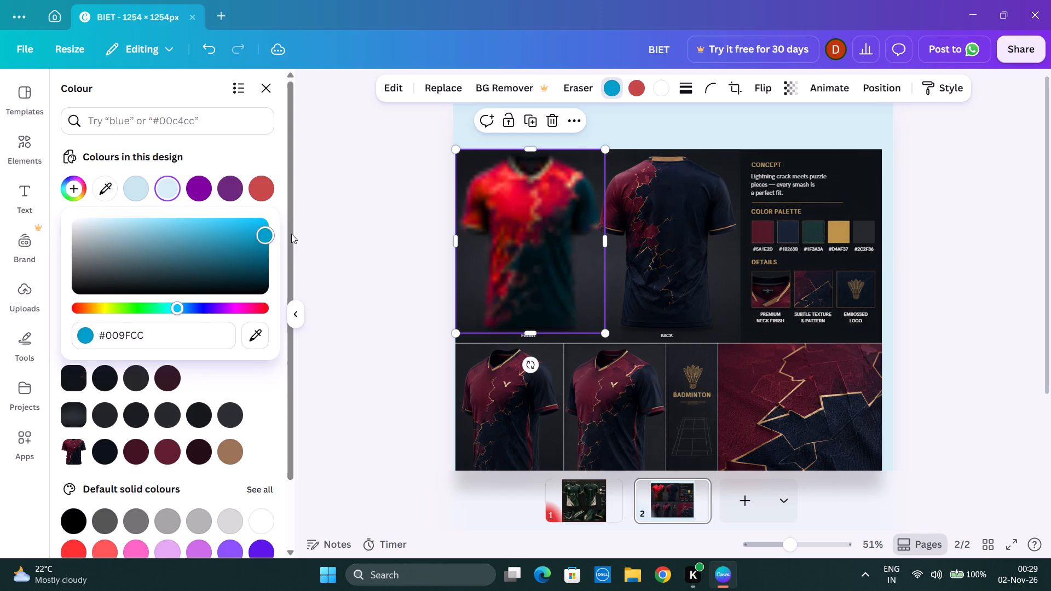
drag(291, 234, 250, 251)
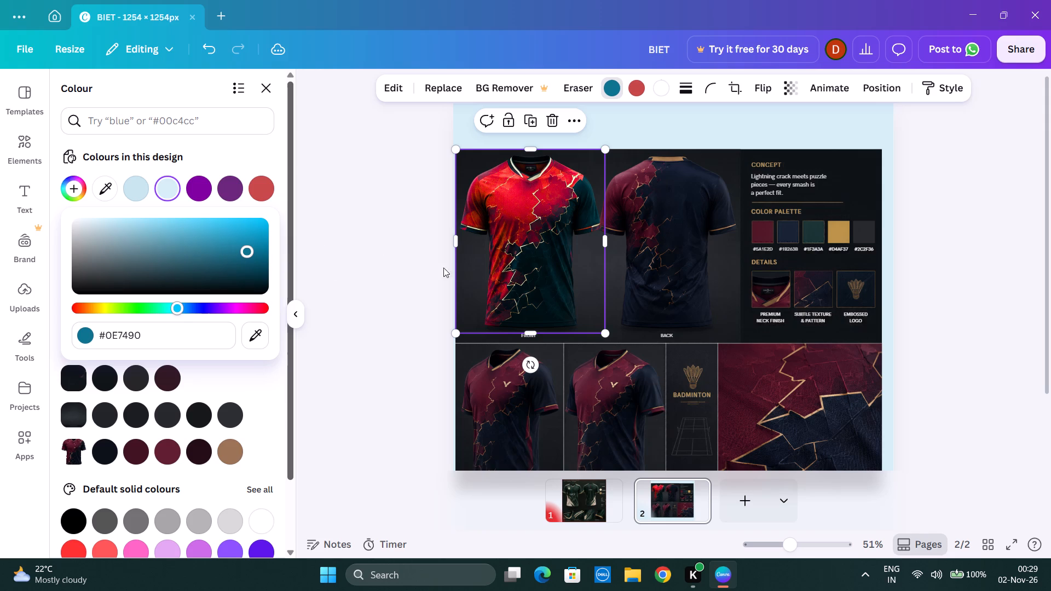
Recolour the back-view jersey's maroon area with the Brand Kit's red.
click(676, 279)
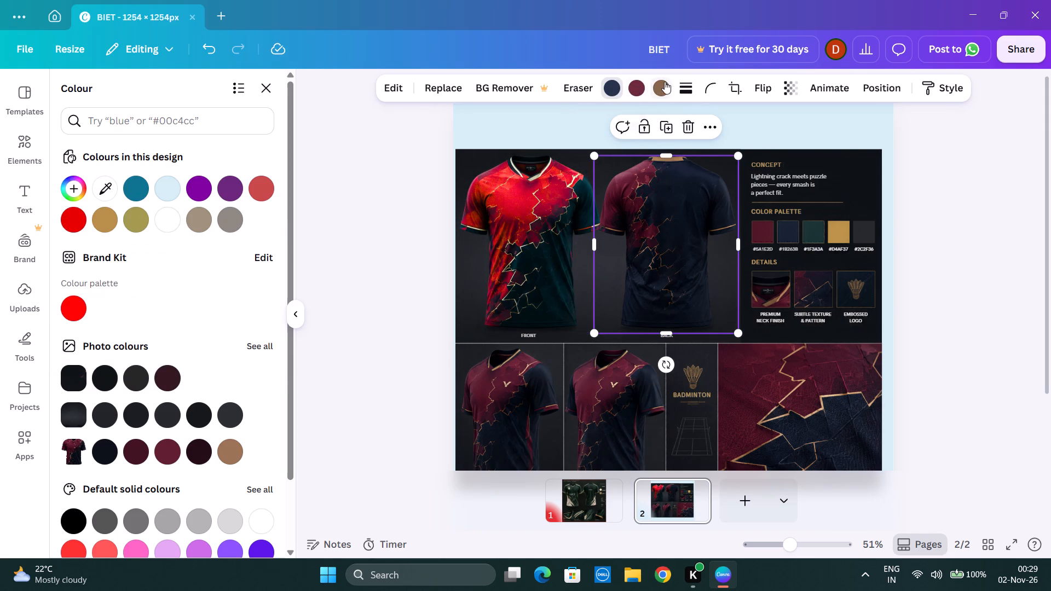
click(634, 88)
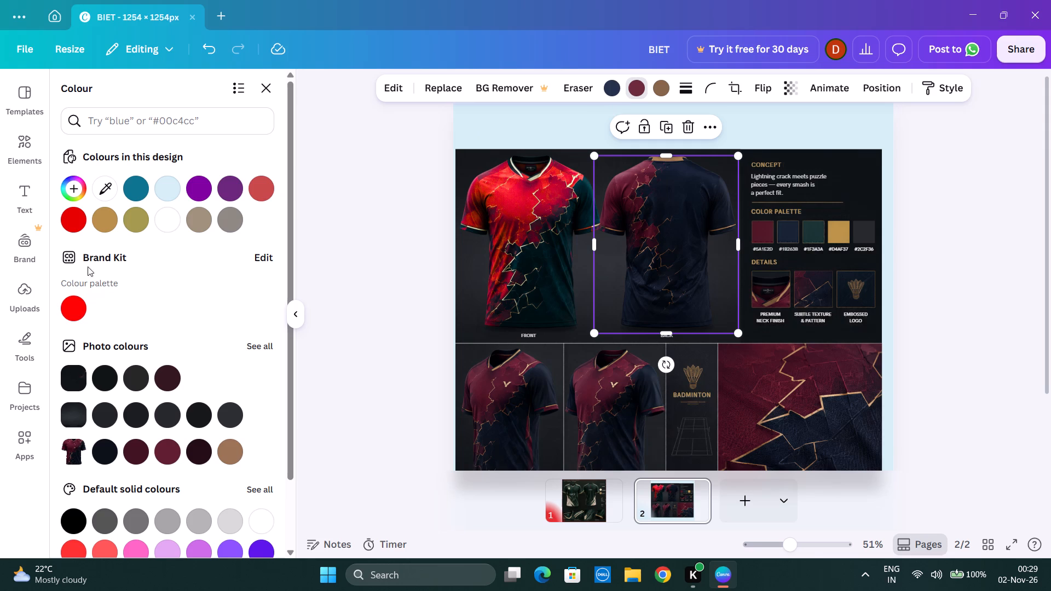
click(73, 308)
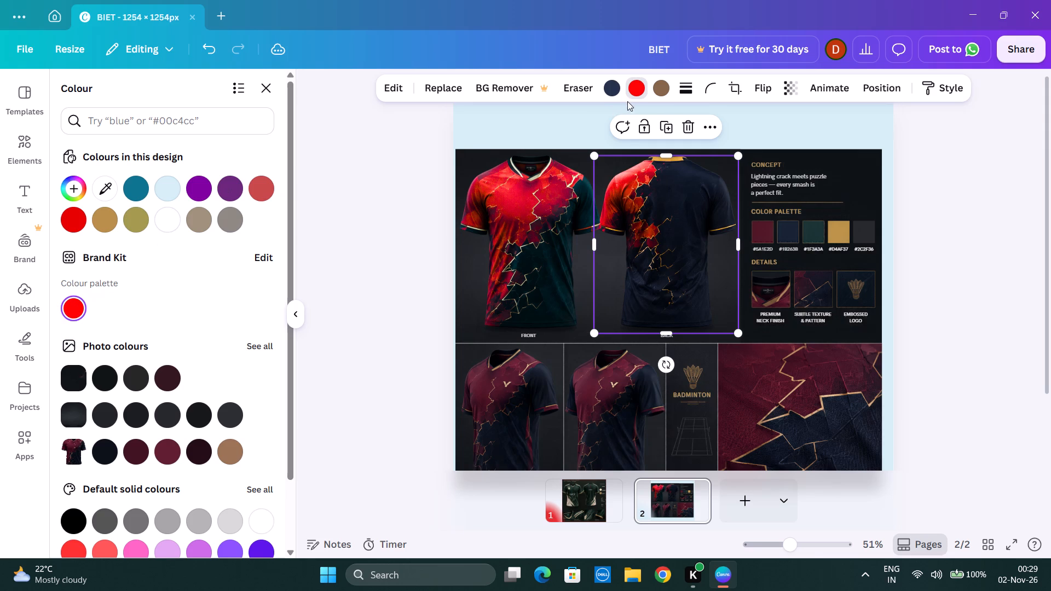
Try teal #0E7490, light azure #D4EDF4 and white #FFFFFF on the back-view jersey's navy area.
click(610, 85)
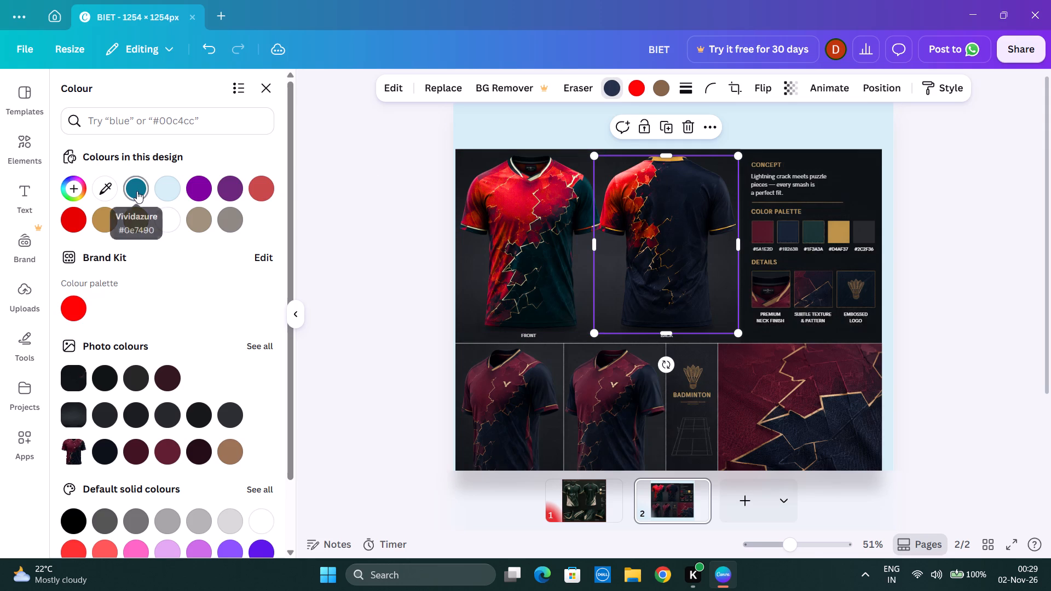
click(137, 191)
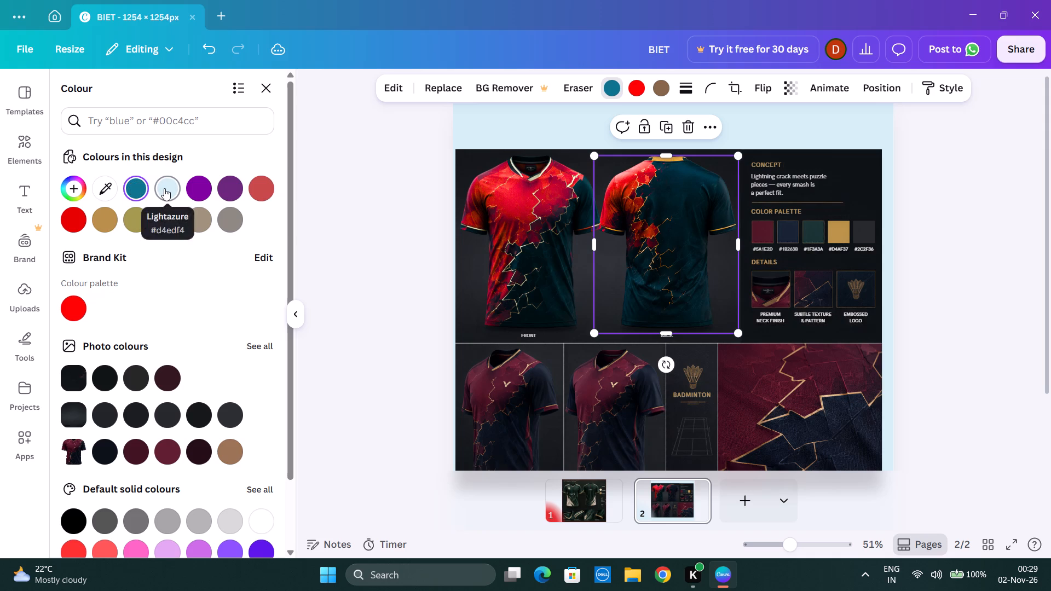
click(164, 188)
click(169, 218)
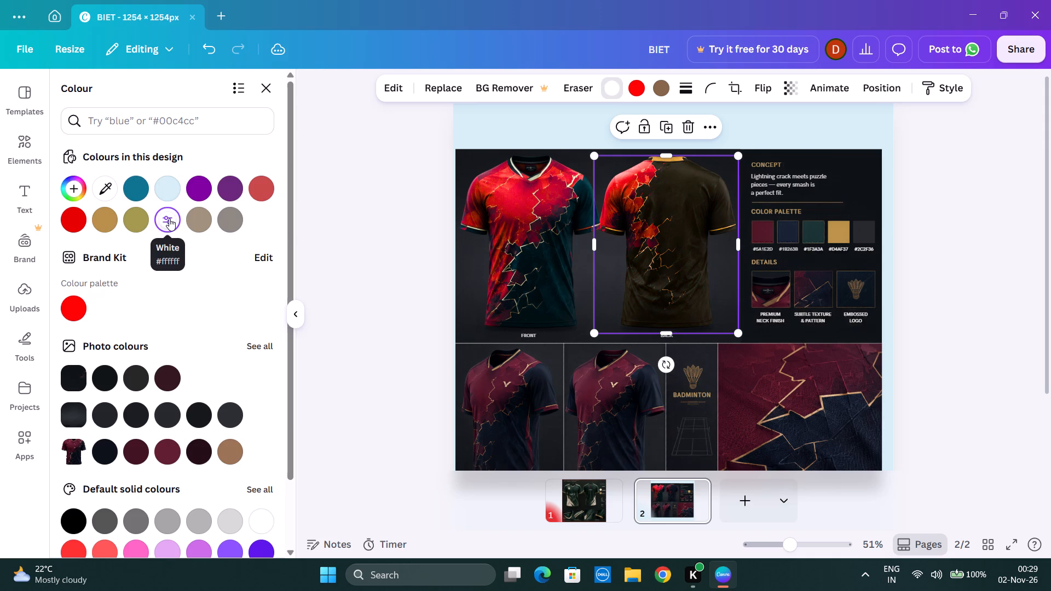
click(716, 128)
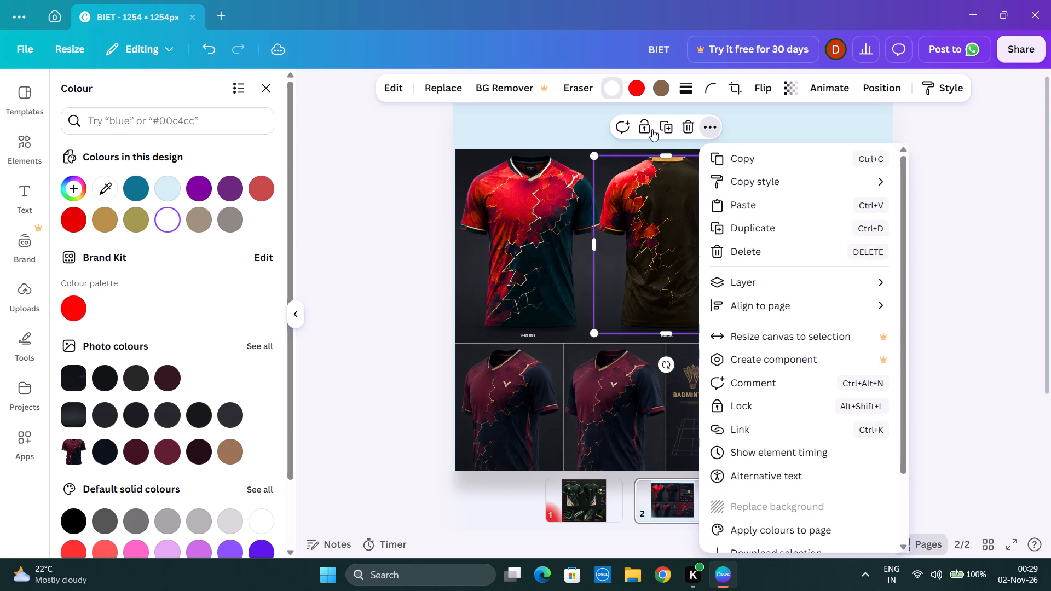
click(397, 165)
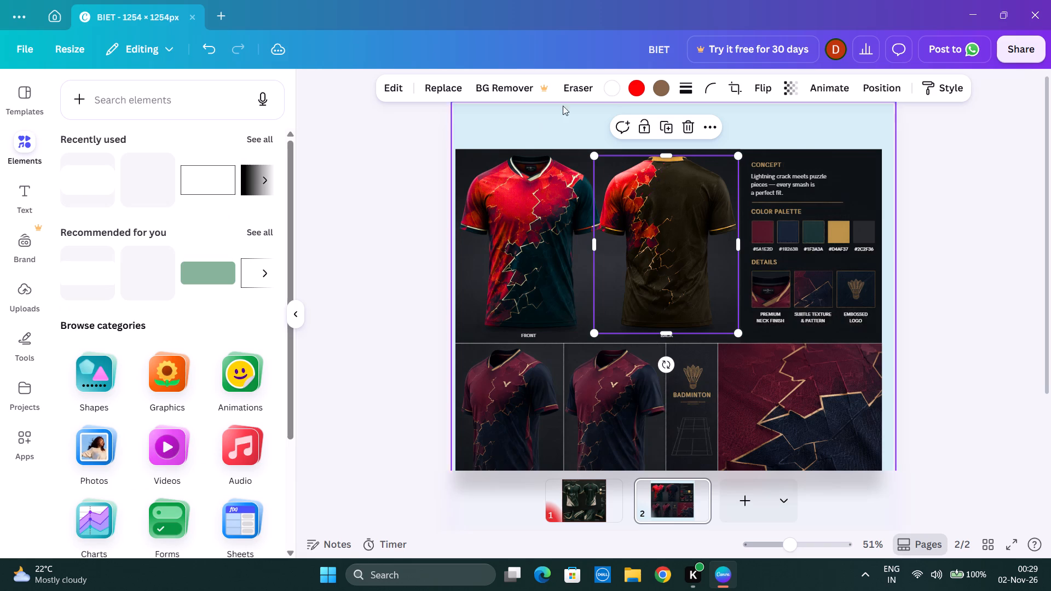
Recolour the back-view jersey's brown trim and crack lines with the design's white #FFFFFF.
click(661, 86)
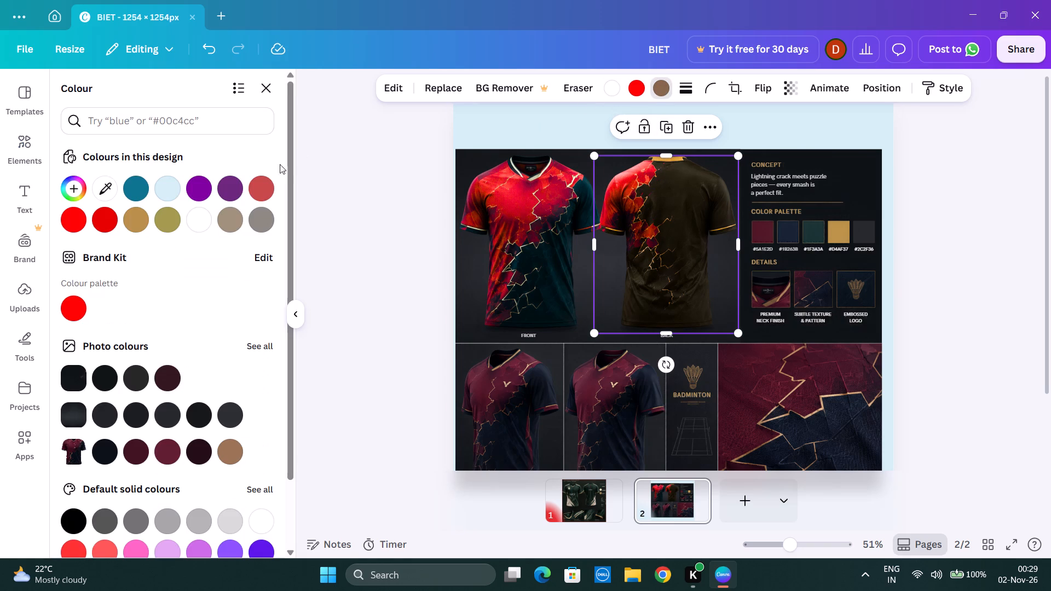
click(200, 220)
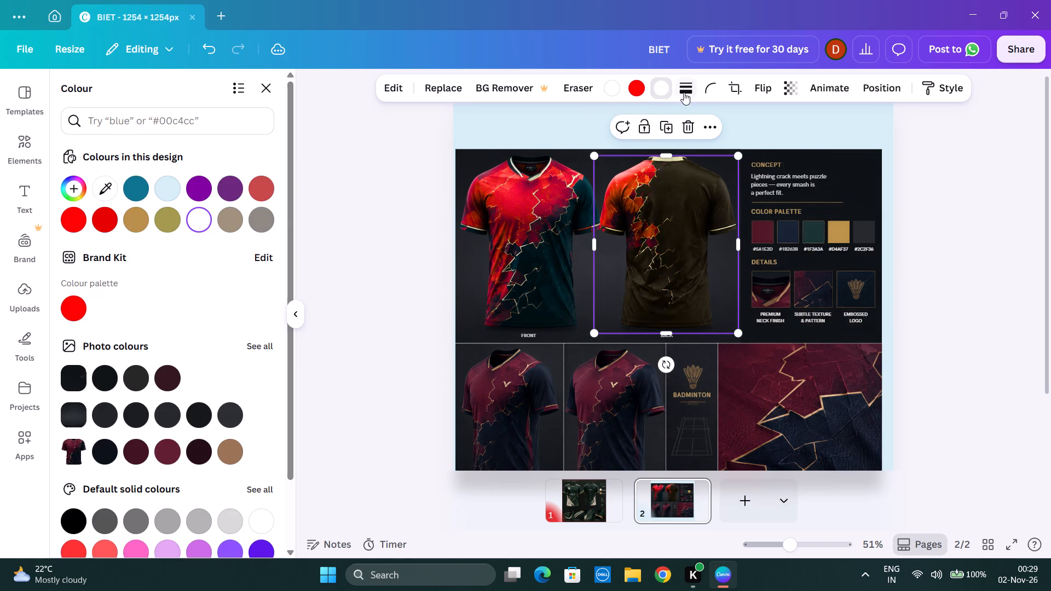
Recolour the back-view jersey's former navy area with the design's teal #0E7490 to match the front view.
click(608, 85)
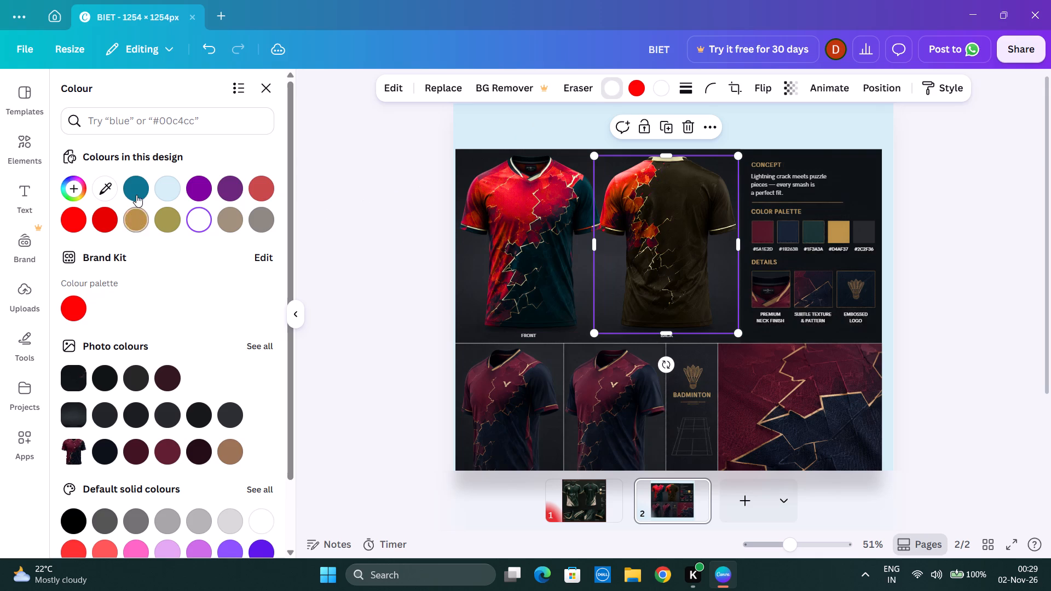
click(137, 194)
click(554, 254)
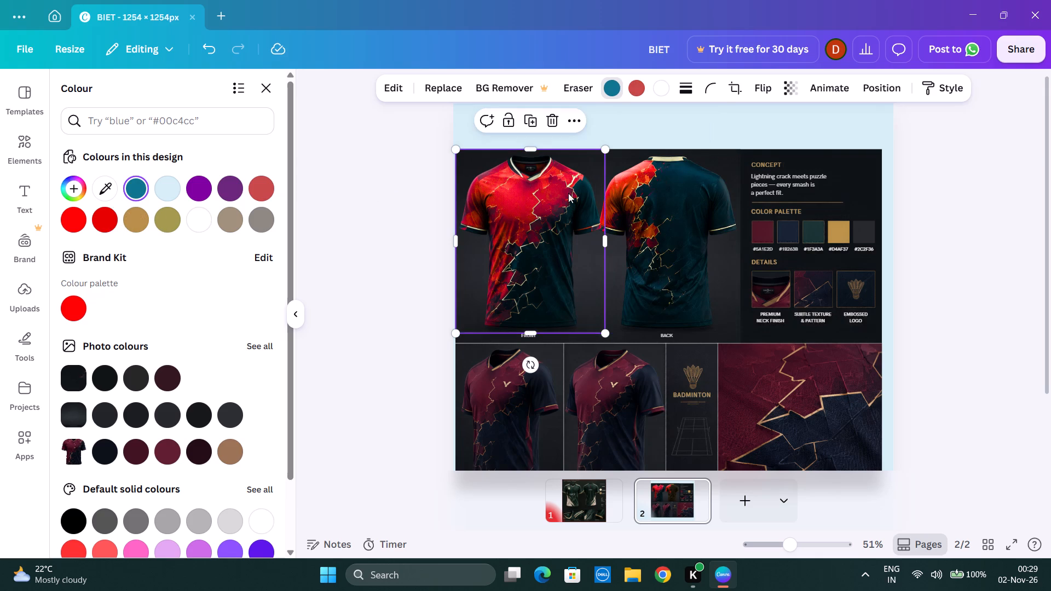
click(675, 241)
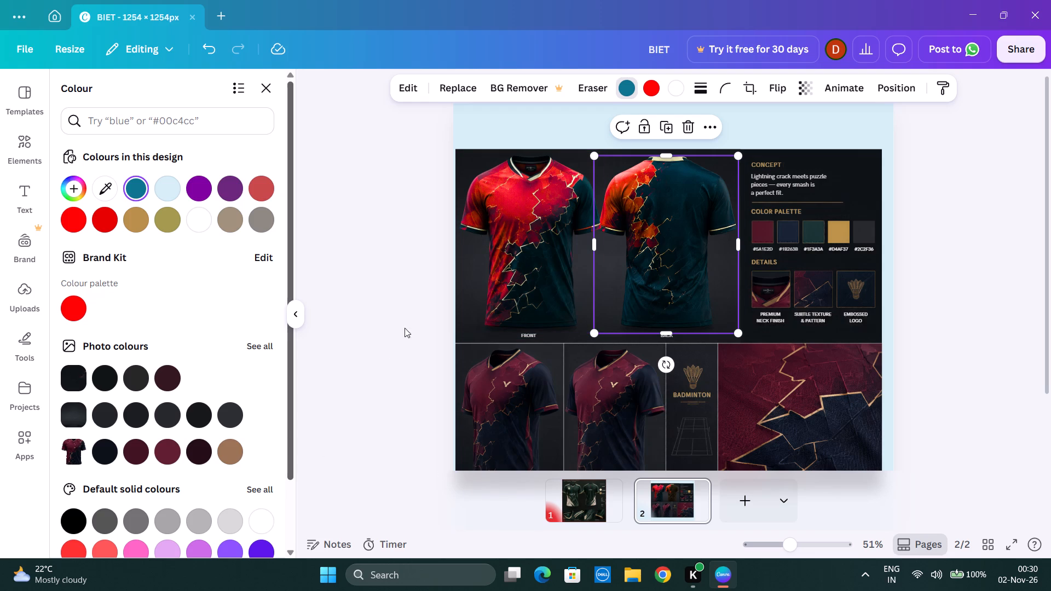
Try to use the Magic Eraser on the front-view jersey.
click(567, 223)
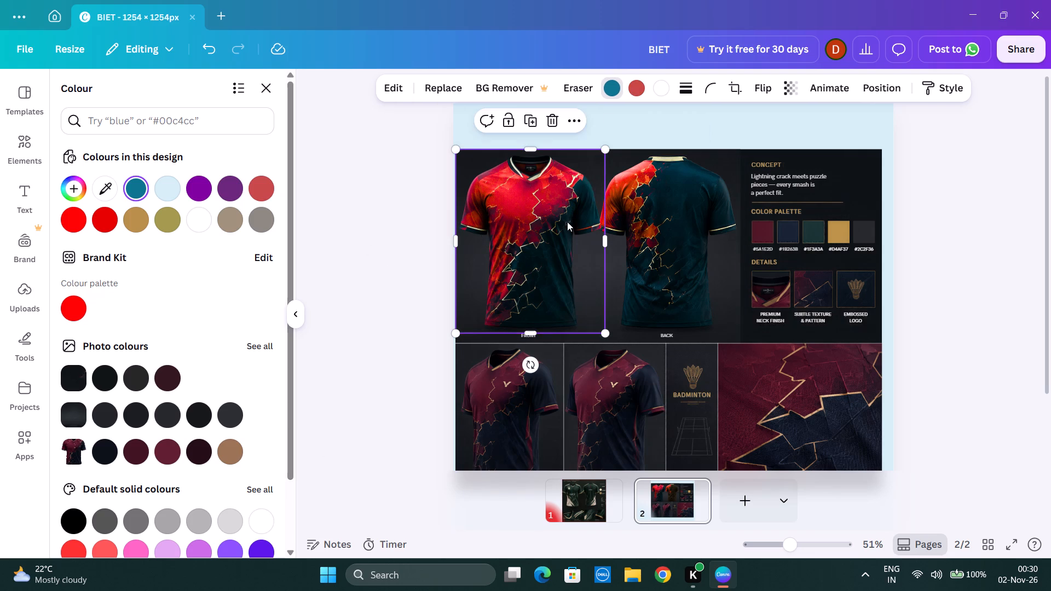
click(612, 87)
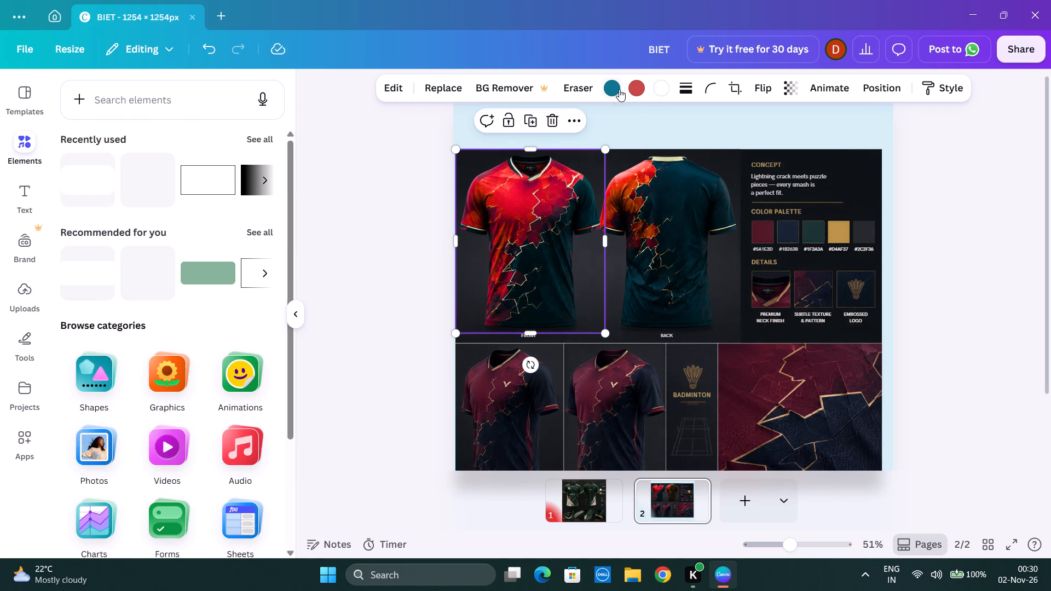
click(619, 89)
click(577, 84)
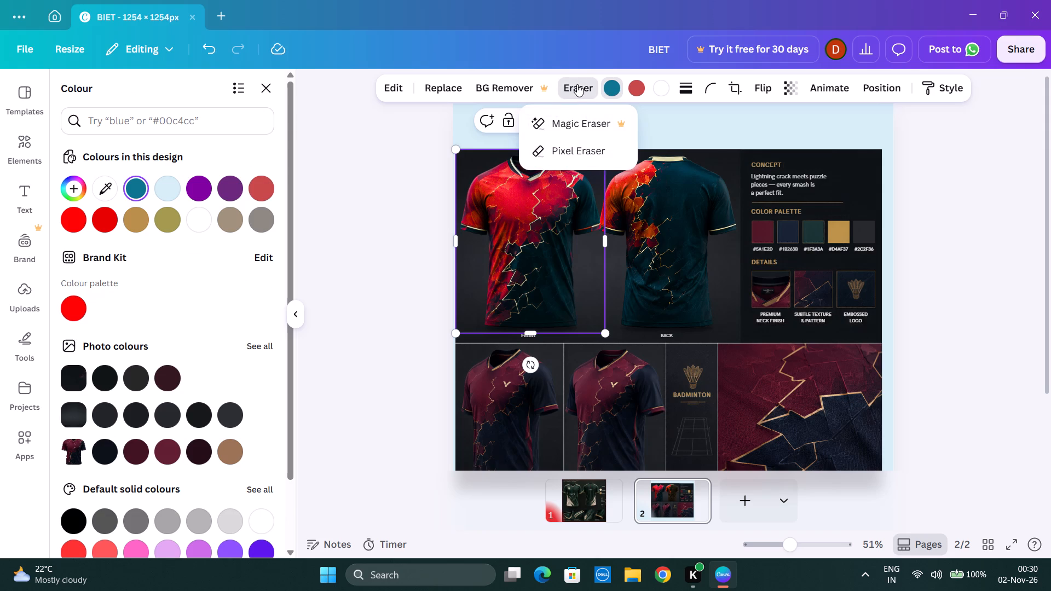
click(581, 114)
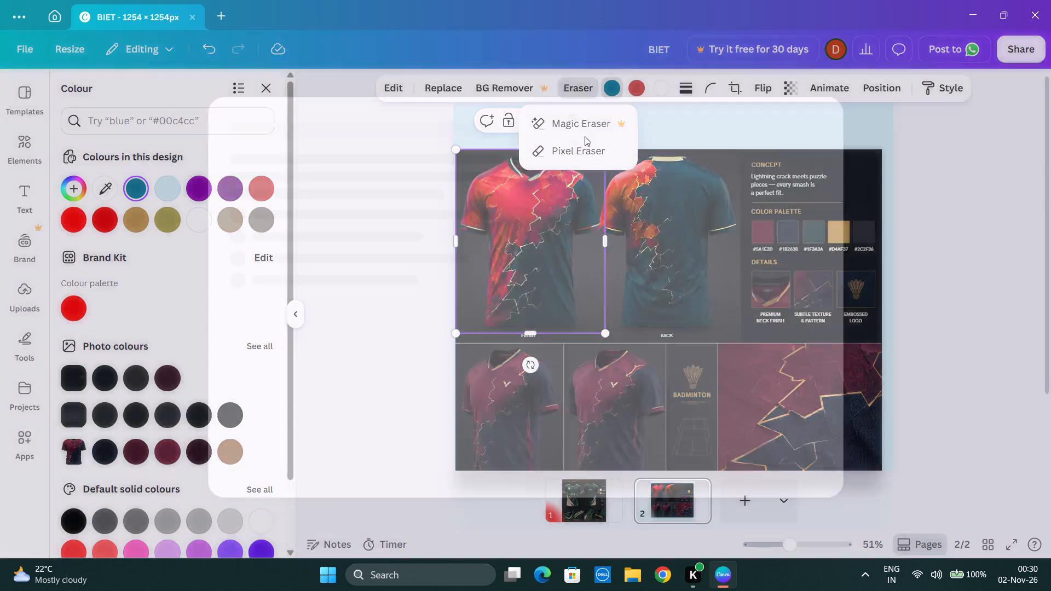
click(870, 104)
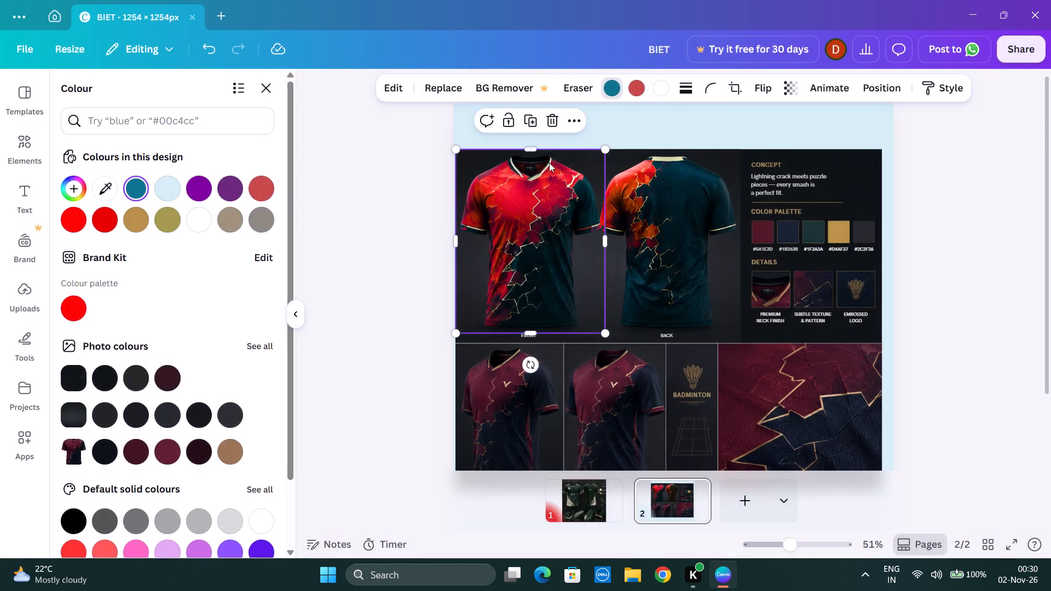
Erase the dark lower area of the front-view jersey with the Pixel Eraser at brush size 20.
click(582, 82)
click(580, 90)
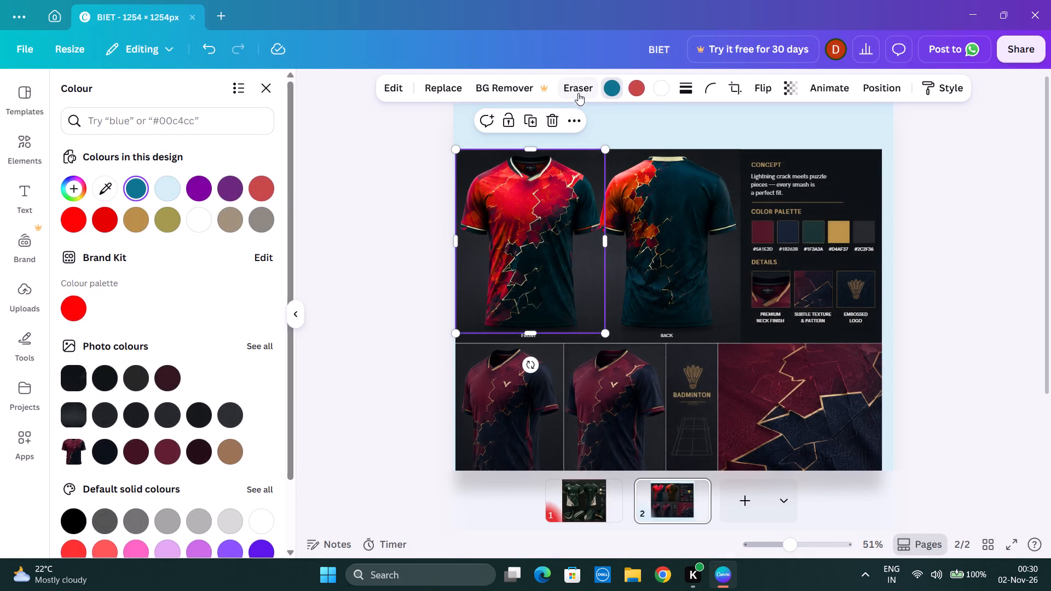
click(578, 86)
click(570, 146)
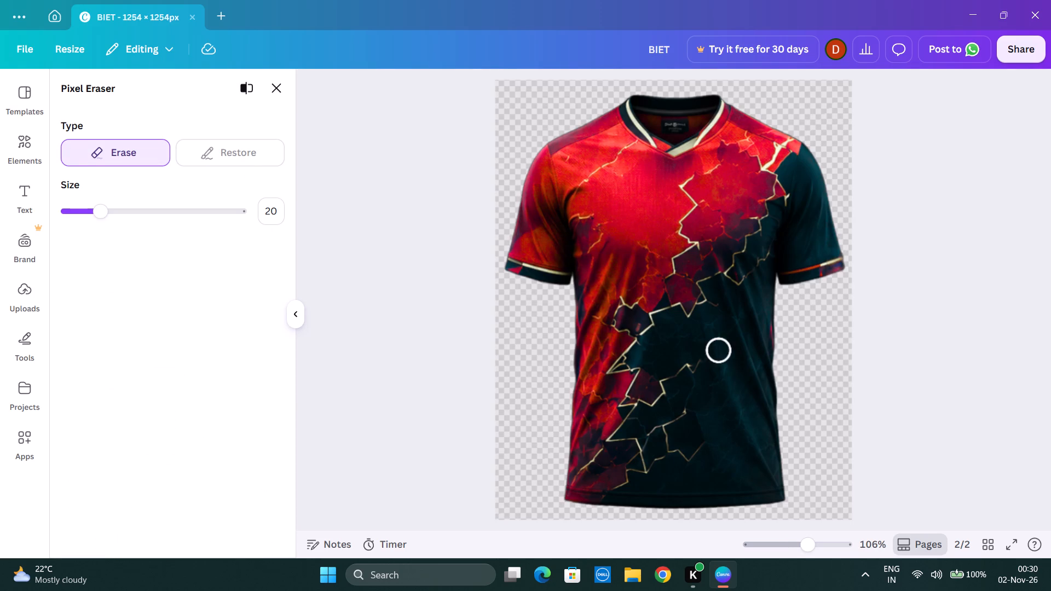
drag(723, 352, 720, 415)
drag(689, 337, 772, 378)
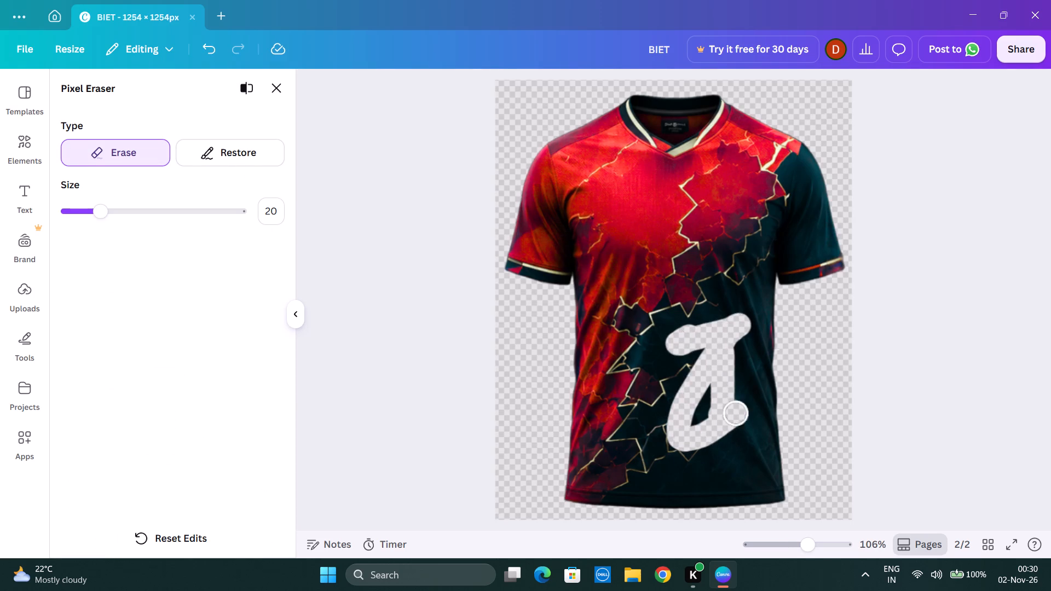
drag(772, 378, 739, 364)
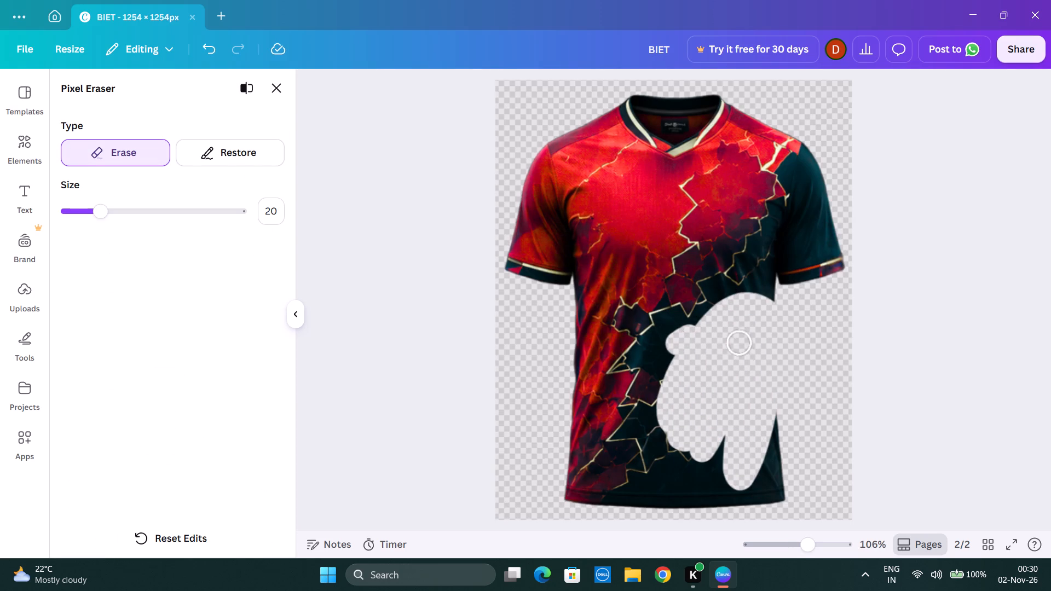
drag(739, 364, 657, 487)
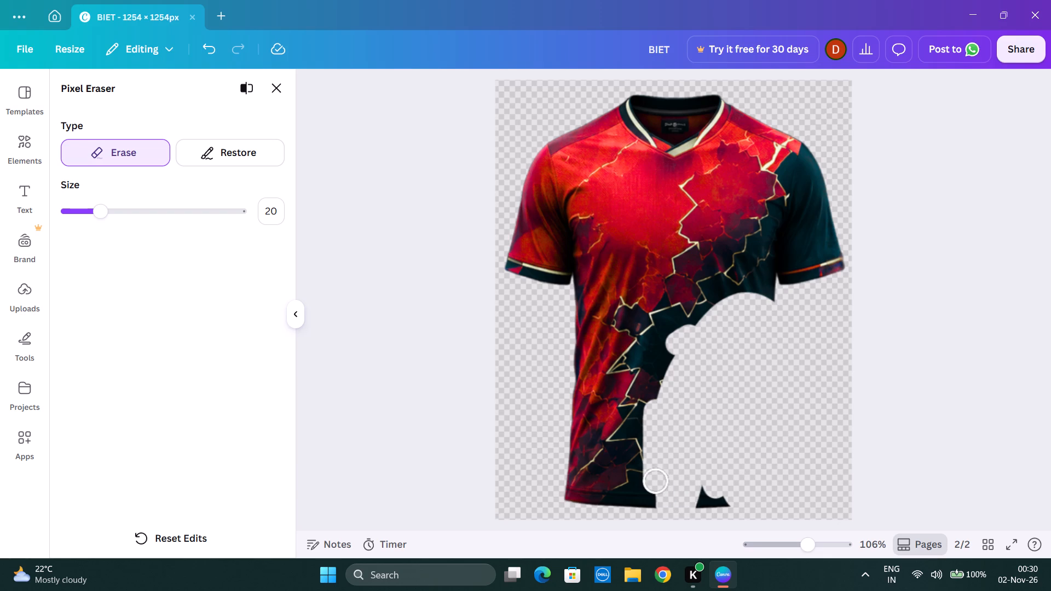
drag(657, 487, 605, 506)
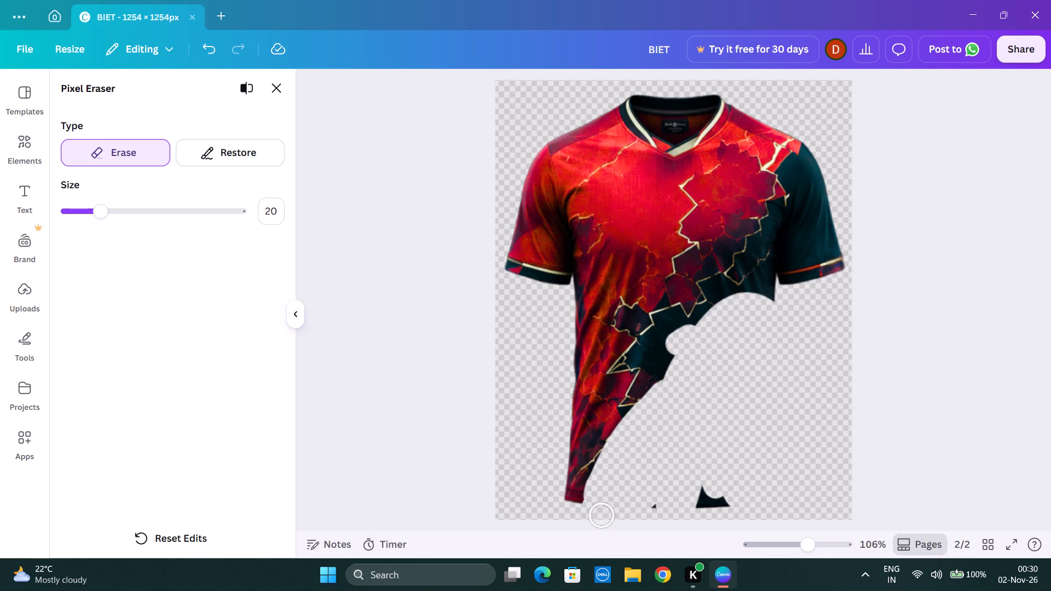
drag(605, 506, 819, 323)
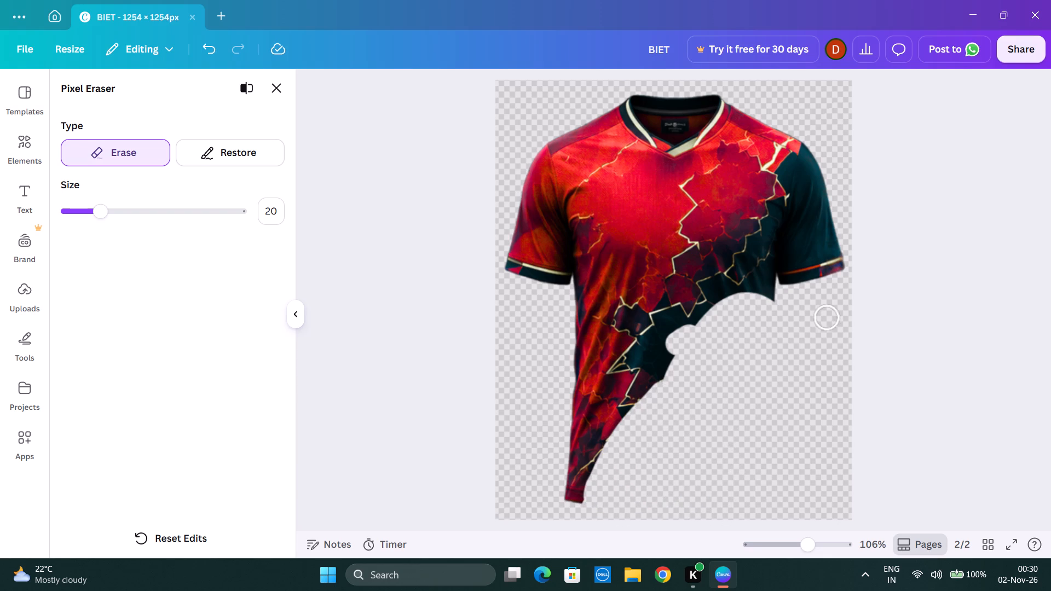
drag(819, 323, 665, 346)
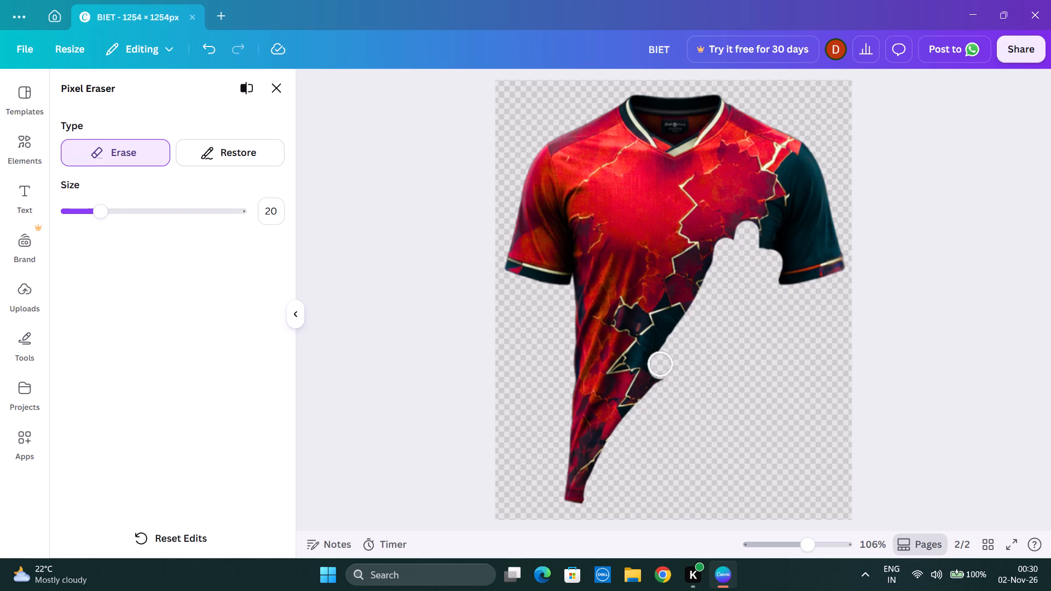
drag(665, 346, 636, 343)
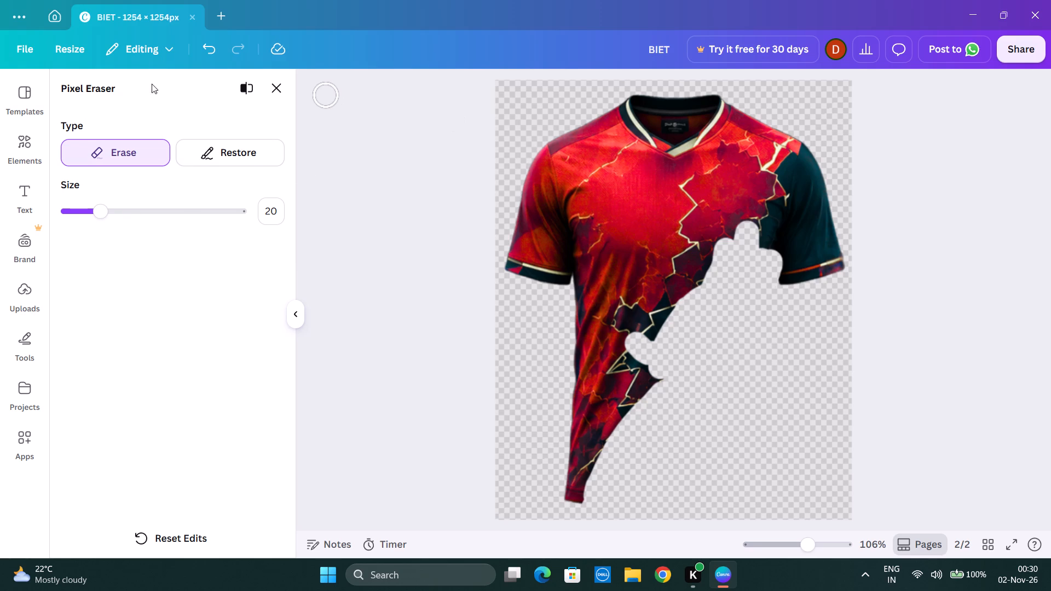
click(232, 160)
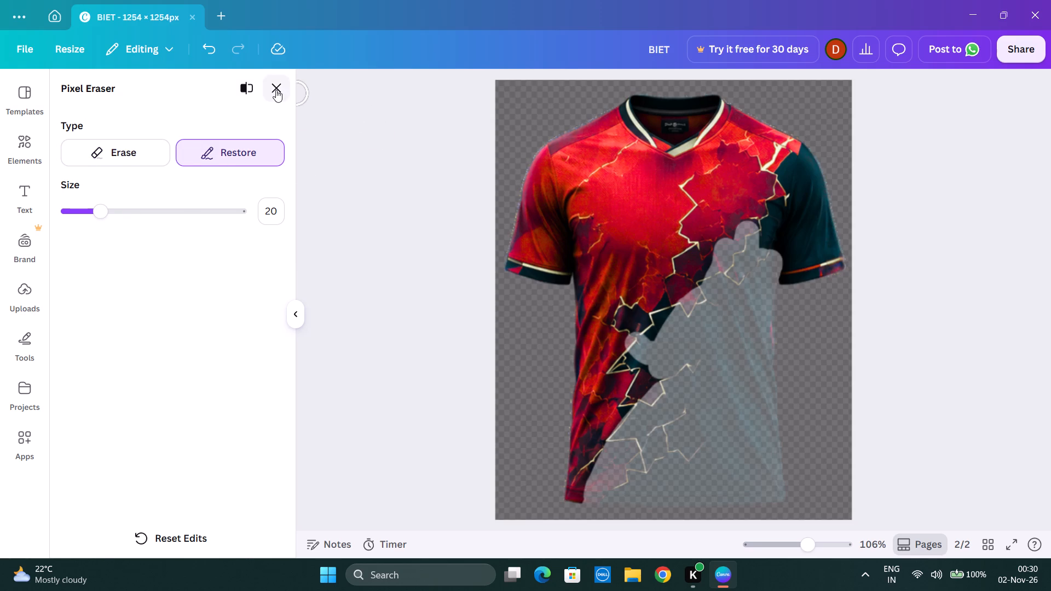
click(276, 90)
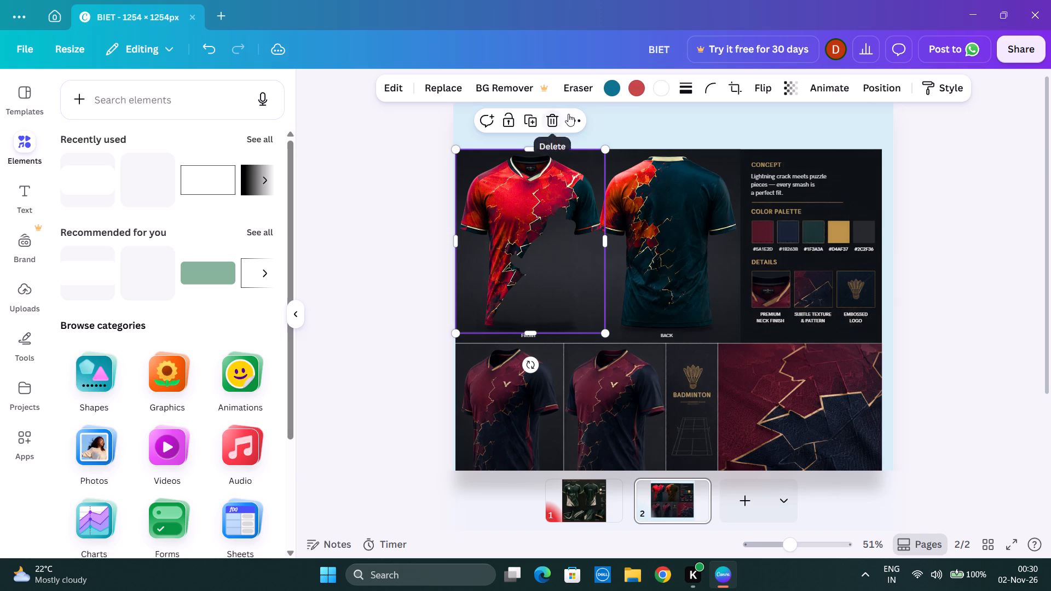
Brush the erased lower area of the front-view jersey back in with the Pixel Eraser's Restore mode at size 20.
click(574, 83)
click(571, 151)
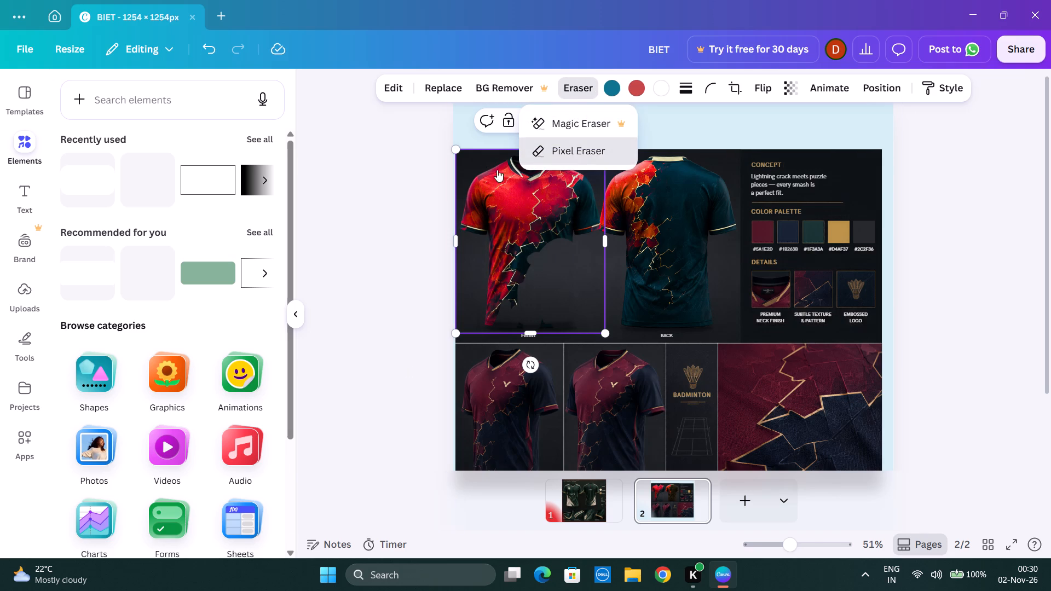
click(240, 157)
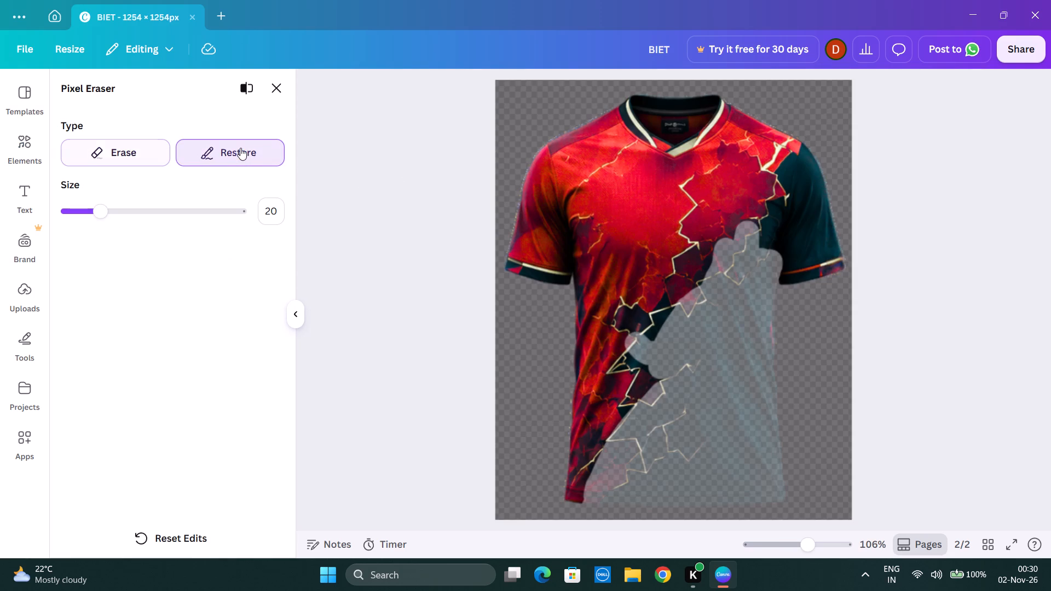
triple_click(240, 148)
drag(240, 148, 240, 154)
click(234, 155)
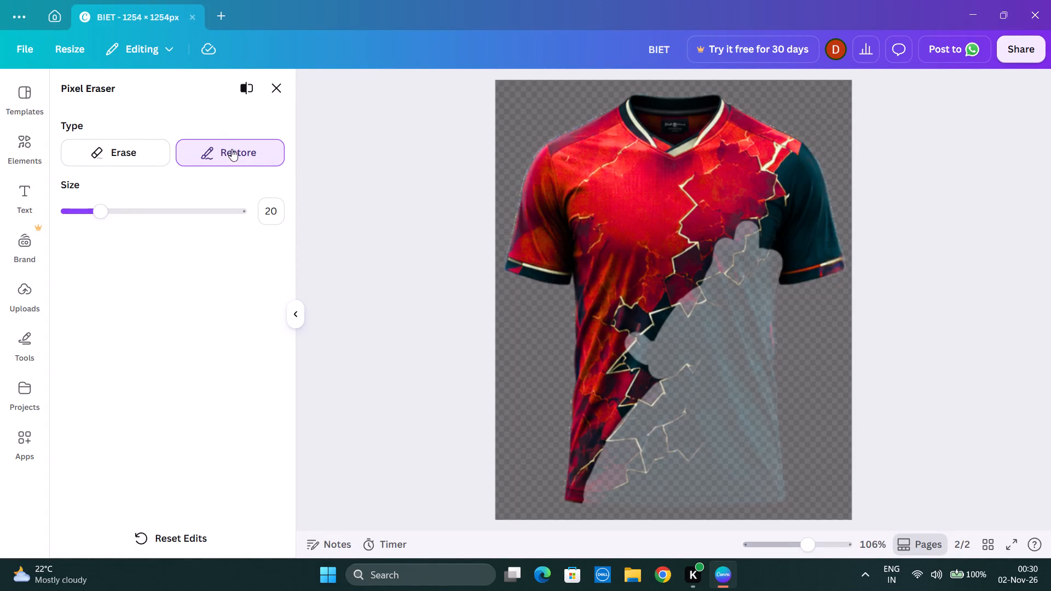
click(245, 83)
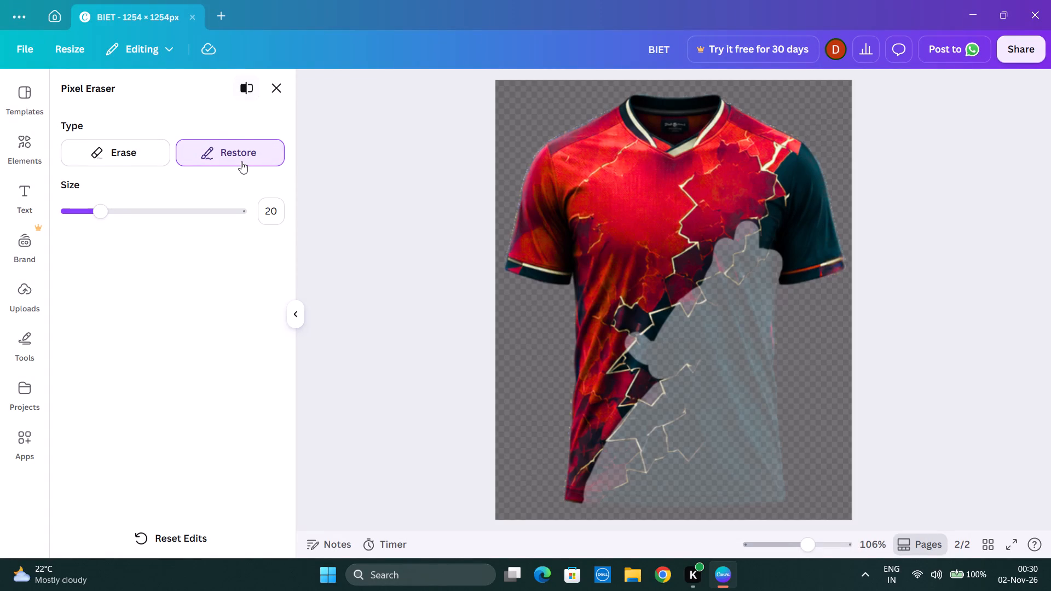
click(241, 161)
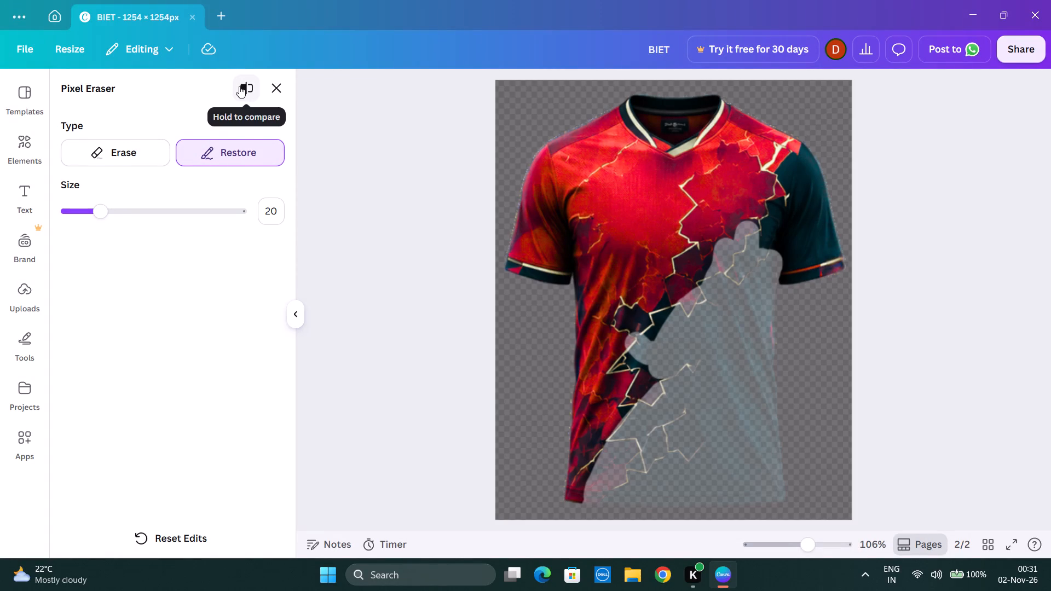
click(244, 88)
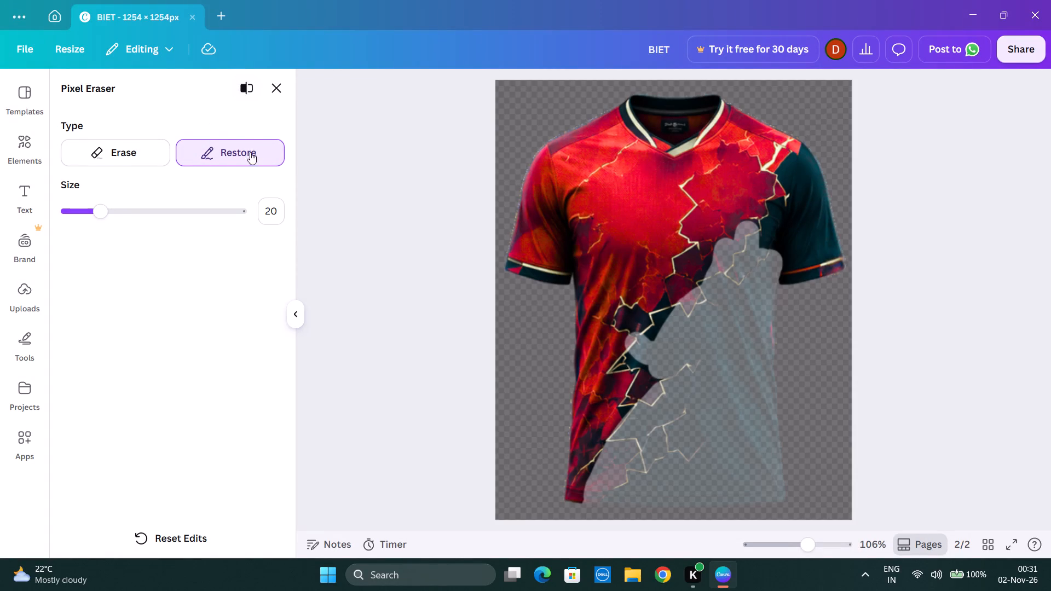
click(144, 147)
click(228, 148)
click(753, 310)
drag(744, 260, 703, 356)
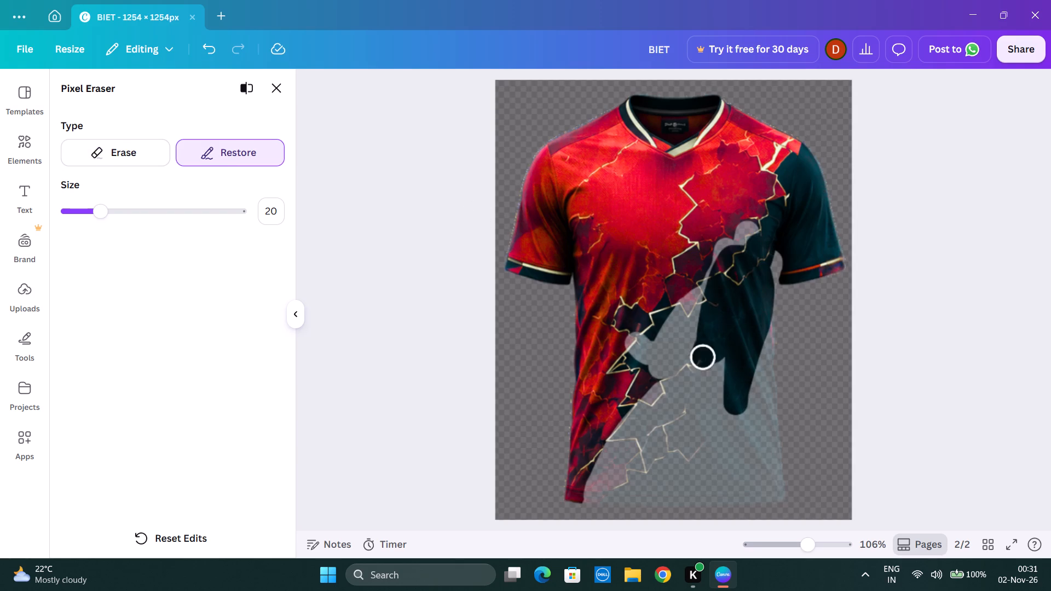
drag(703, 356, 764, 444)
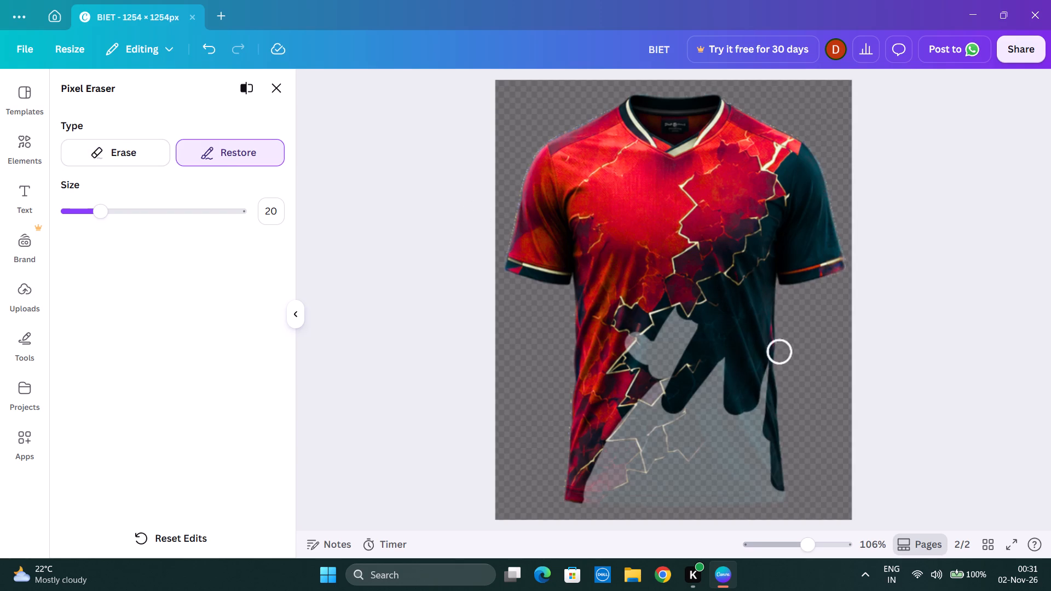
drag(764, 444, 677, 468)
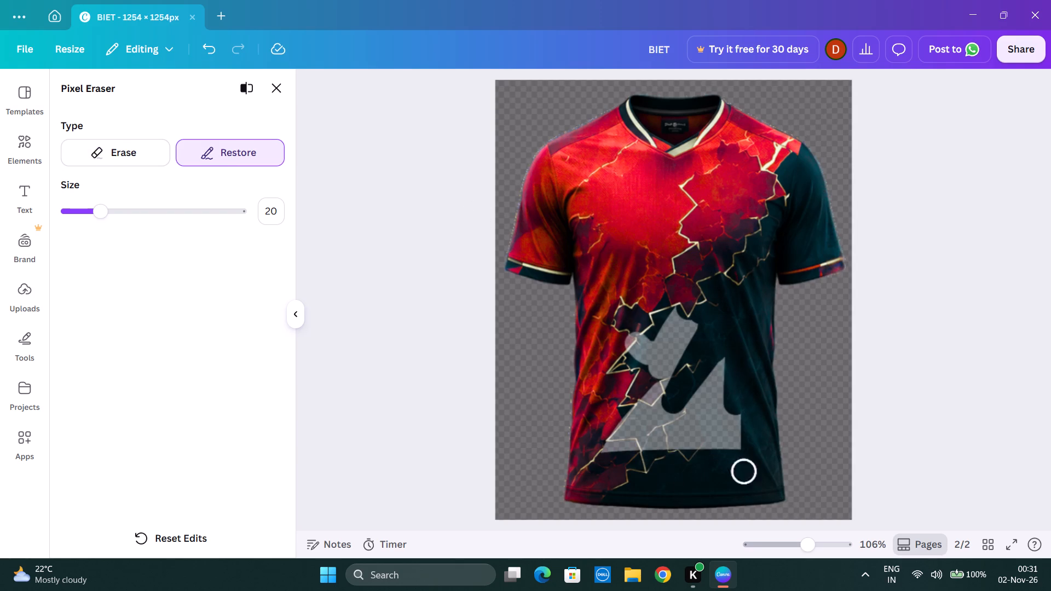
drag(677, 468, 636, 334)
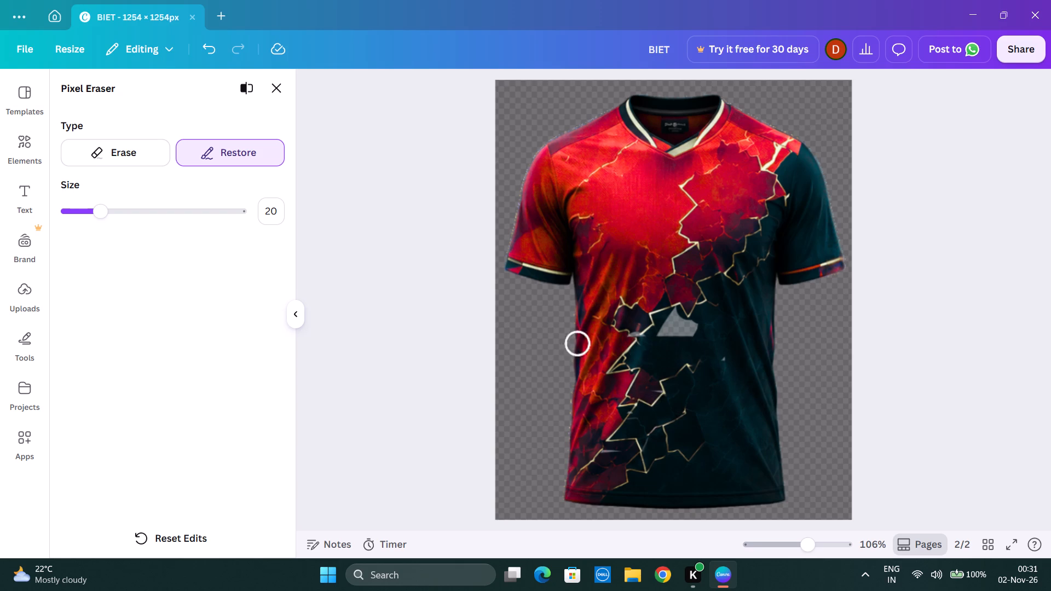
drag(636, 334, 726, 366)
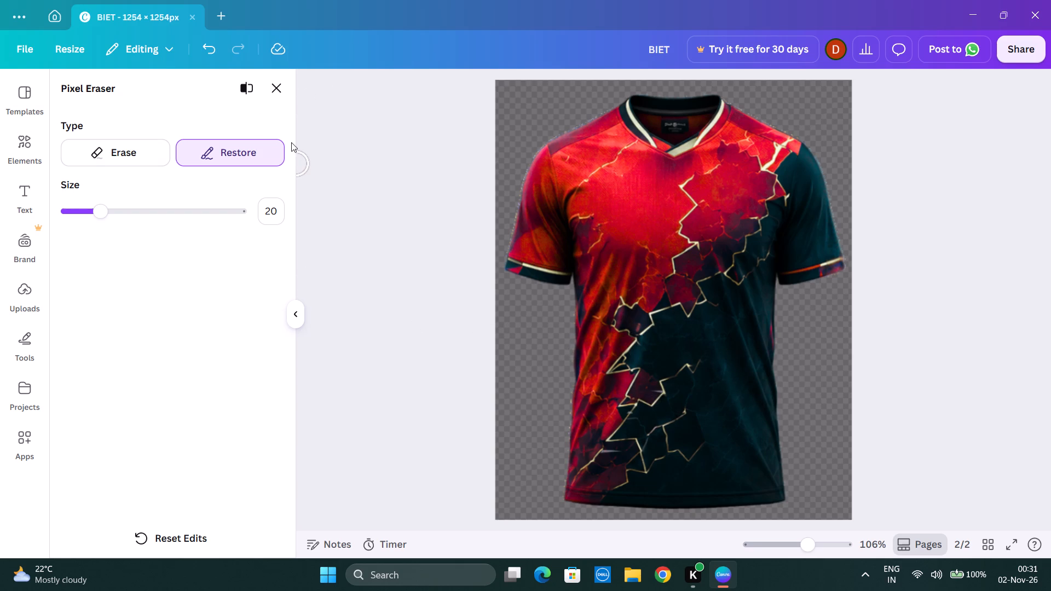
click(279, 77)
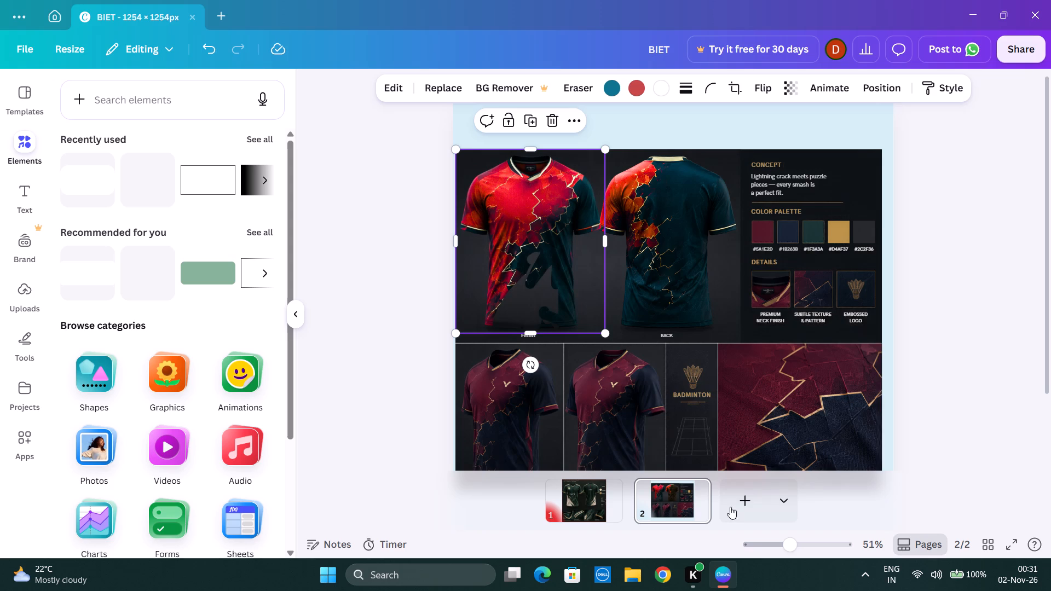
Recolour the fabric close-up's maroon area with the Brand Kit red and its navy area with the design's teal.
click(764, 390)
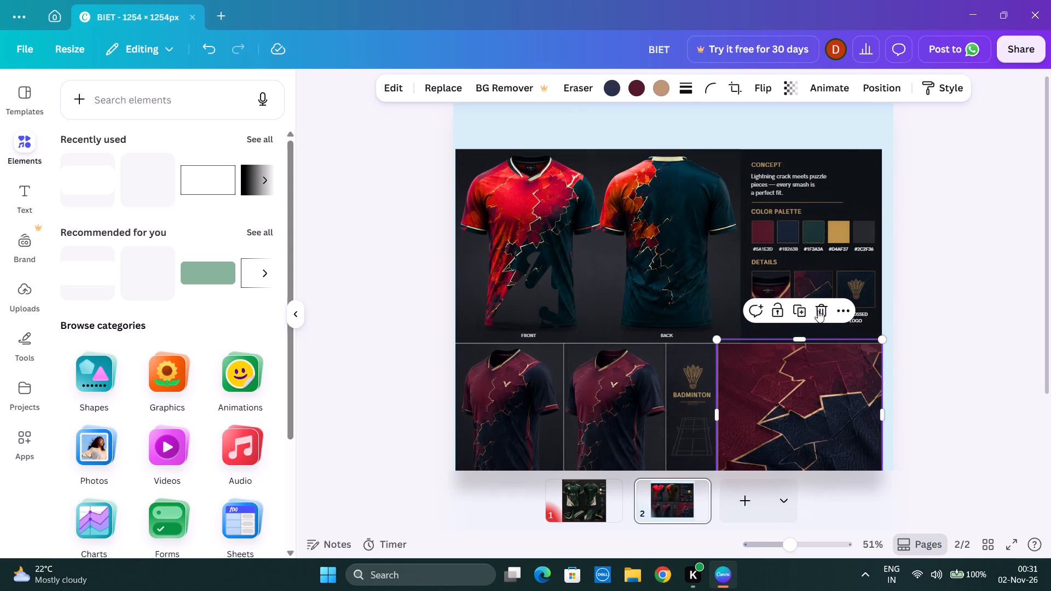
click(635, 96)
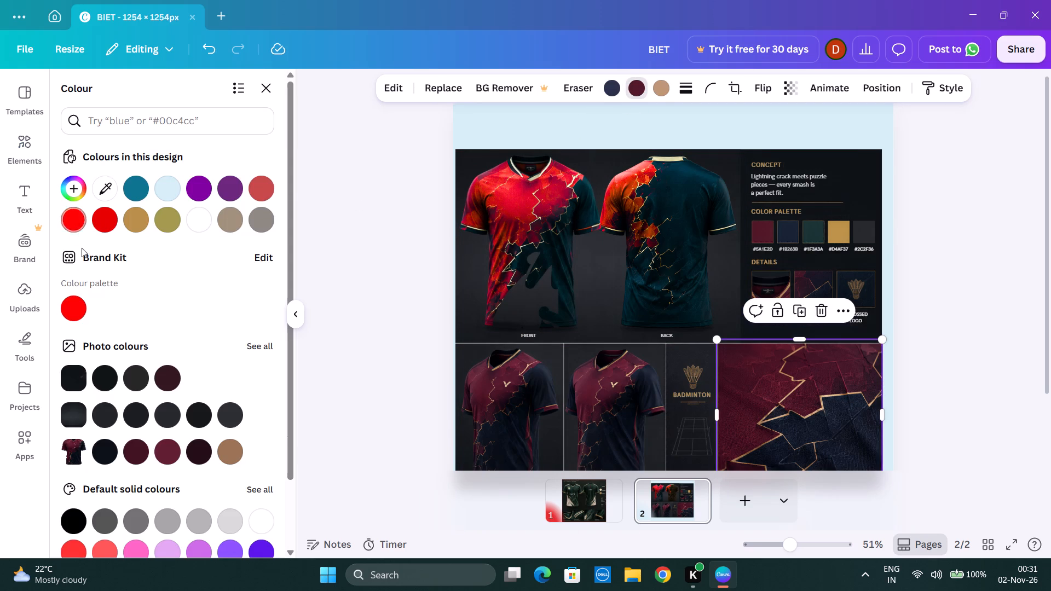
click(76, 303)
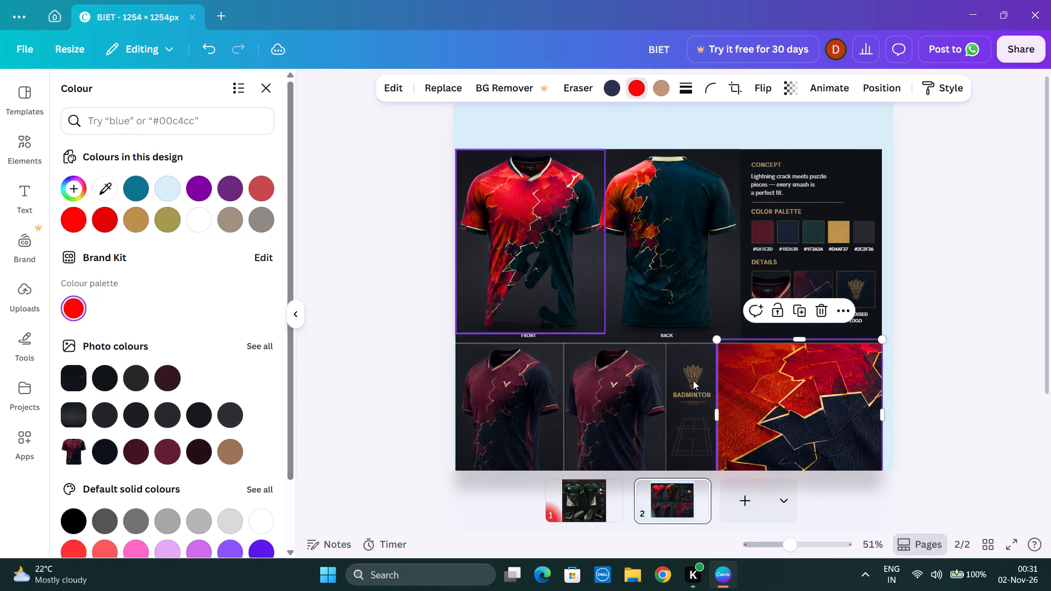
click(611, 90)
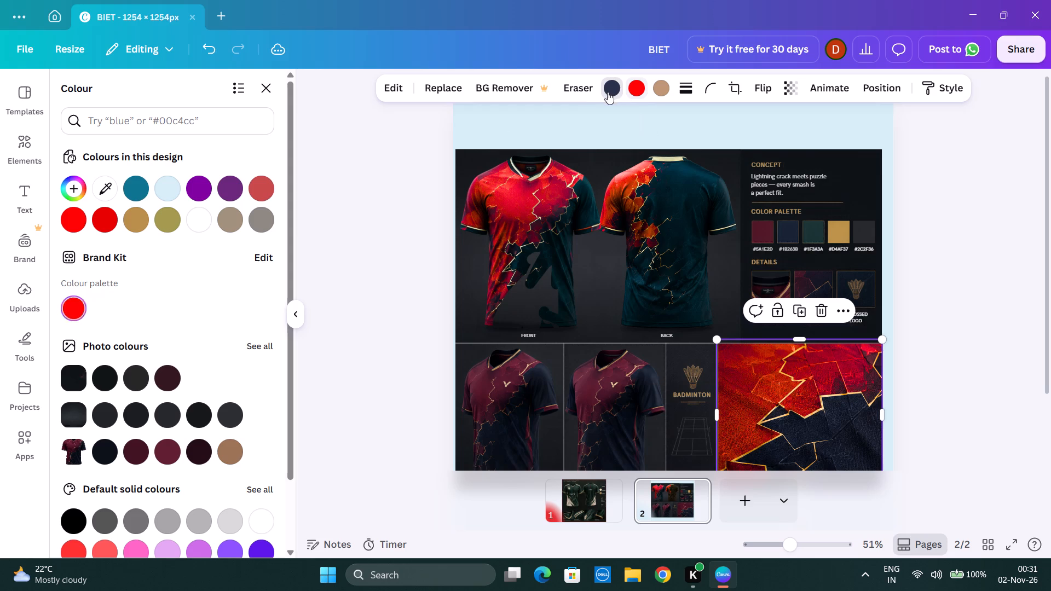
click(137, 187)
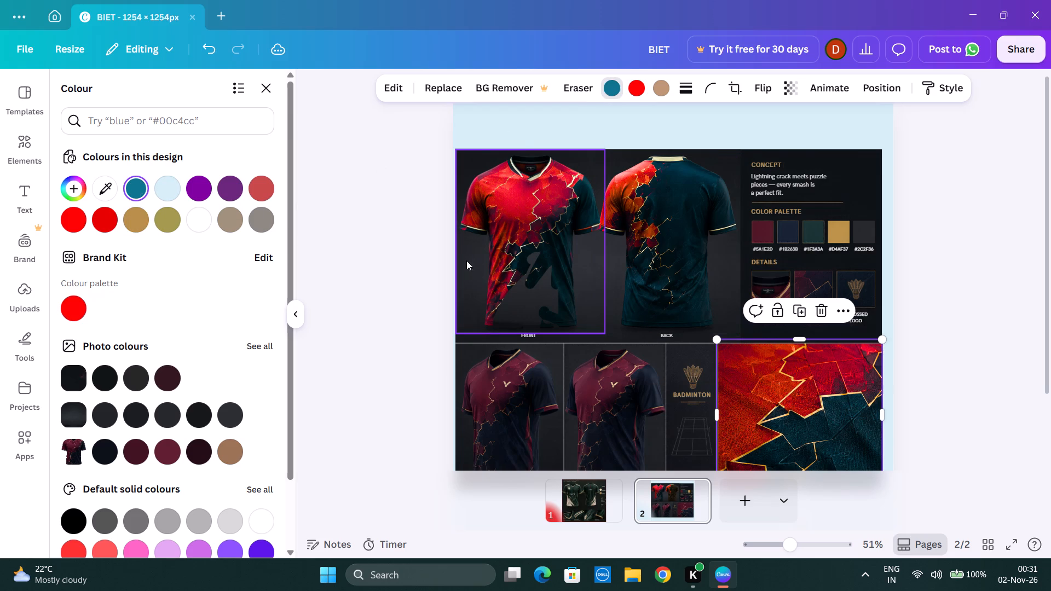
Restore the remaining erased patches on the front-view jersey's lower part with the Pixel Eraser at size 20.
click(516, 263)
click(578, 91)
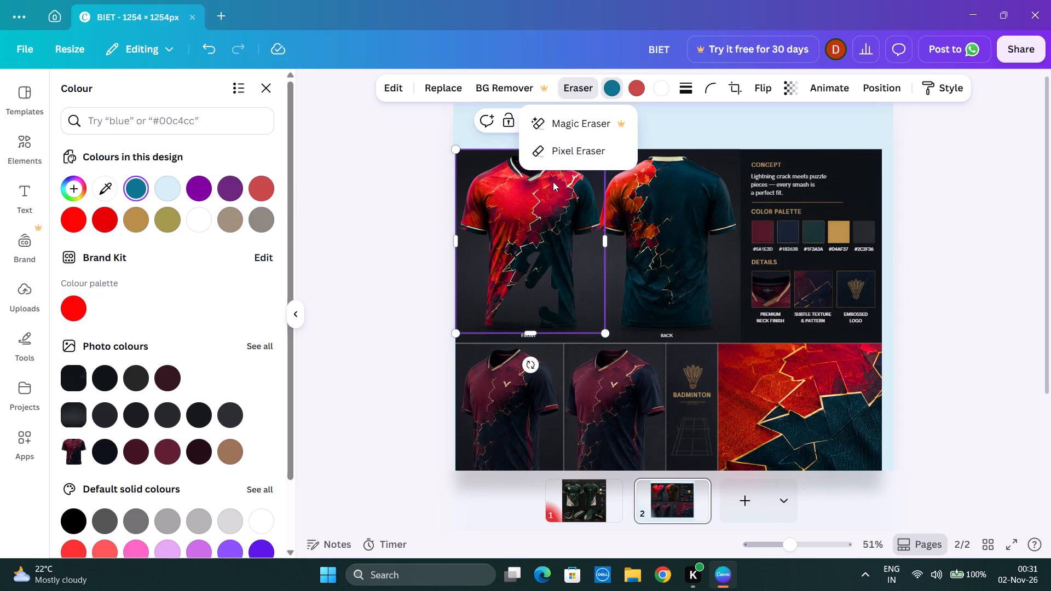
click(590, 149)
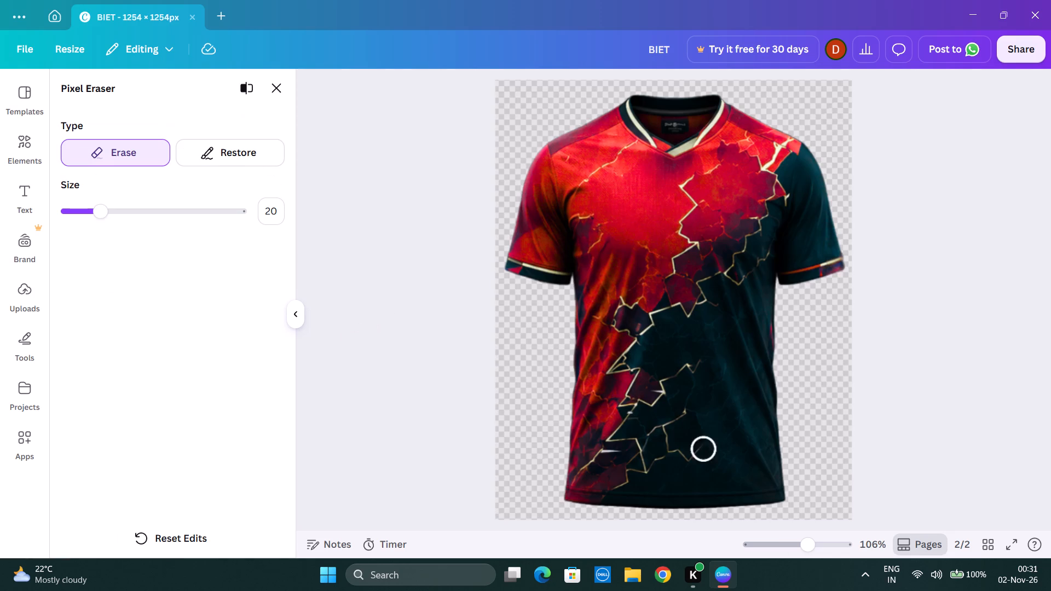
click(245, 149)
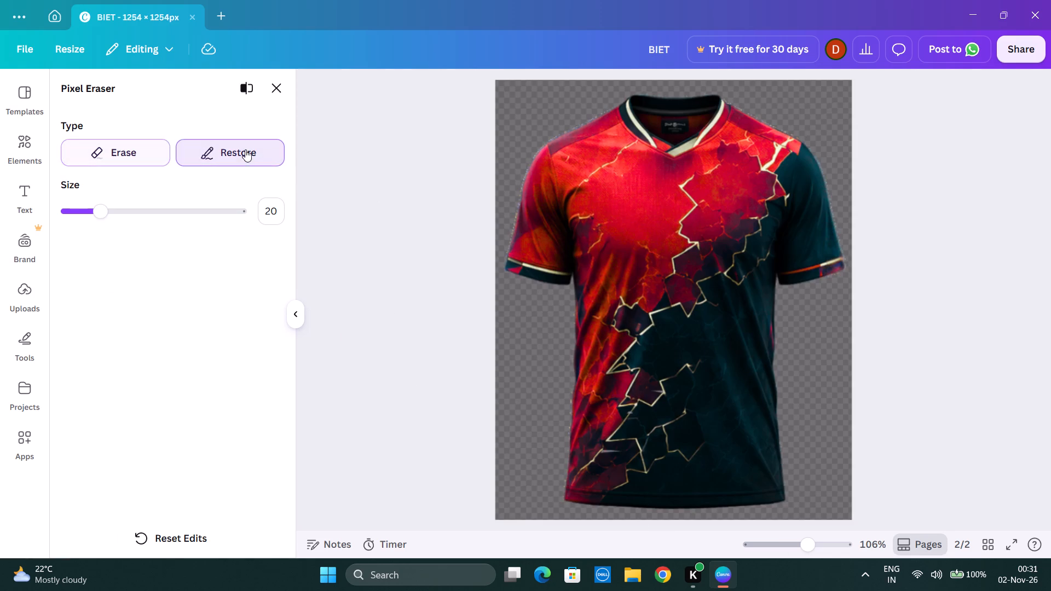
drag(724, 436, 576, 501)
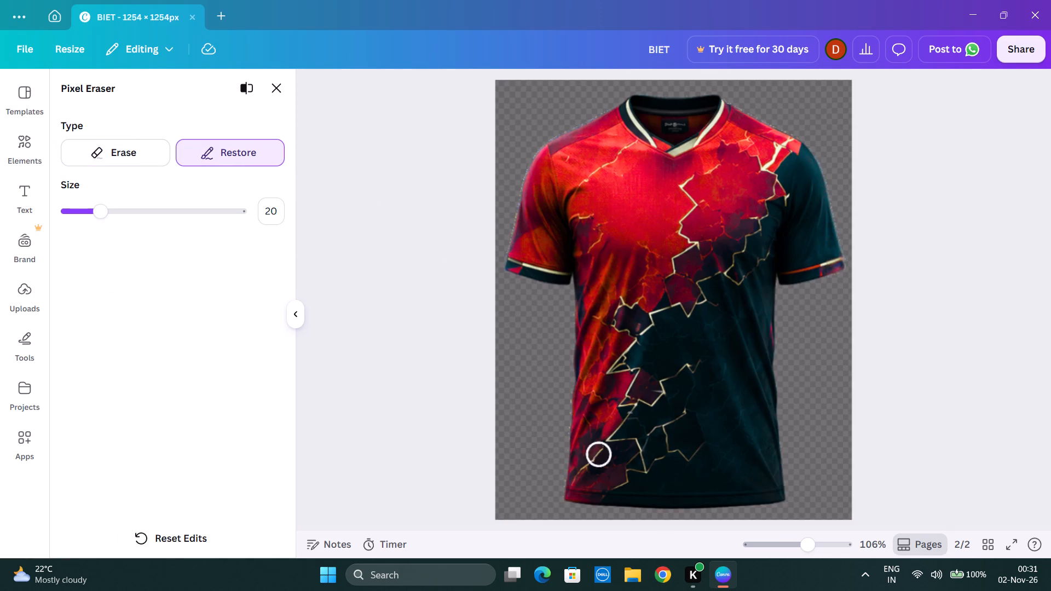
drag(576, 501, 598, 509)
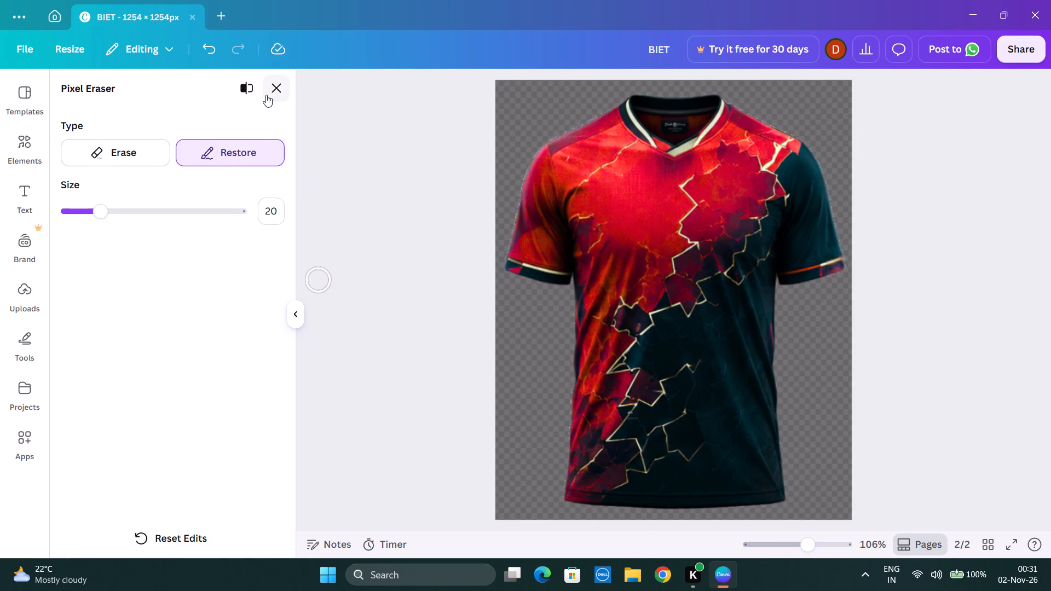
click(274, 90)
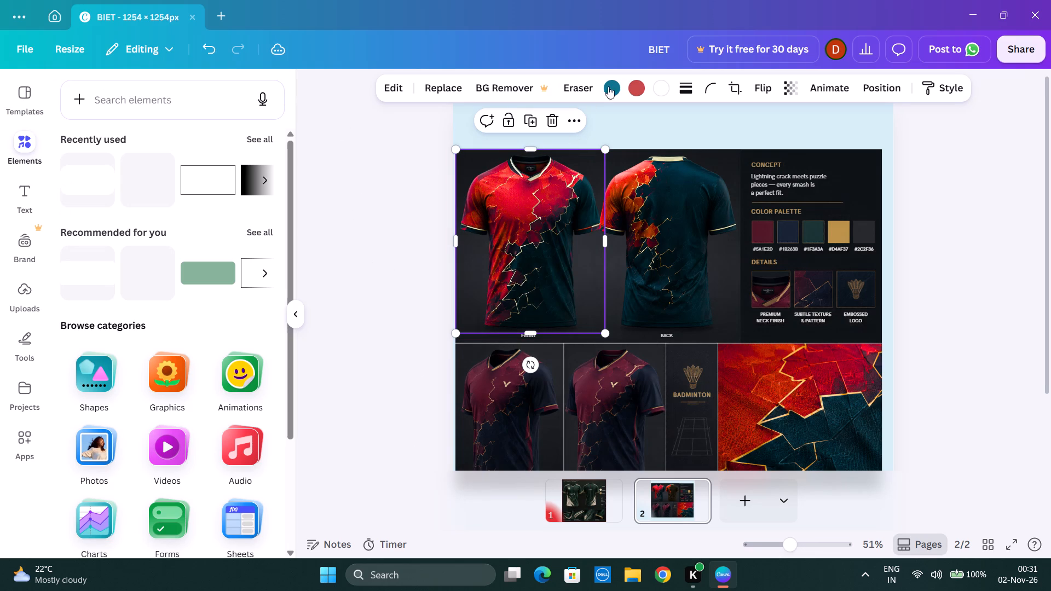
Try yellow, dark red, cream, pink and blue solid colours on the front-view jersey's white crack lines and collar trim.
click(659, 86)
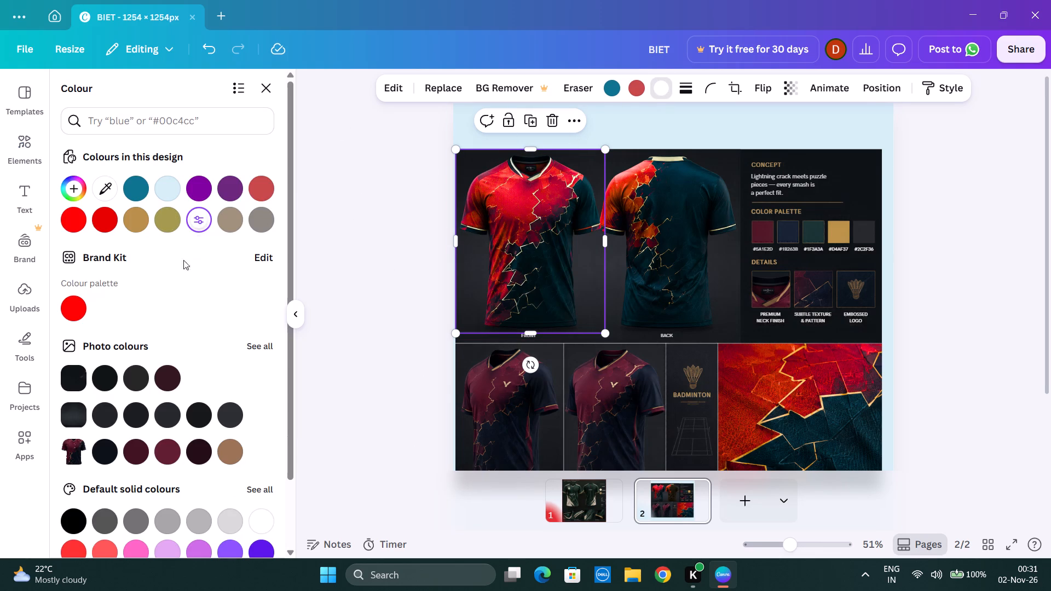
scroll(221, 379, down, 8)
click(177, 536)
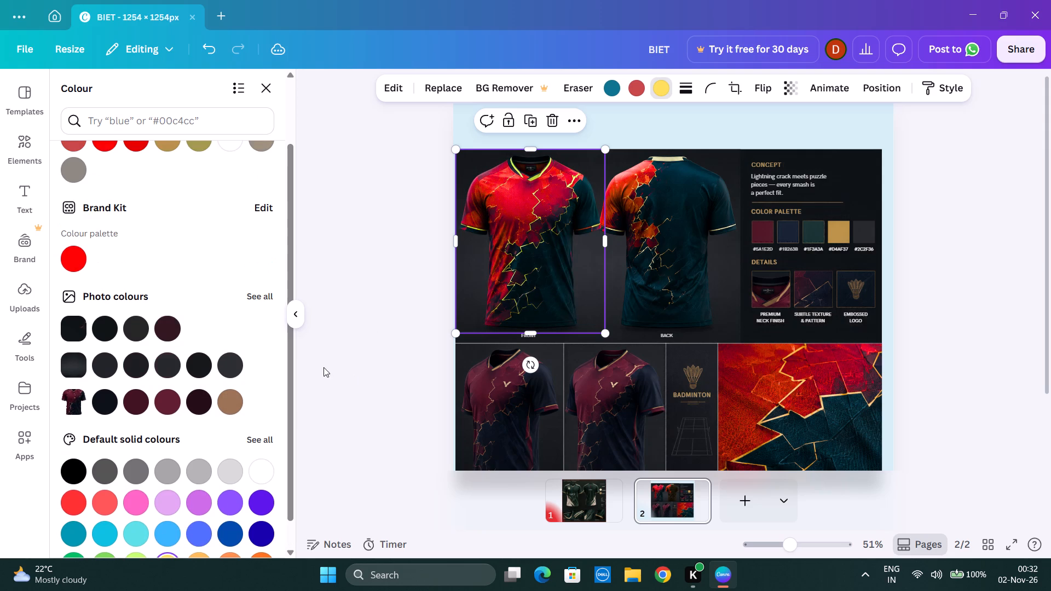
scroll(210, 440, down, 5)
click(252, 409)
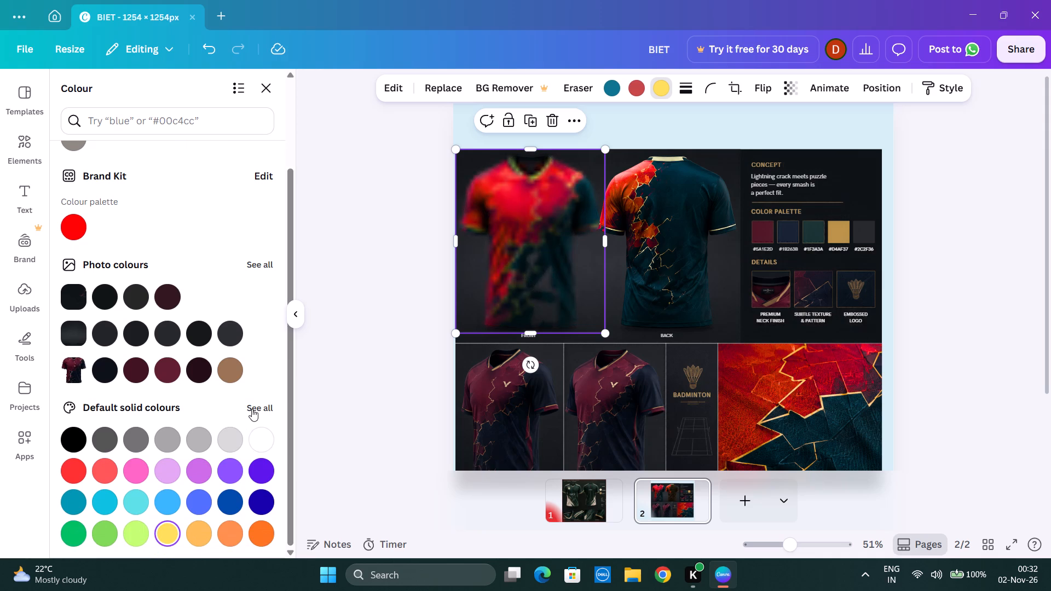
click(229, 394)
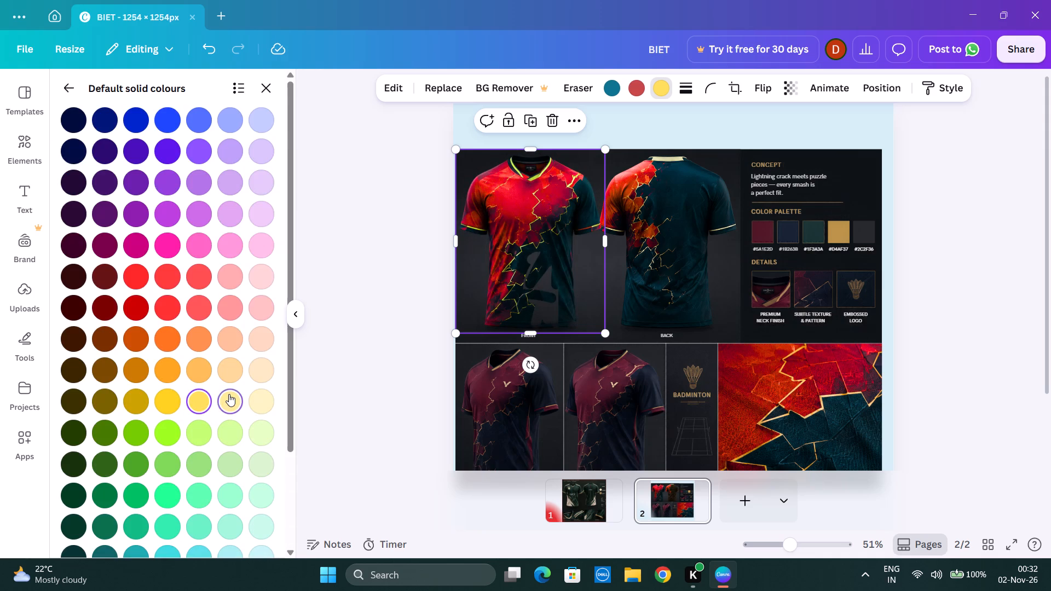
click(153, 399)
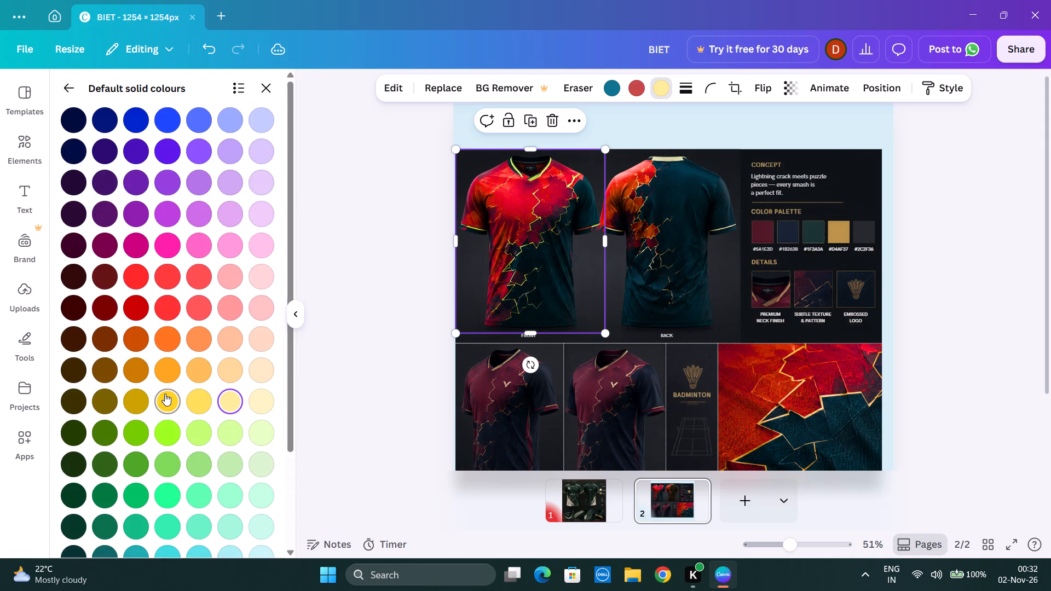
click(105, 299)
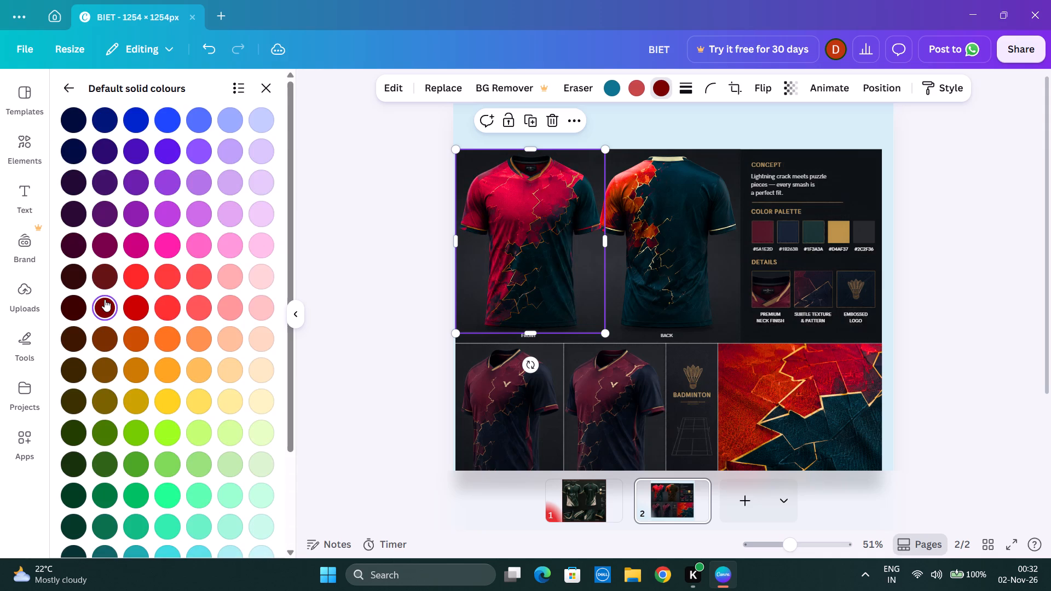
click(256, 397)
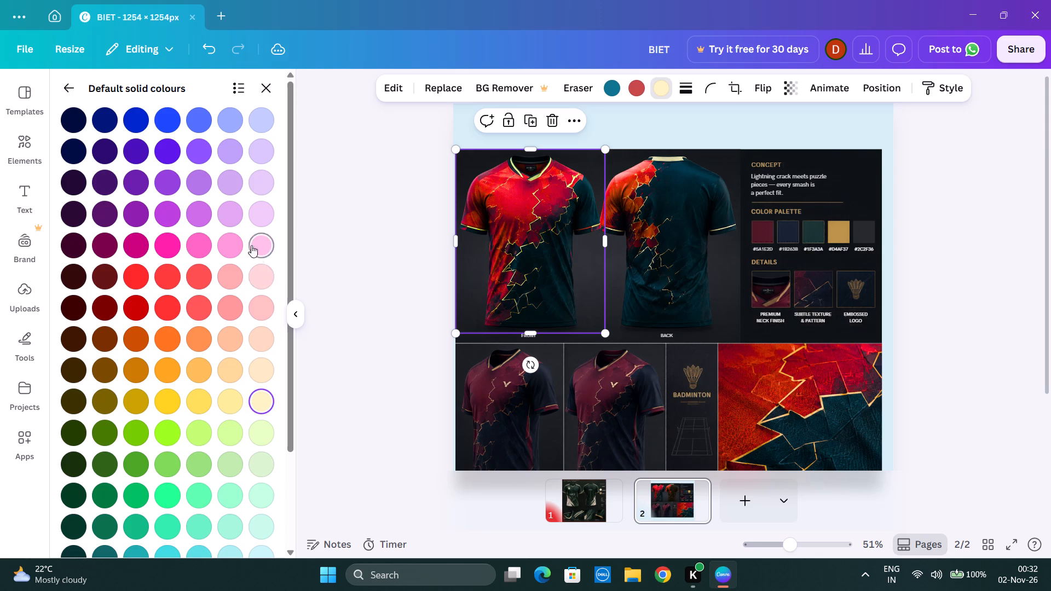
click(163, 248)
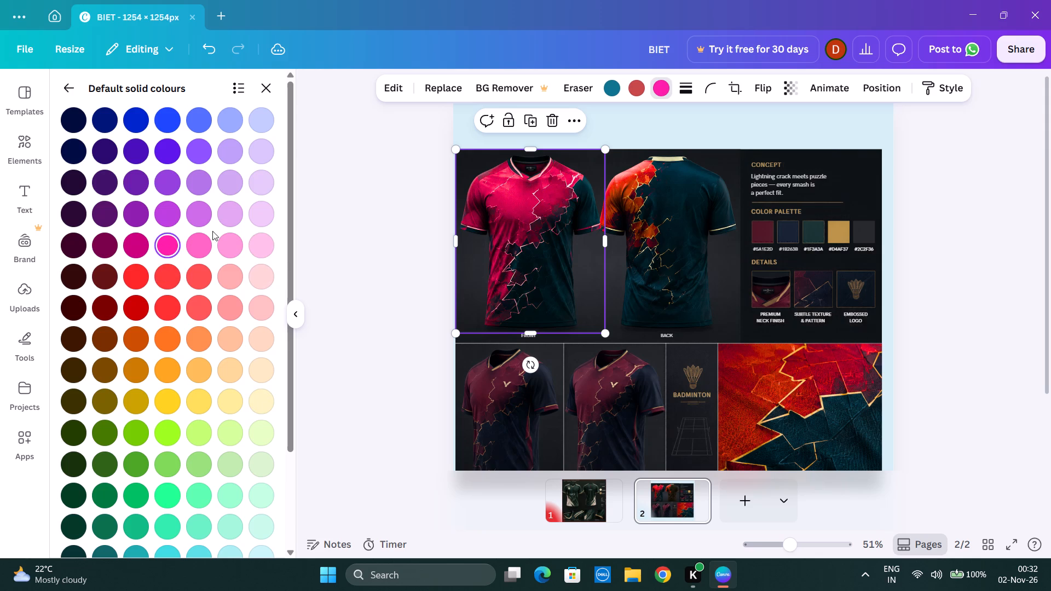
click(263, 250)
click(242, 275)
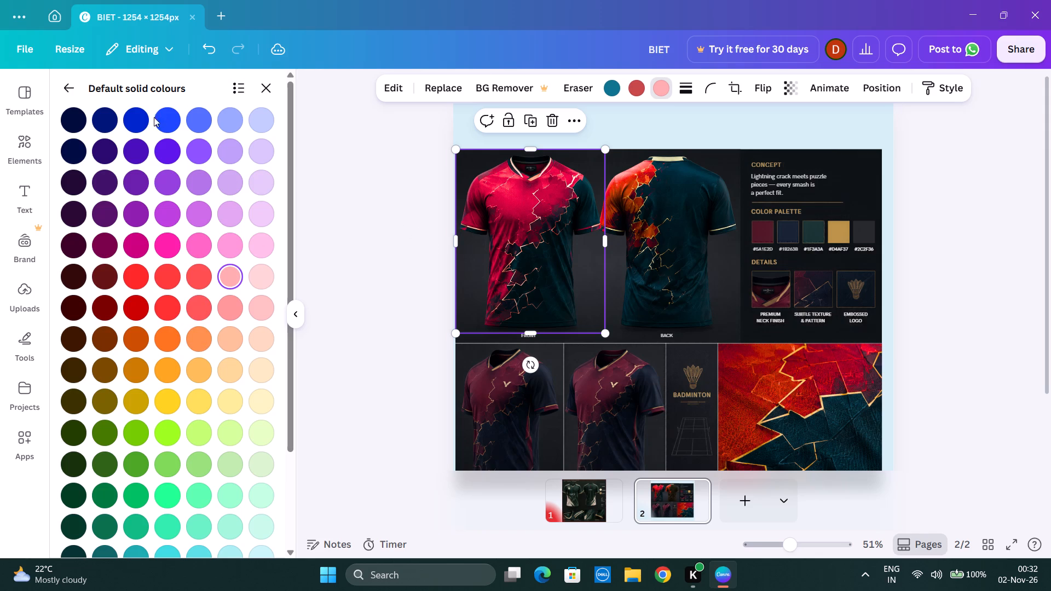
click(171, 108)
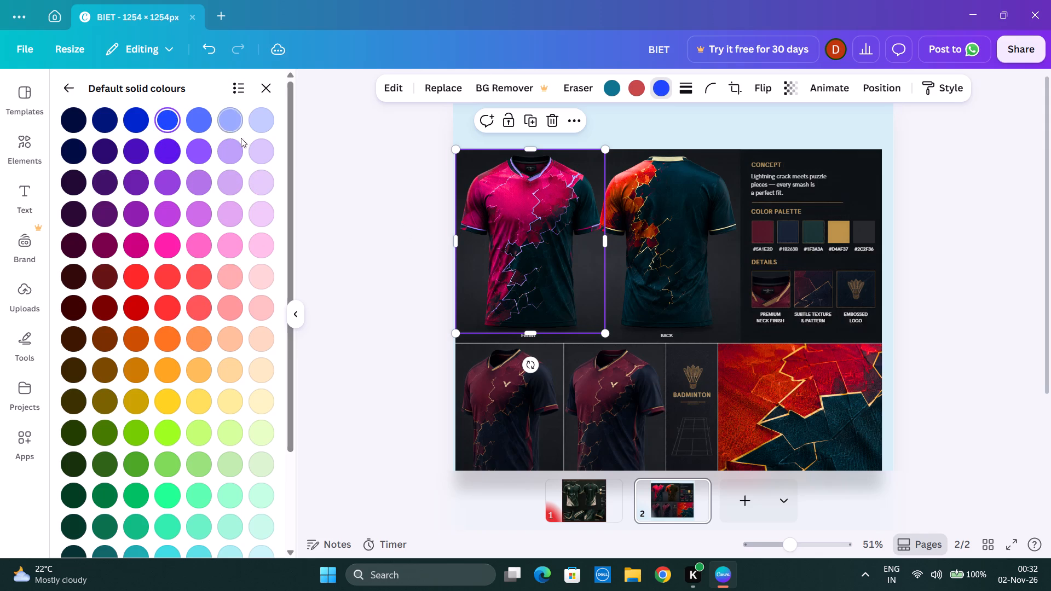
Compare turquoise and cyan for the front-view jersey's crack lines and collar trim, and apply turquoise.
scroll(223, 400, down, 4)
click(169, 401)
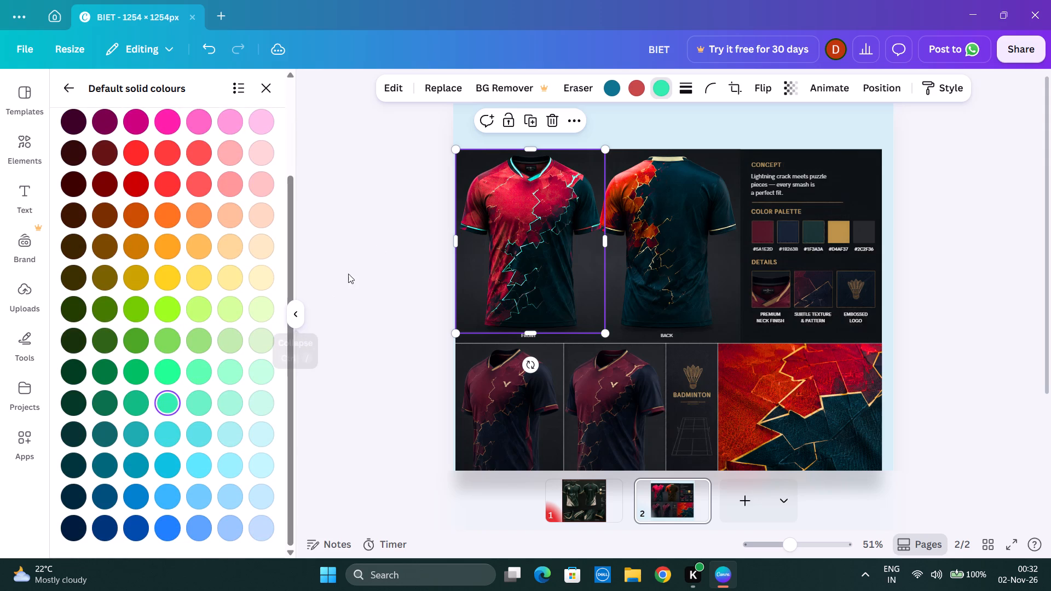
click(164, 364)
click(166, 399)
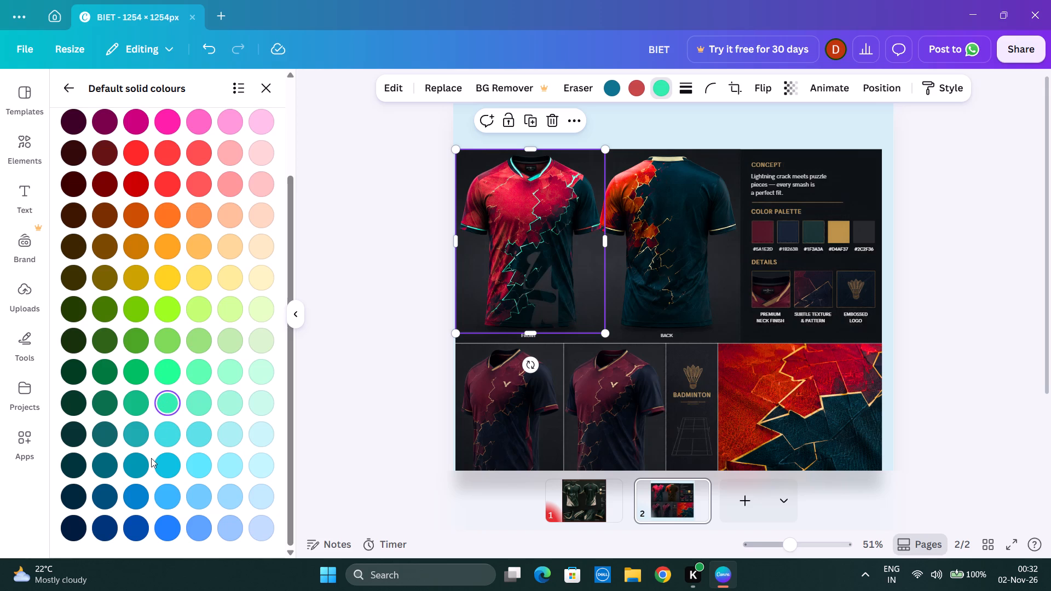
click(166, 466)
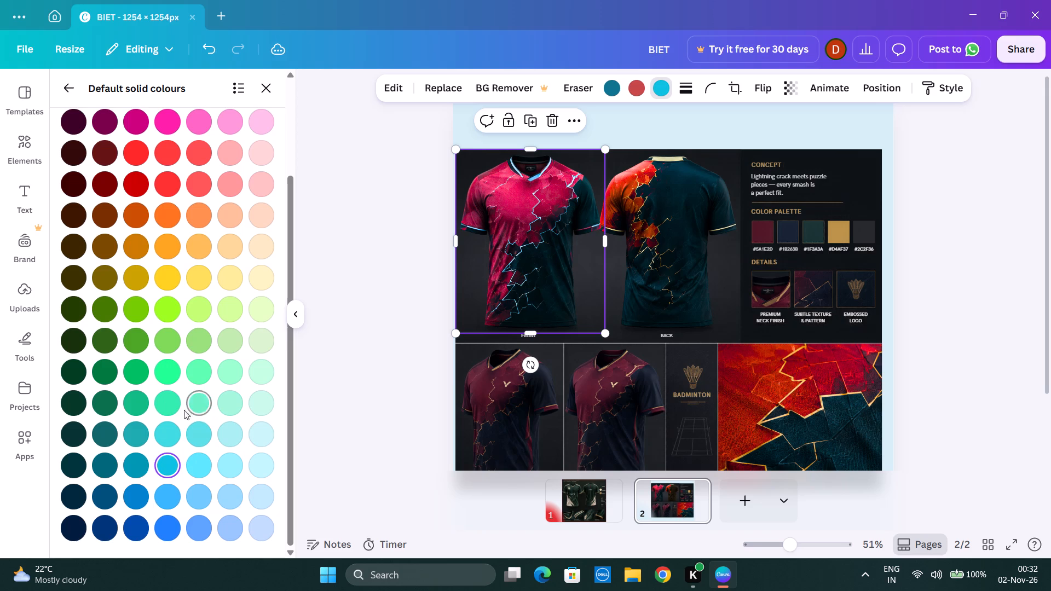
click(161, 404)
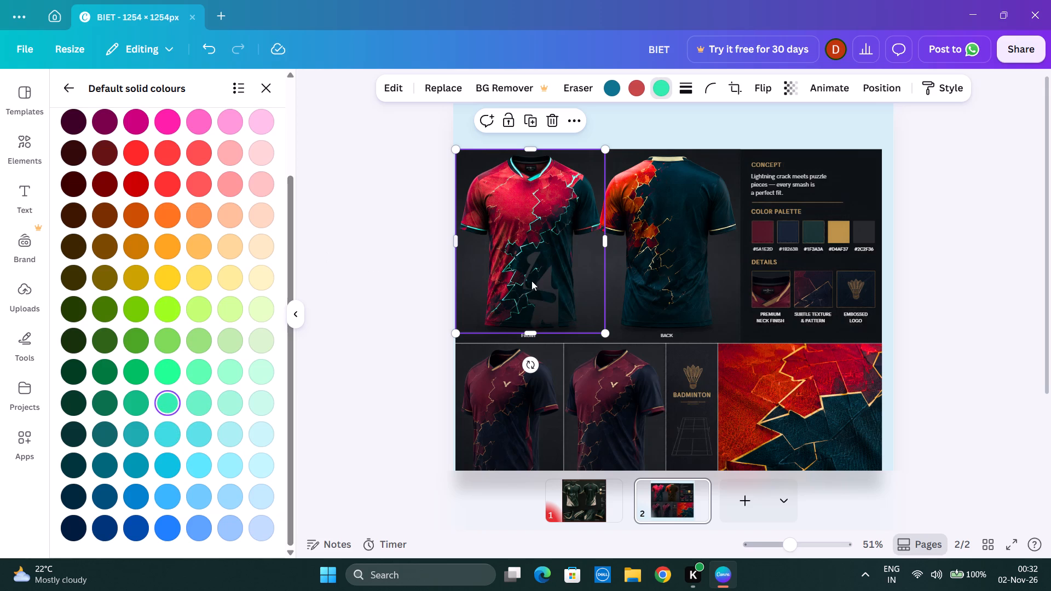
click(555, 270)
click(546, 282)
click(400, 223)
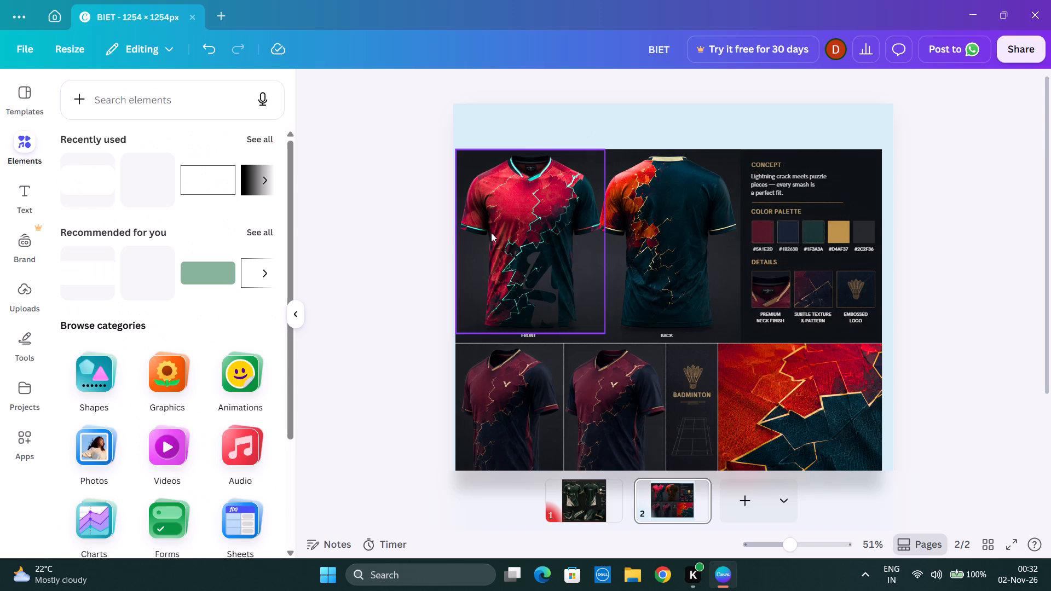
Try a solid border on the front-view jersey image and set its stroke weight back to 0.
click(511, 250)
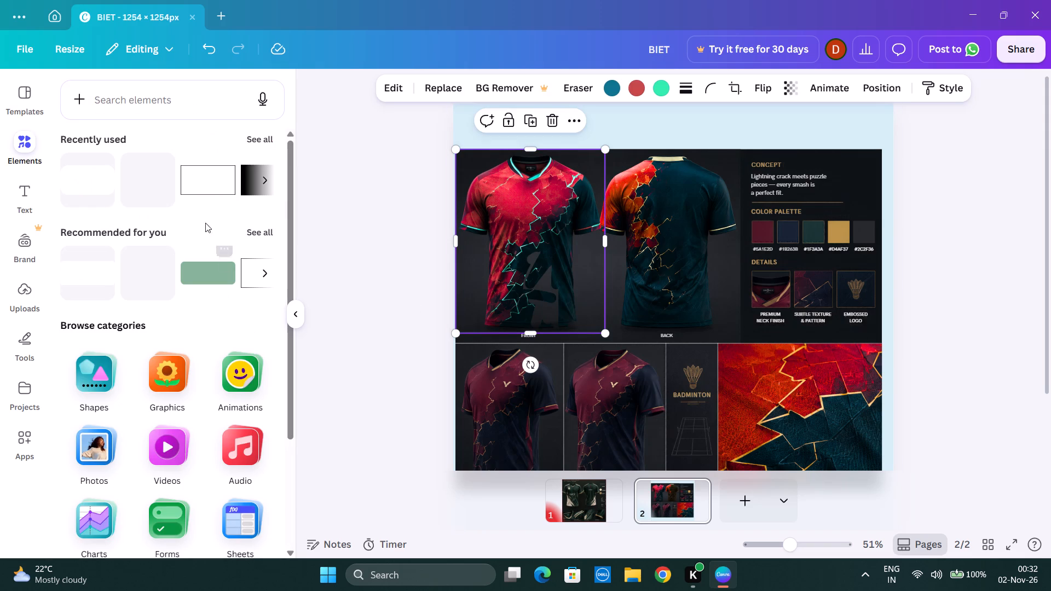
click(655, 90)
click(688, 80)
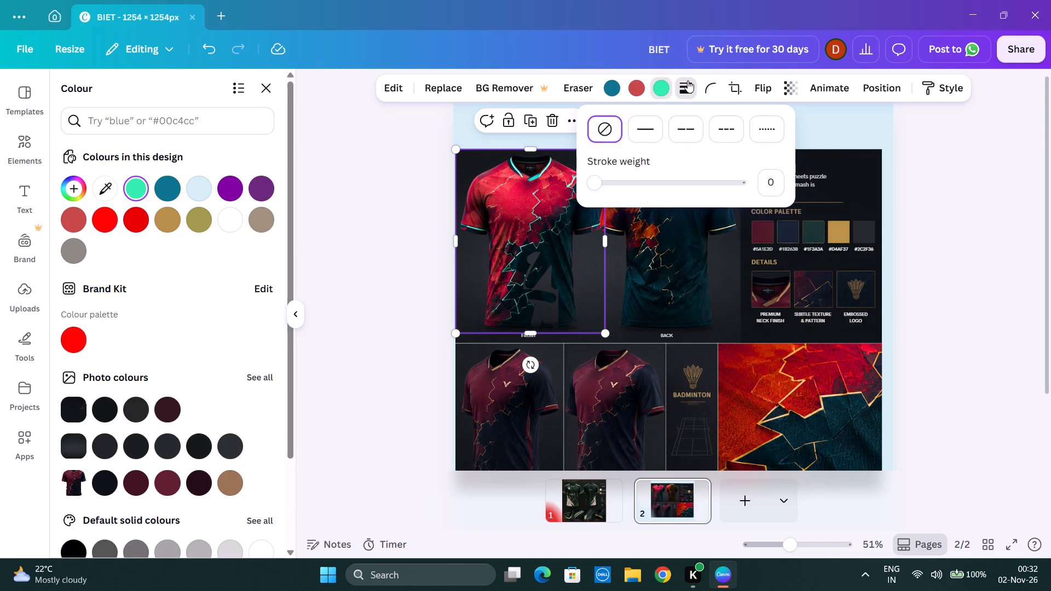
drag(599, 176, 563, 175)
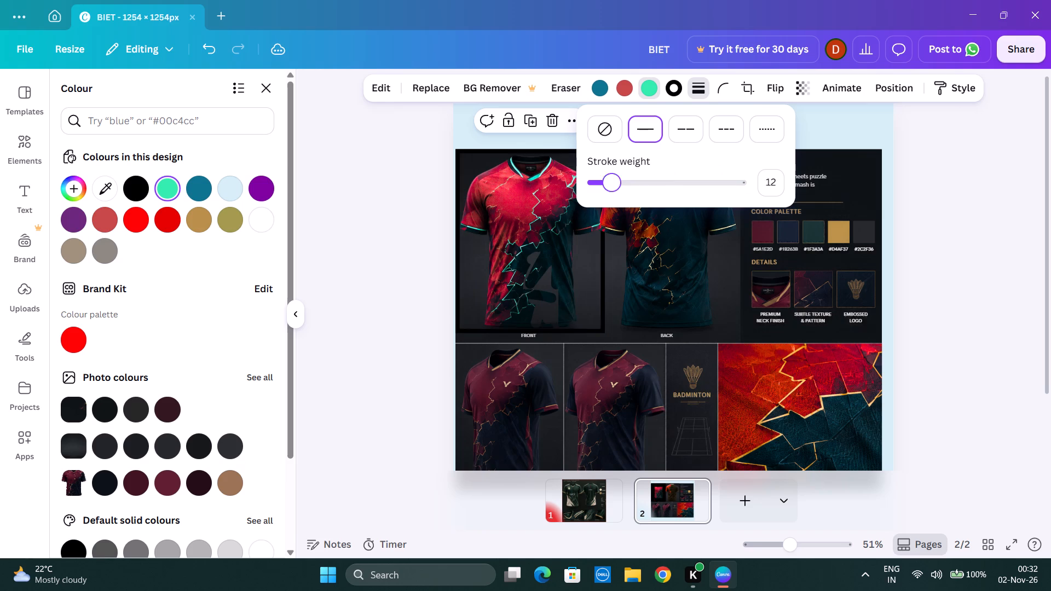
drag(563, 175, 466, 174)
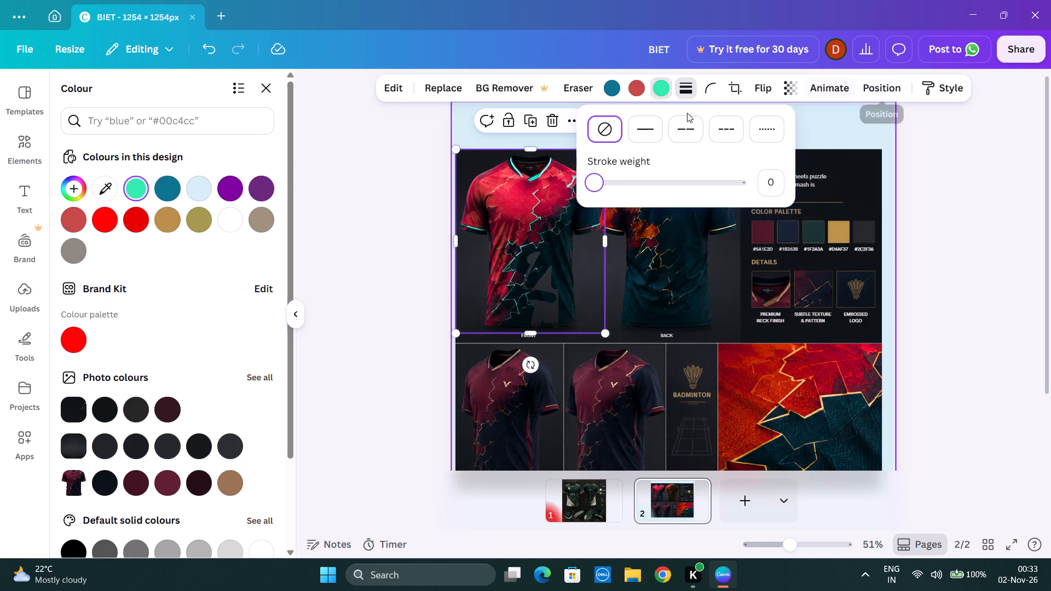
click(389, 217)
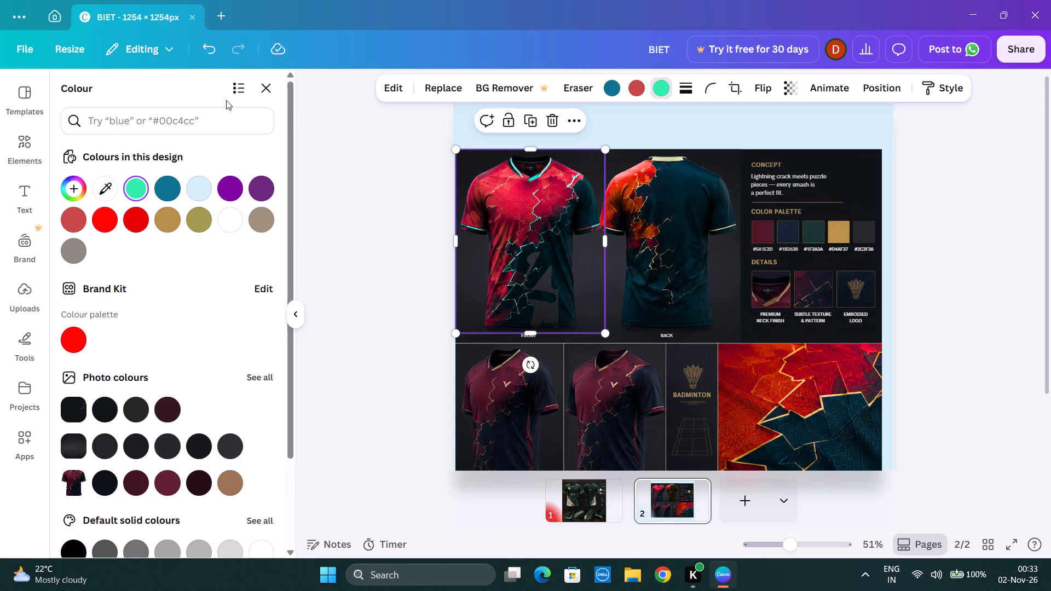
Try white and orange #cc4e00 on the front-view jersey's crack lines and collar trim, and apply Seafoam green.
click(666, 85)
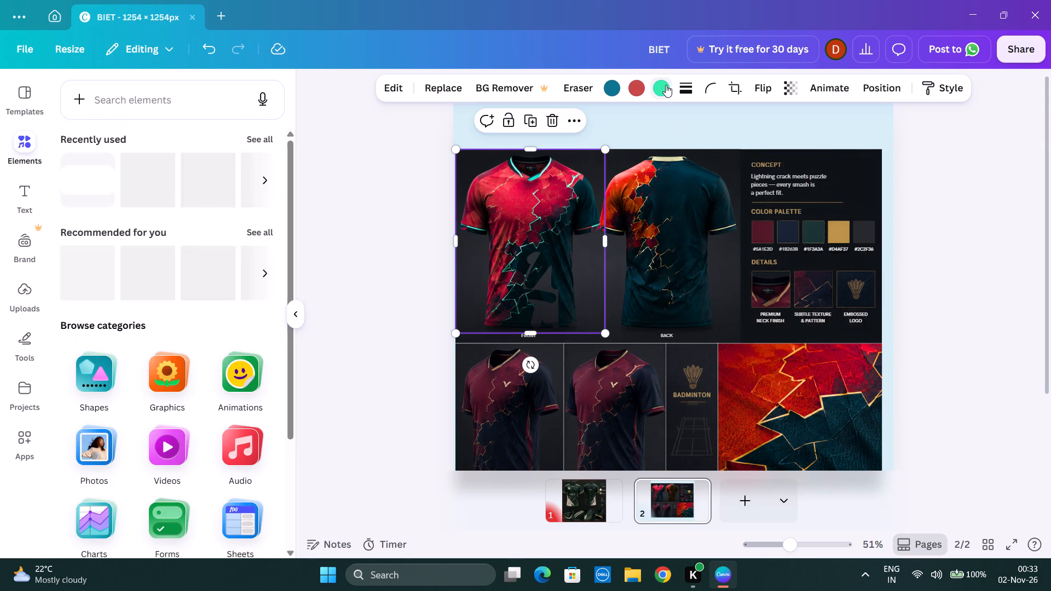
click(666, 85)
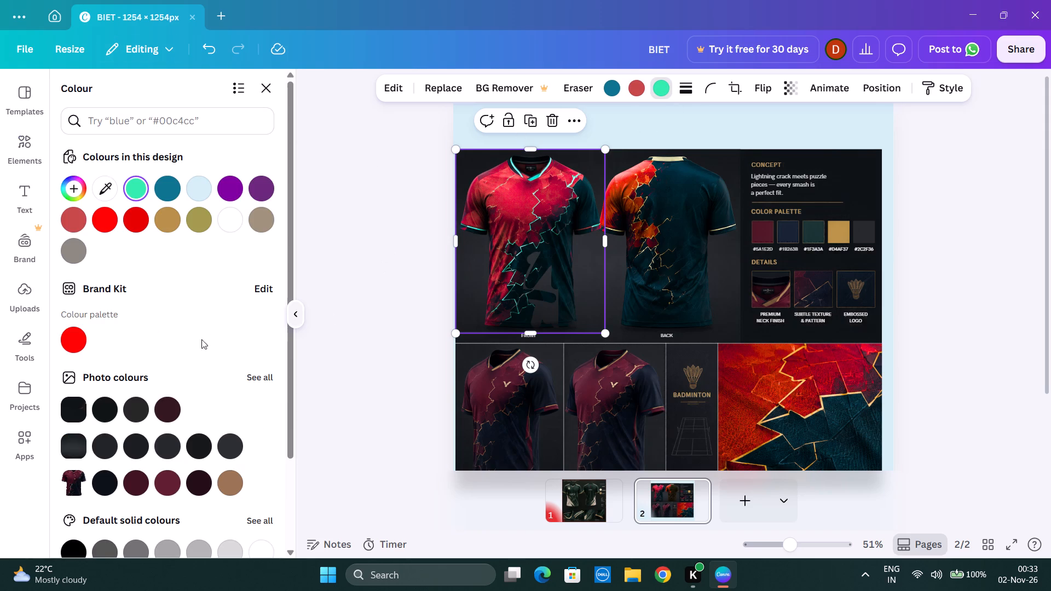
scroll(235, 318, down, 8)
click(265, 440)
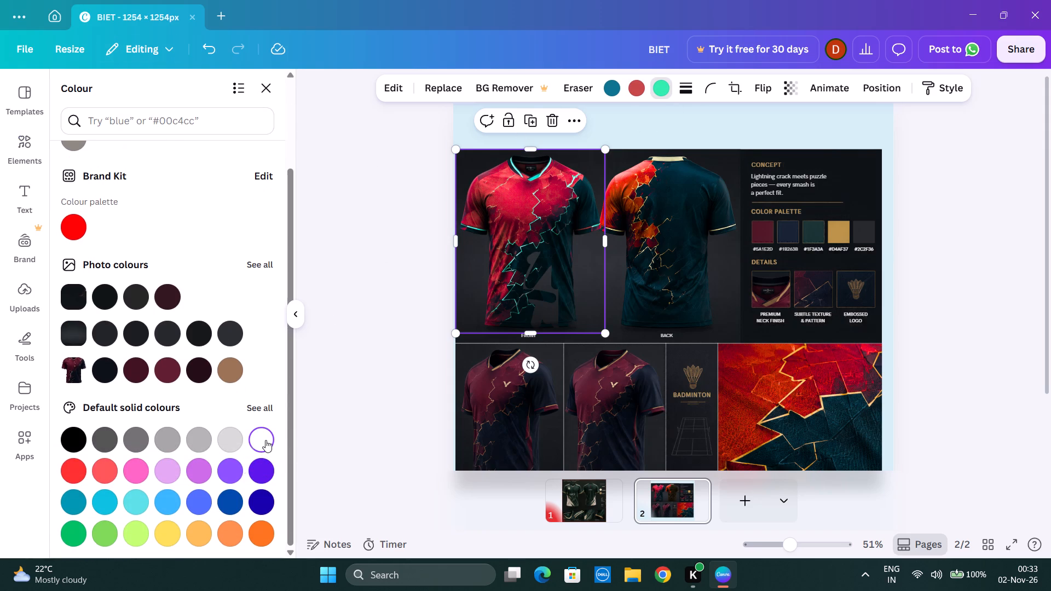
click(255, 408)
click(133, 331)
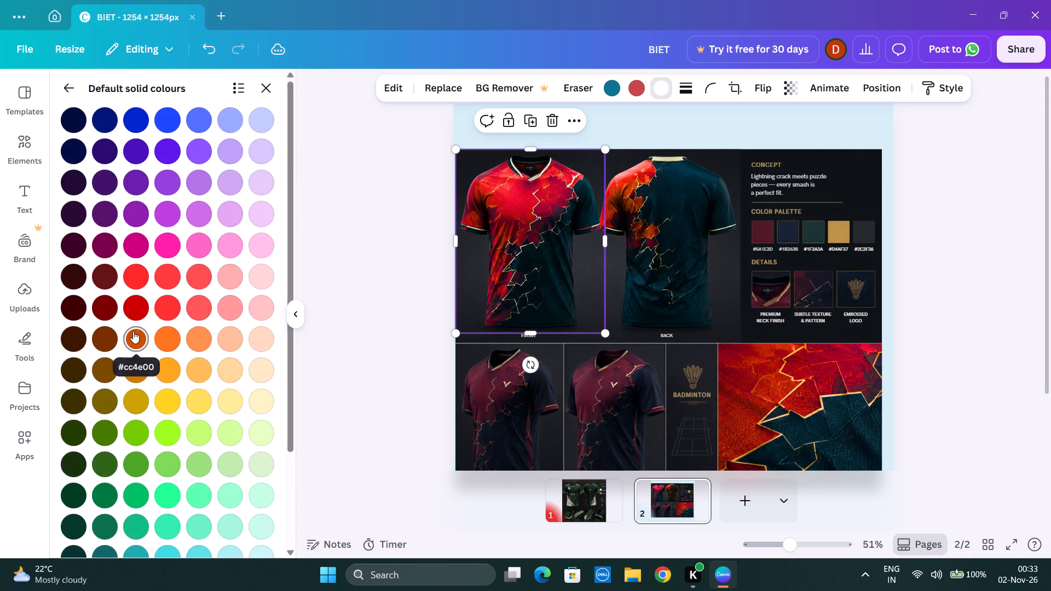
scroll(161, 356, down, 3)
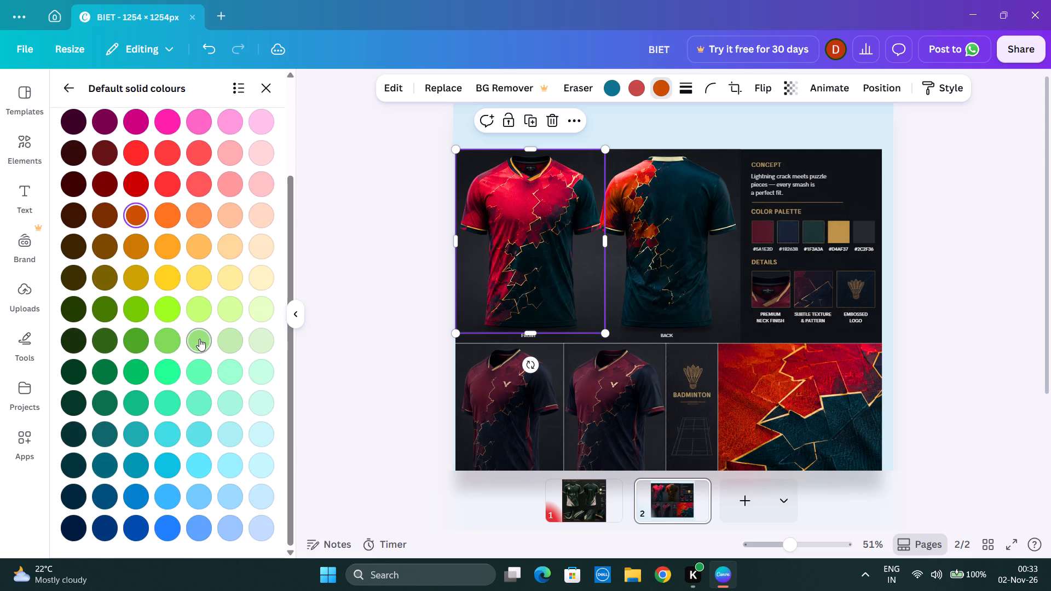
click(161, 367)
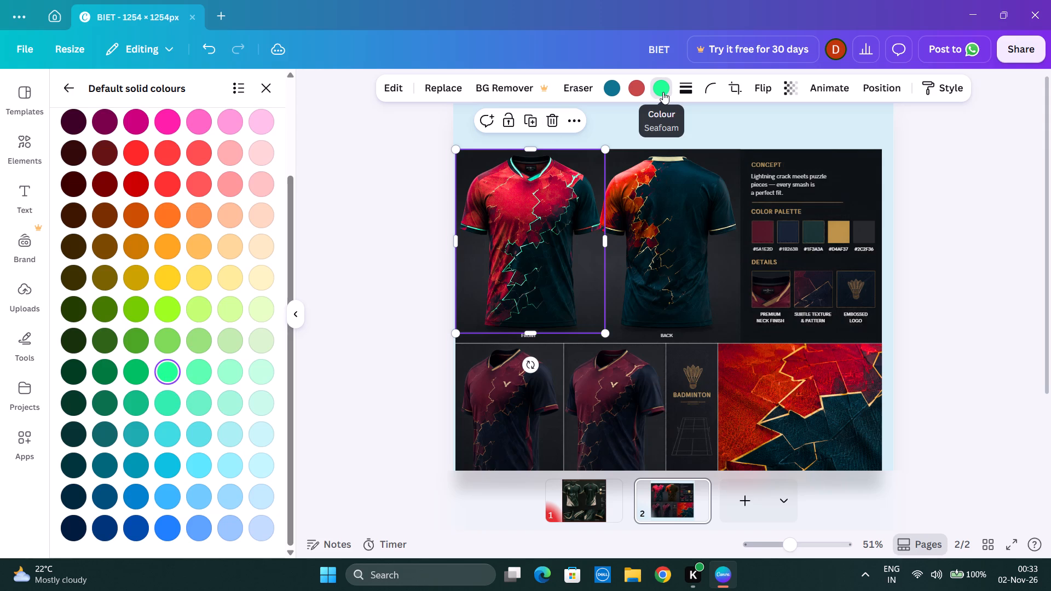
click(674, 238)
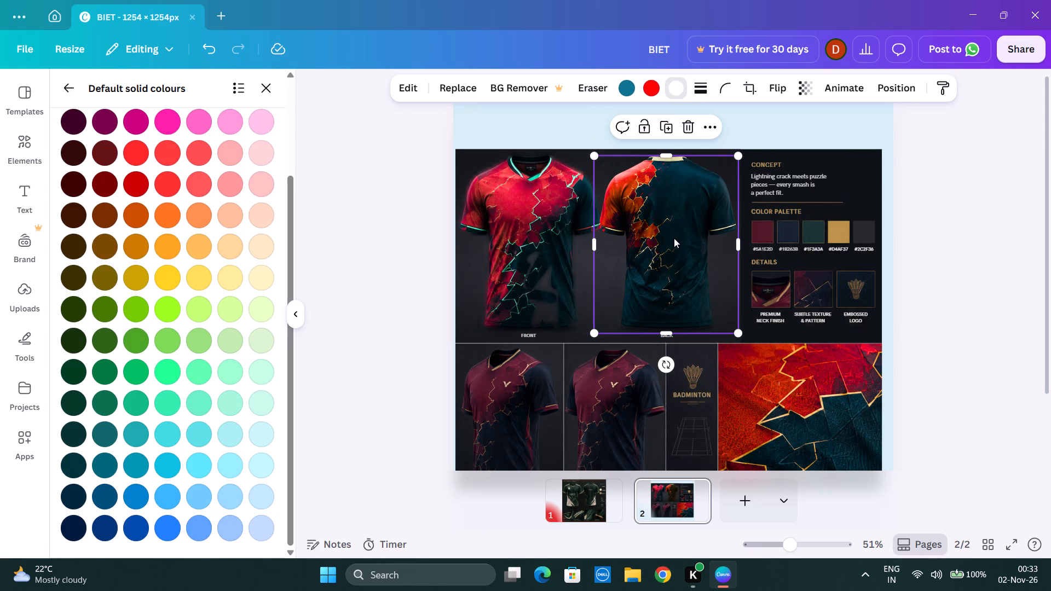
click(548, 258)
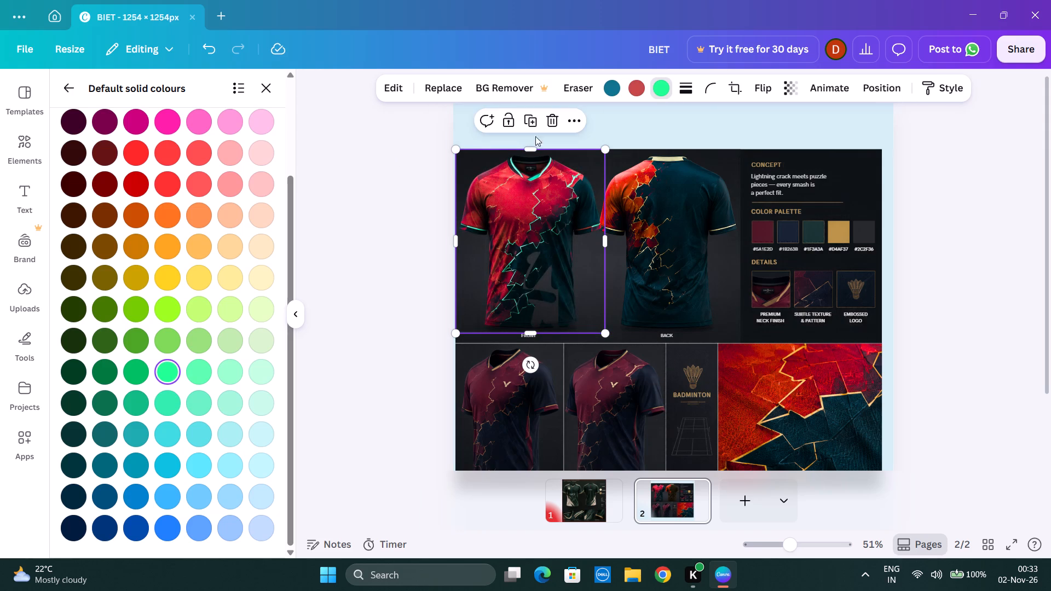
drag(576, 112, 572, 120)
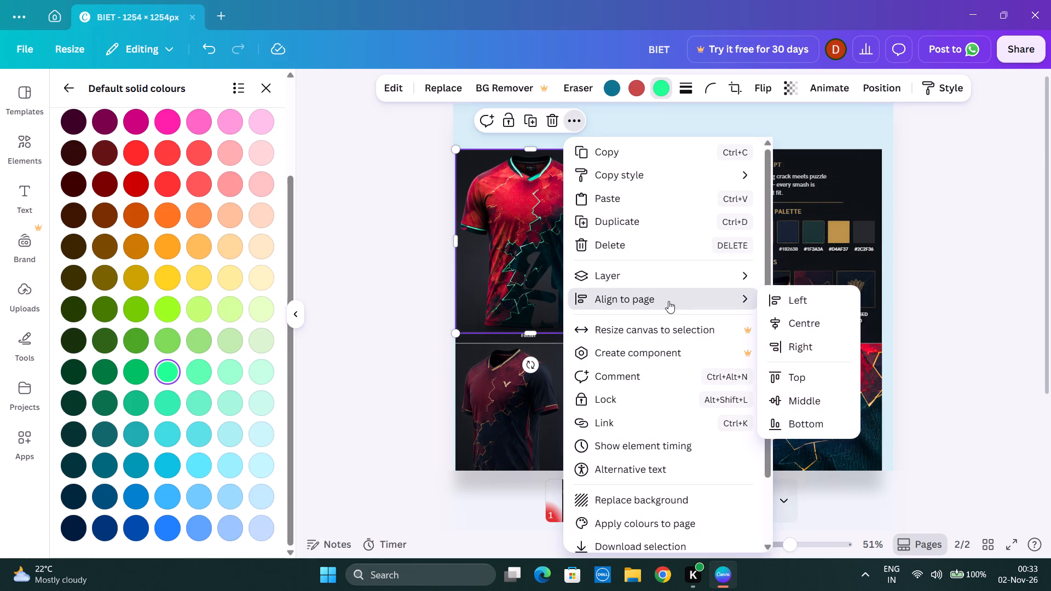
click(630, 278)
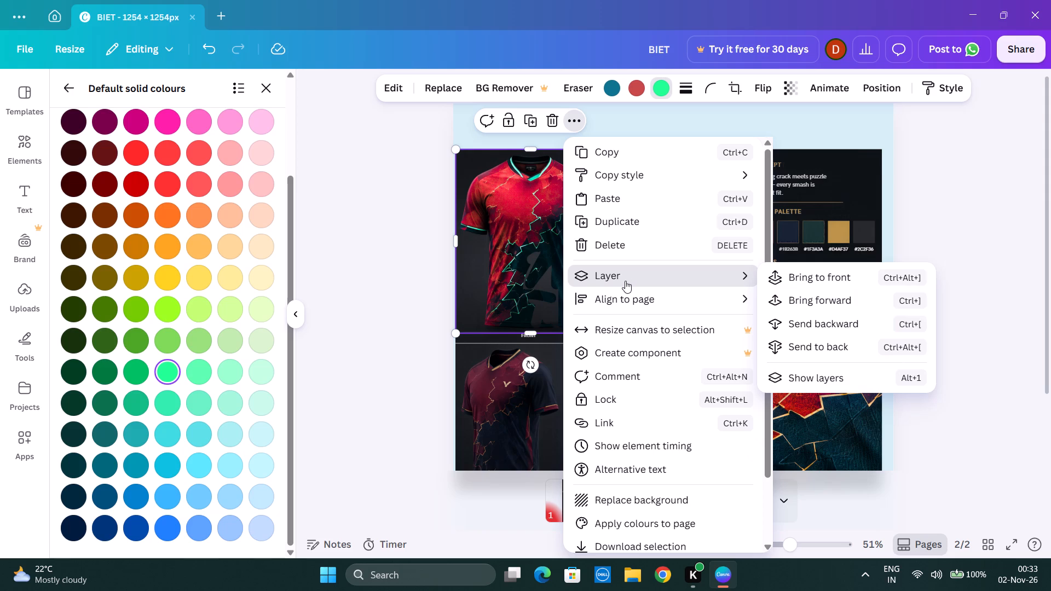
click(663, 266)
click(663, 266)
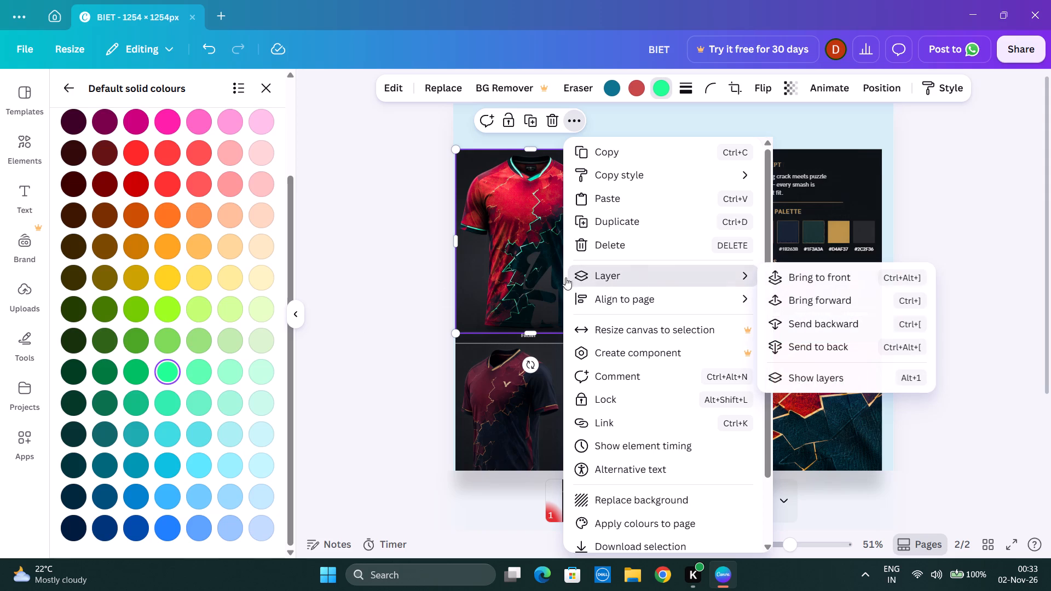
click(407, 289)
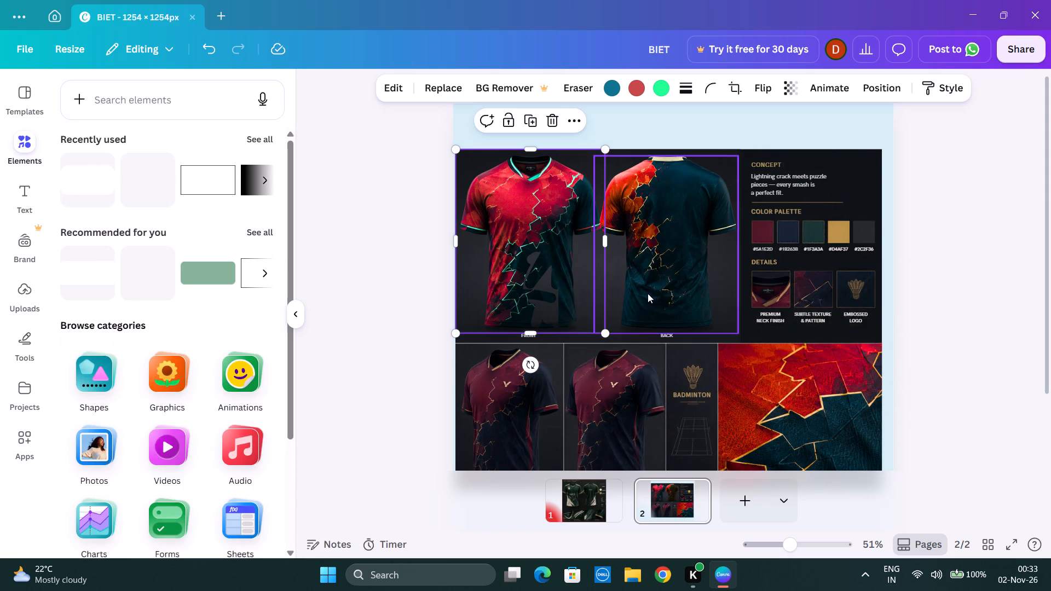
Narrow the front-view jersey image slightly along its edge beside the back-view jersey.
drag(603, 241, 598, 255)
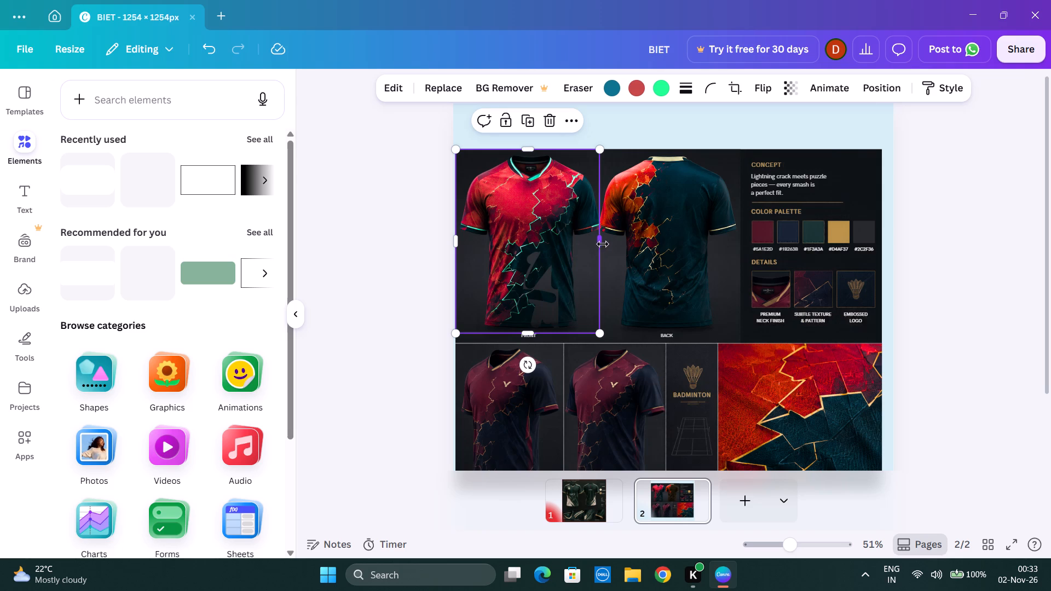
Widen the front-view jersey image slightly along its edge beside the back-view jersey.
click(603, 239)
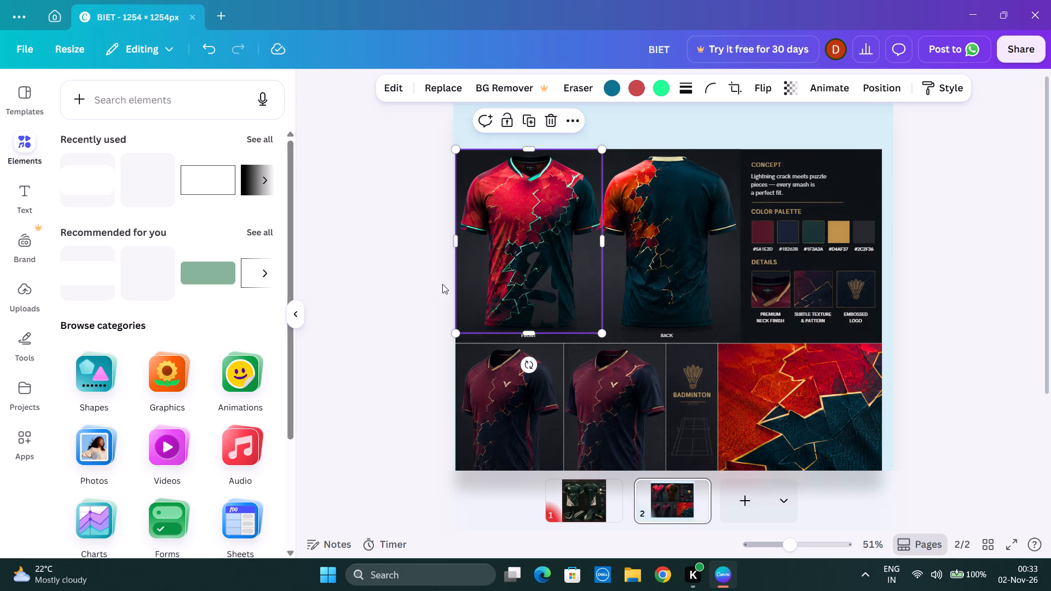
click(539, 287)
click(397, 256)
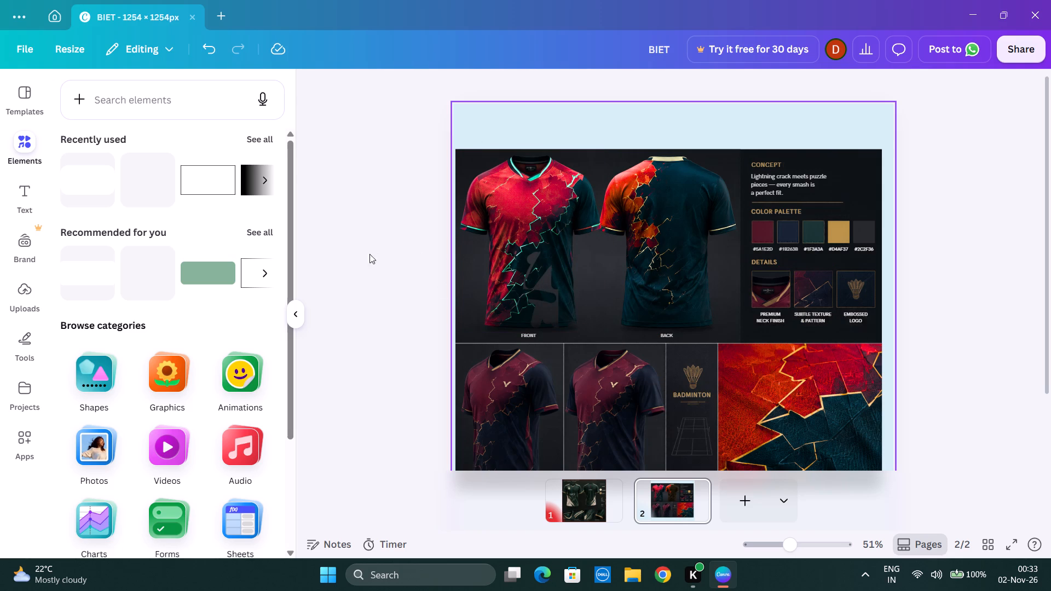
click(533, 193)
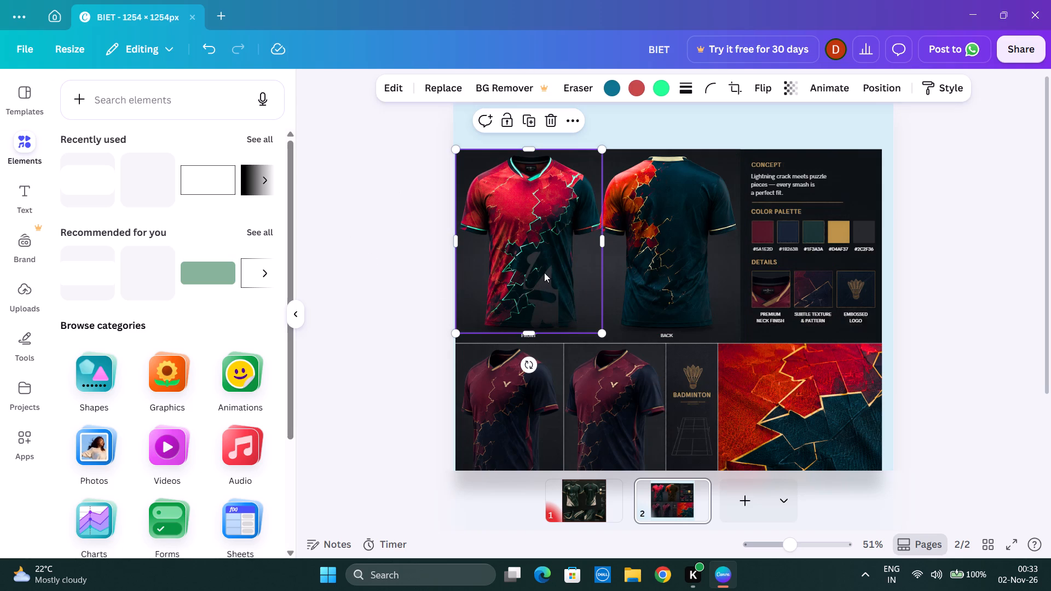
Close the BIET design.
click(190, 11)
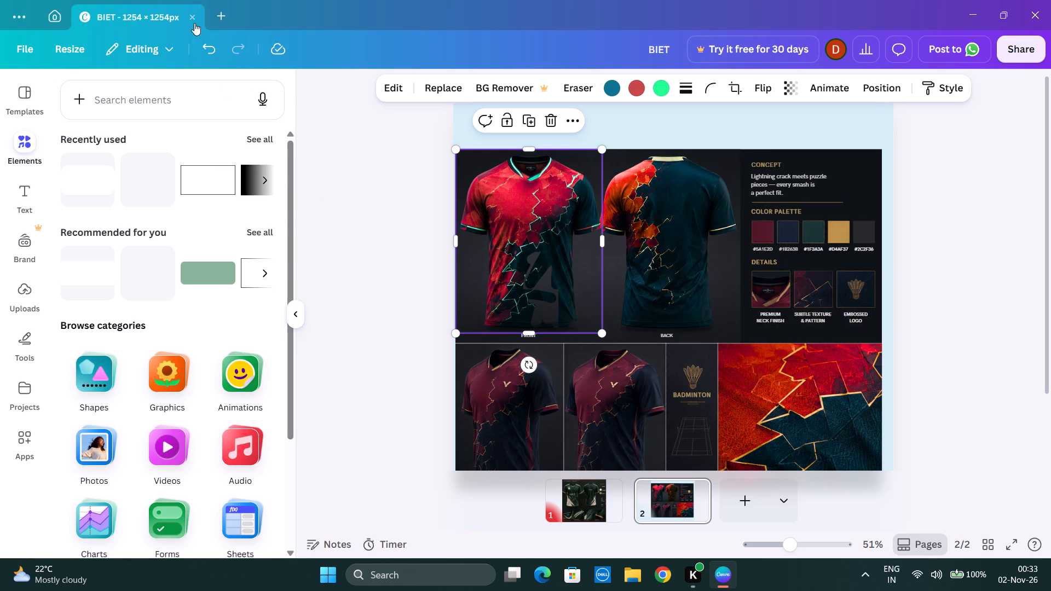
click(192, 17)
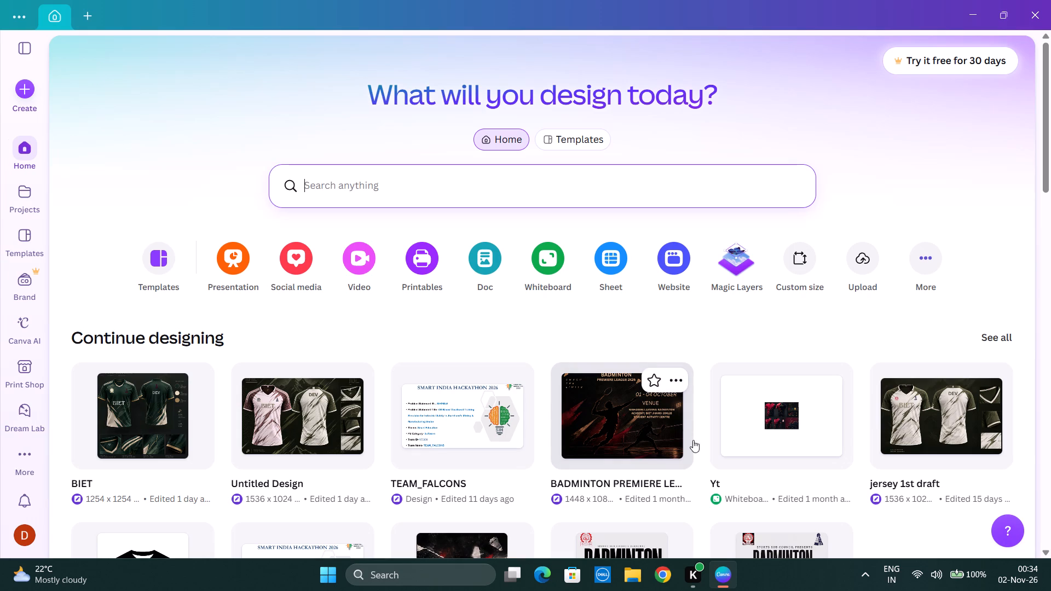
Look through the recent designs and the presentation and social media formats offered for a new design.
scroll(643, 398, down, 4)
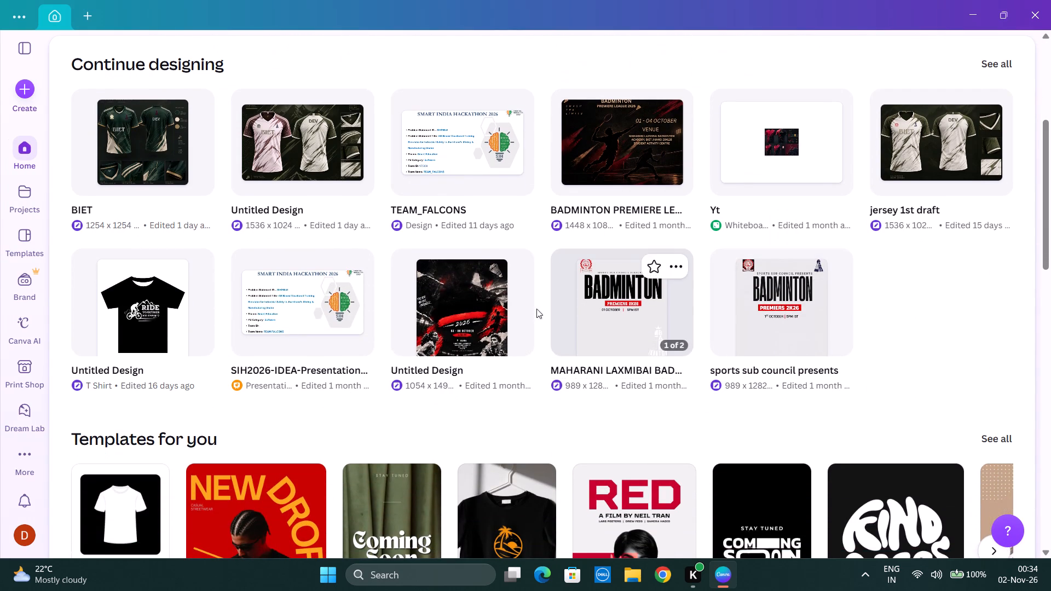
scroll(819, 264, down, 2)
scroll(750, 267, up, 5)
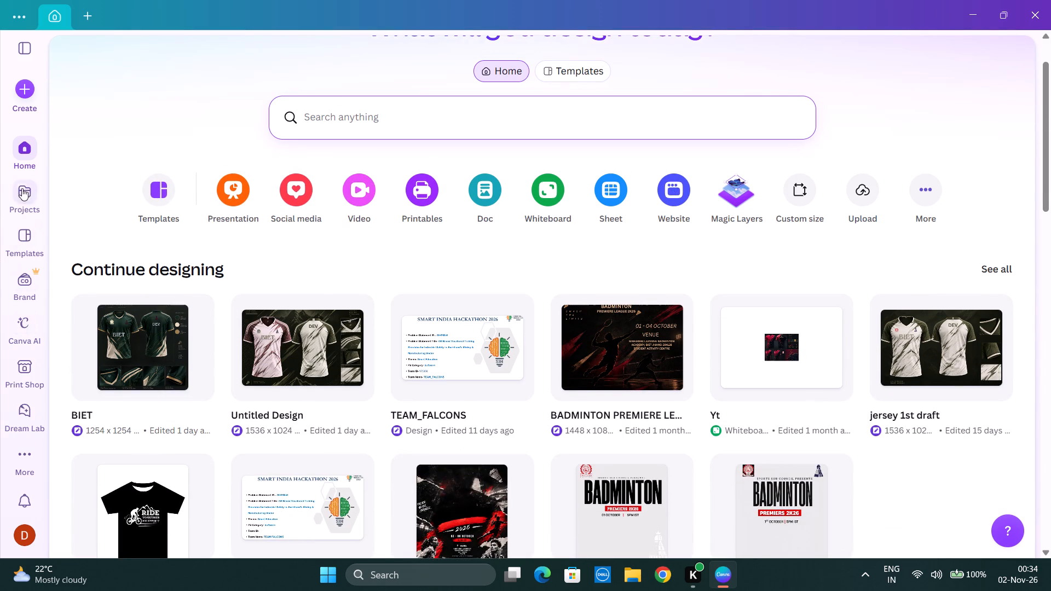
scroll(13, 352, down, 1)
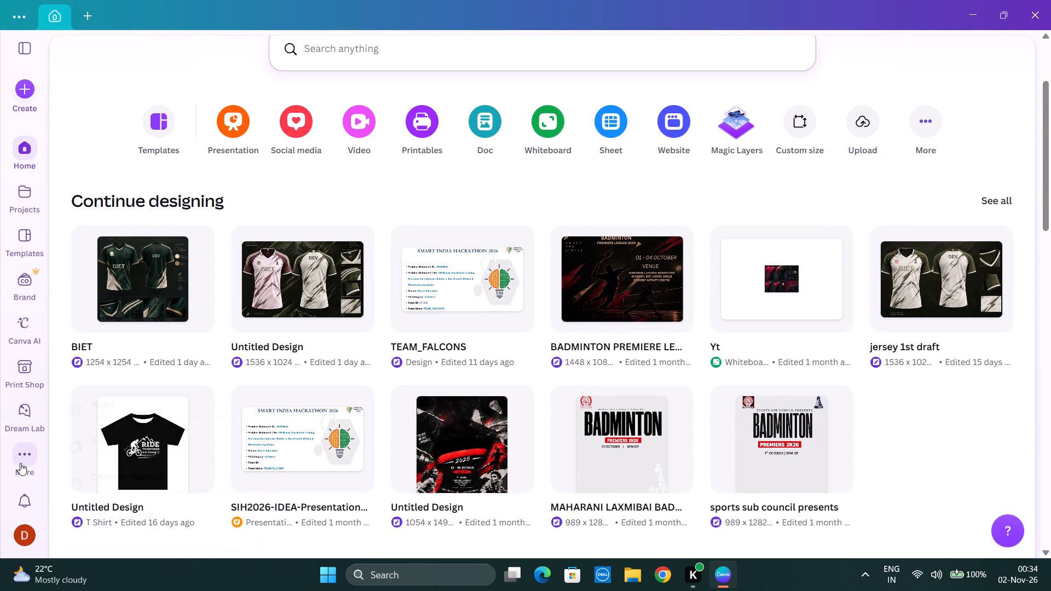
click(20, 463)
click(77, 109)
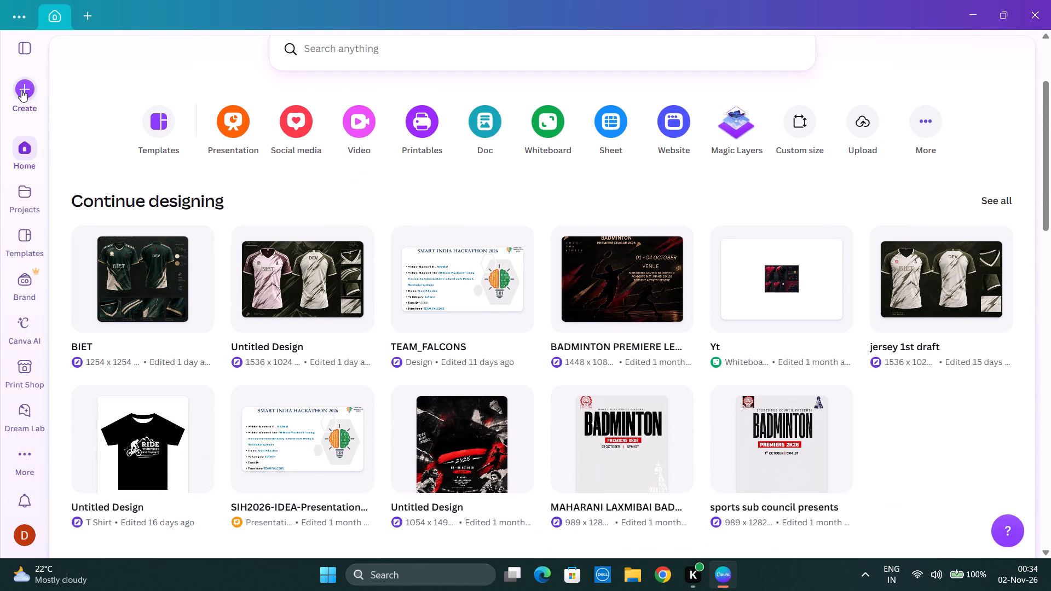
click(21, 90)
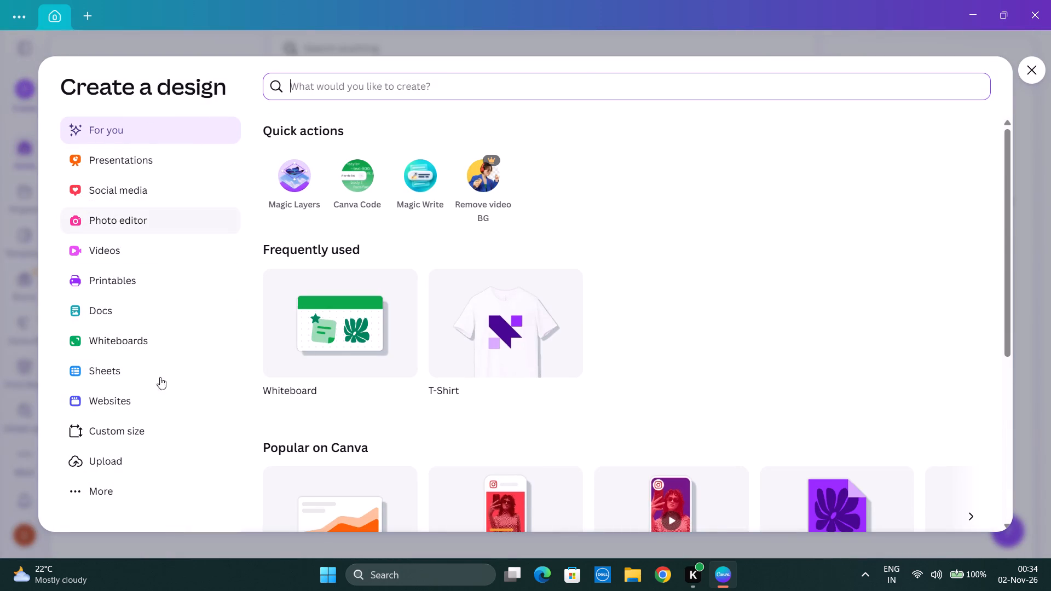
click(141, 157)
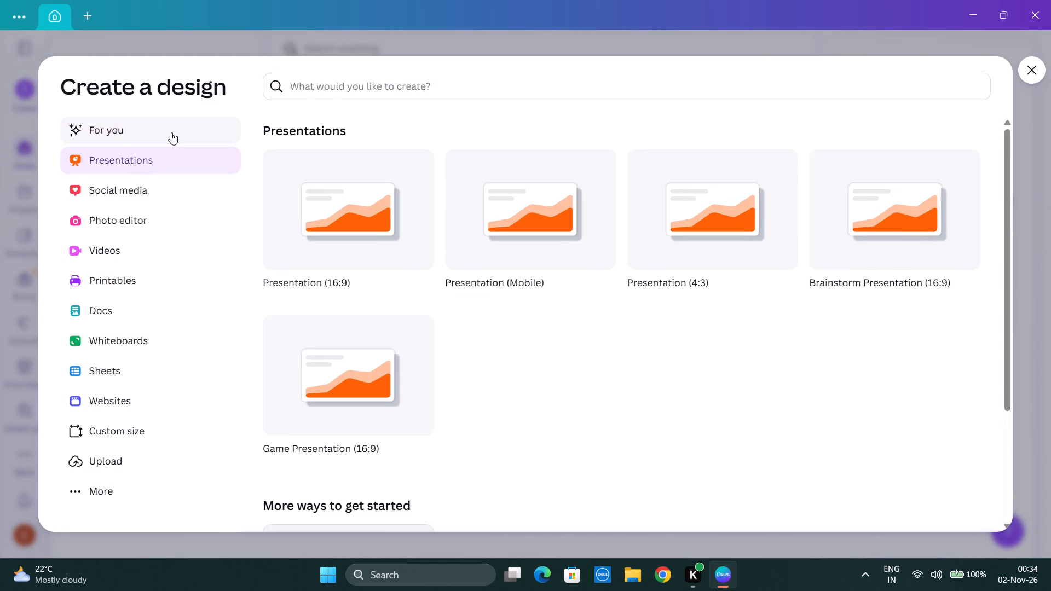
click(171, 132)
click(156, 196)
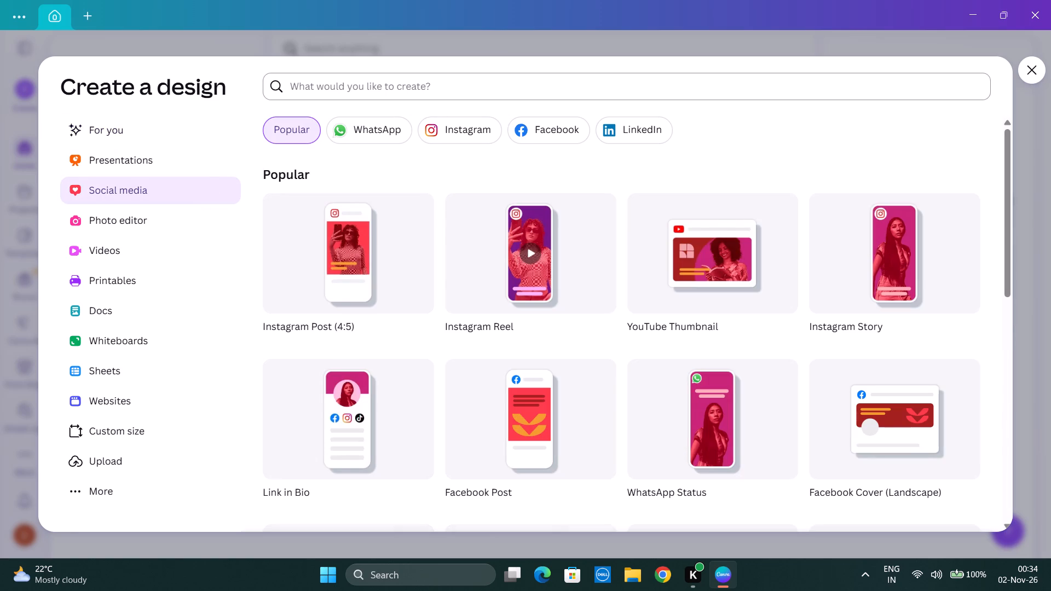
click(1033, 65)
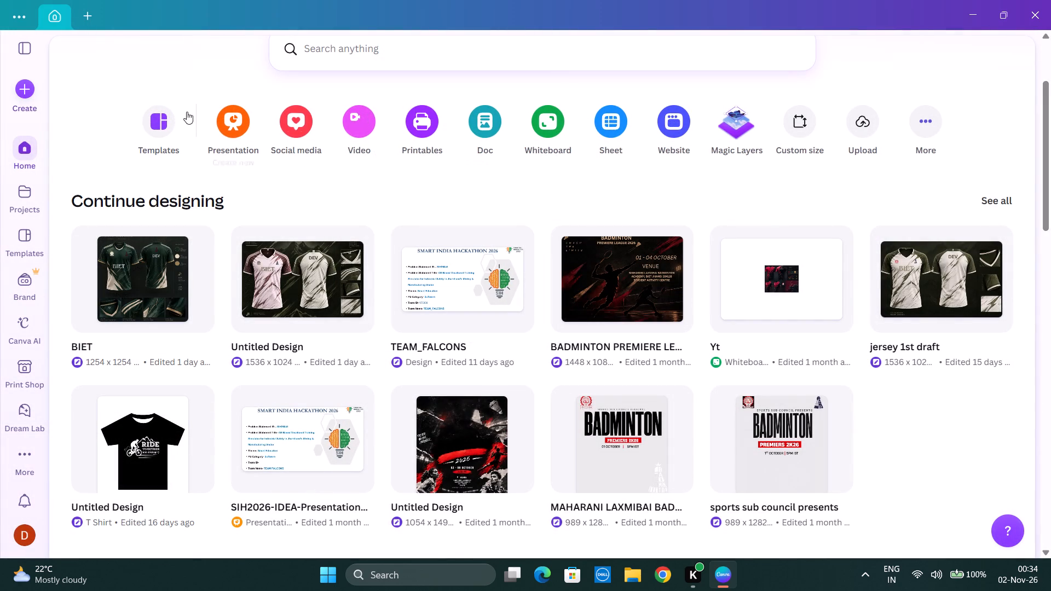
Browse the template categories and the suggested templates inspired by existing designs.
click(154, 115)
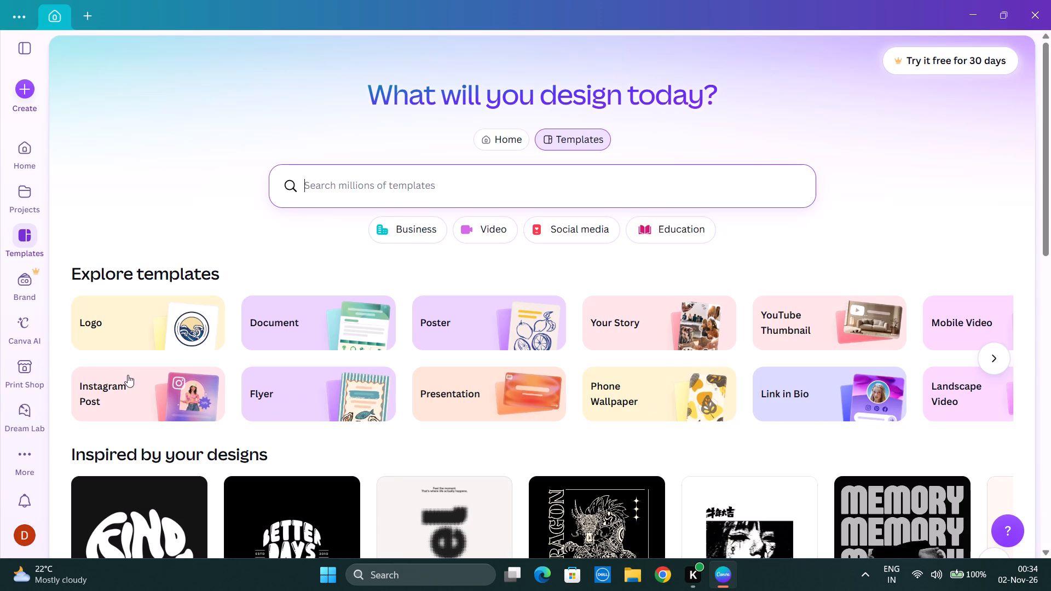
click(984, 361)
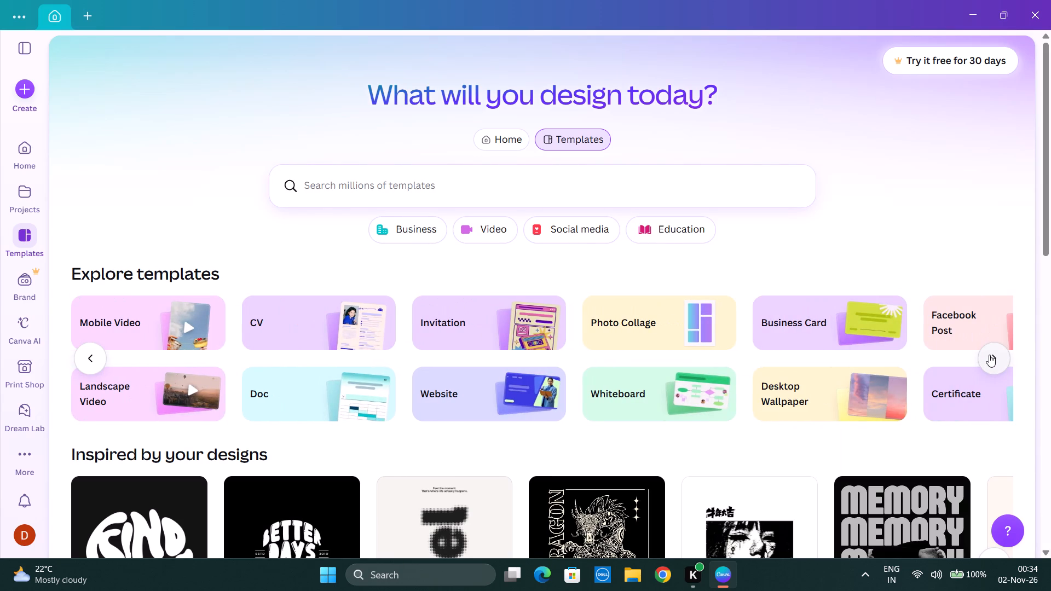
click(989, 352)
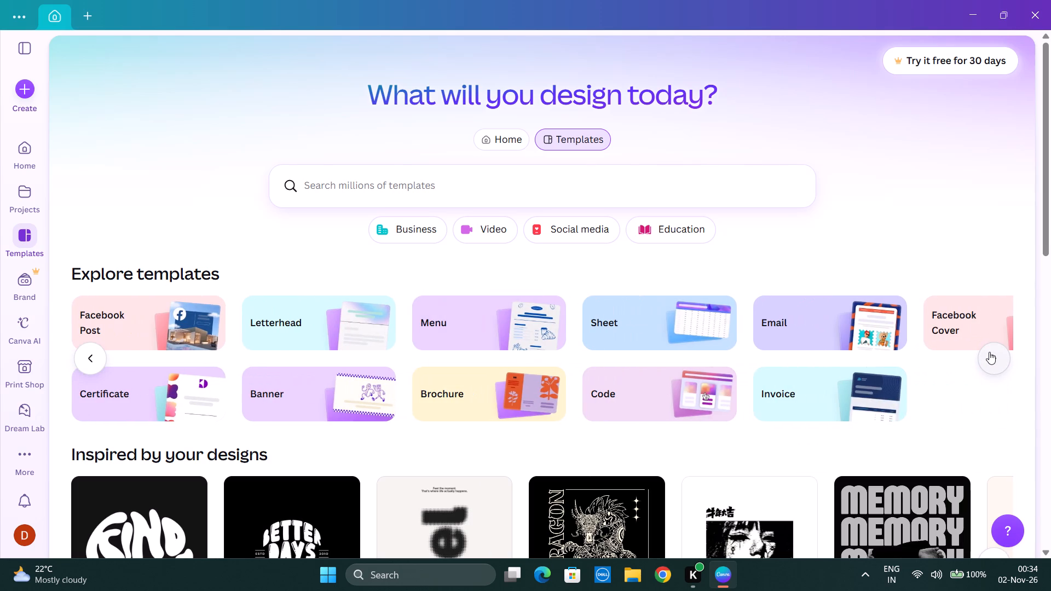
click(989, 351)
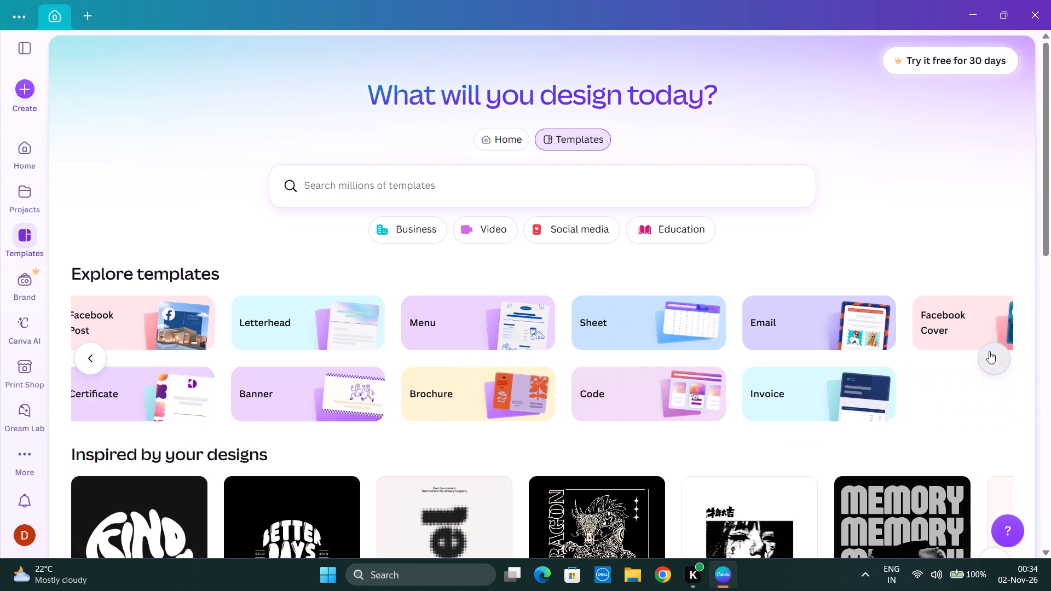
scroll(596, 282, down, 2)
scroll(464, 254, down, 3)
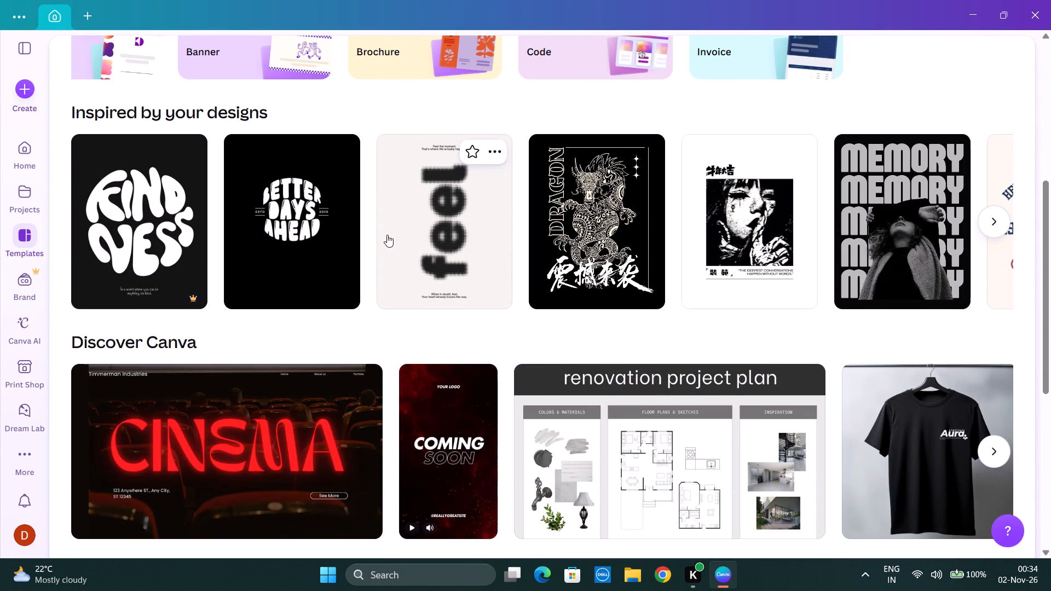
scroll(357, 215, up, 1)
scroll(355, 217, down, 3)
scroll(321, 215, up, 1)
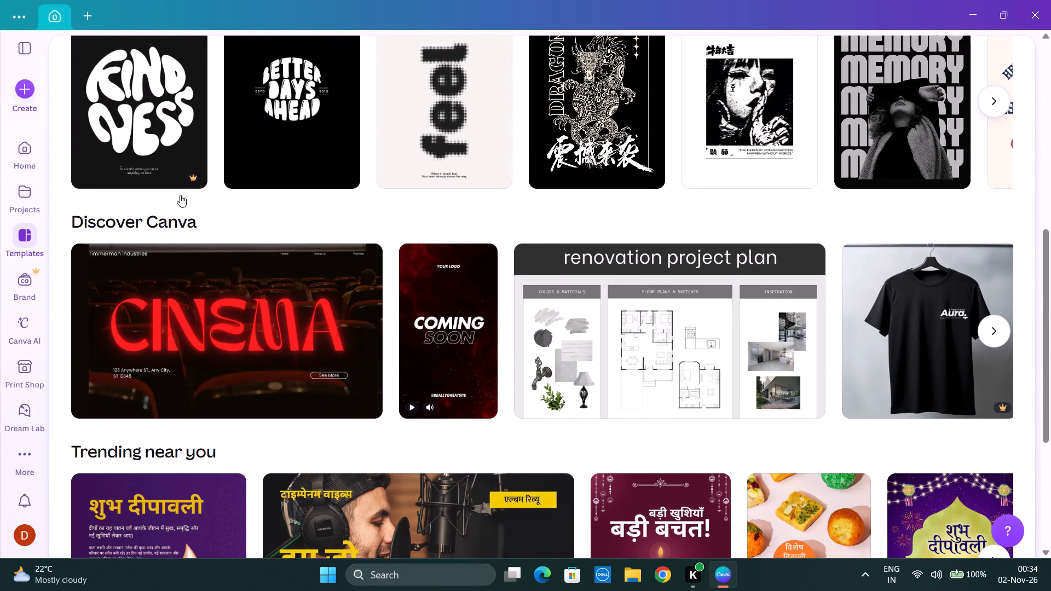
Look through all projects, including the recent items, folders and saved designs.
click(25, 195)
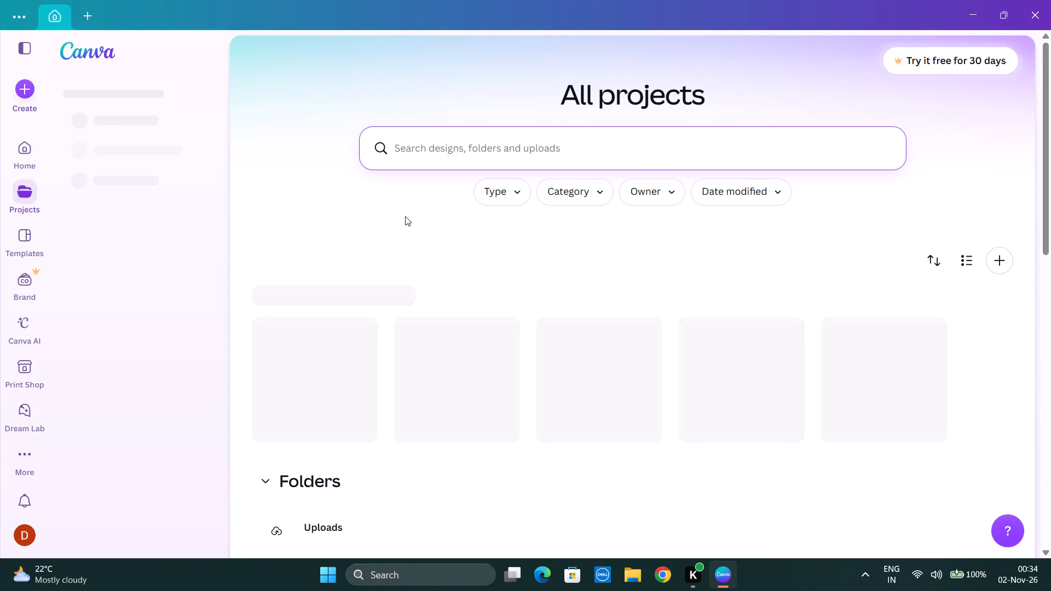
scroll(435, 410, down, 3)
scroll(403, 348, down, 2)
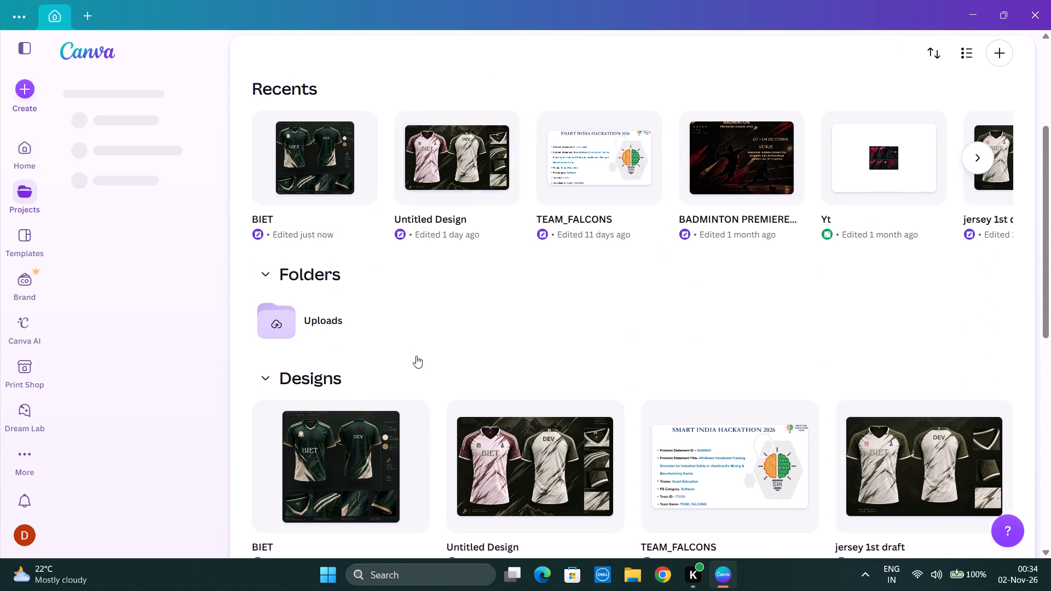
scroll(416, 356, down, 2)
scroll(477, 354, down, 4)
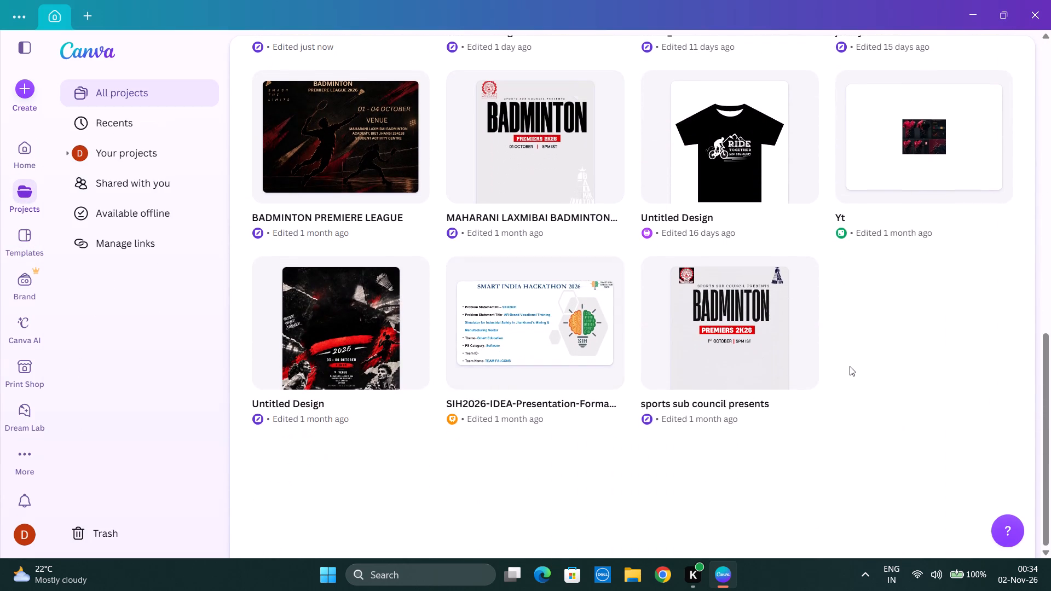
scroll(850, 366, up, 4)
scroll(651, 338, up, 3)
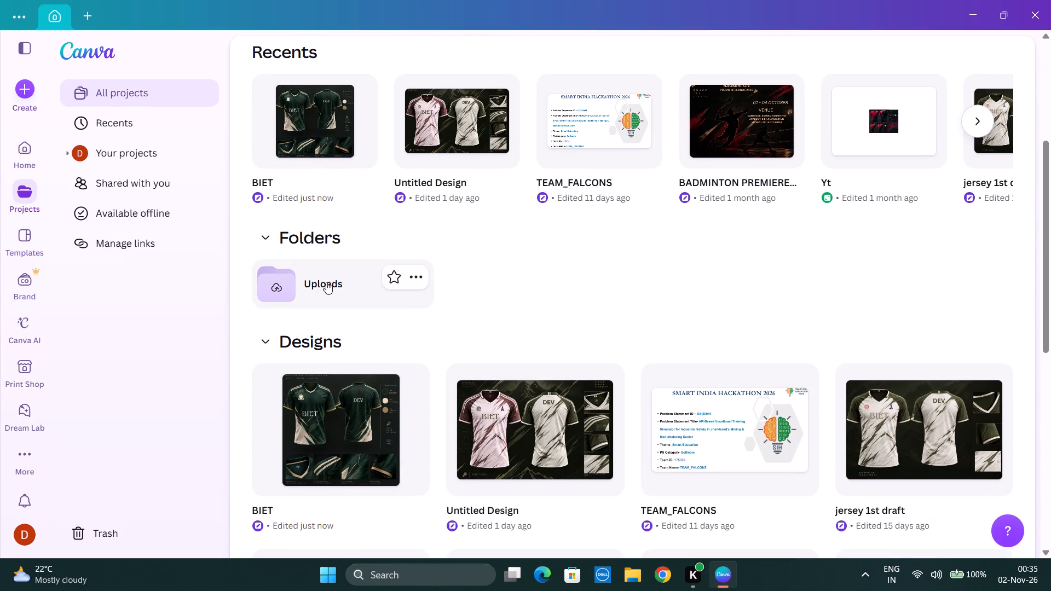
click(336, 288)
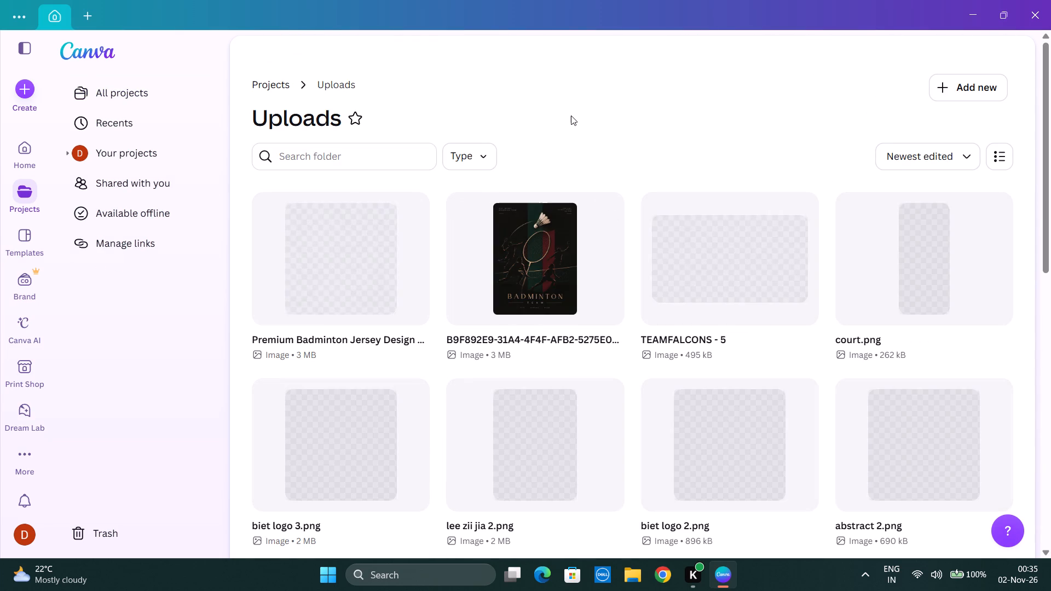
scroll(592, 127, down, 1)
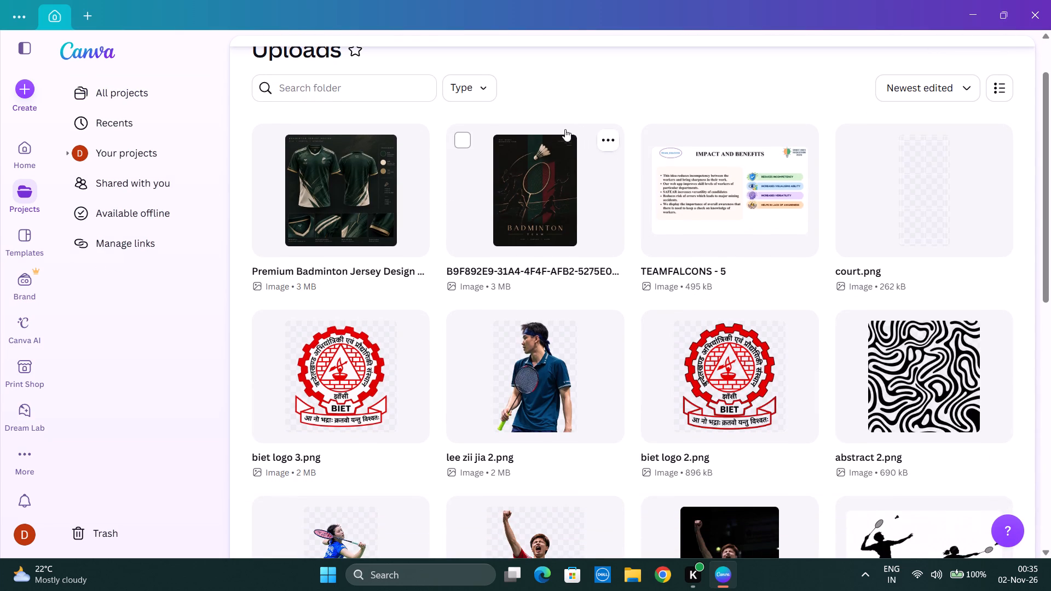
scroll(570, 133, down, 9)
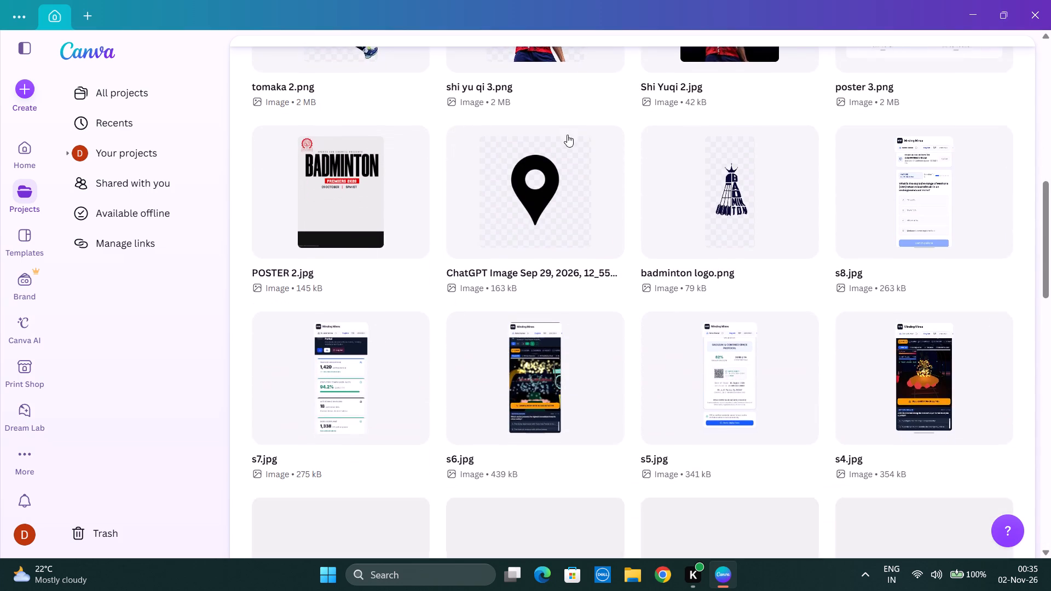
scroll(566, 126, down, 11)
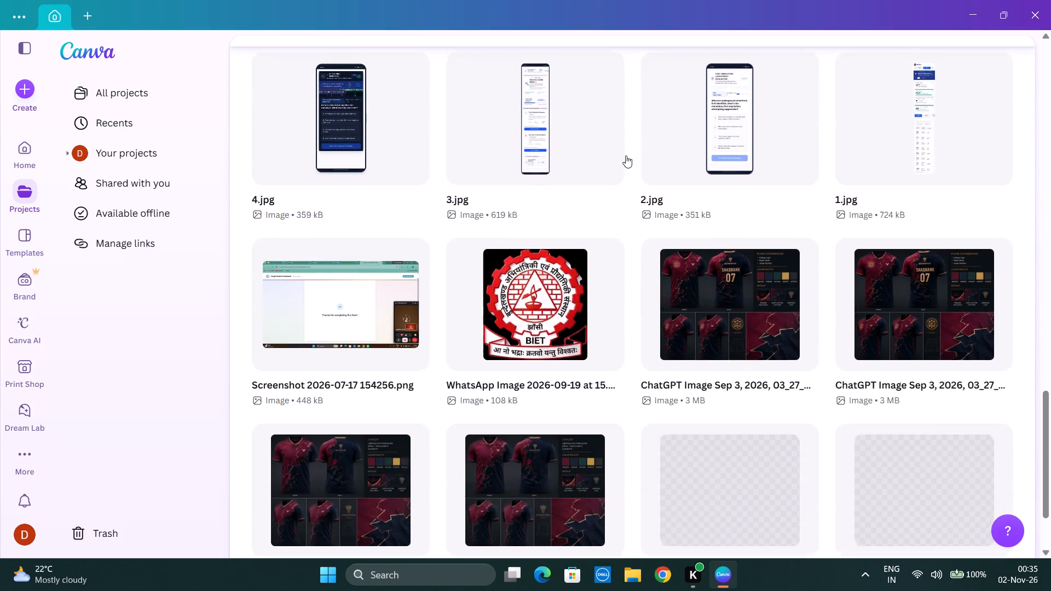
scroll(626, 155, down, 2)
scroll(577, 139, down, 1)
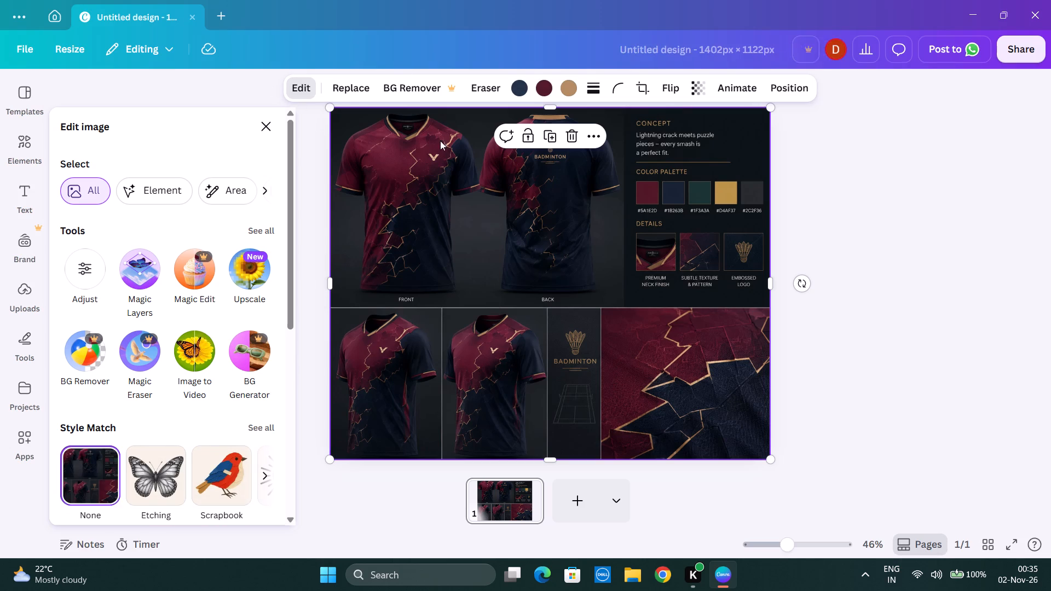
Apply Magic Layers to the maroon and navy jersey board image.
click(137, 268)
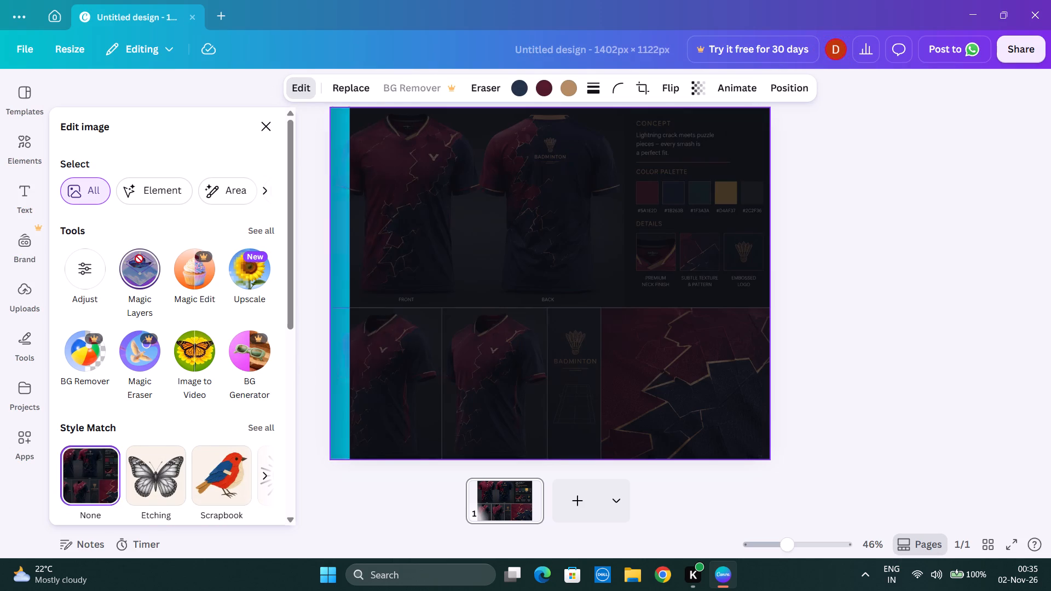
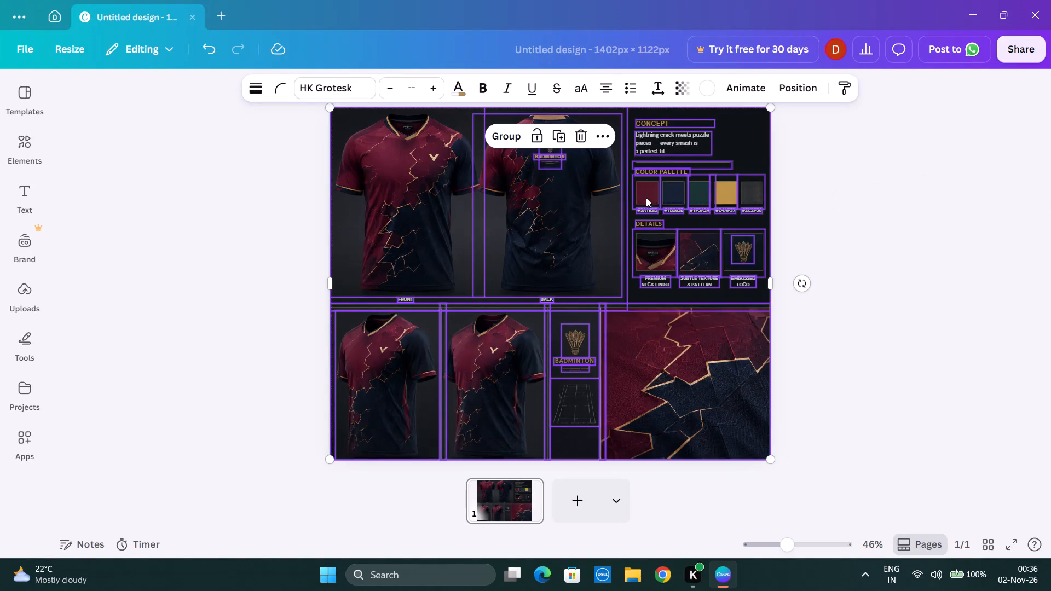
Delete the shuttlecock emblem and the BADMINTON text from the back view of the jersey.
click(845, 189)
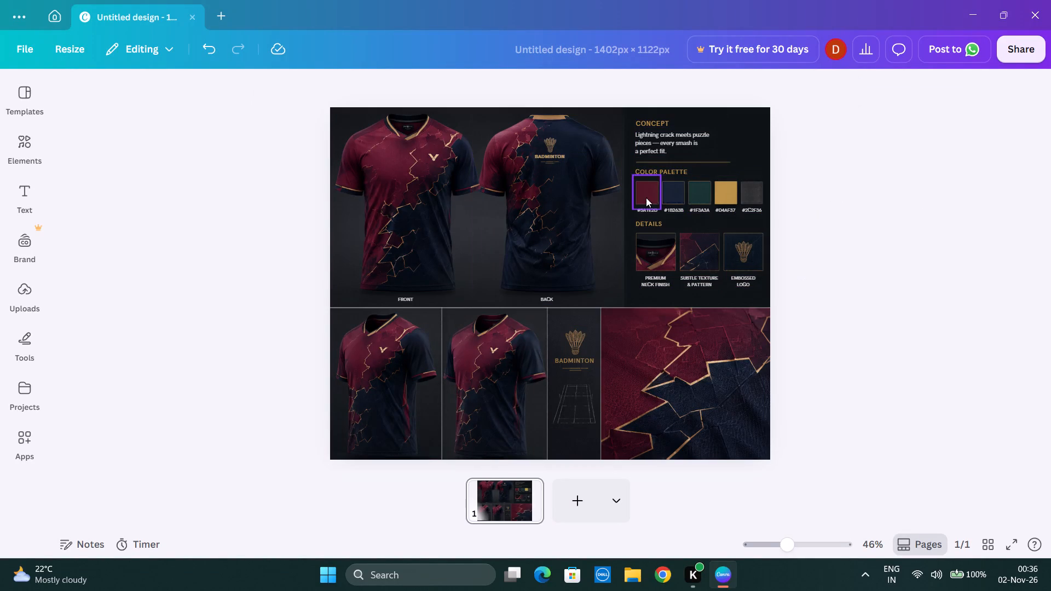
click(550, 152)
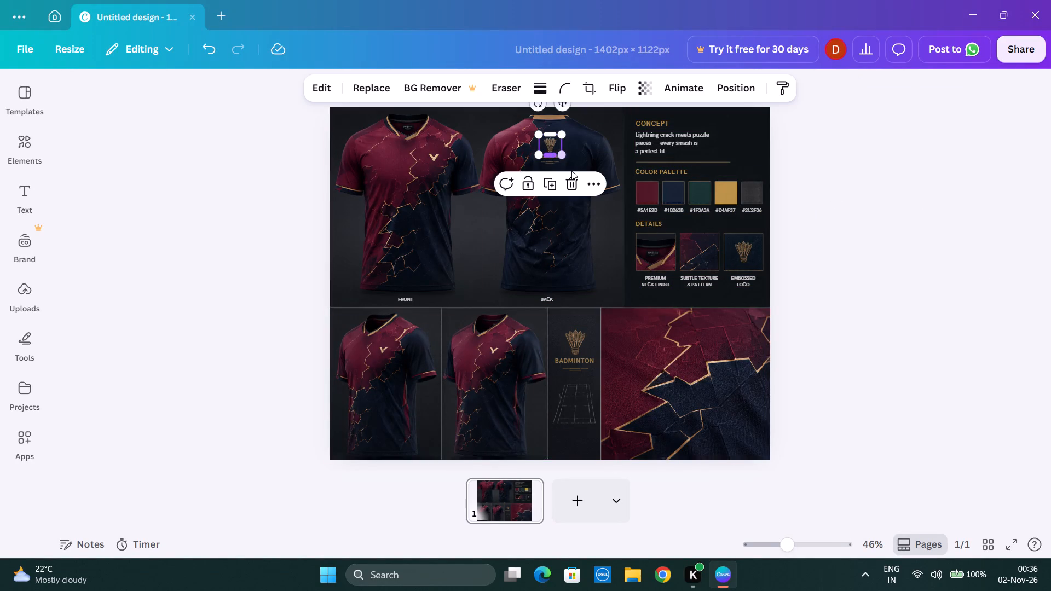
click(573, 189)
click(548, 157)
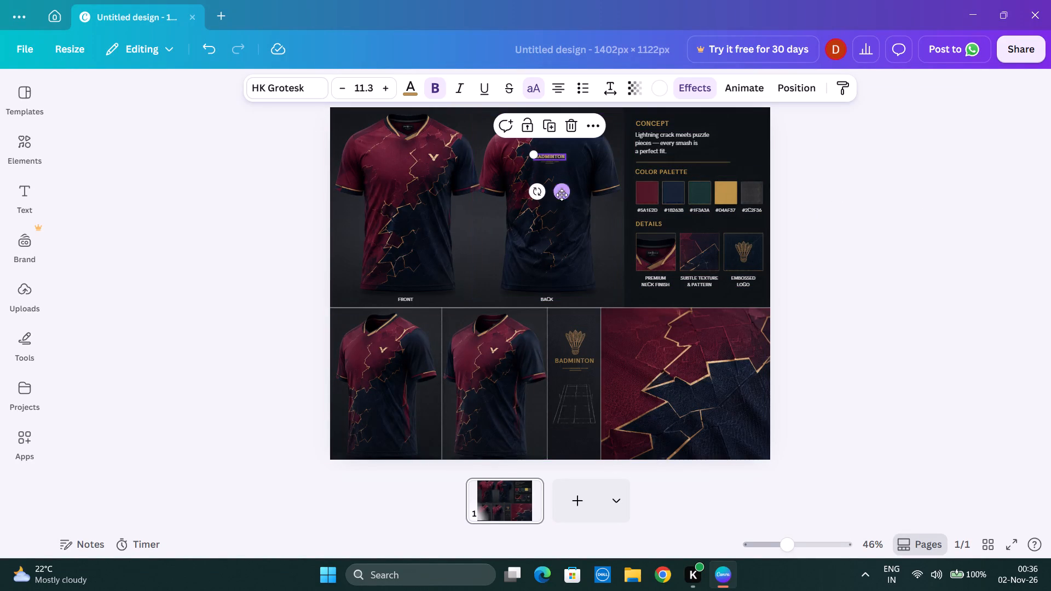
click(572, 123)
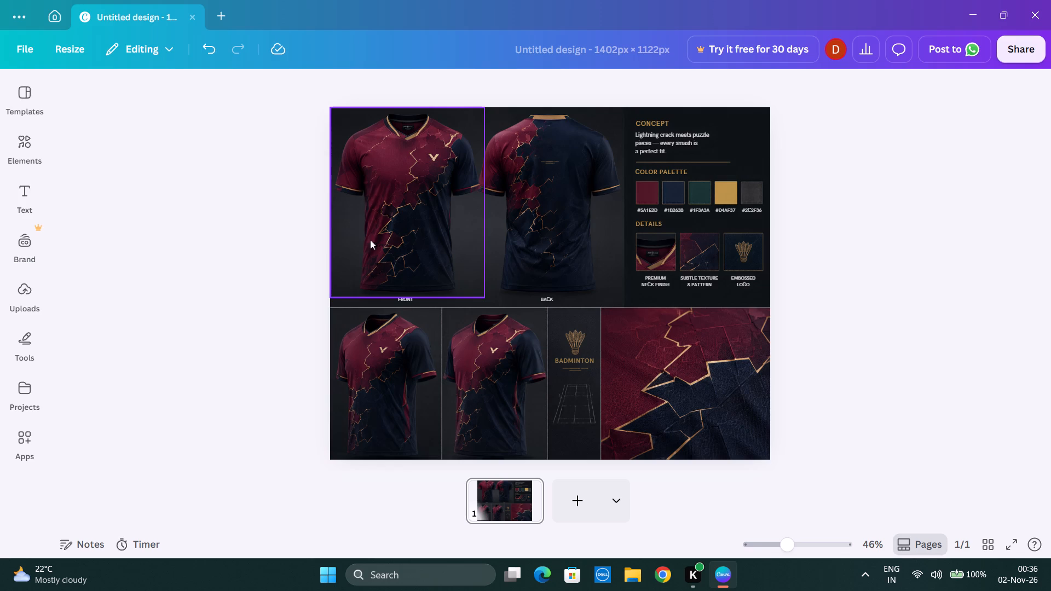
Check whether the V logos on the front and side-view jerseys are separate, selectable layers.
click(432, 155)
click(233, 233)
click(432, 155)
click(432, 155)
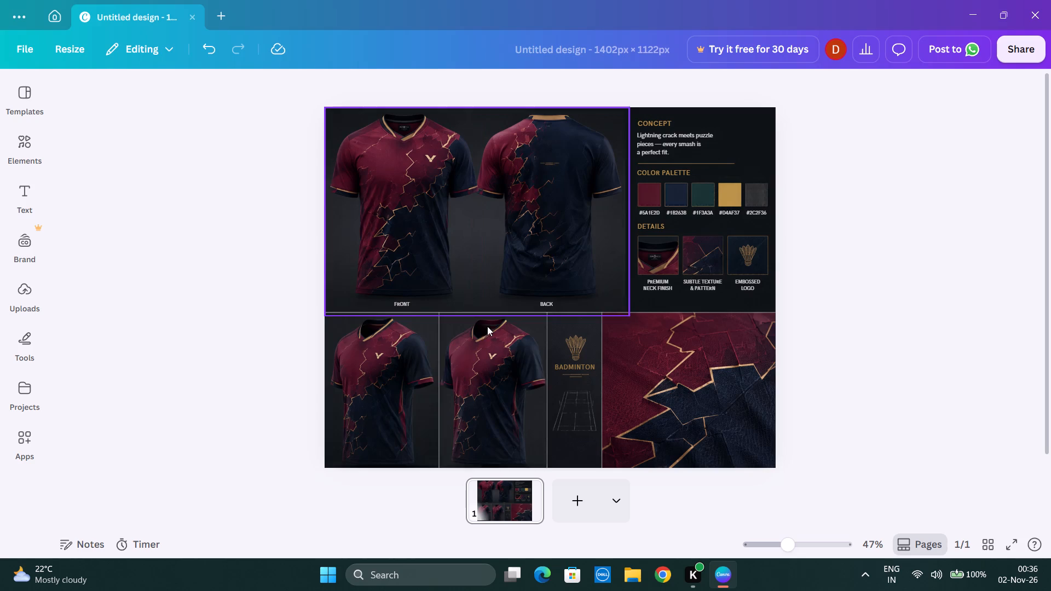
click(379, 355)
click(509, 355)
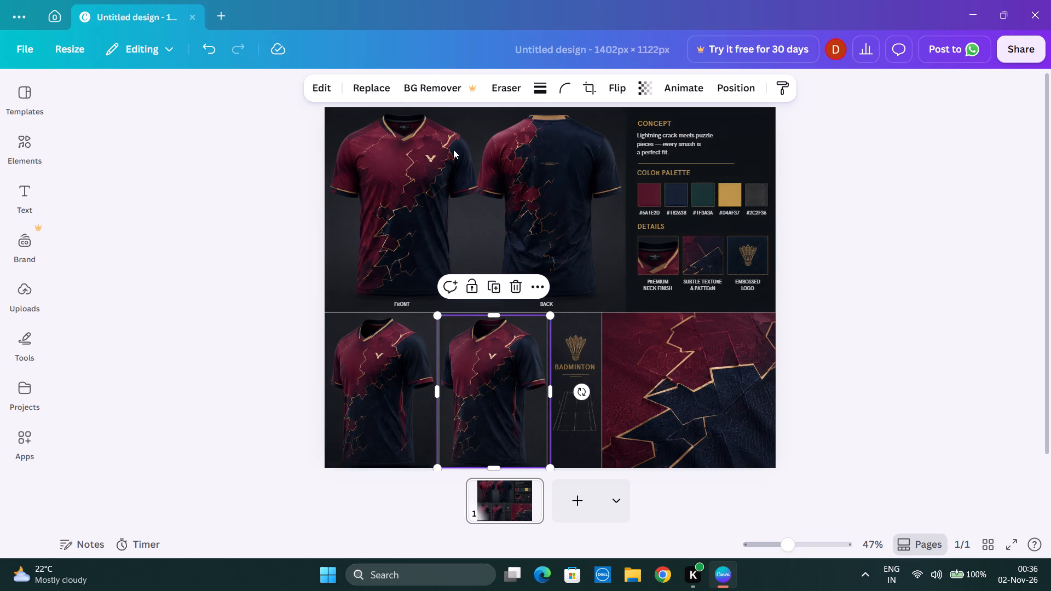
click(428, 159)
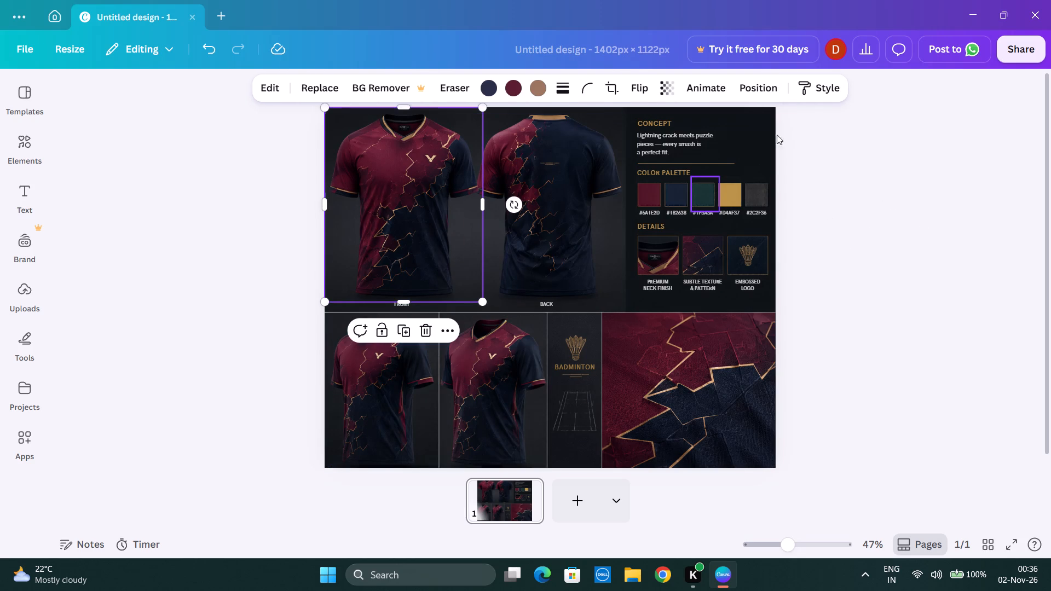
key(Escape)
click(893, 240)
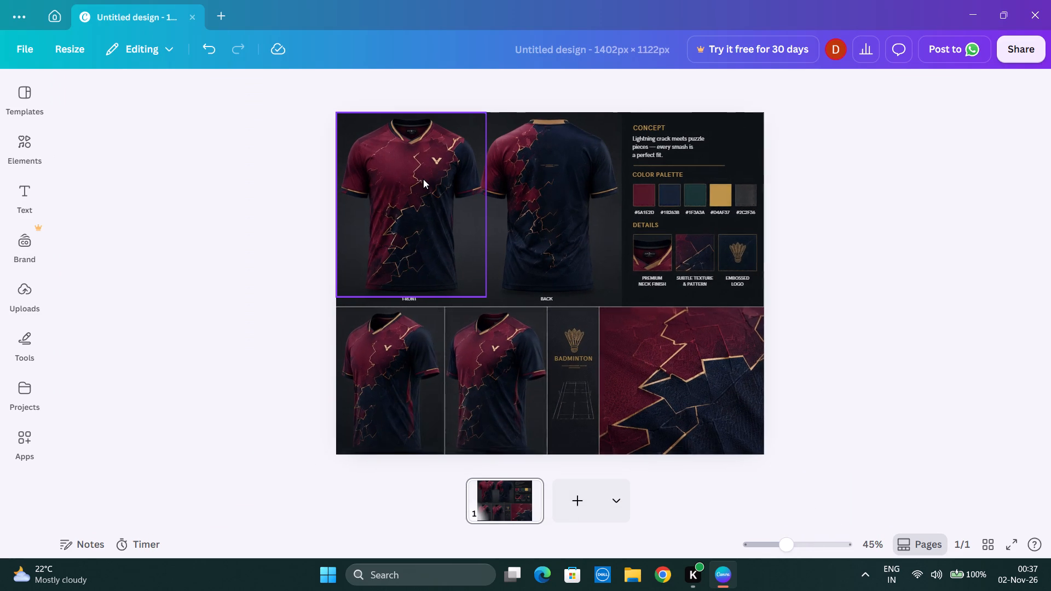
Apply Magic Layers to the front-view jersey image on the board.
click(414, 172)
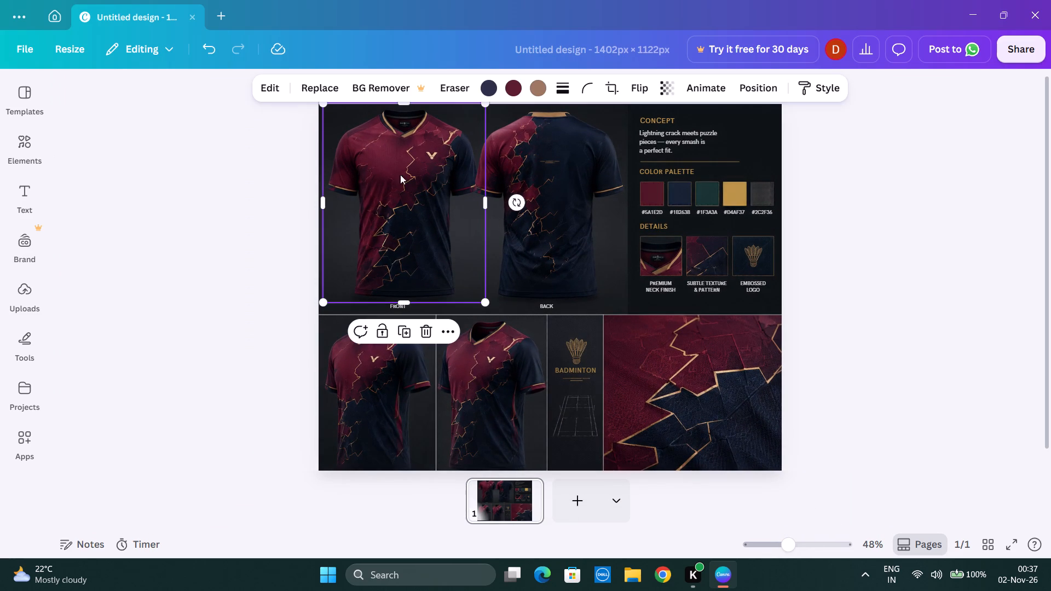
click(394, 158)
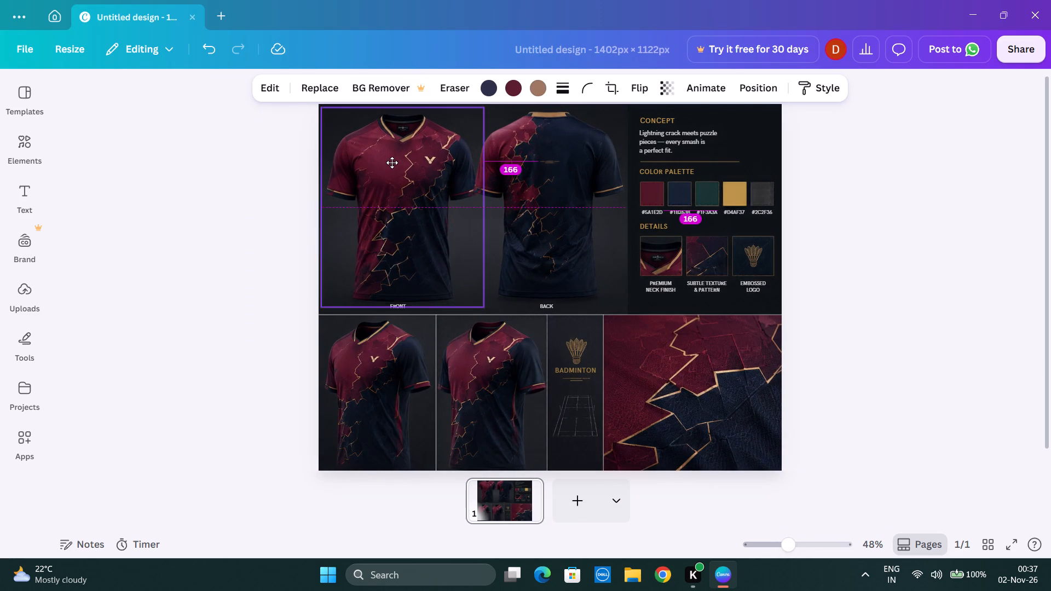
click(263, 82)
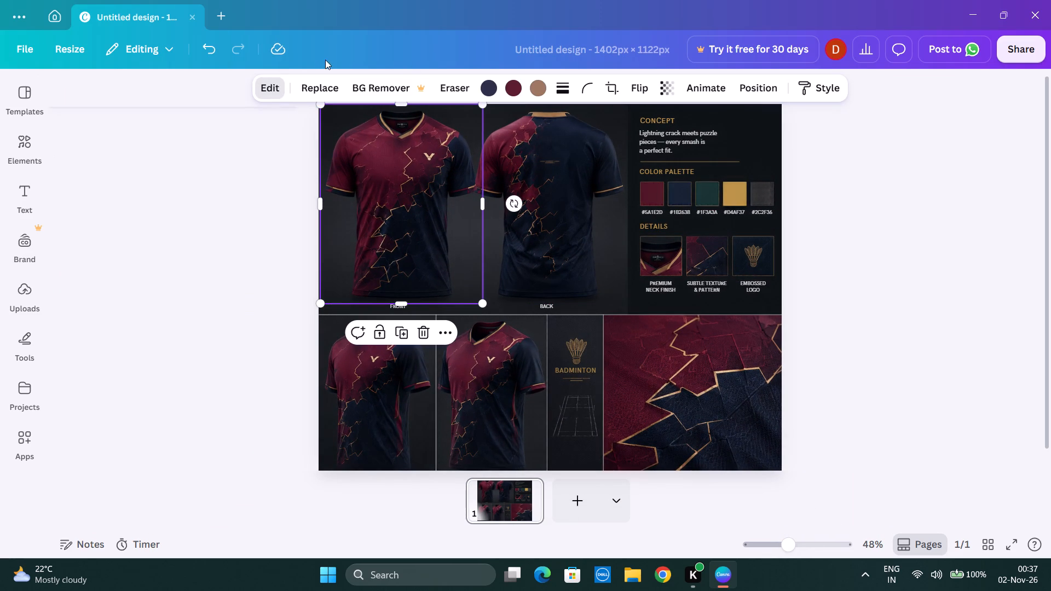
click(138, 278)
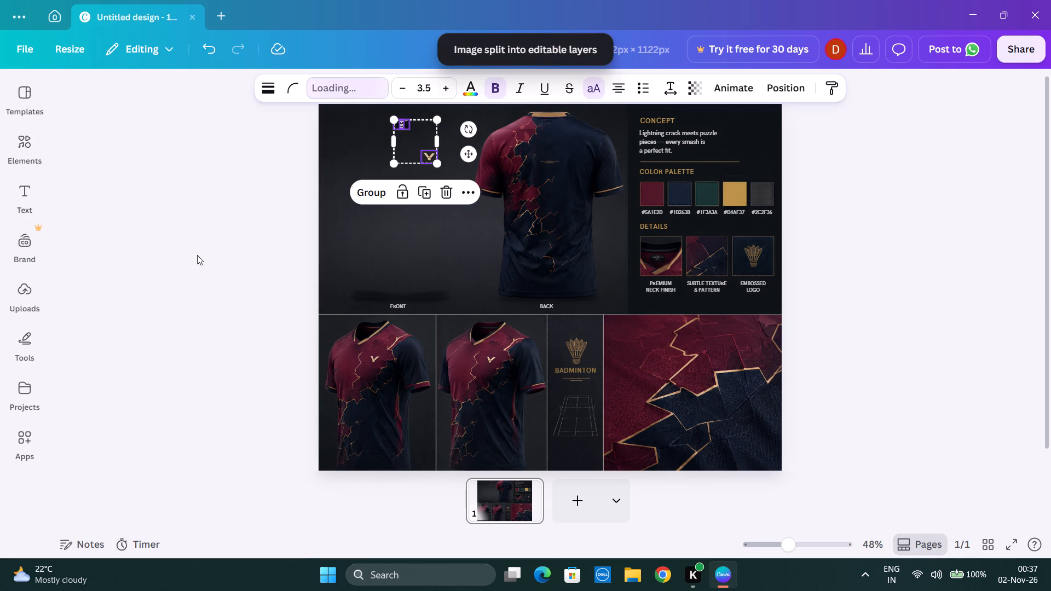
Delete the selected collar label and V logo layers split from the front jersey.
click(451, 198)
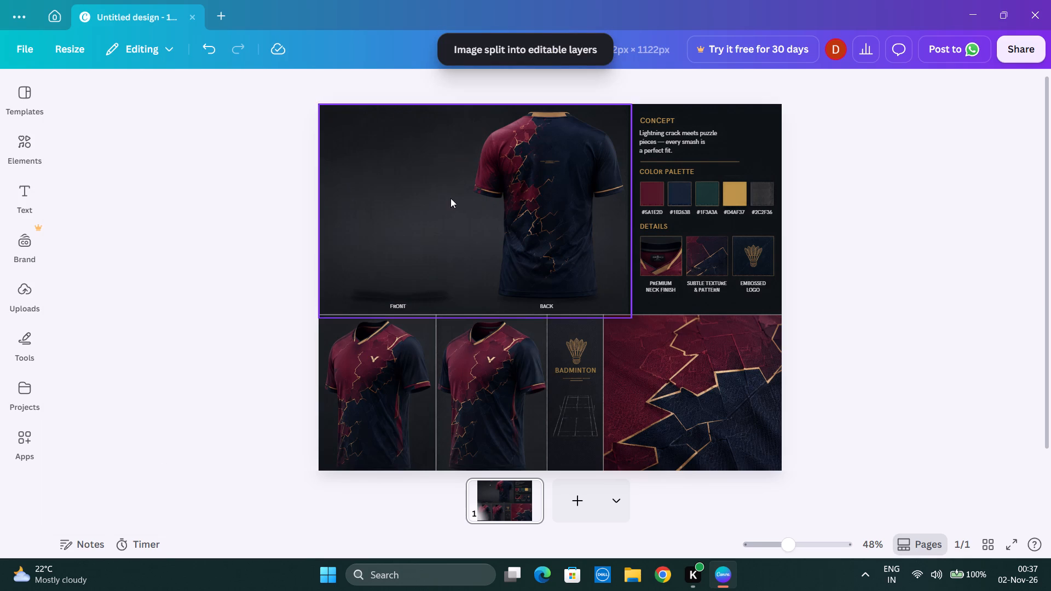
click(210, 269)
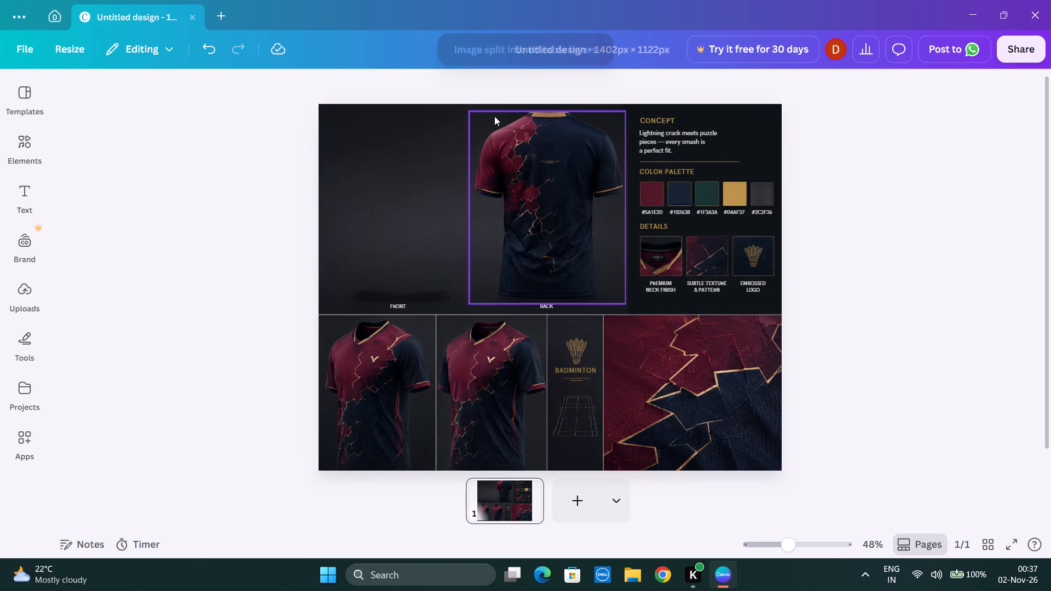
Examine the remaining background layers around the front jersey area and across the board.
click(400, 188)
click(375, 250)
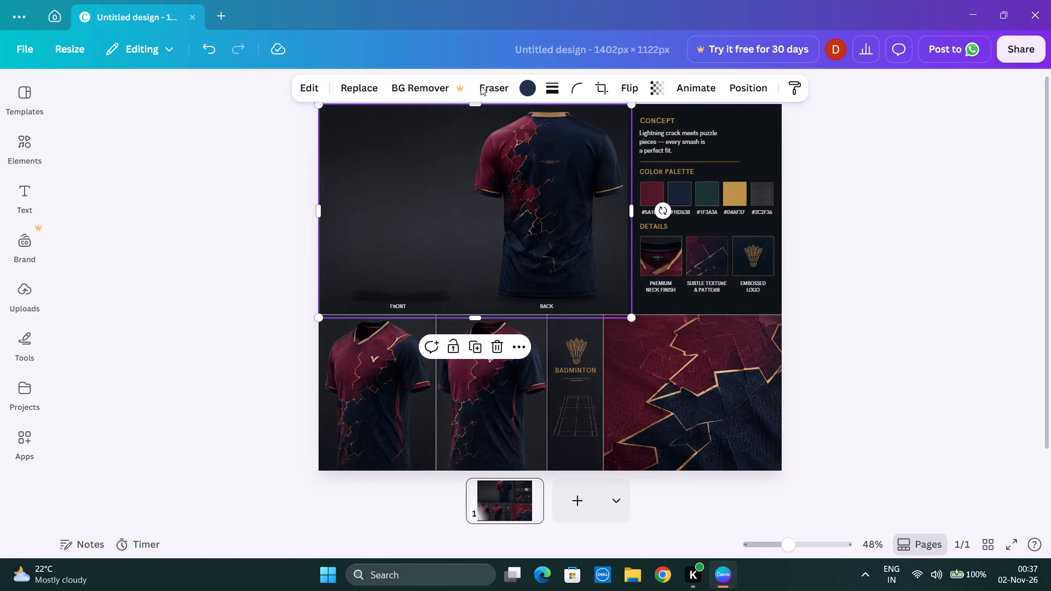
click(848, 247)
double_click(846, 246)
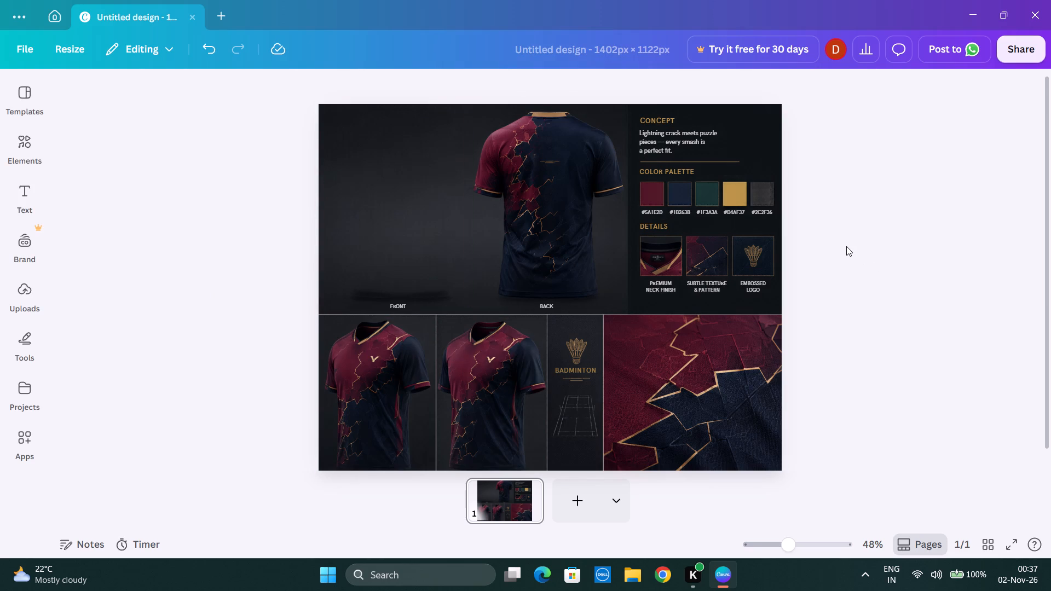
drag(850, 247, 859, 251)
click(859, 251)
drag(859, 251, 817, 200)
drag(779, 137, 779, 130)
drag(309, 85, 319, 86)
click(316, 85)
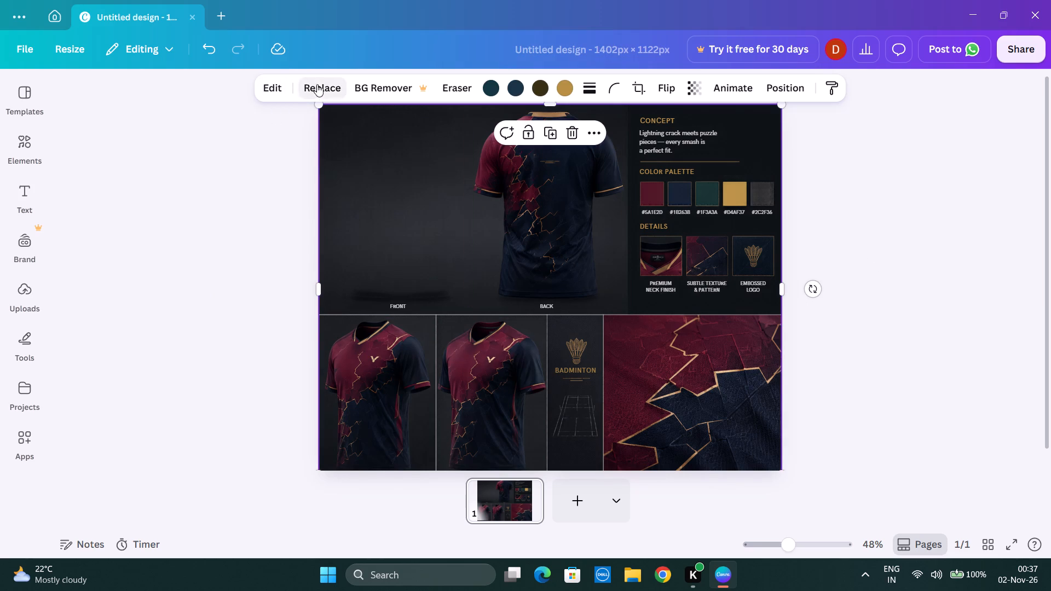
click(226, 208)
Close the layered jersey board design and the preview of its source image.
click(197, 15)
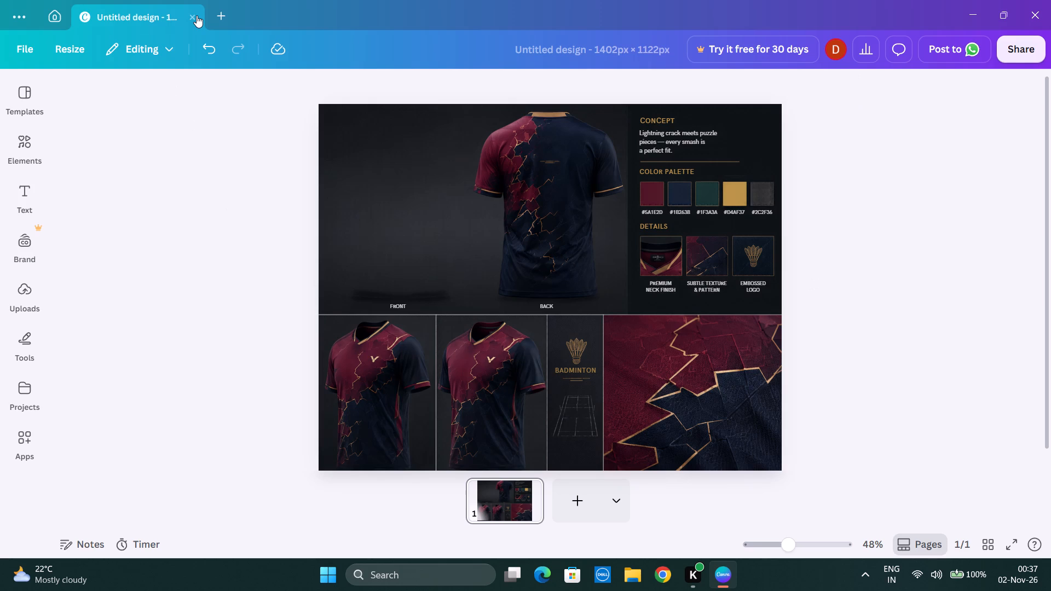
click(189, 15)
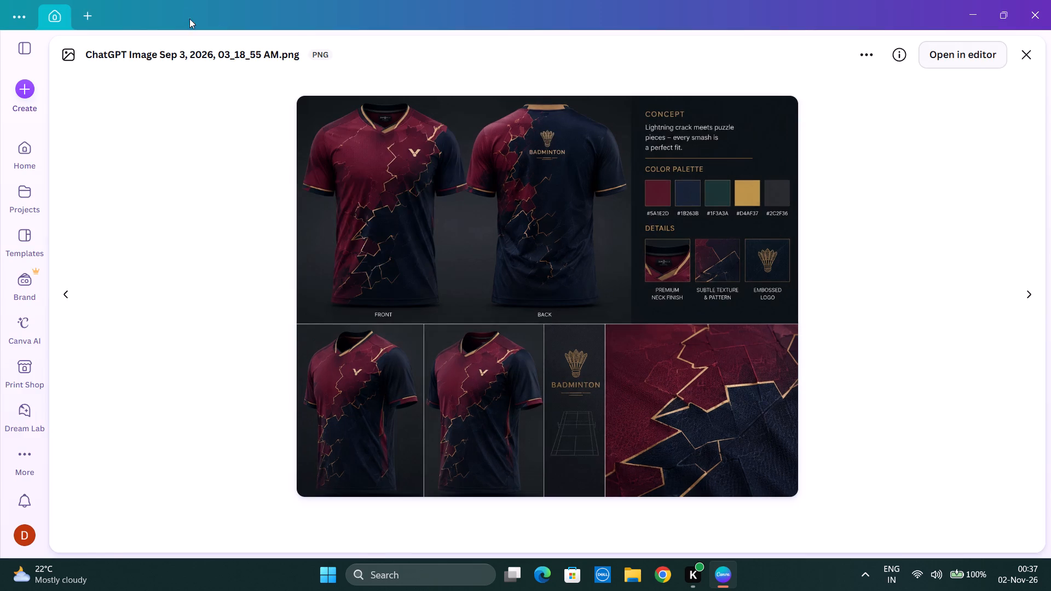
click(404, 155)
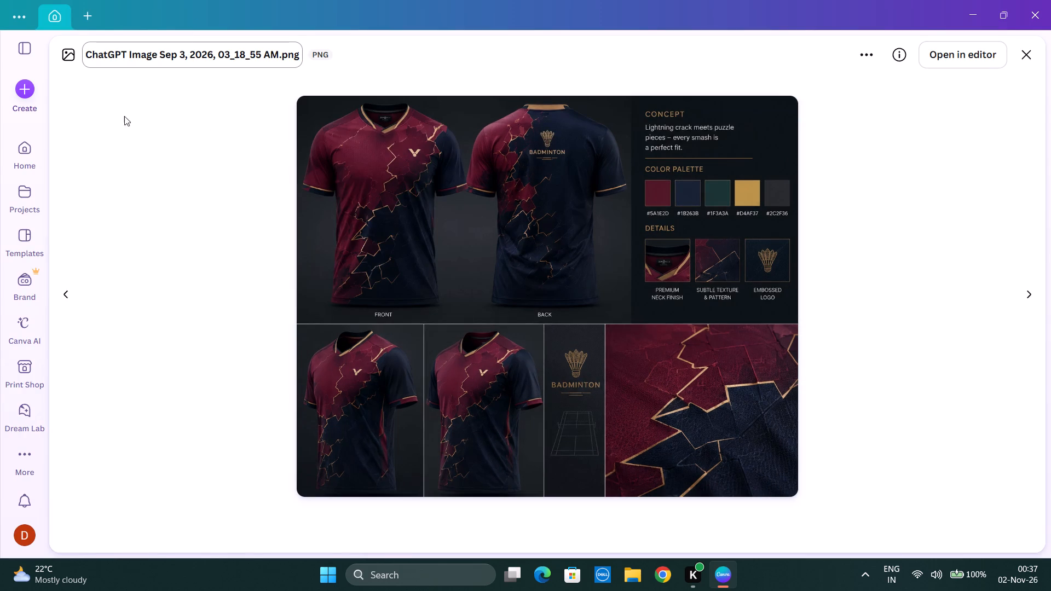
drag(695, 121, 721, 131)
double_click(888, 177)
click(861, 149)
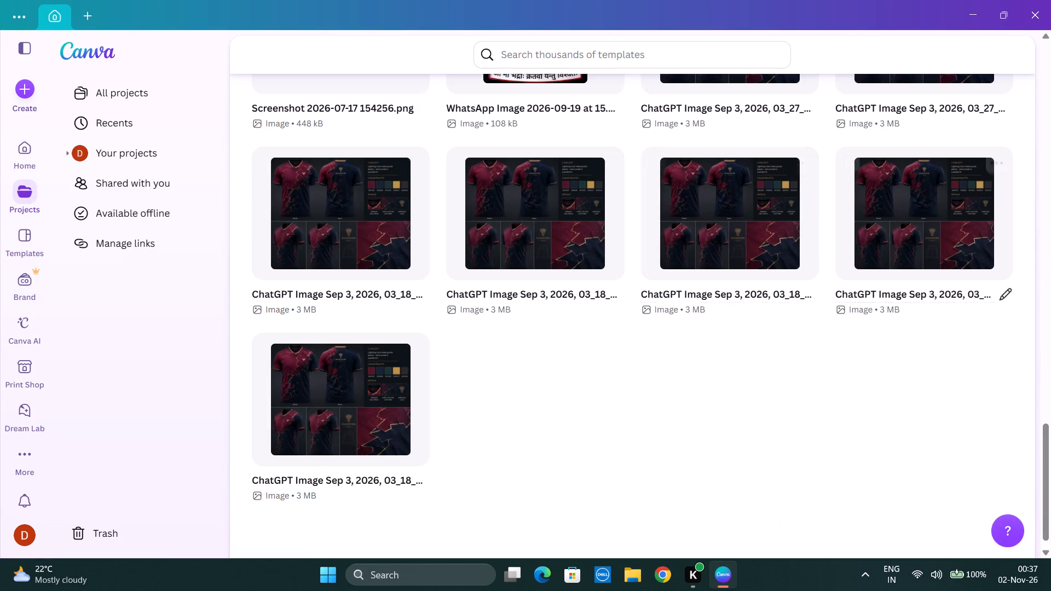
Find the jersey board with the college logo and number 07, "ChatGPT Image Sep 3, 2026, 03_27_17 AM.png", in the uploads and open it in the editor.
scroll(696, 300, up, 3)
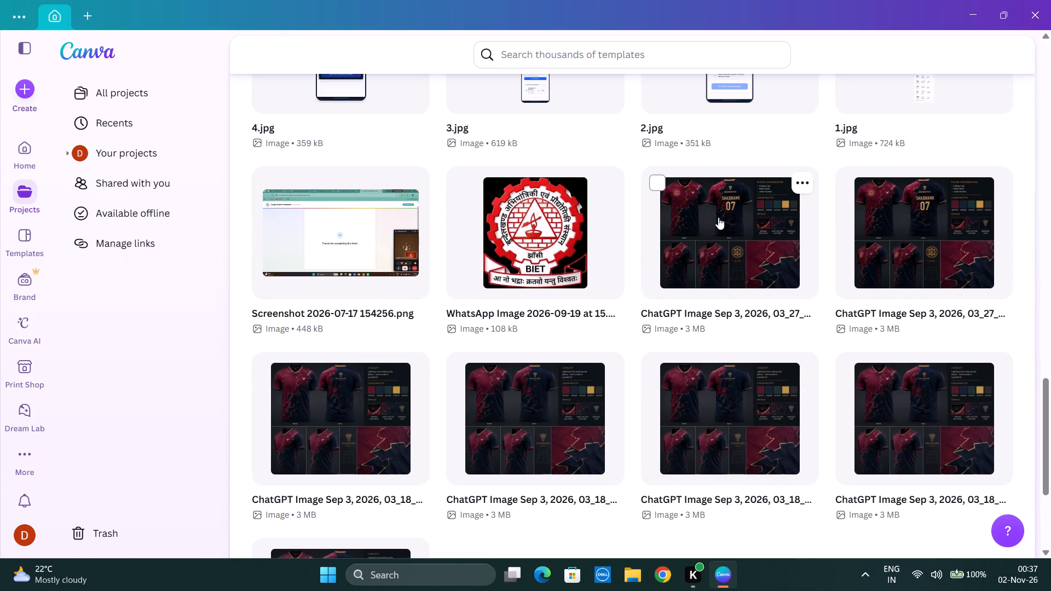
double_click(718, 217)
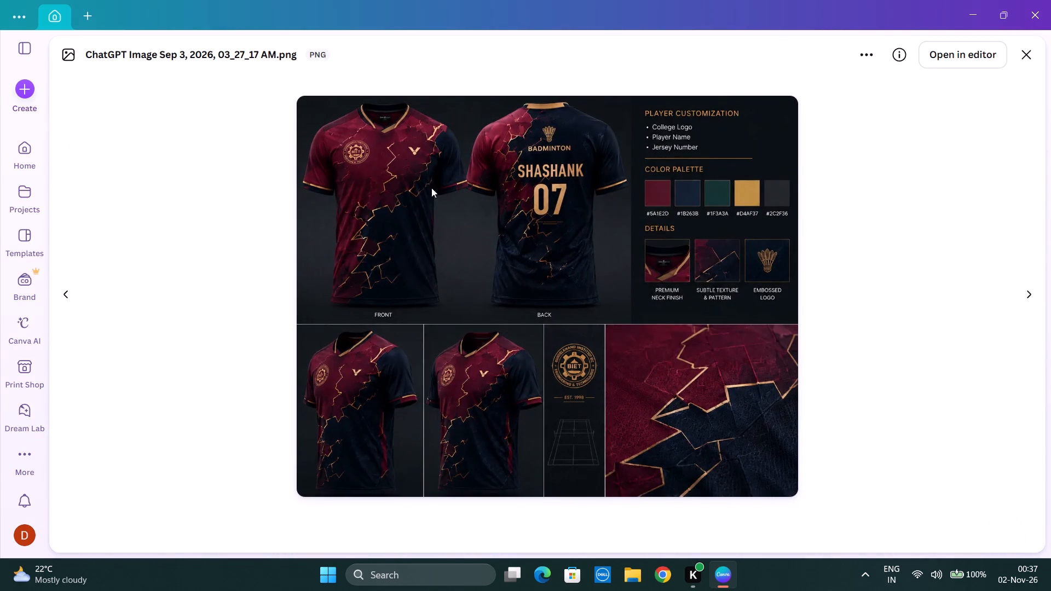
click(988, 55)
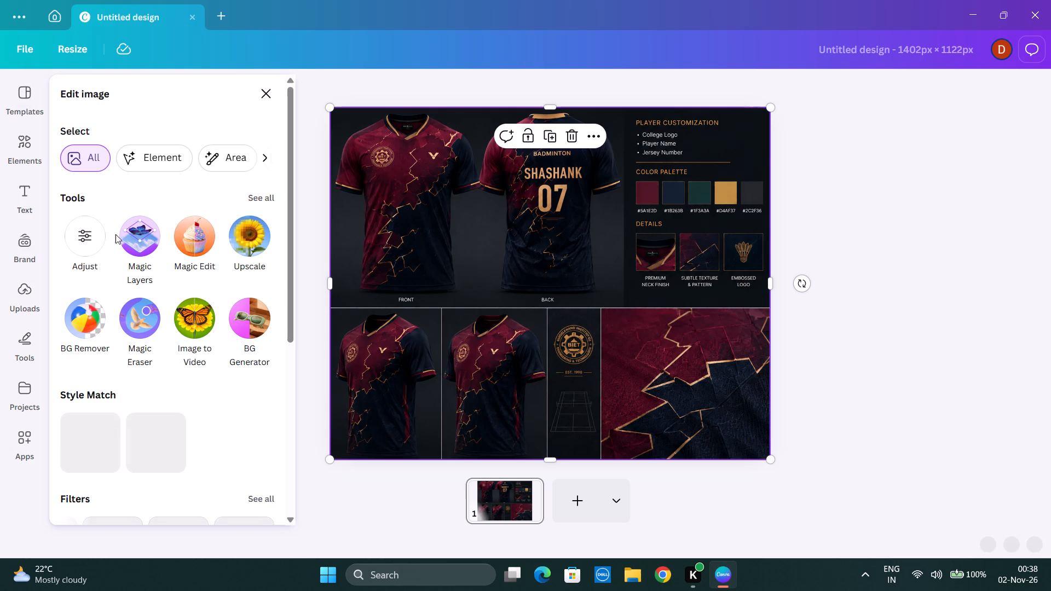
Apply Magic Layers to the customized jersey board image with number 07.
click(147, 240)
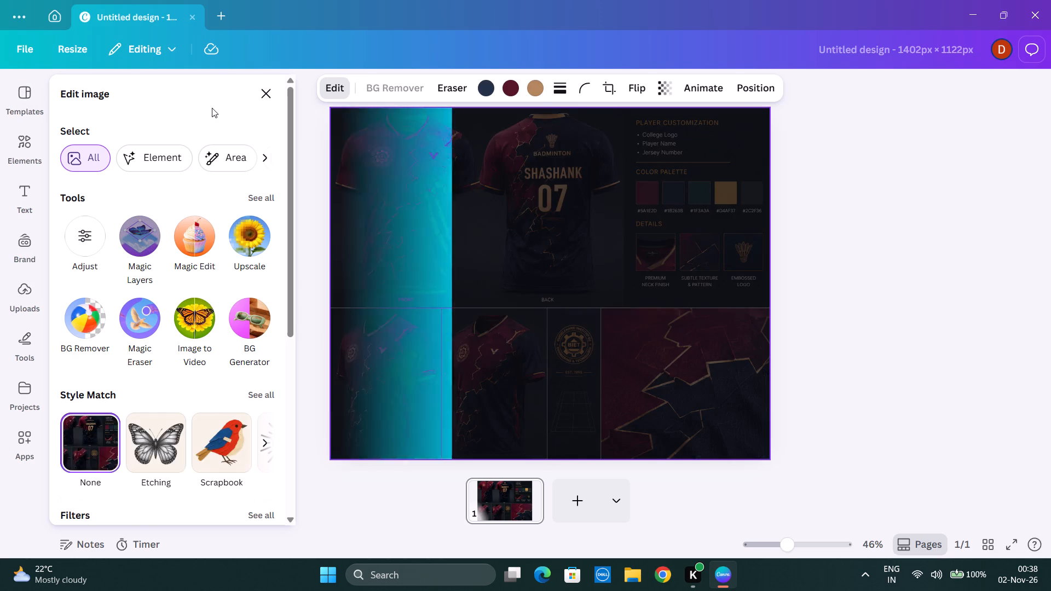
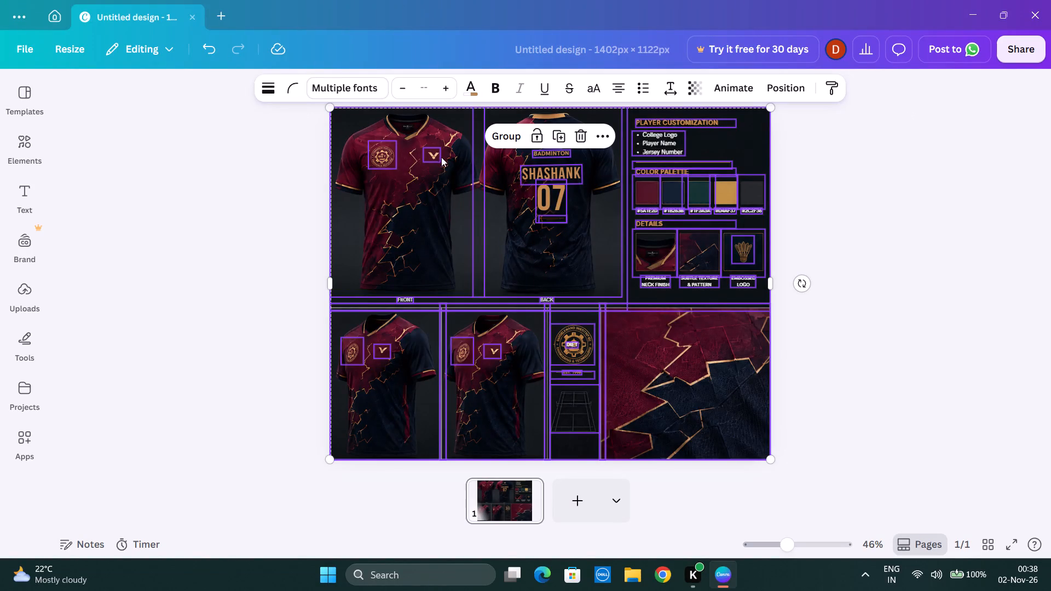
Delete the college logo and the V emblem from the chest of the large front jersey.
click(245, 200)
click(379, 158)
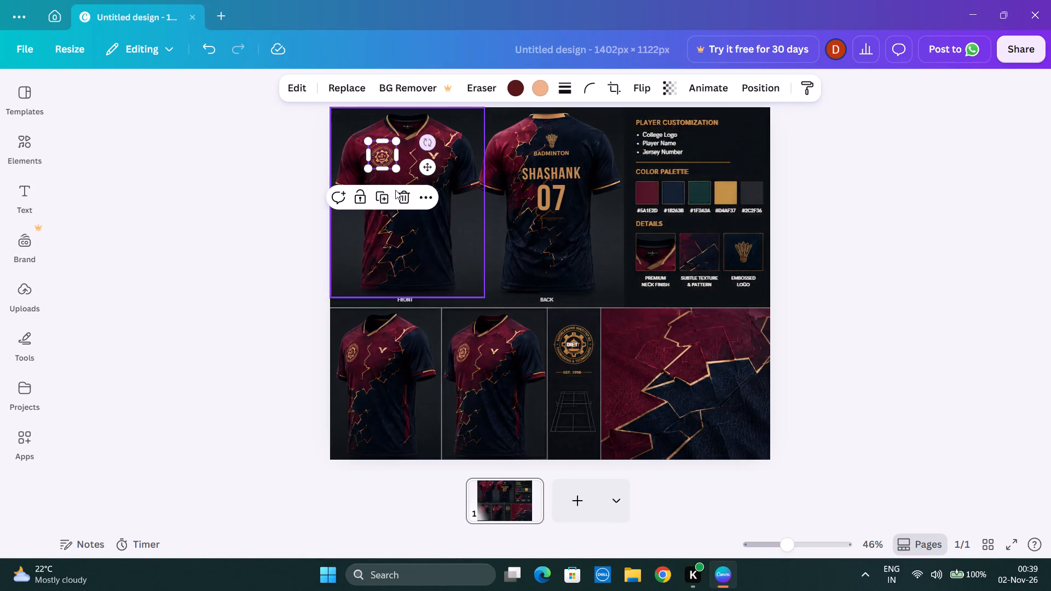
click(402, 199)
click(430, 150)
click(449, 192)
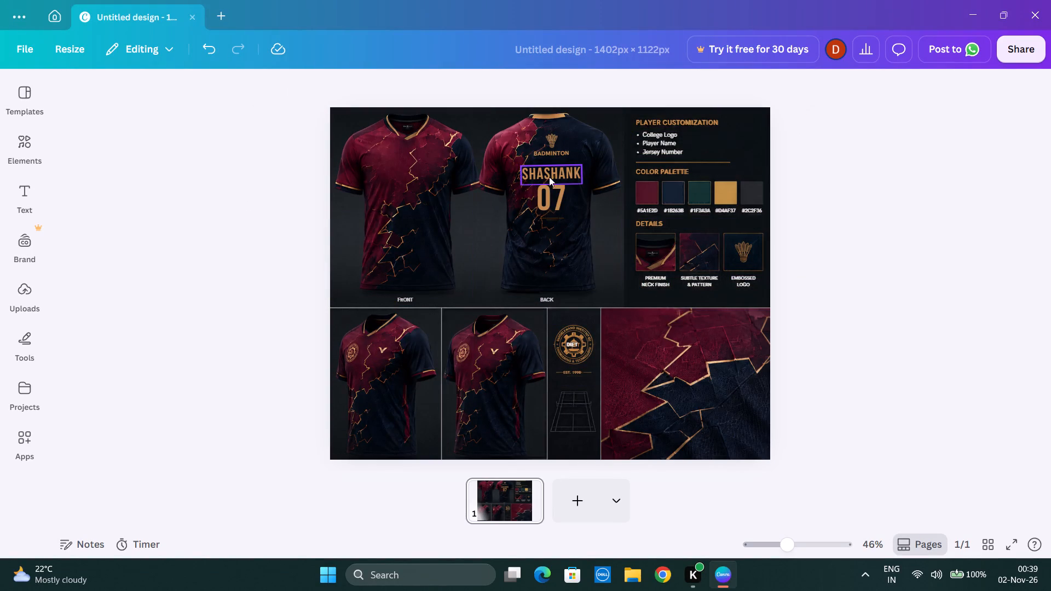
Strip the back jersey by deleting the SHASHANK name, BADMINTON text, shuttlecock emblem and number 07.
click(561, 173)
click(575, 136)
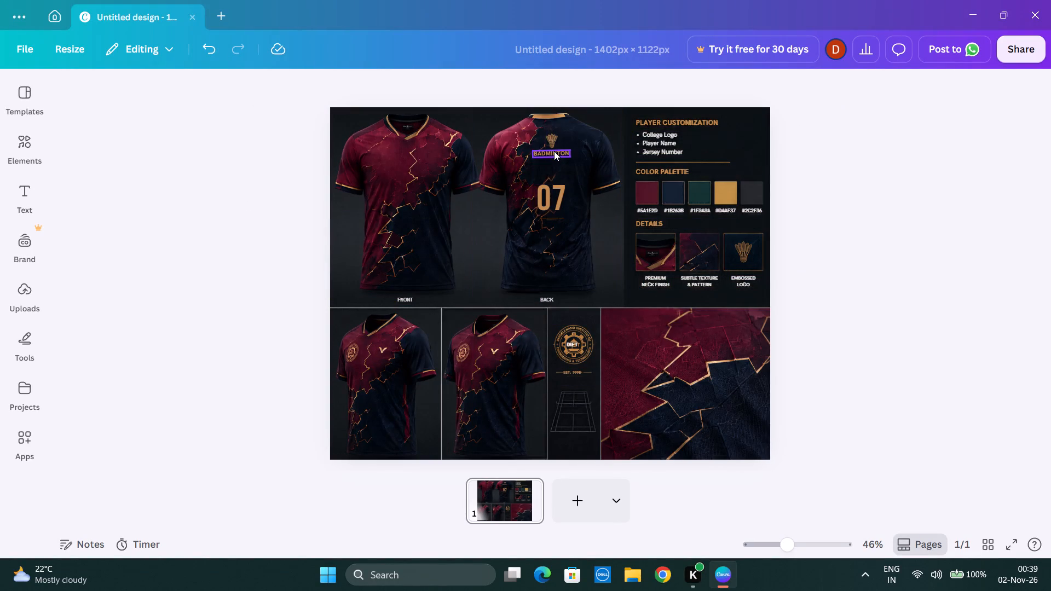
click(554, 151)
click(574, 115)
click(557, 134)
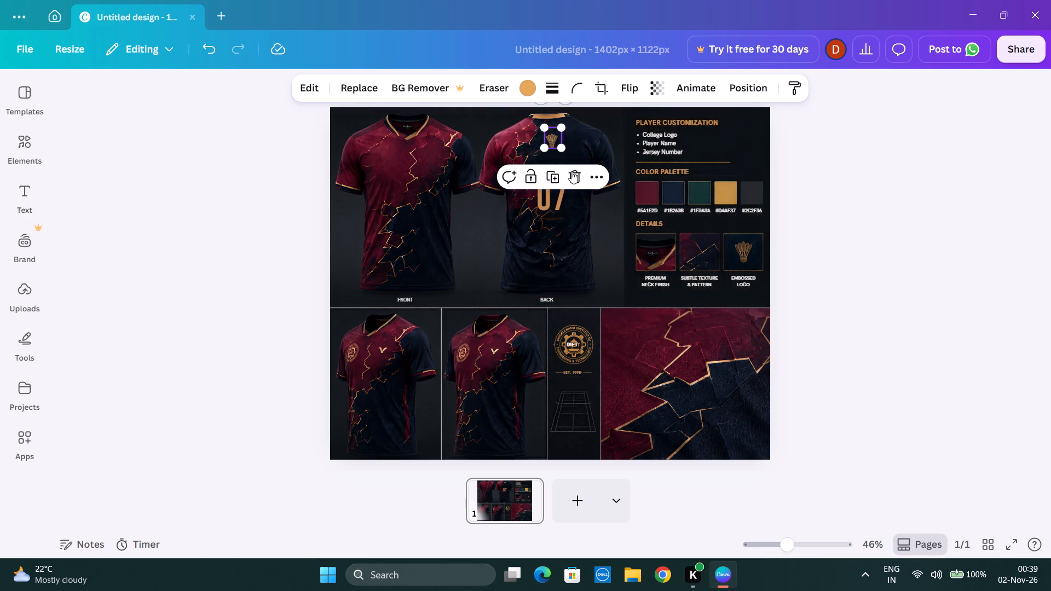
click(576, 174)
click(563, 194)
click(574, 144)
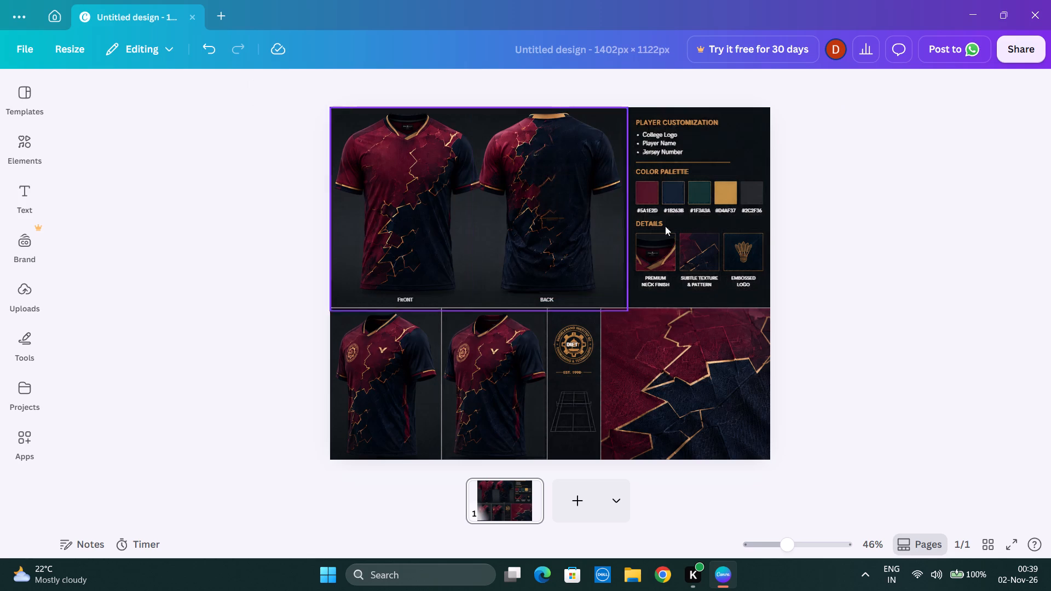
Delete the V emblem from the second small jersey in the lower row.
click(494, 350)
click(509, 318)
Delete the BIET text and the round college crest from the logo panel above the court drawing.
click(567, 343)
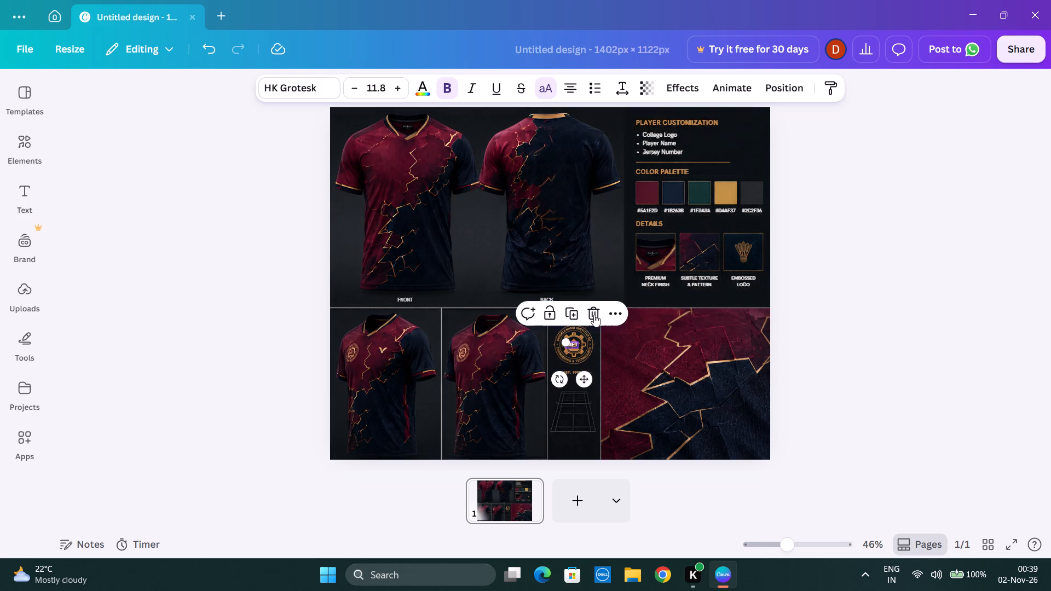
click(597, 313)
click(579, 338)
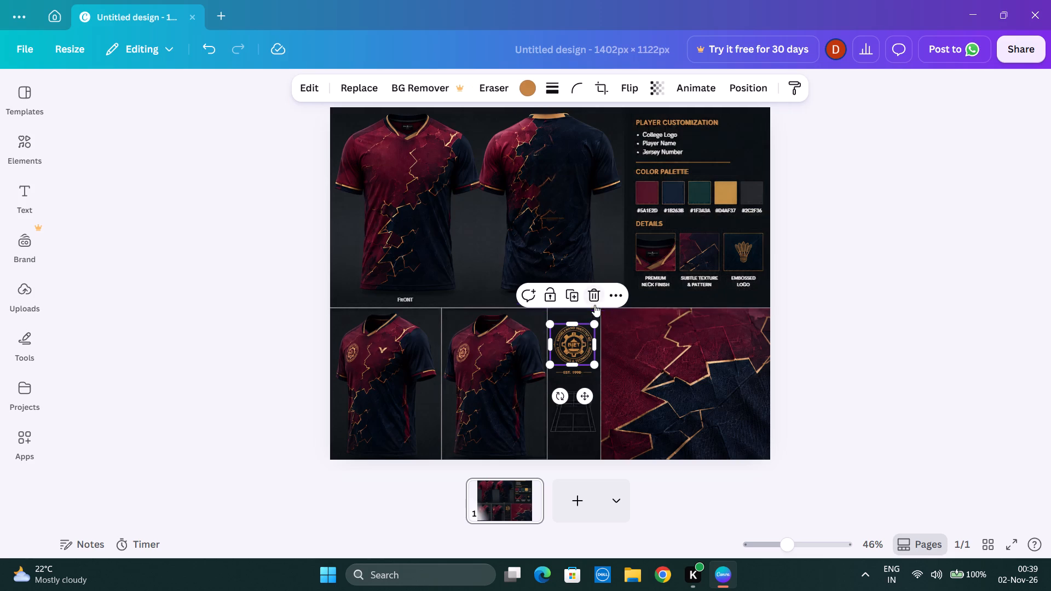
click(594, 299)
Delete the remaining college logos and V emblem from the two small jerseys in the lower row.
click(463, 355)
click(482, 314)
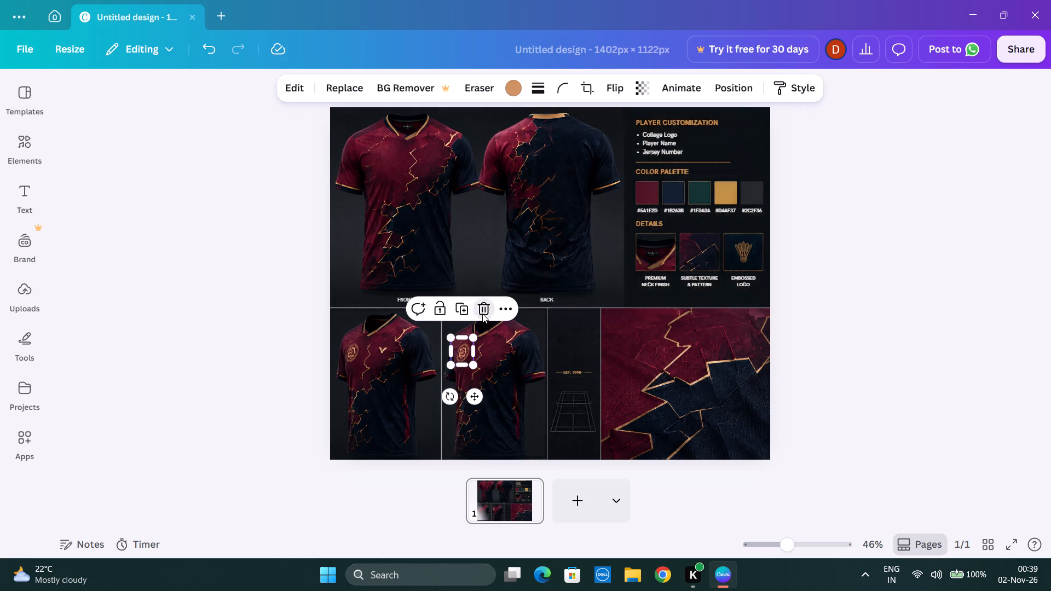
click(379, 350)
click(411, 313)
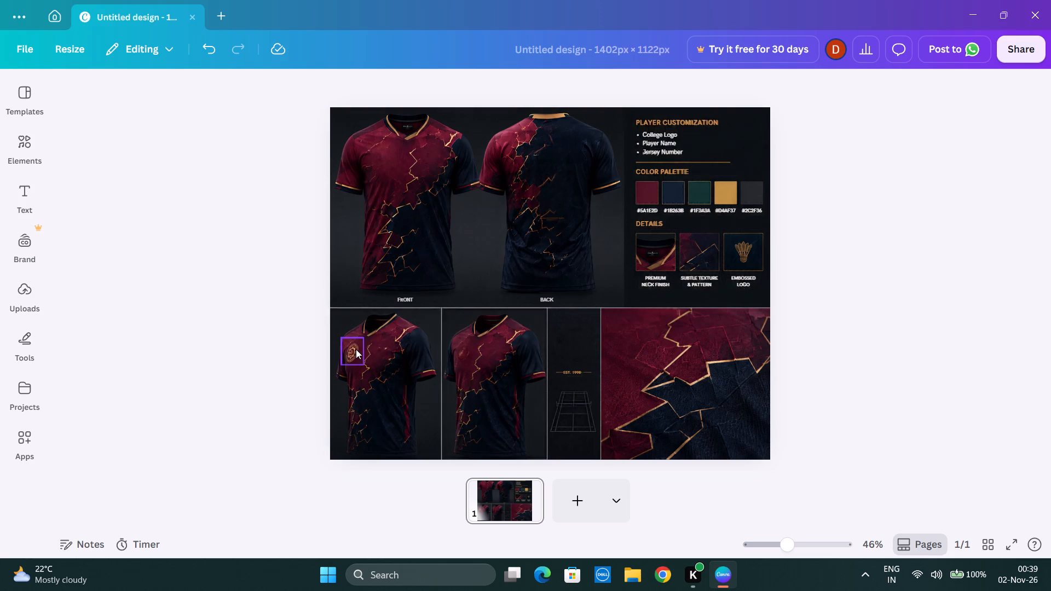
click(354, 347)
click(379, 308)
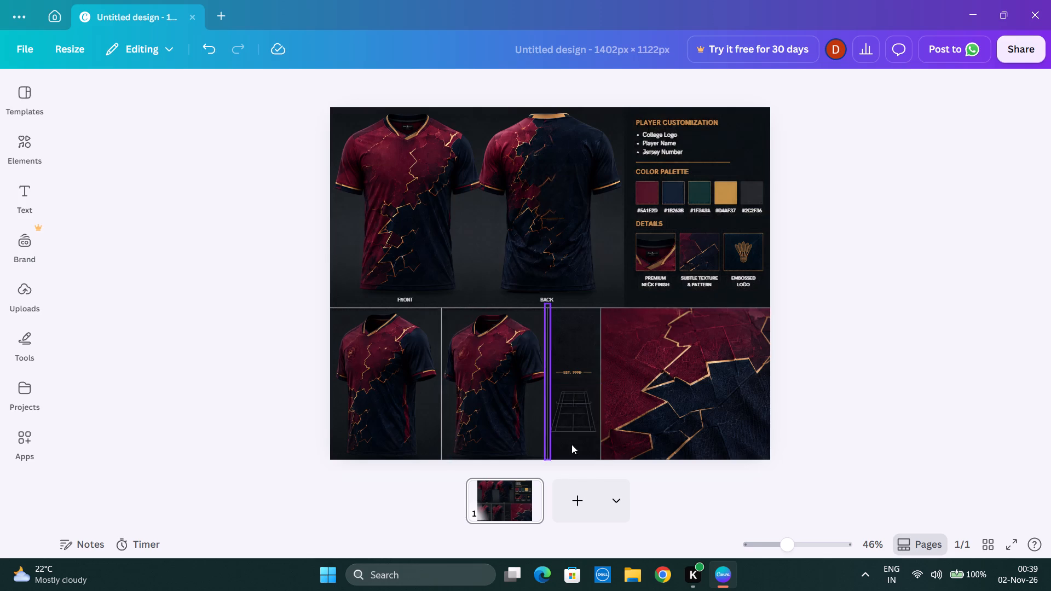
Delete the EST. year text above the court drawing.
click(576, 372)
click(591, 345)
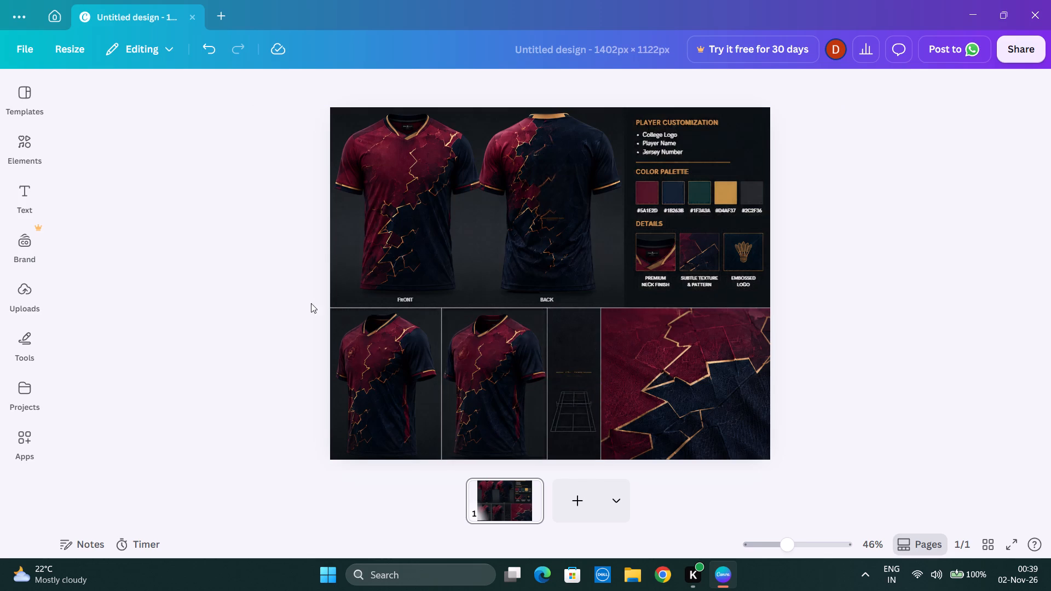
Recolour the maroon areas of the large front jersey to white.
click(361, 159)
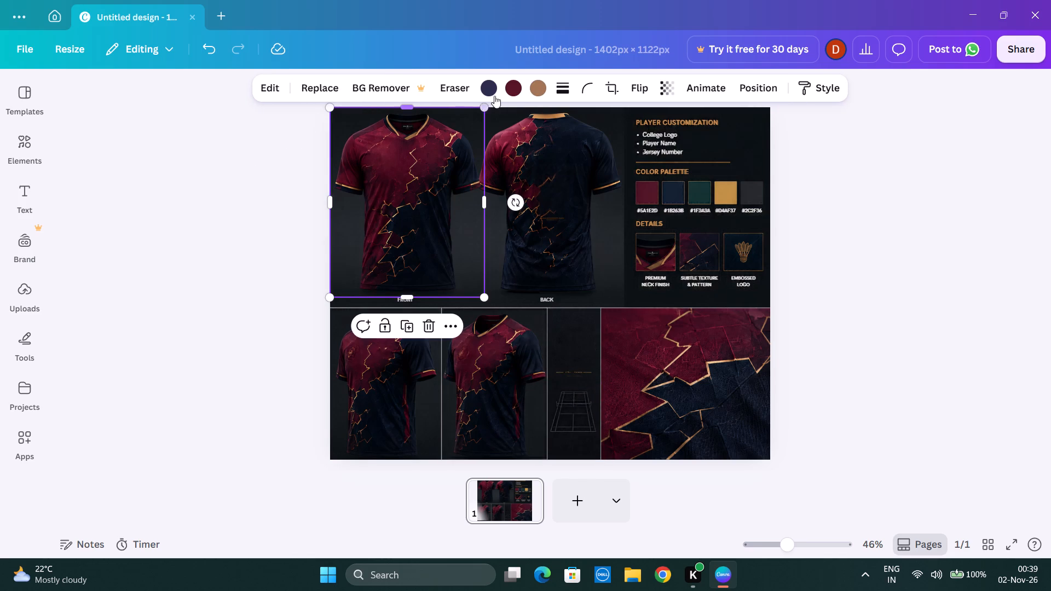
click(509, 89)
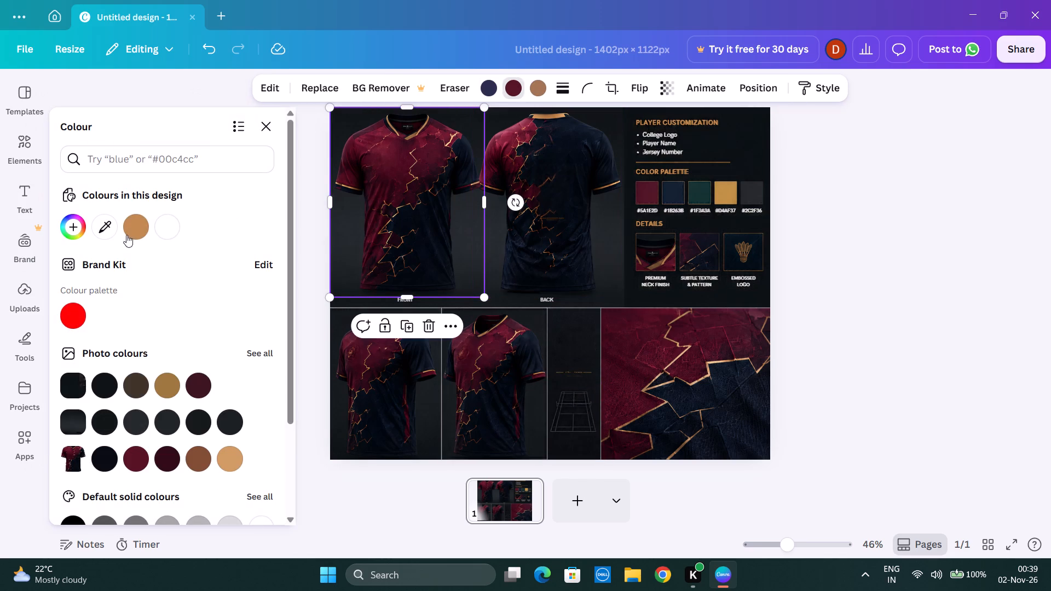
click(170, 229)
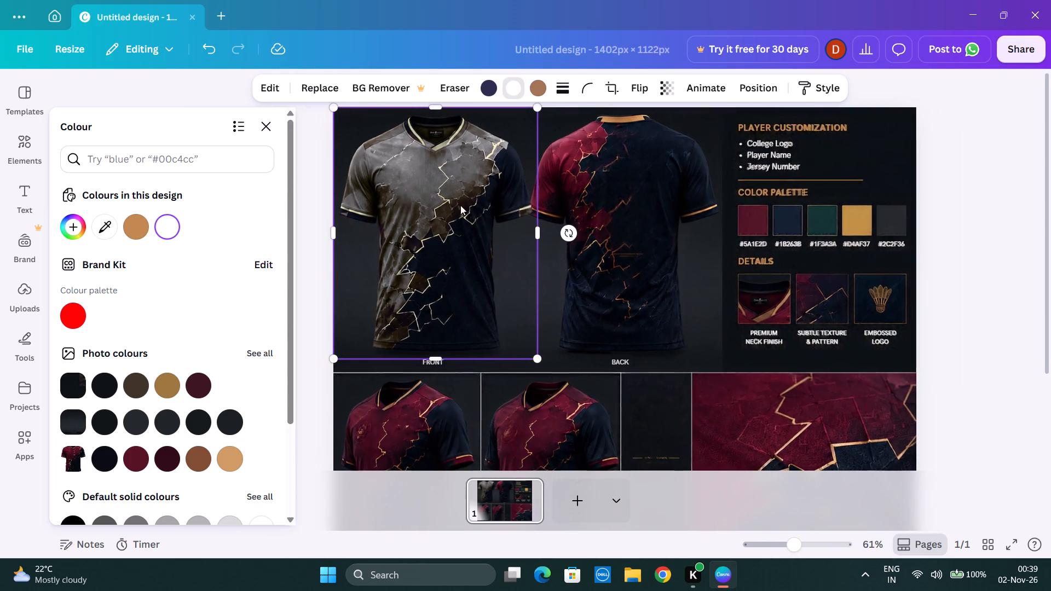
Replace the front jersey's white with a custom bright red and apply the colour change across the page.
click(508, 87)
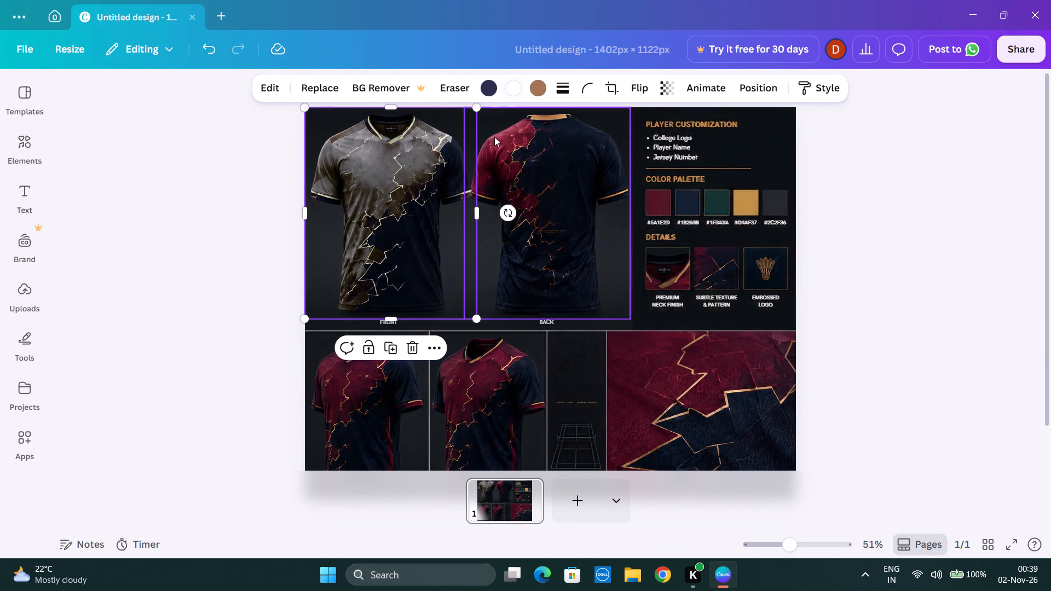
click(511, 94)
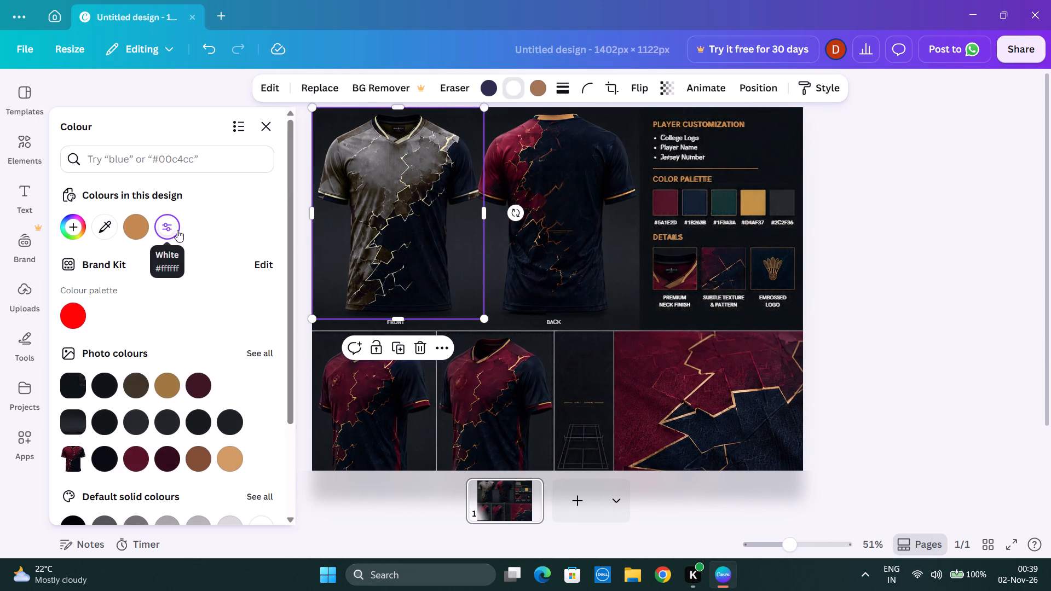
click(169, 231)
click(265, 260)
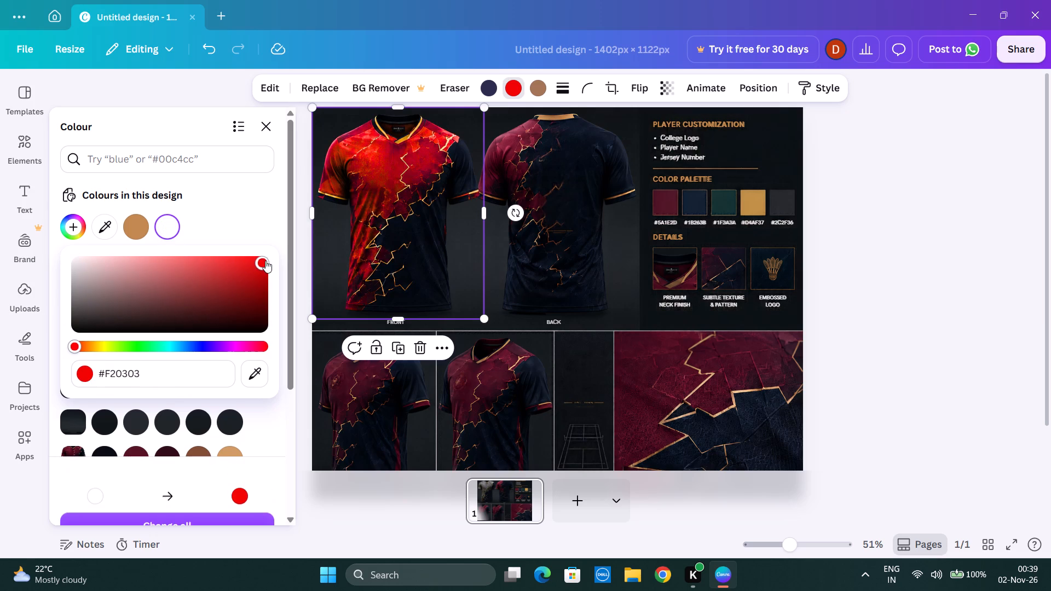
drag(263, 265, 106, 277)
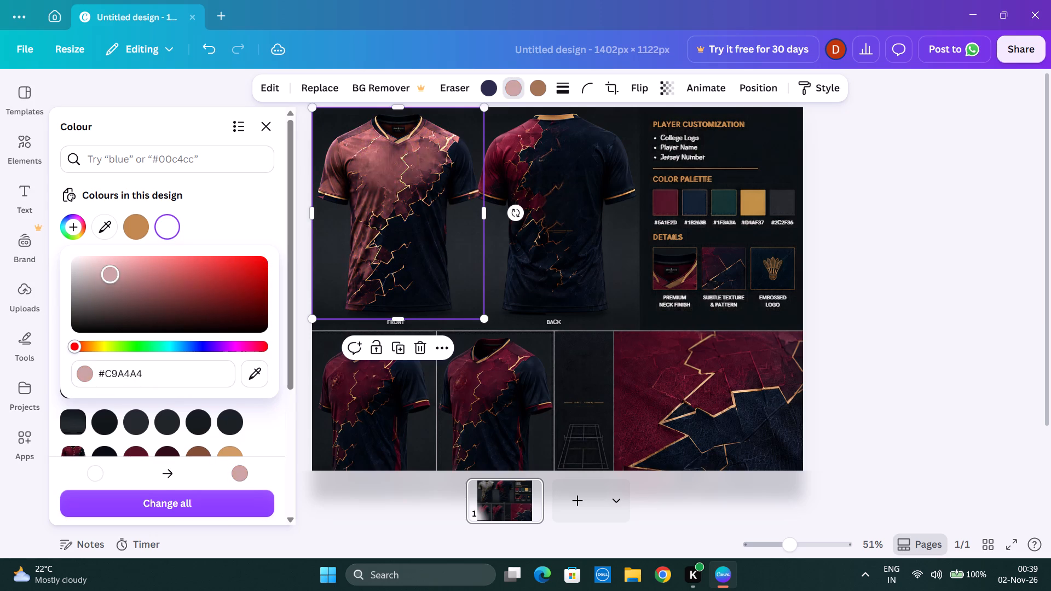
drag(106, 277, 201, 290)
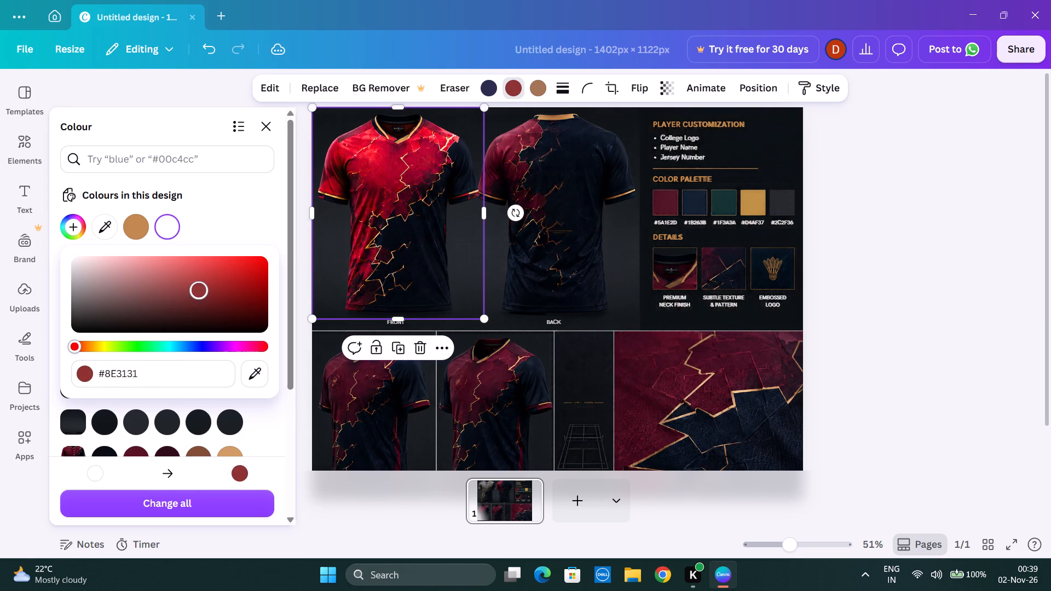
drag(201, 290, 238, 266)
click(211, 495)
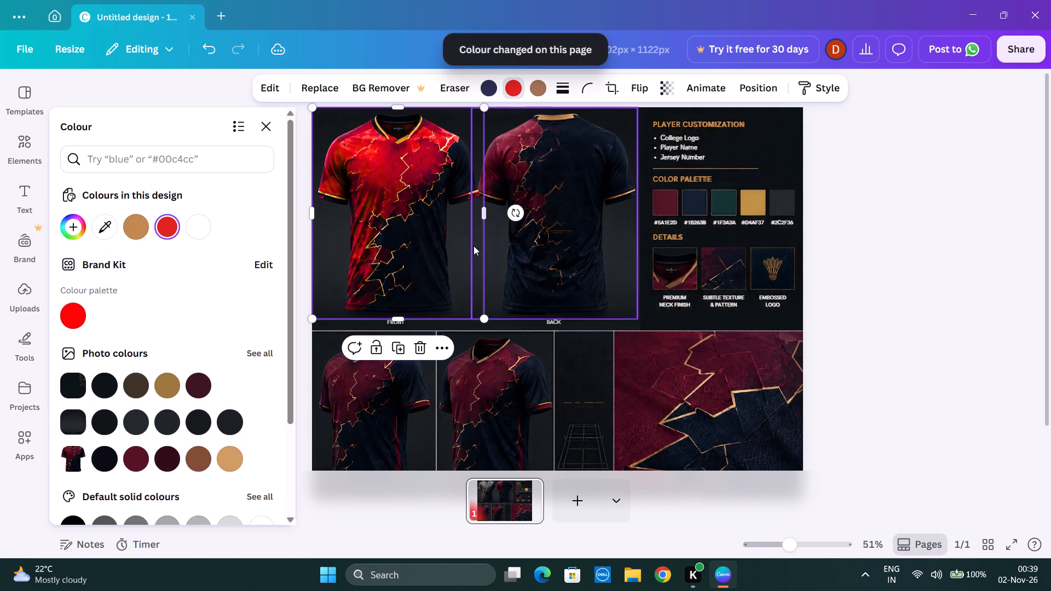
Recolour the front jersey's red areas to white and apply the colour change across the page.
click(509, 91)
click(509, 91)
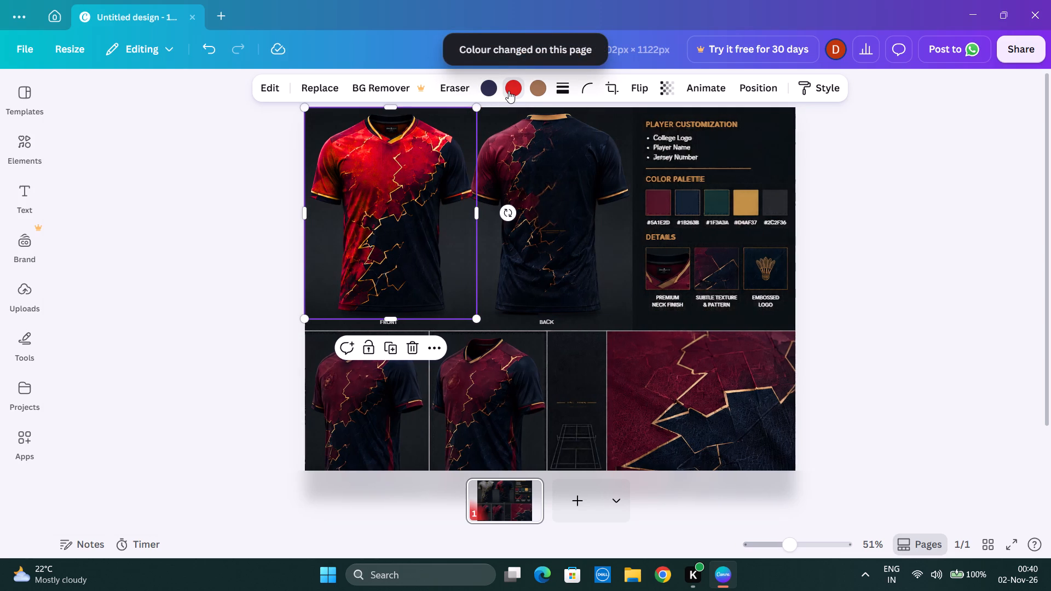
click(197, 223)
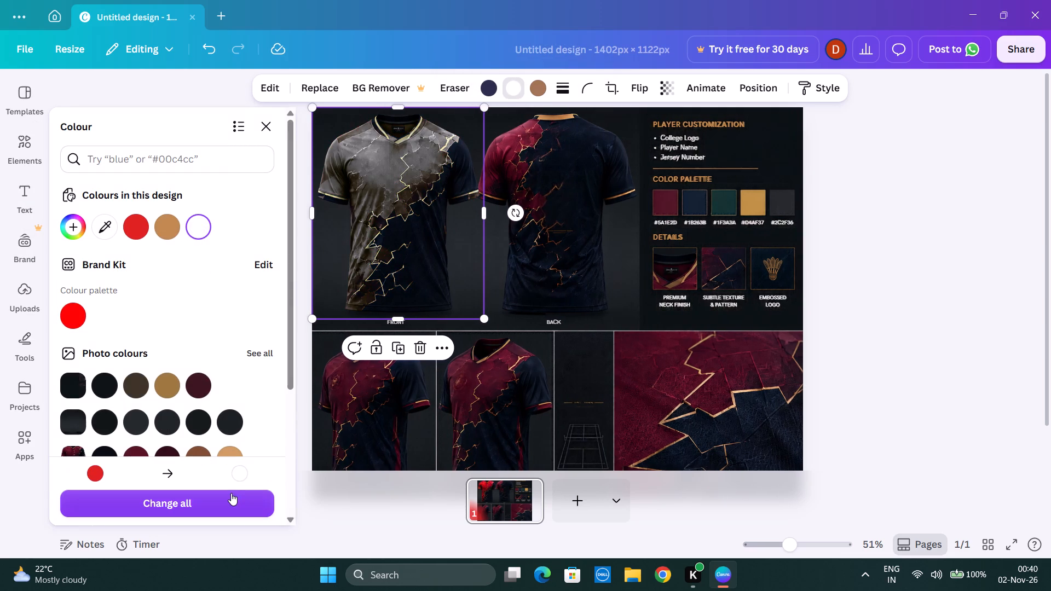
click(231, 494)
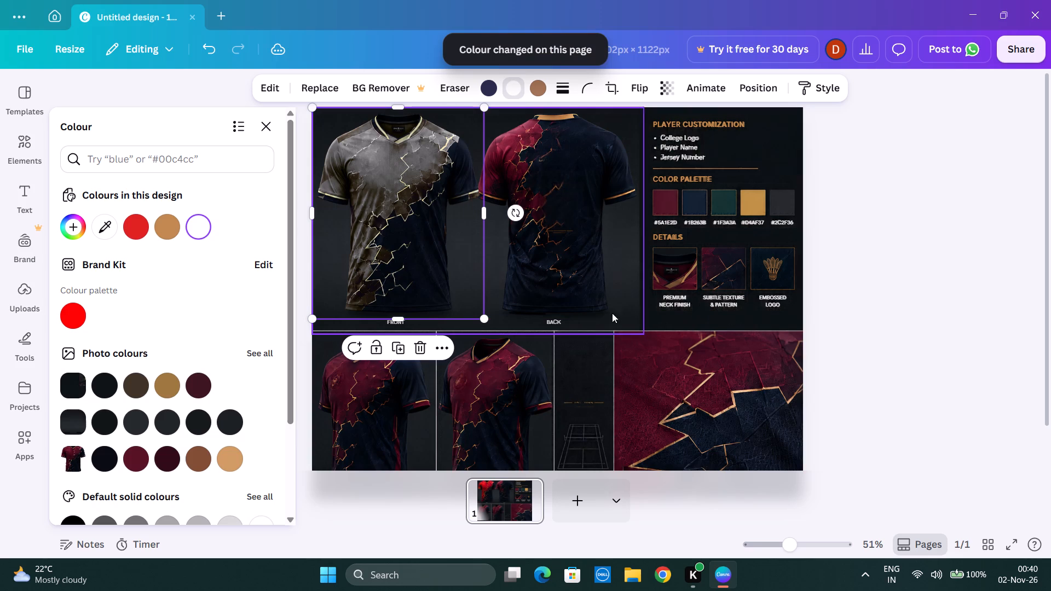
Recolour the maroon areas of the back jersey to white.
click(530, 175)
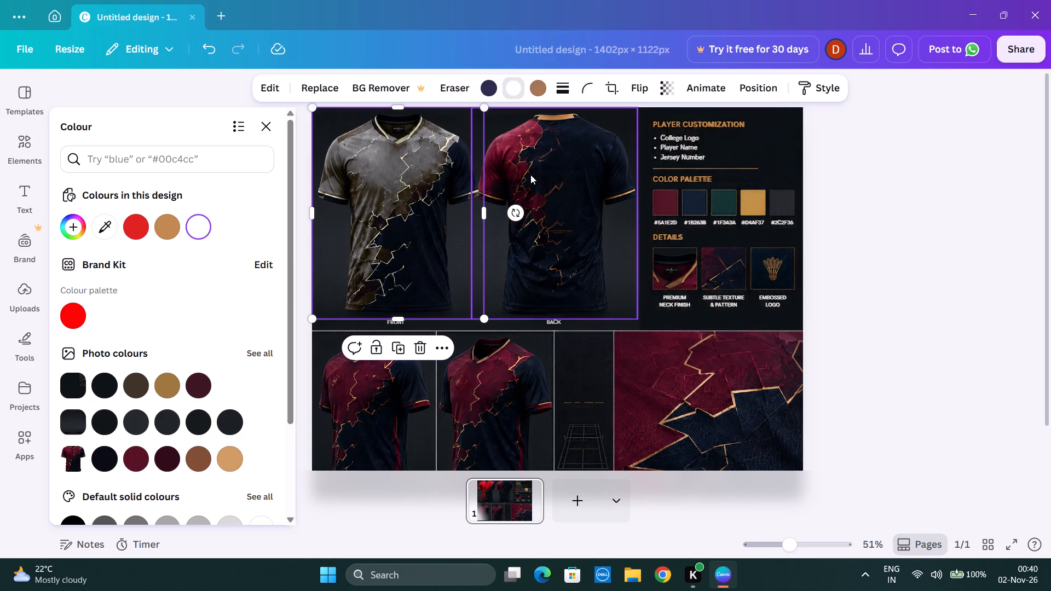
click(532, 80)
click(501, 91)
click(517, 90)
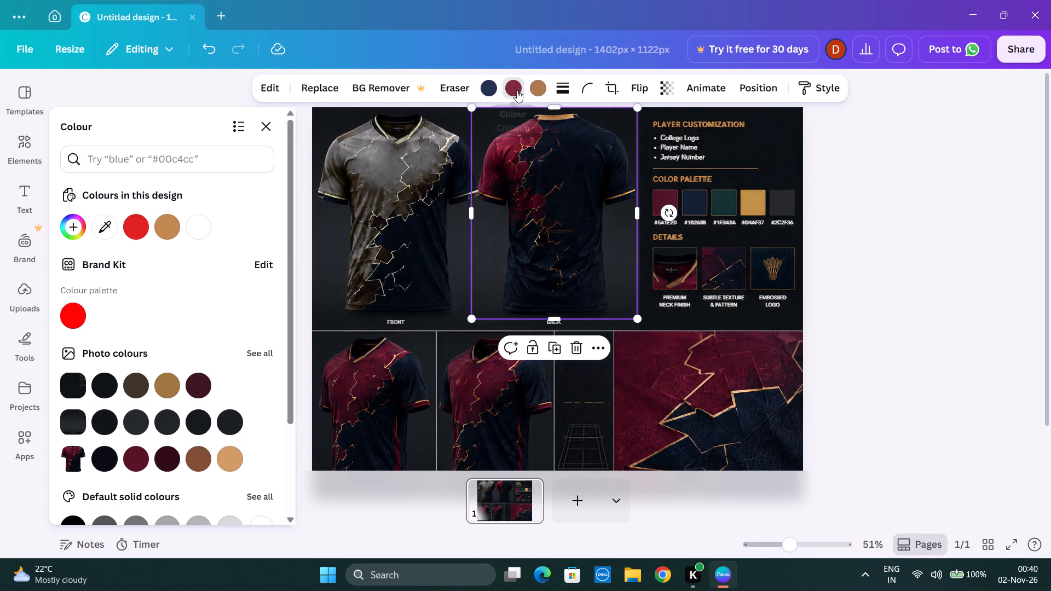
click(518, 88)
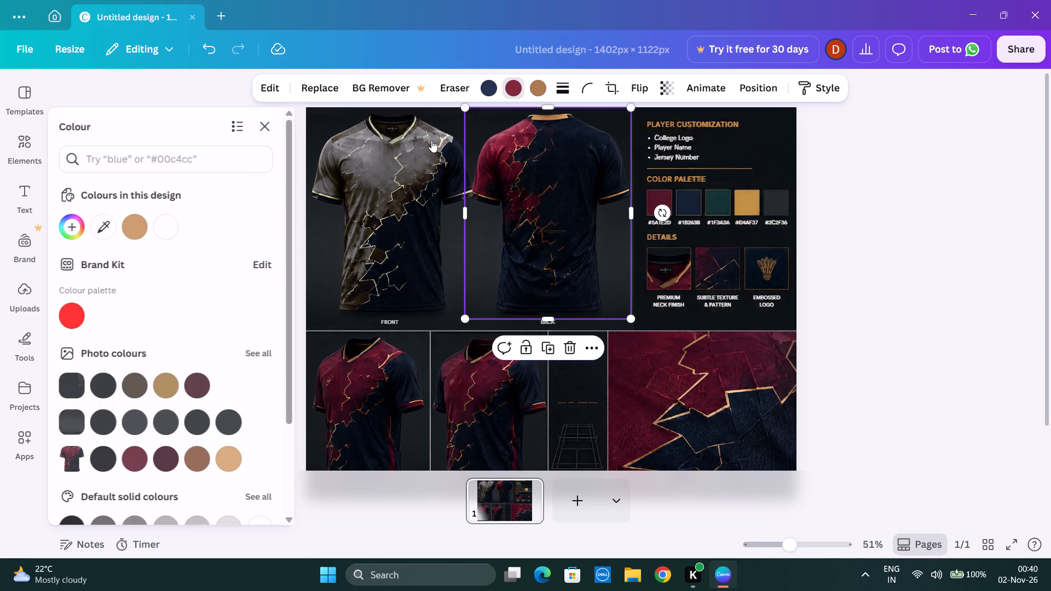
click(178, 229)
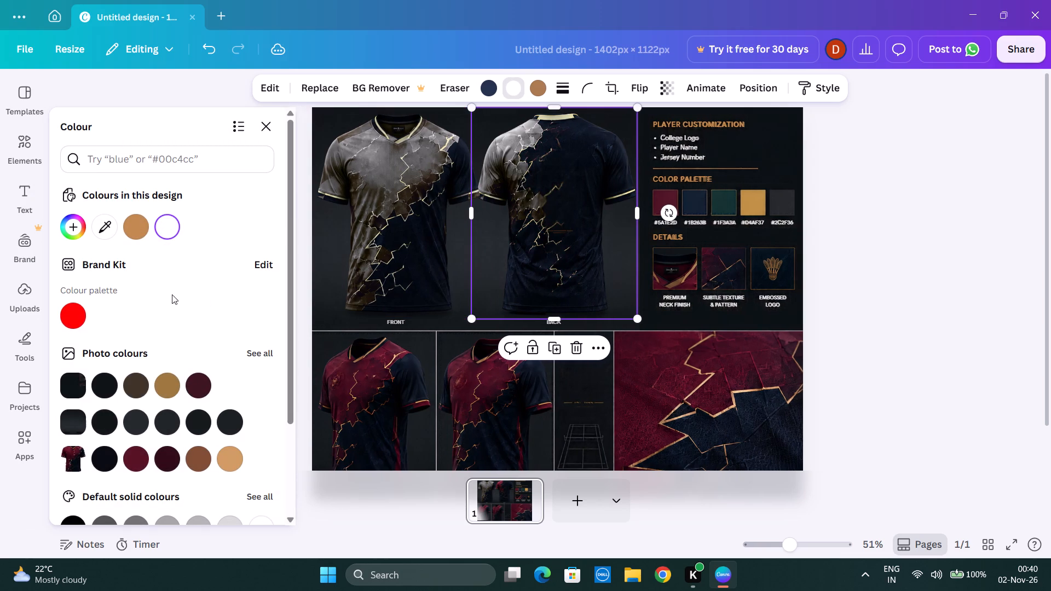
Recolour the back jersey's white areas to the brand red #ff0303.
click(518, 91)
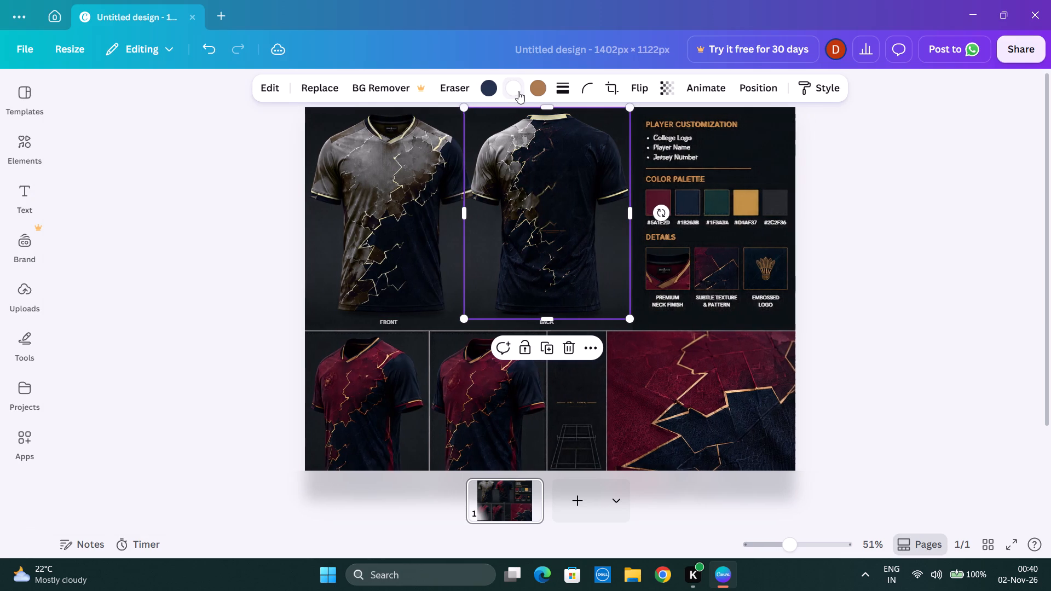
click(518, 91)
click(60, 321)
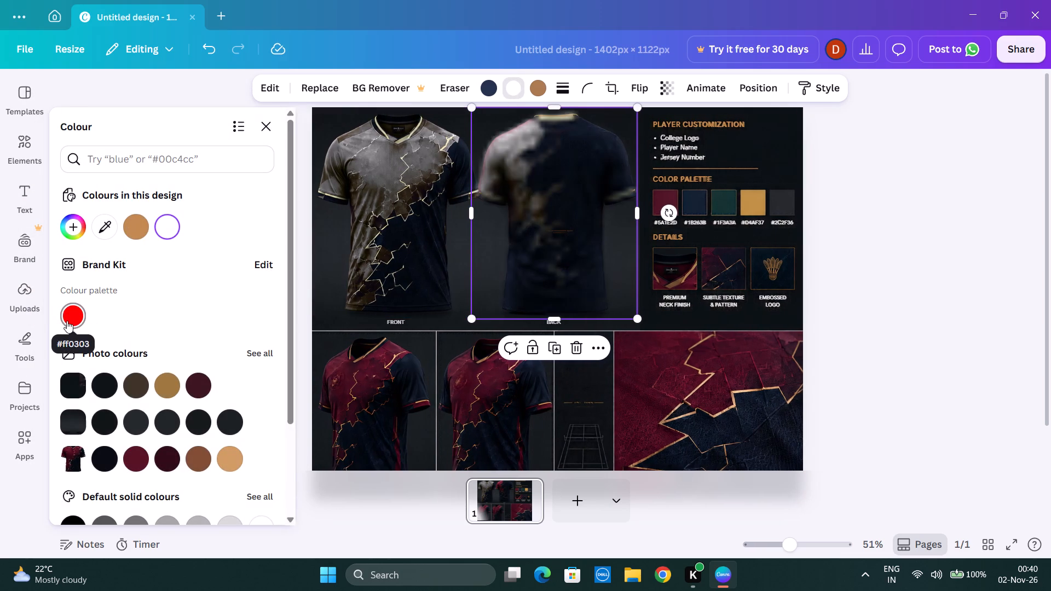
click(68, 317)
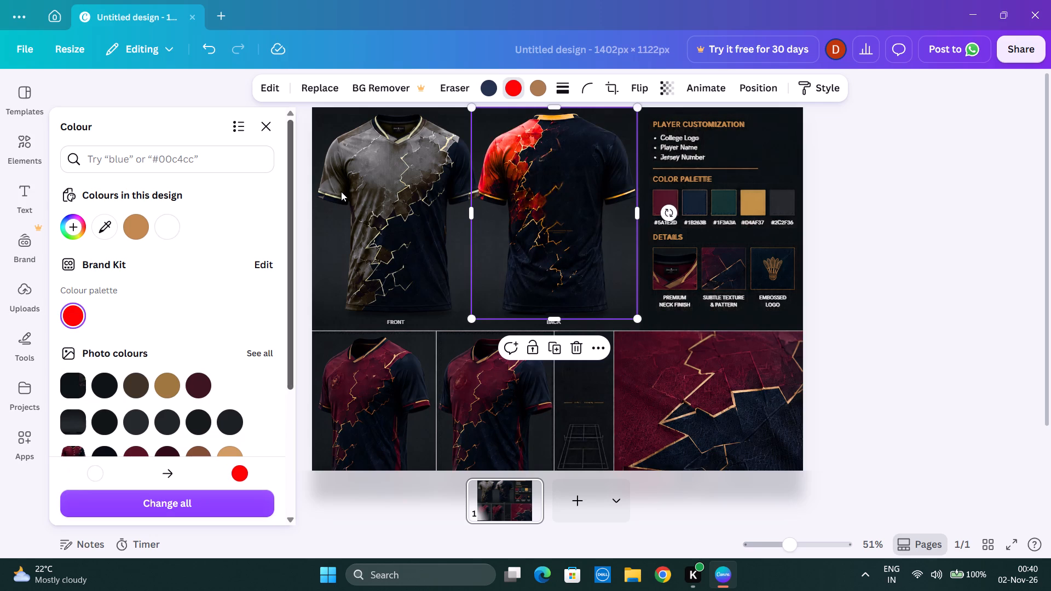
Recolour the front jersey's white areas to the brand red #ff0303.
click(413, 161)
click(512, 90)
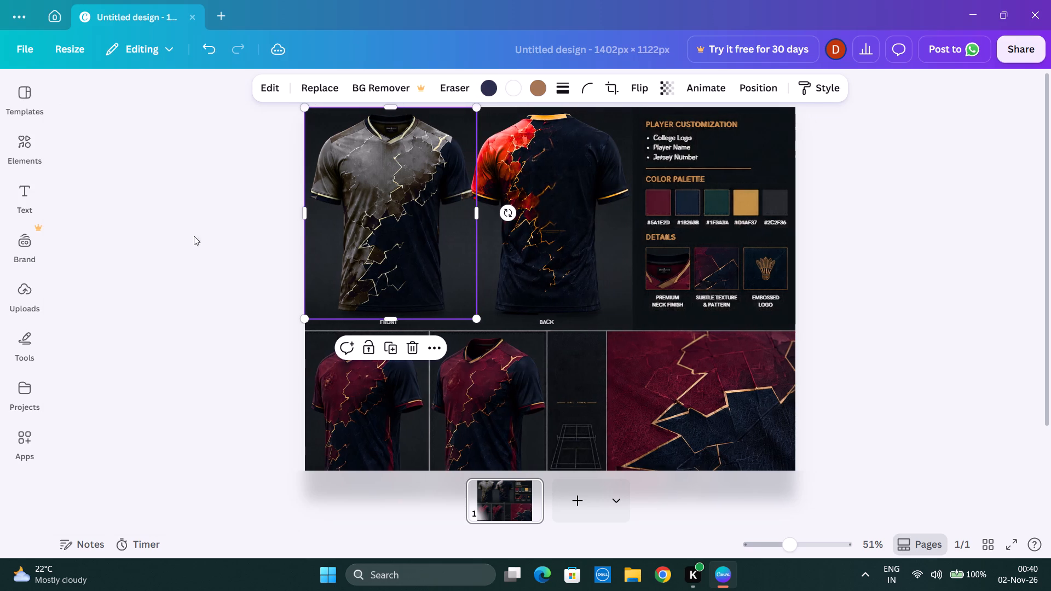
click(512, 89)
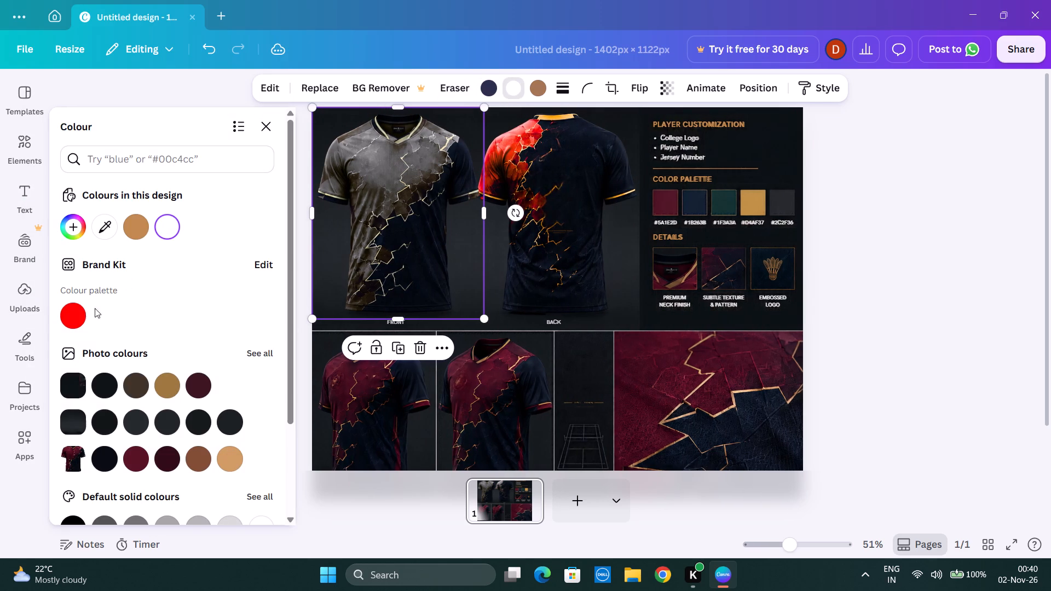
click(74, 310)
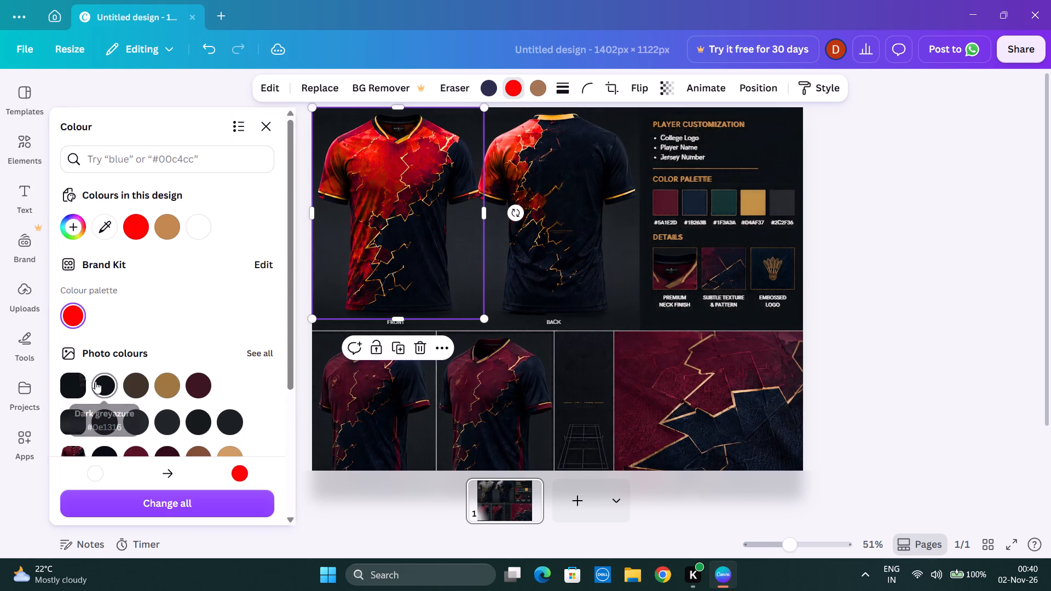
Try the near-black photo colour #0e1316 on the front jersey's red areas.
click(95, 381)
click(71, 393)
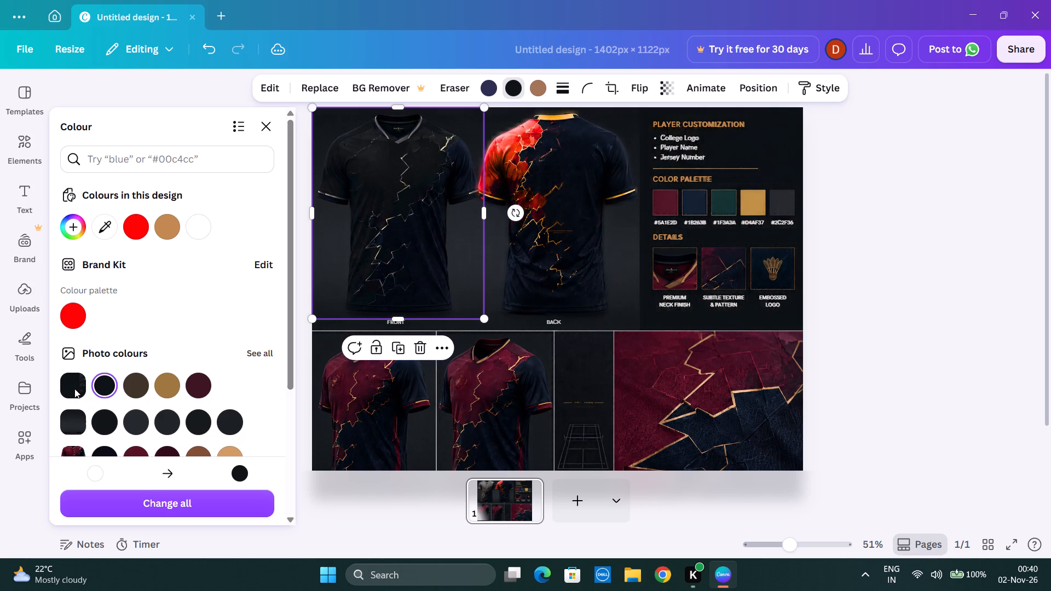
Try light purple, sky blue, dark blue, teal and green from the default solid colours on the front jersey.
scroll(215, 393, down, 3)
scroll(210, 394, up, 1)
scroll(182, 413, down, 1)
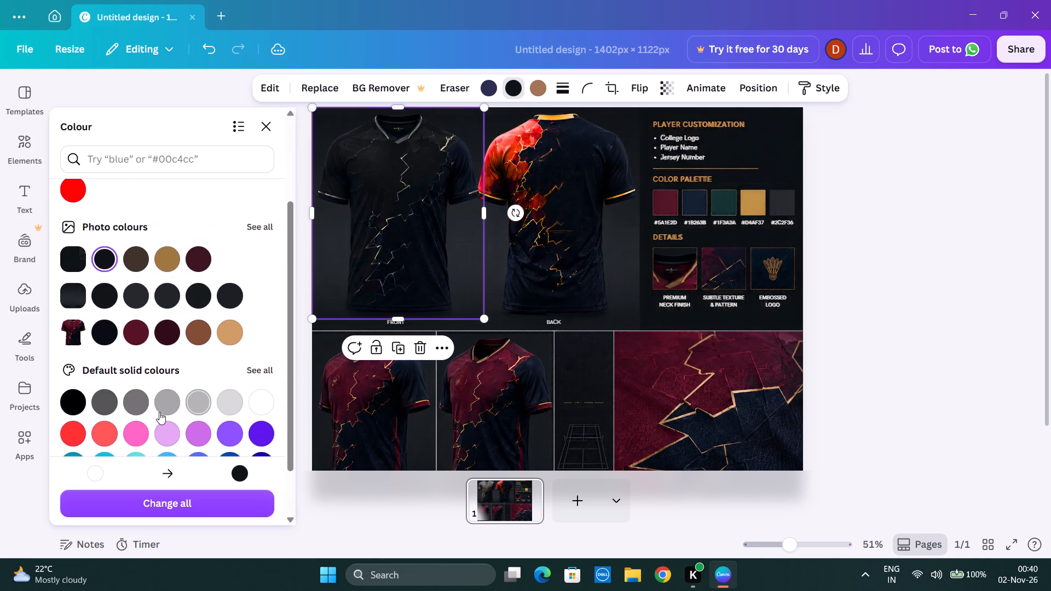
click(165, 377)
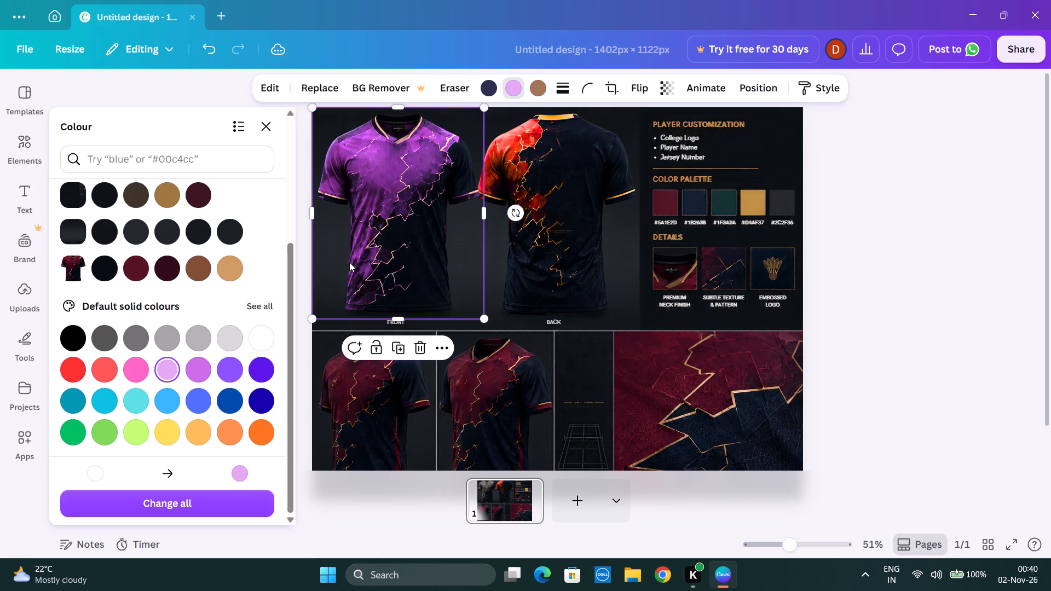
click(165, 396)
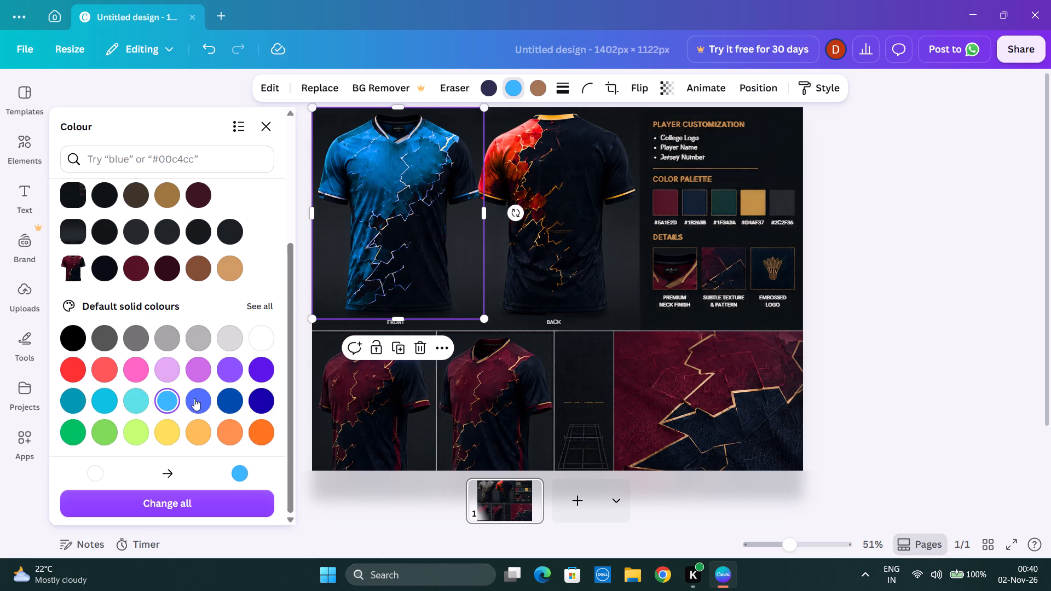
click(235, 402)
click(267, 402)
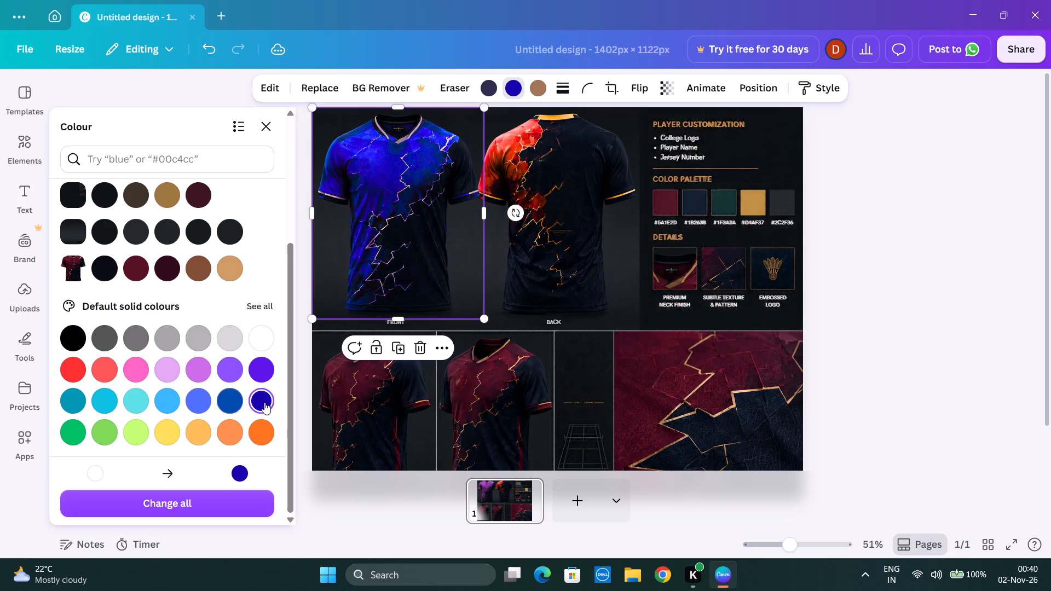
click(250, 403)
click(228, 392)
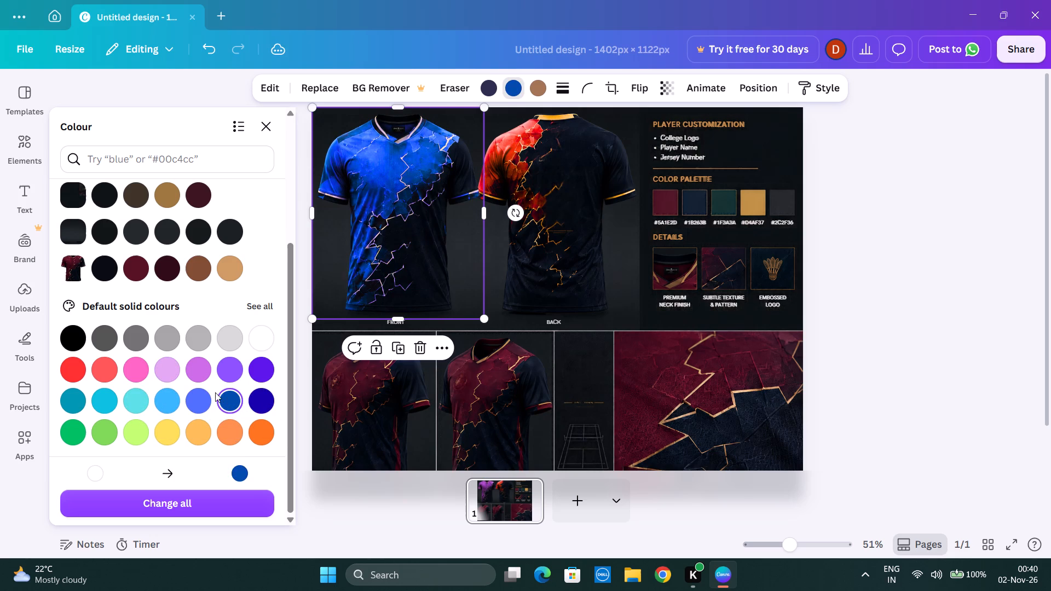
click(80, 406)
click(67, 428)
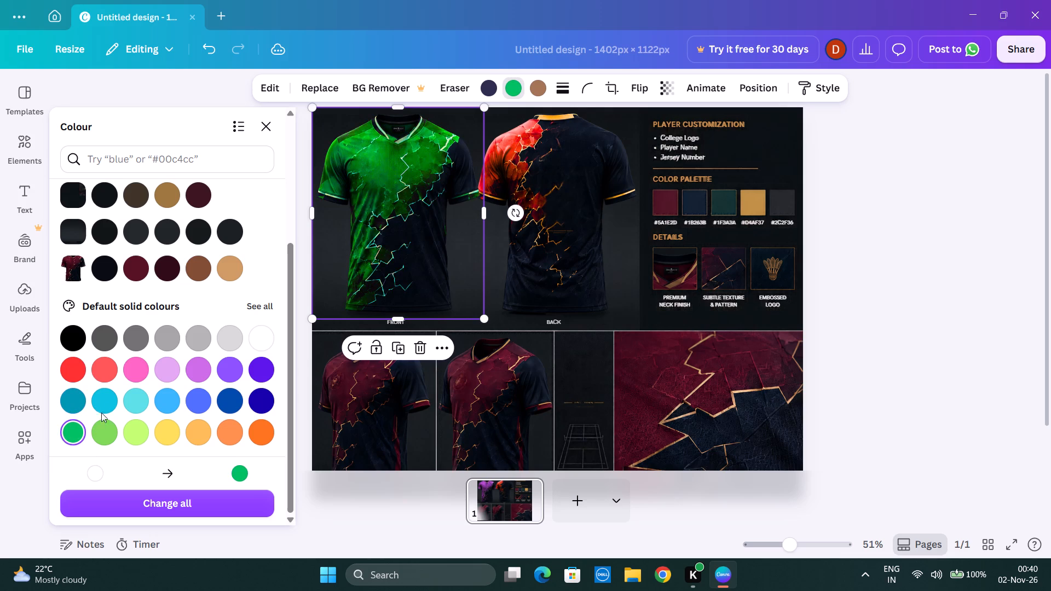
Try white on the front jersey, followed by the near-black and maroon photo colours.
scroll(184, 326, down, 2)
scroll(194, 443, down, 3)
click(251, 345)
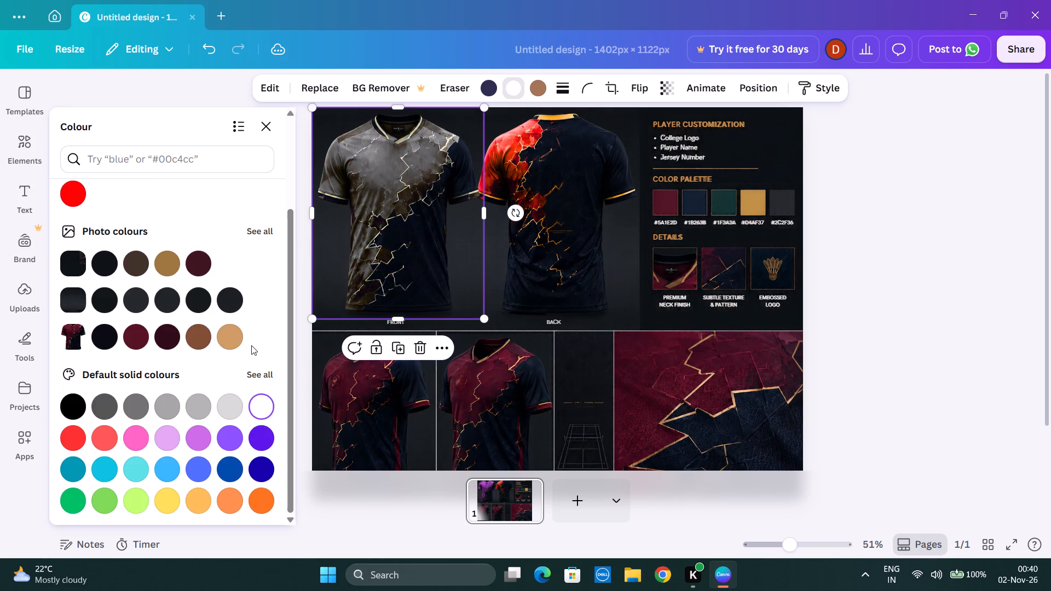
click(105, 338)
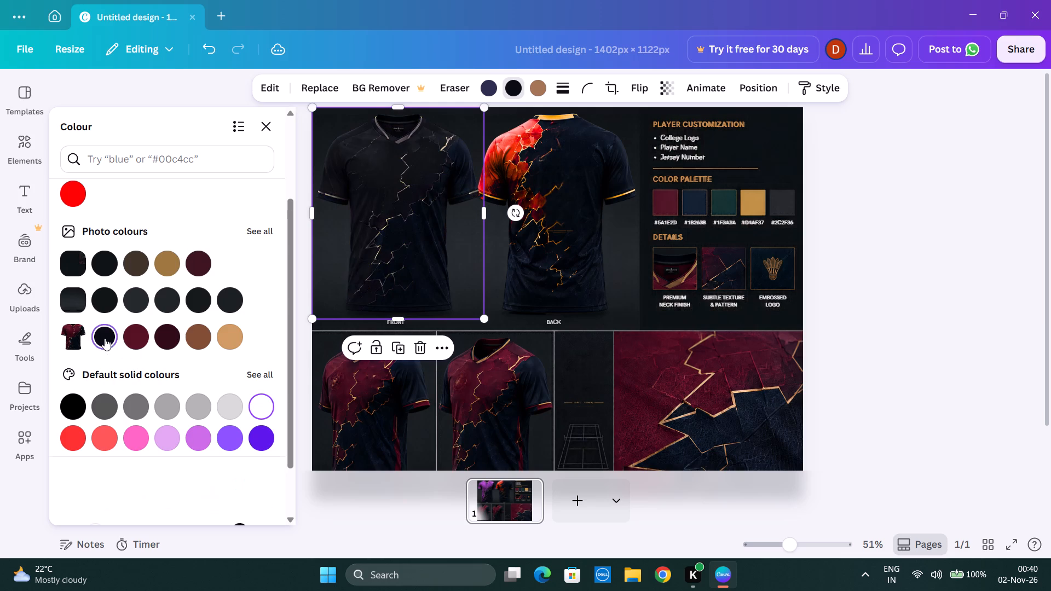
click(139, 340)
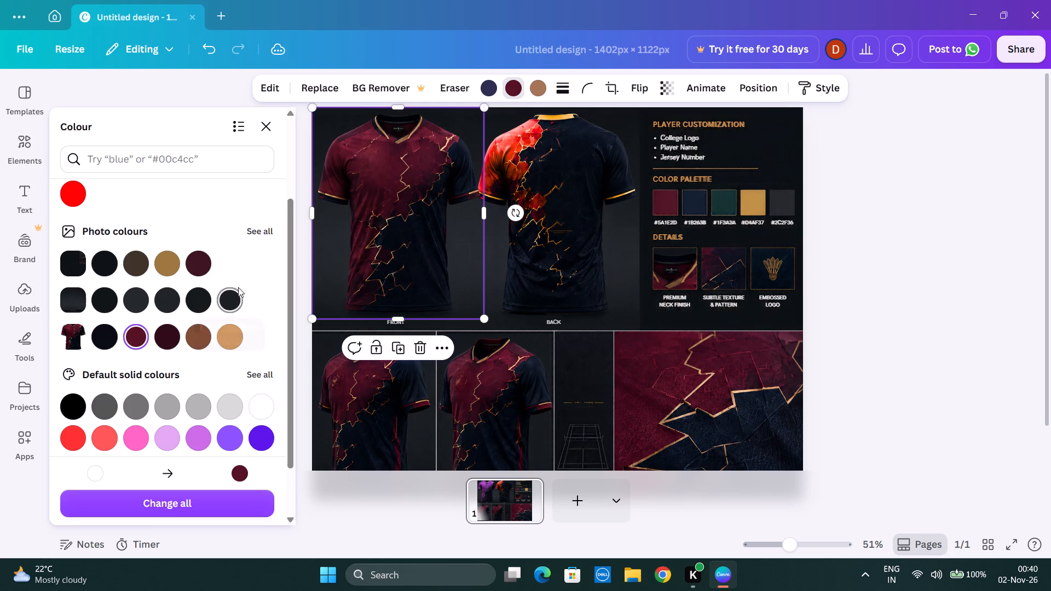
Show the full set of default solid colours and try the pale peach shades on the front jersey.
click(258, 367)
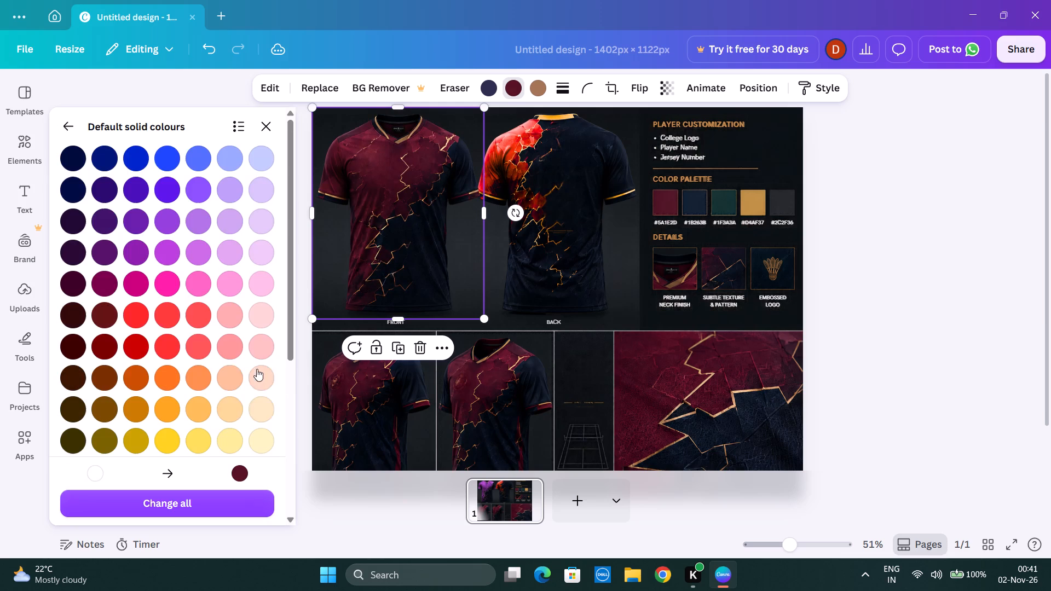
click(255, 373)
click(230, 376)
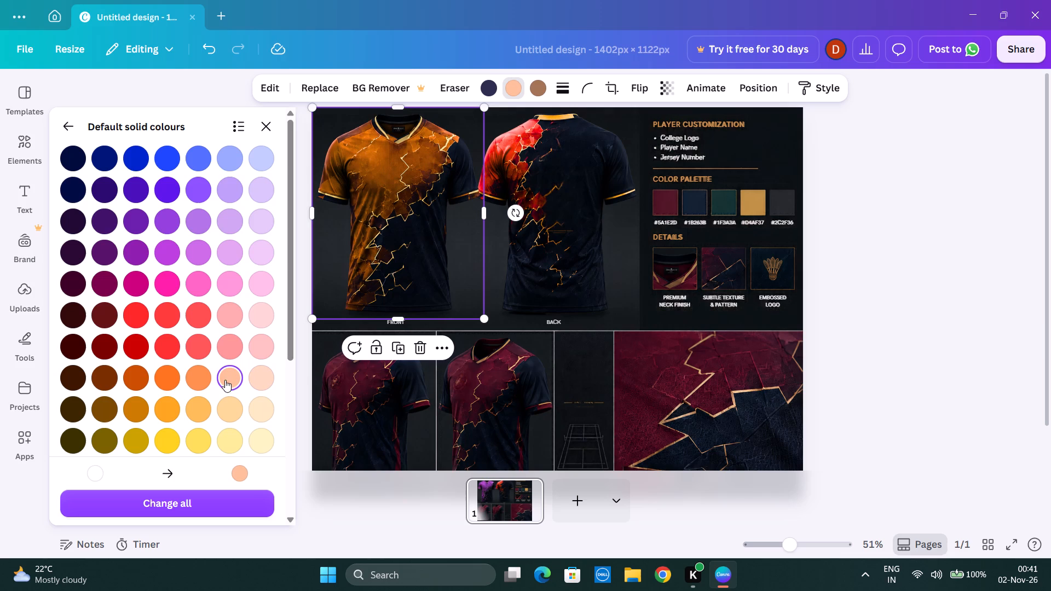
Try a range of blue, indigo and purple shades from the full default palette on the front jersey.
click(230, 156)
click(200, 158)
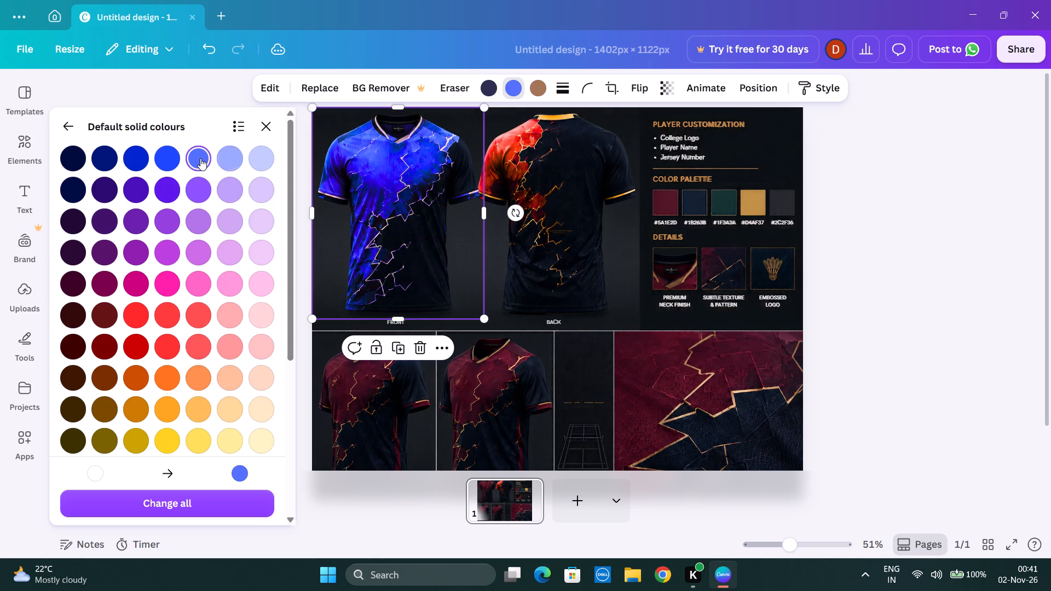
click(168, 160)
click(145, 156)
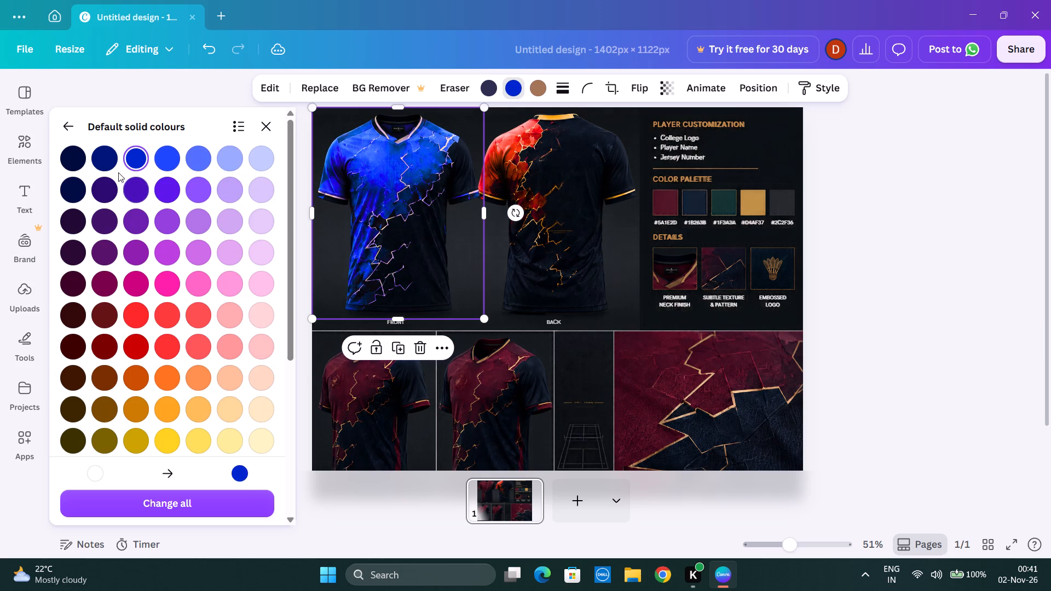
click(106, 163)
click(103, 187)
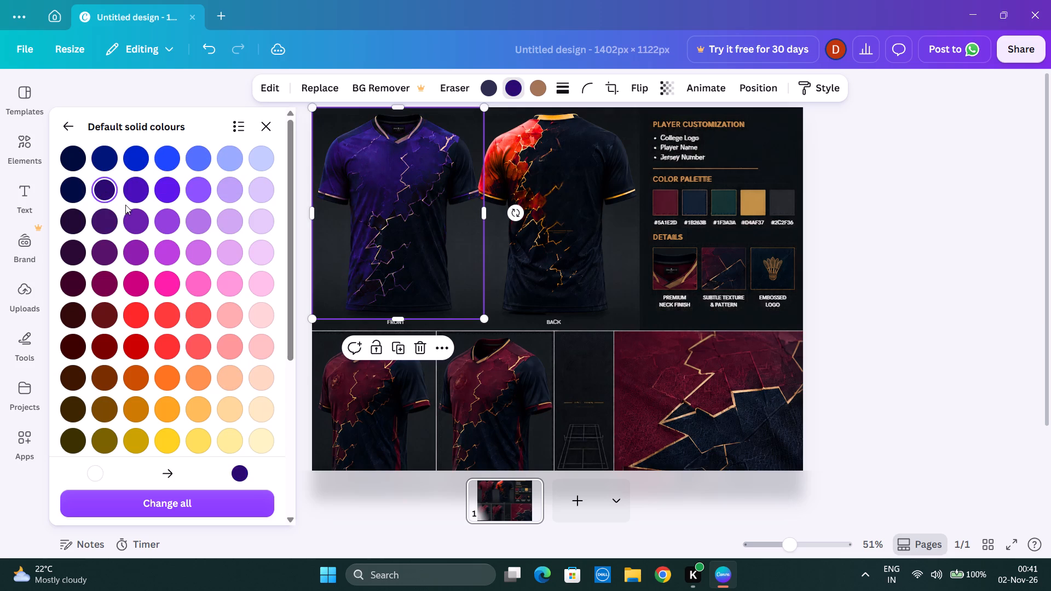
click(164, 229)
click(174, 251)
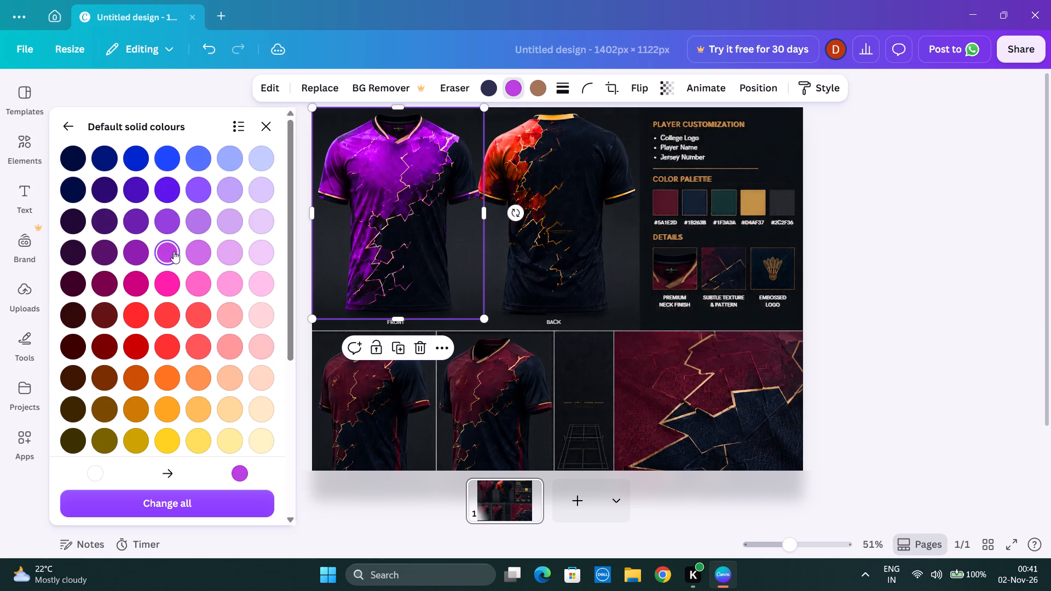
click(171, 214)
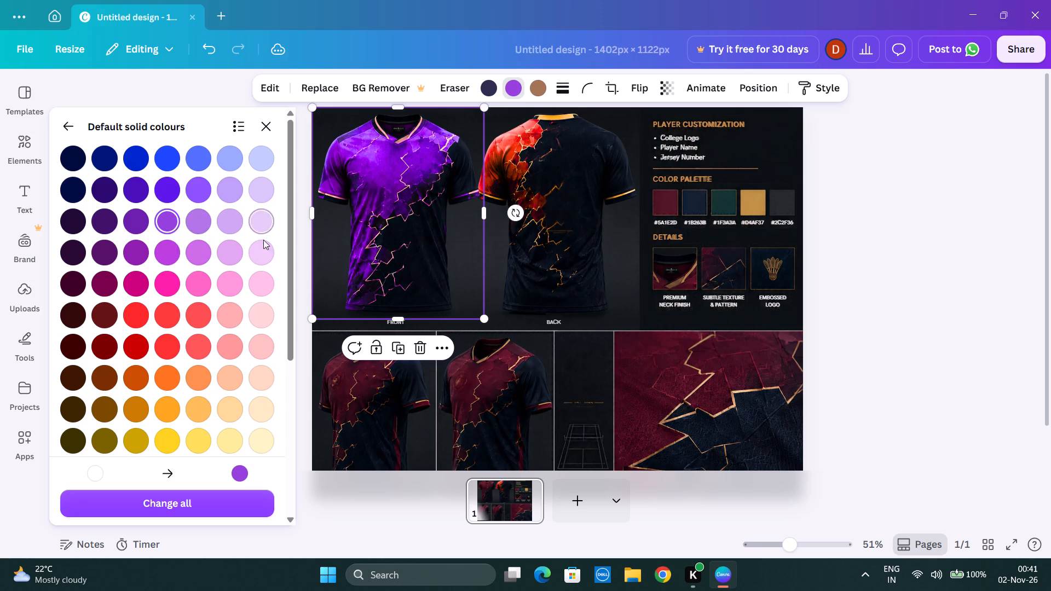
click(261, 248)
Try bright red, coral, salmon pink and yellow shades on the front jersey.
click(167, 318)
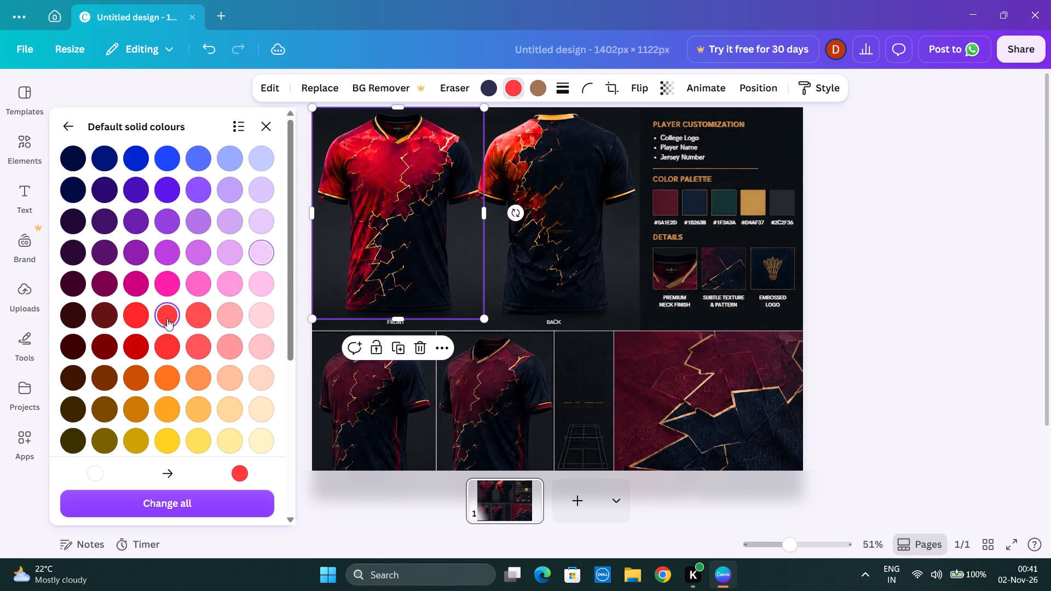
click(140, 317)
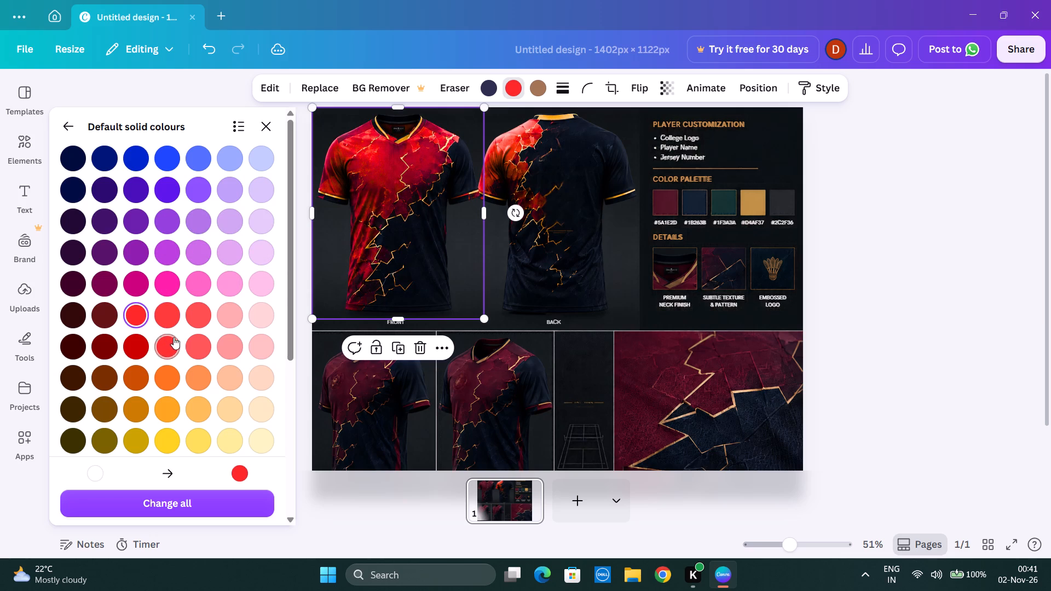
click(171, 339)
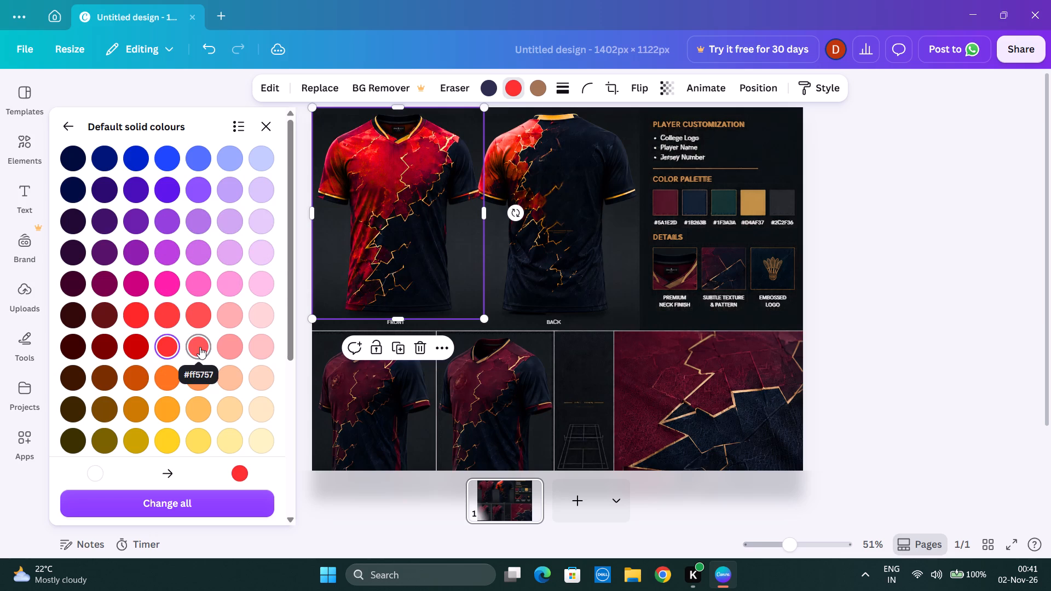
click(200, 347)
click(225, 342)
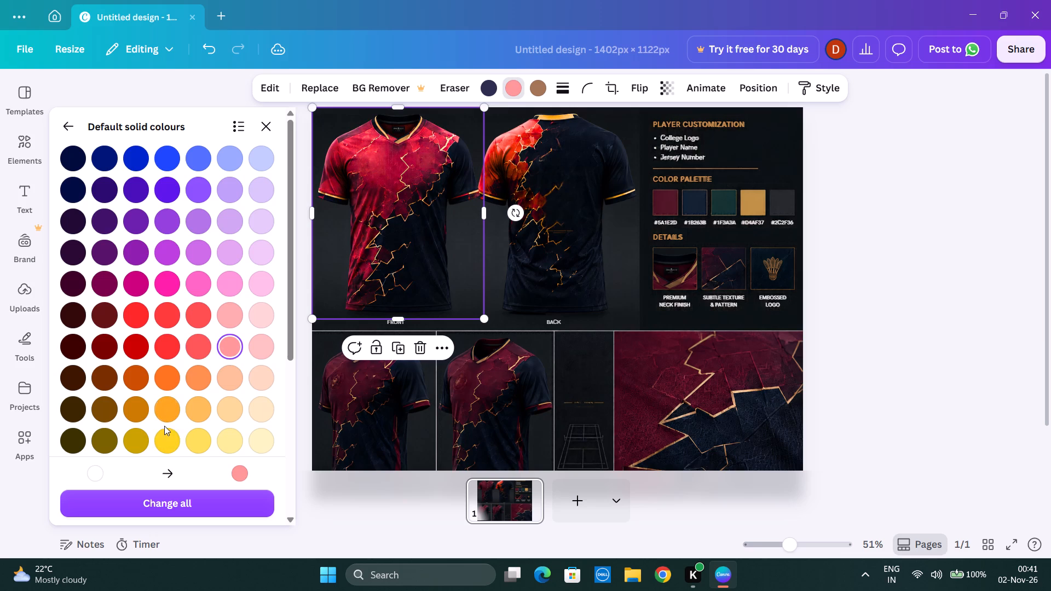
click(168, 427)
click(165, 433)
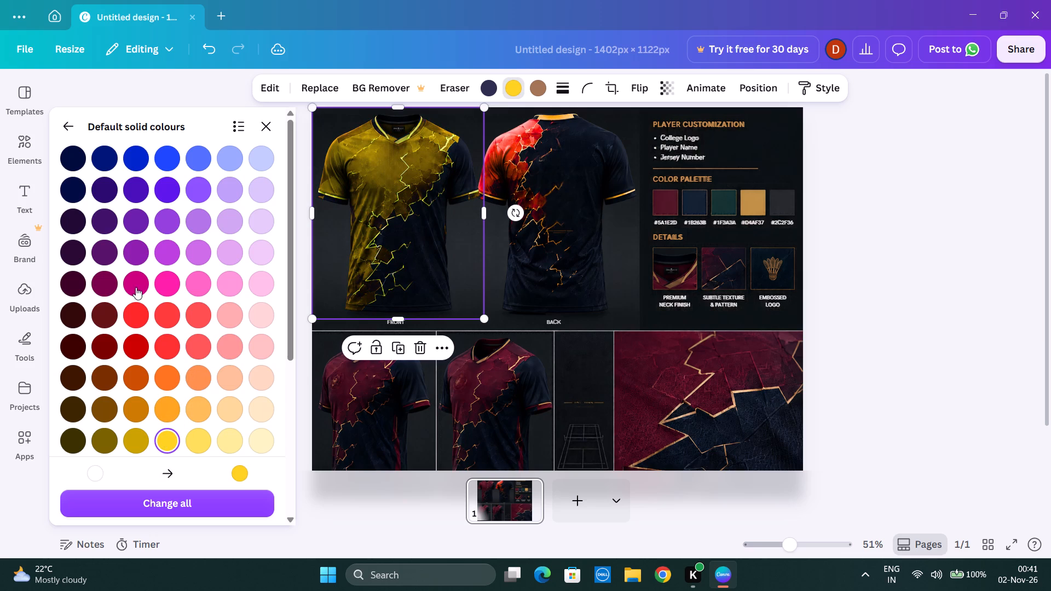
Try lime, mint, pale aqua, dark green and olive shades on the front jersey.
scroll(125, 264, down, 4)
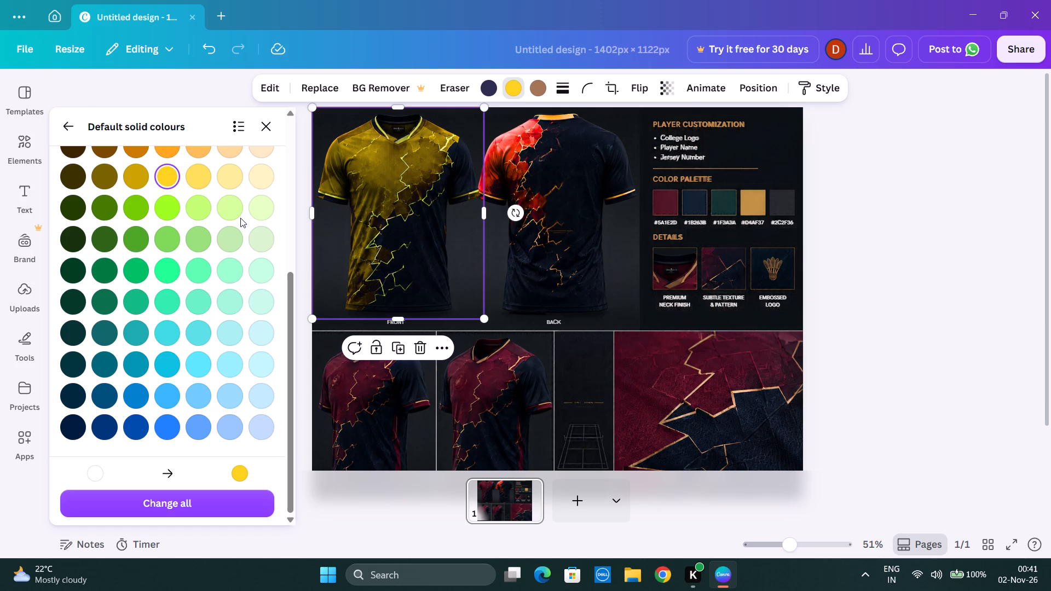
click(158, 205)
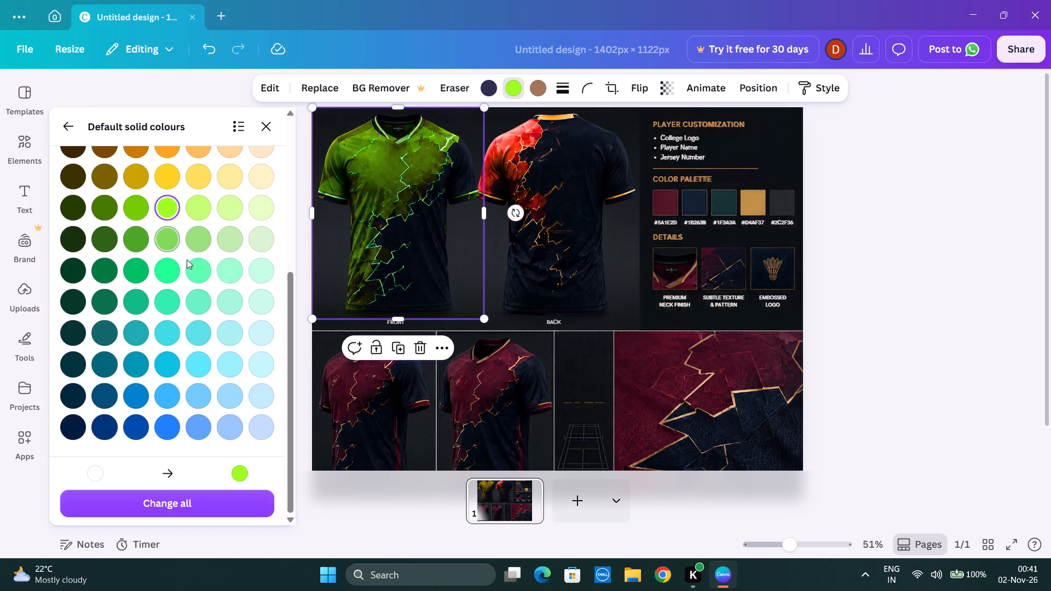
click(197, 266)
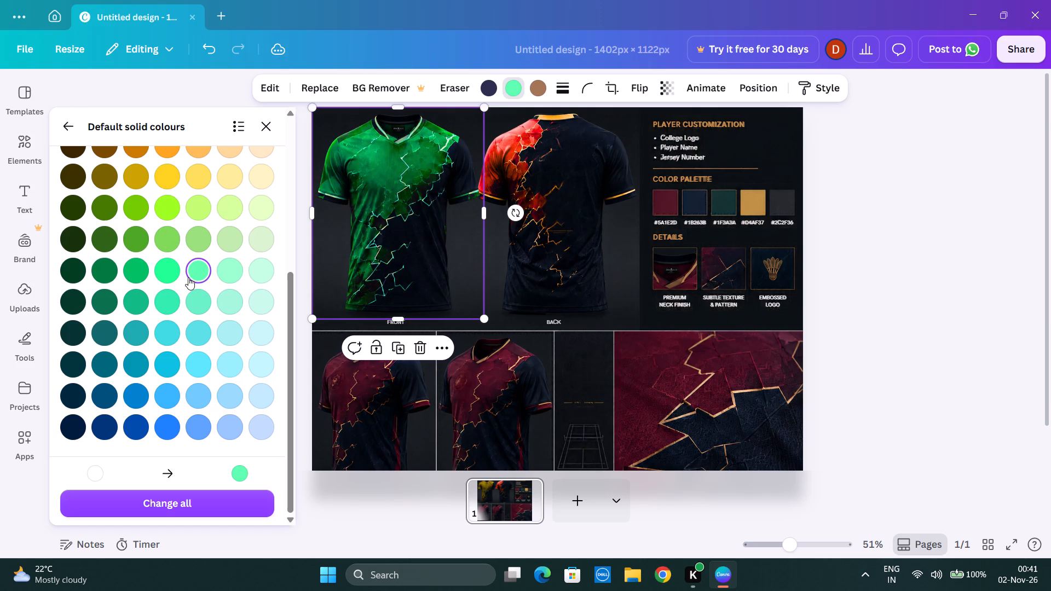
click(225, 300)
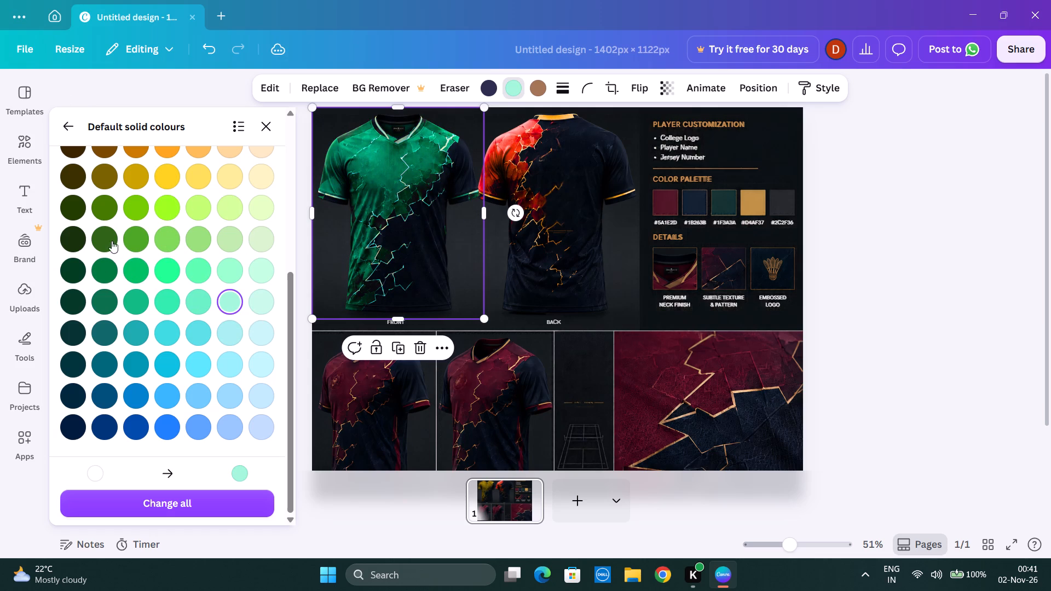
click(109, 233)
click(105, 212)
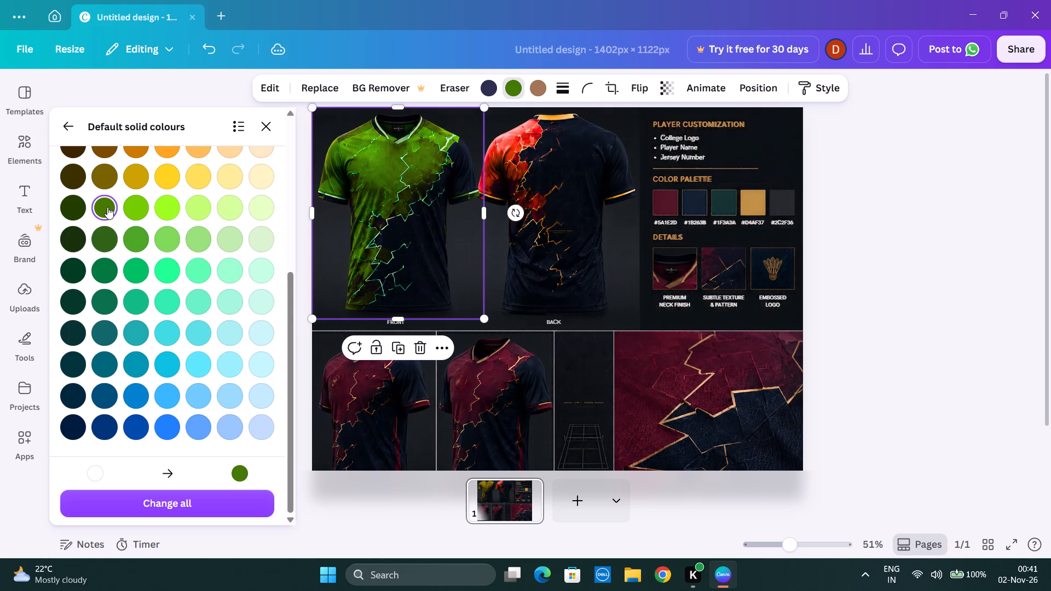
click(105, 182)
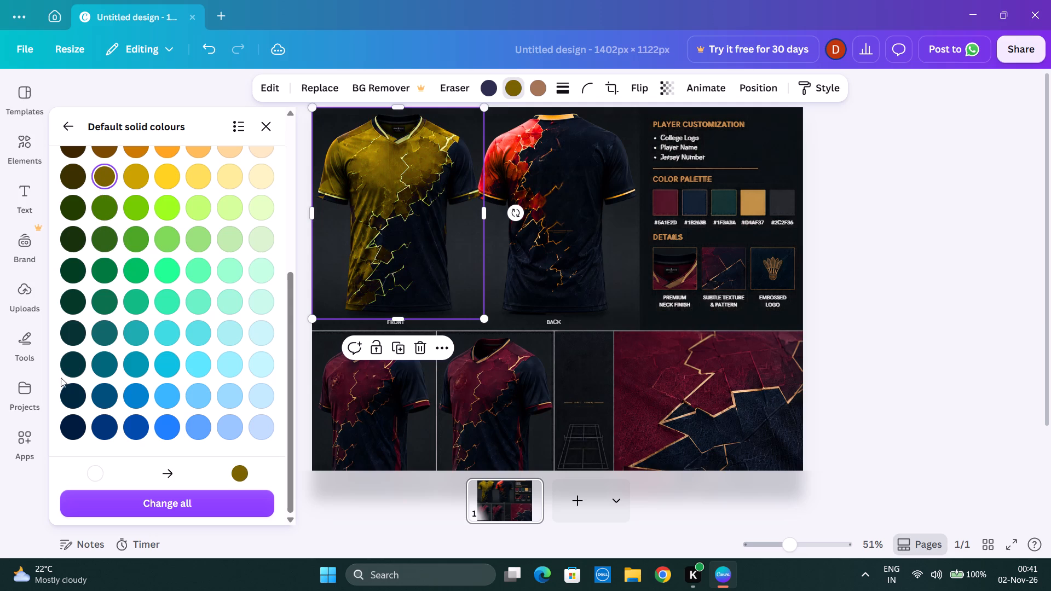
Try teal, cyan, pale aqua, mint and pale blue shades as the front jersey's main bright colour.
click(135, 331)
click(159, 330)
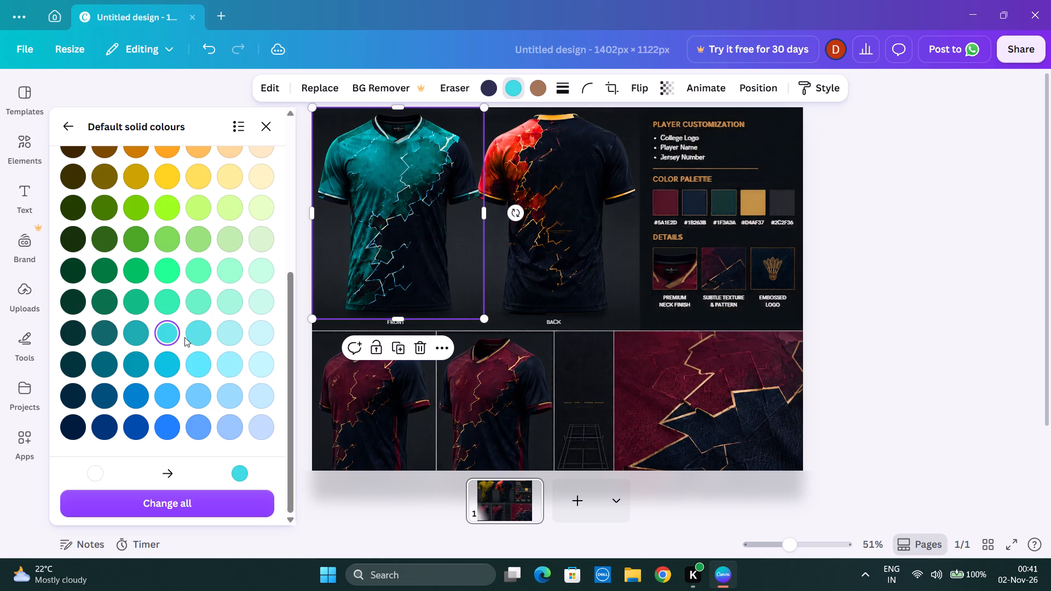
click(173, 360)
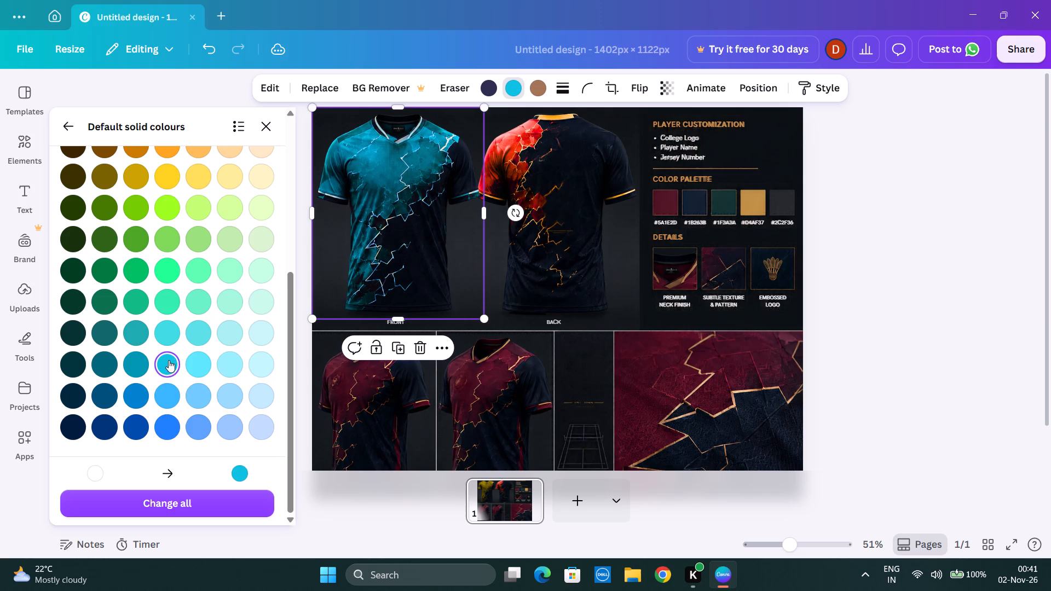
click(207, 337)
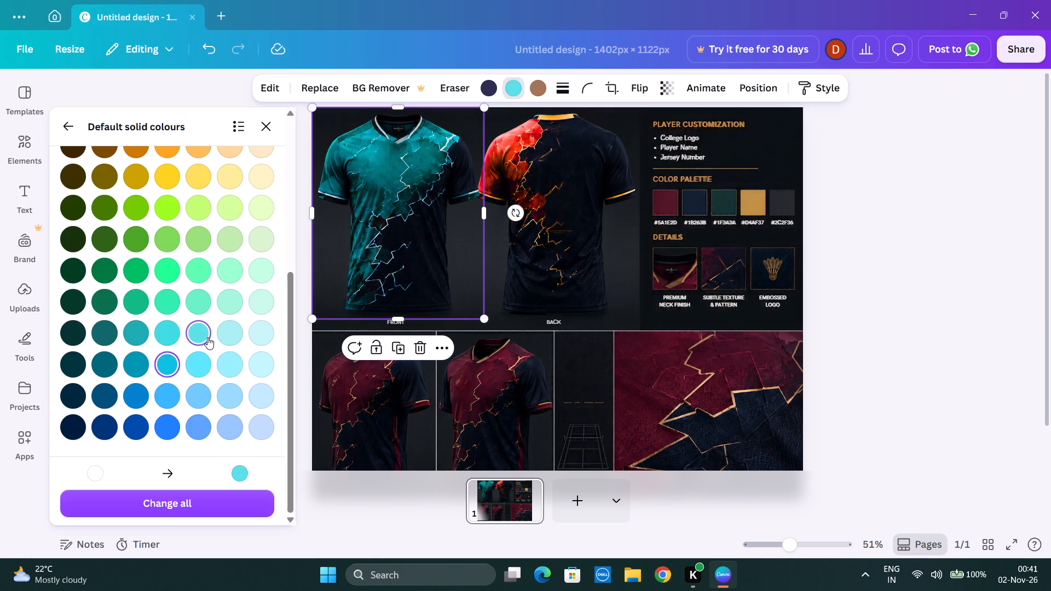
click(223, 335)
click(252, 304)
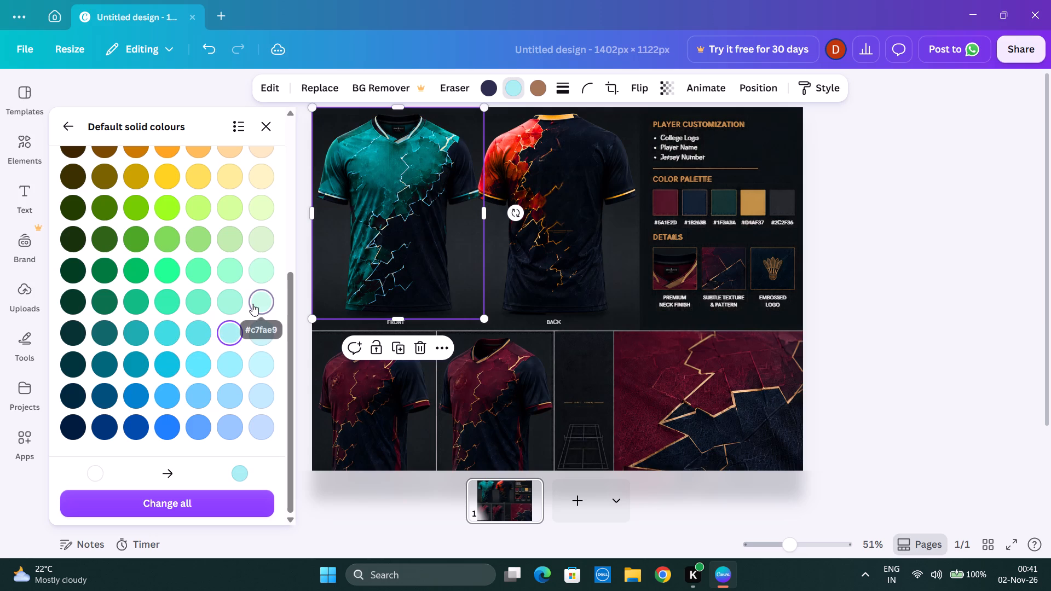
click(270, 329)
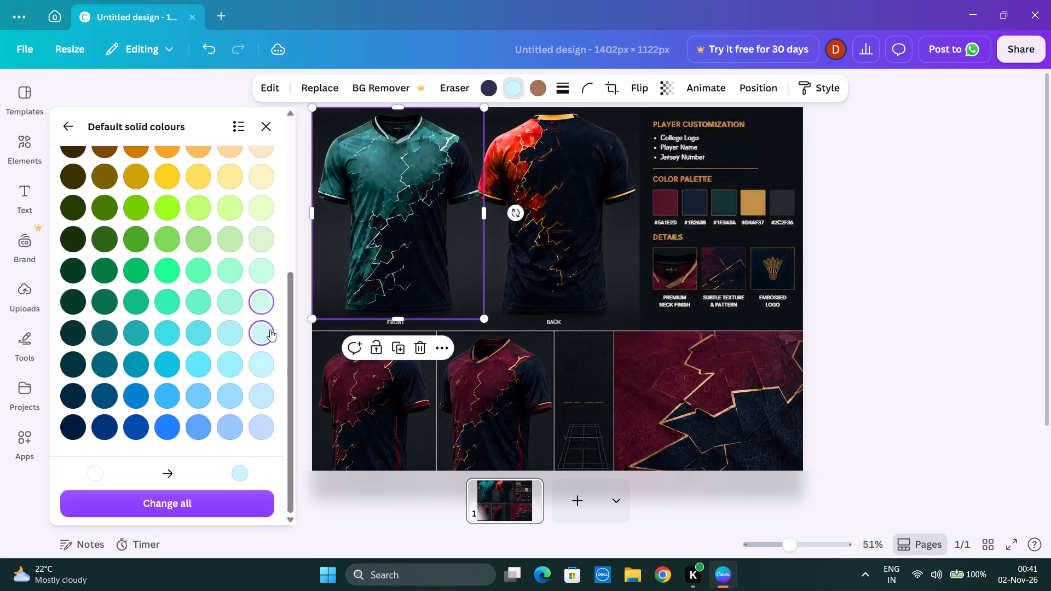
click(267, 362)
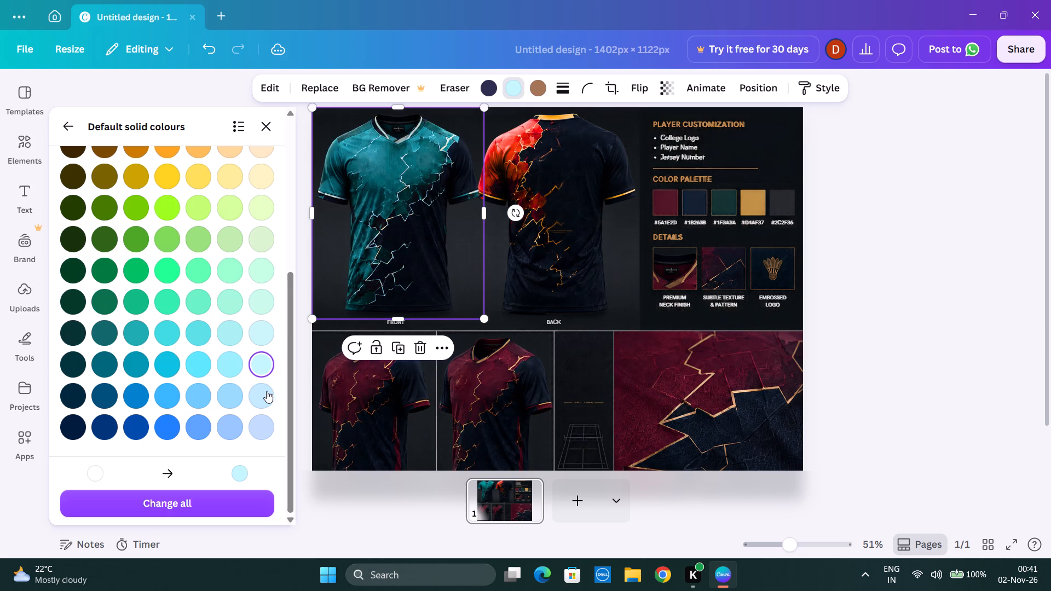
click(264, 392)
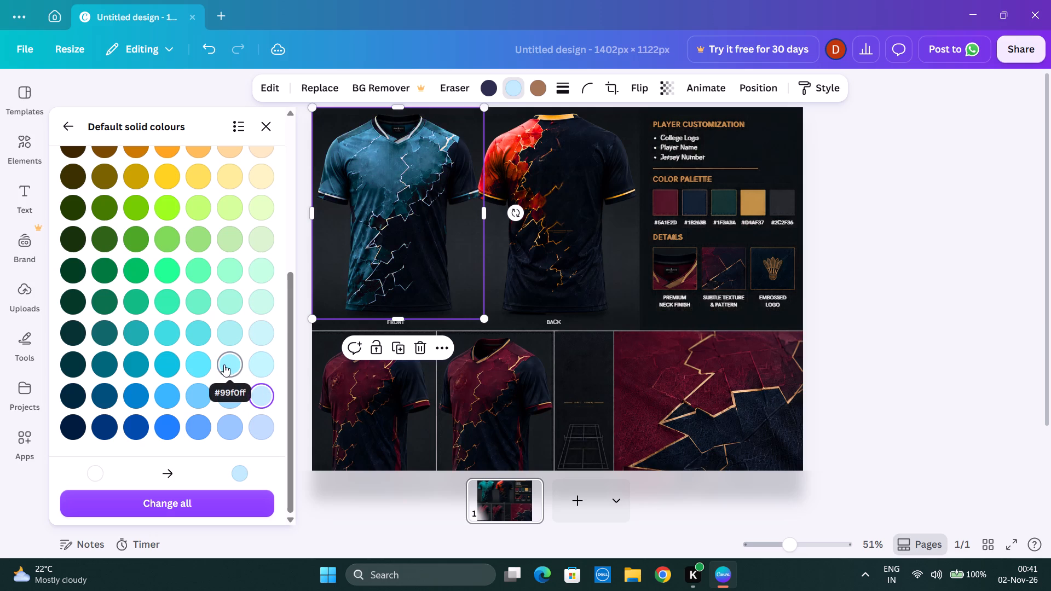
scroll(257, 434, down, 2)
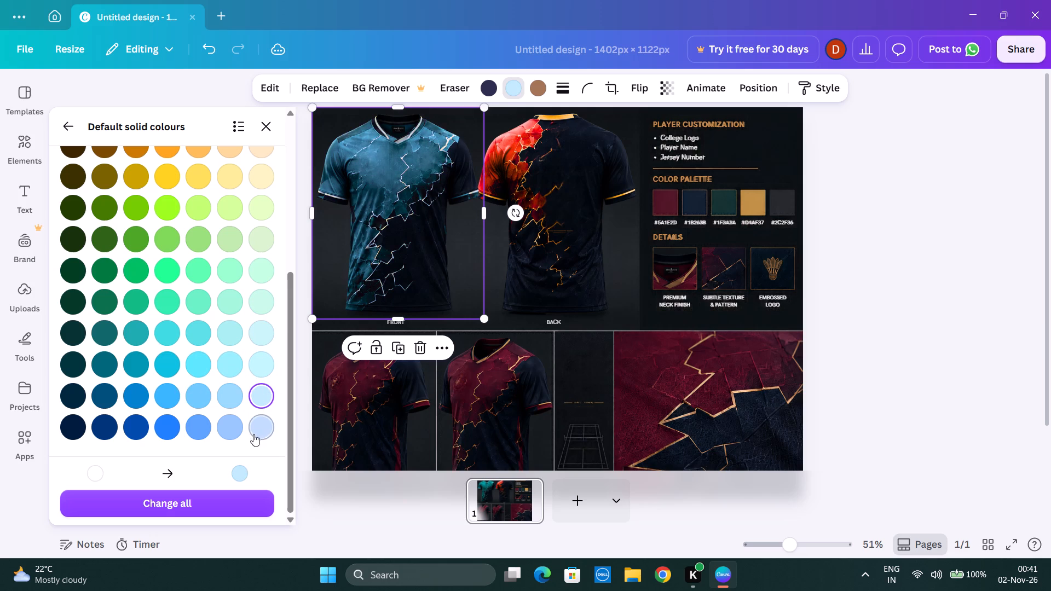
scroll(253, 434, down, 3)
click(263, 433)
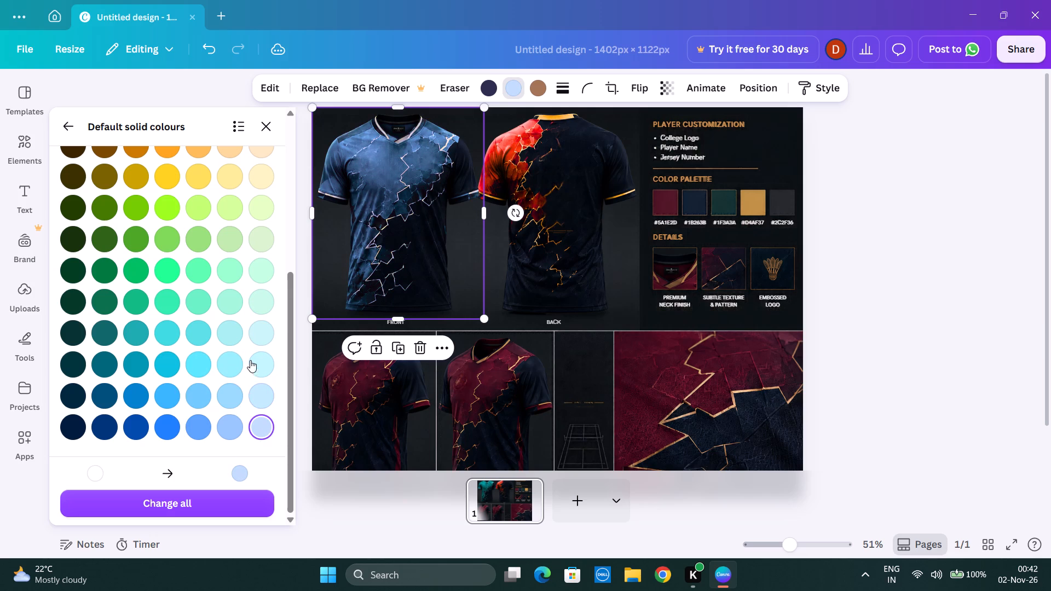
Set the front jersey's main bright colour to coral red.
scroll(249, 349, up, 4)
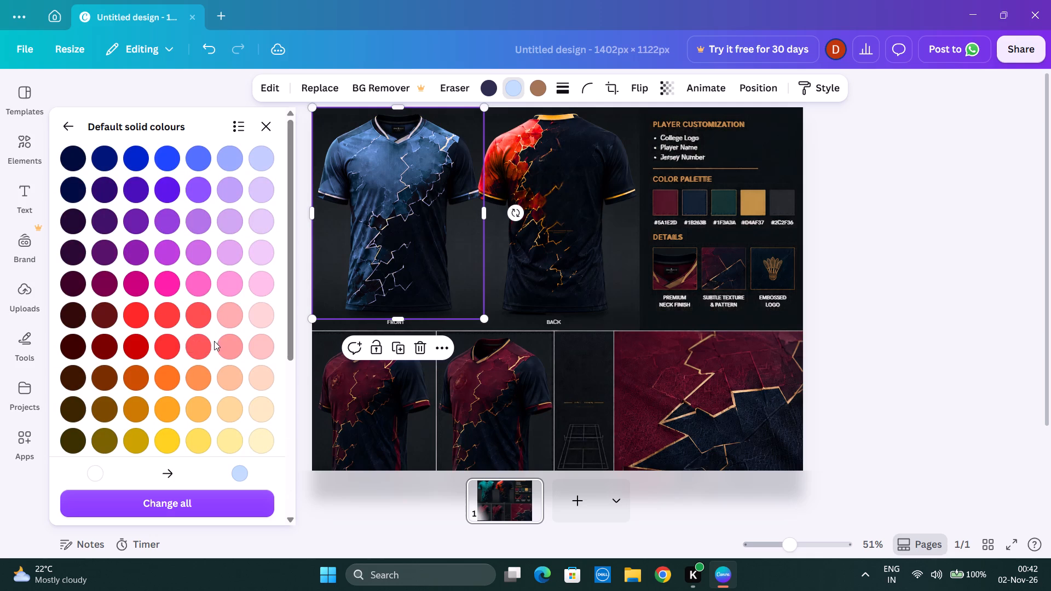
click(203, 343)
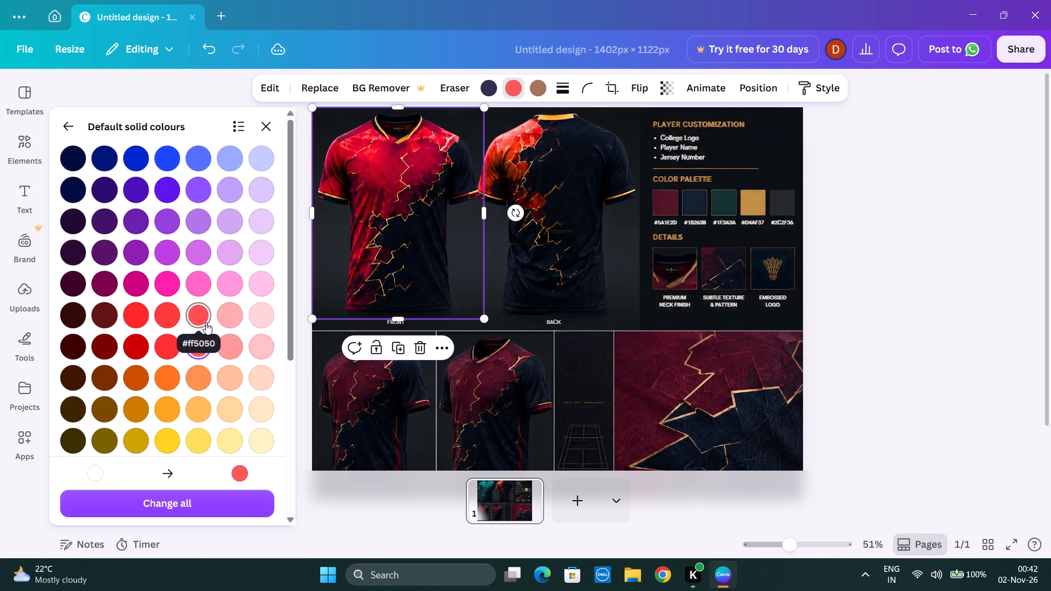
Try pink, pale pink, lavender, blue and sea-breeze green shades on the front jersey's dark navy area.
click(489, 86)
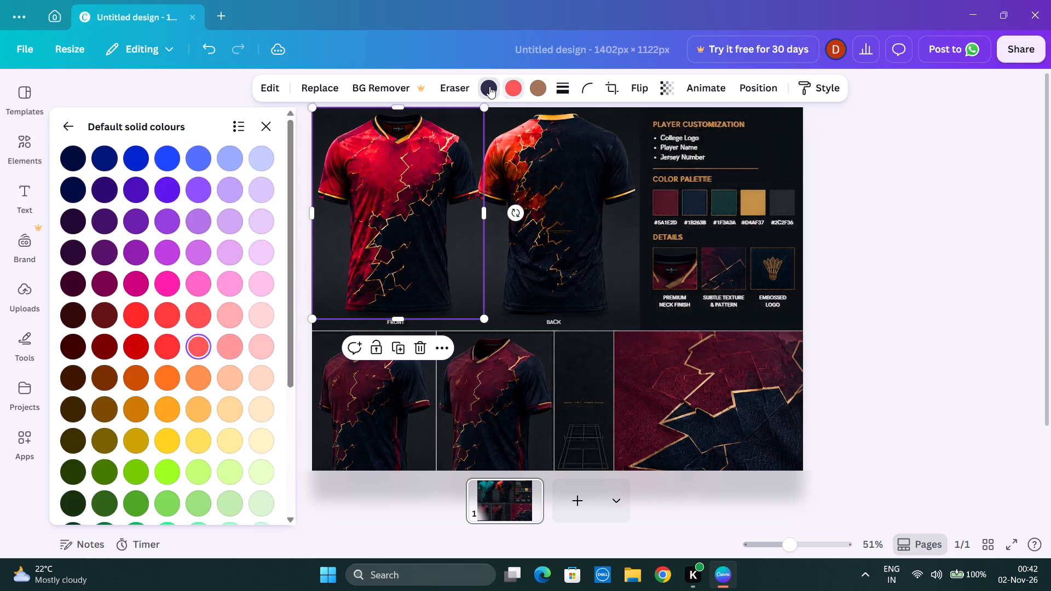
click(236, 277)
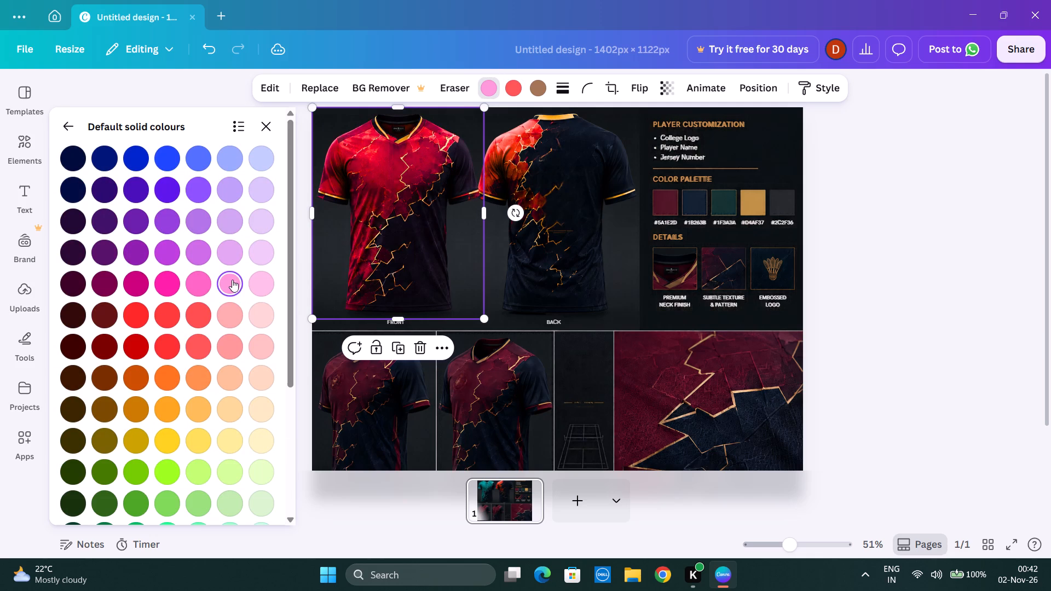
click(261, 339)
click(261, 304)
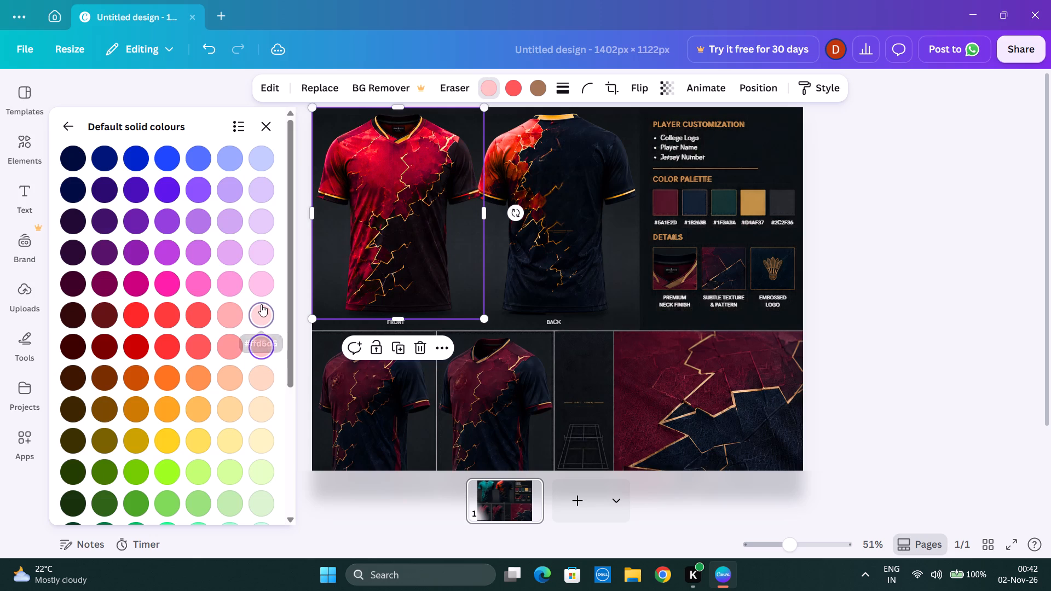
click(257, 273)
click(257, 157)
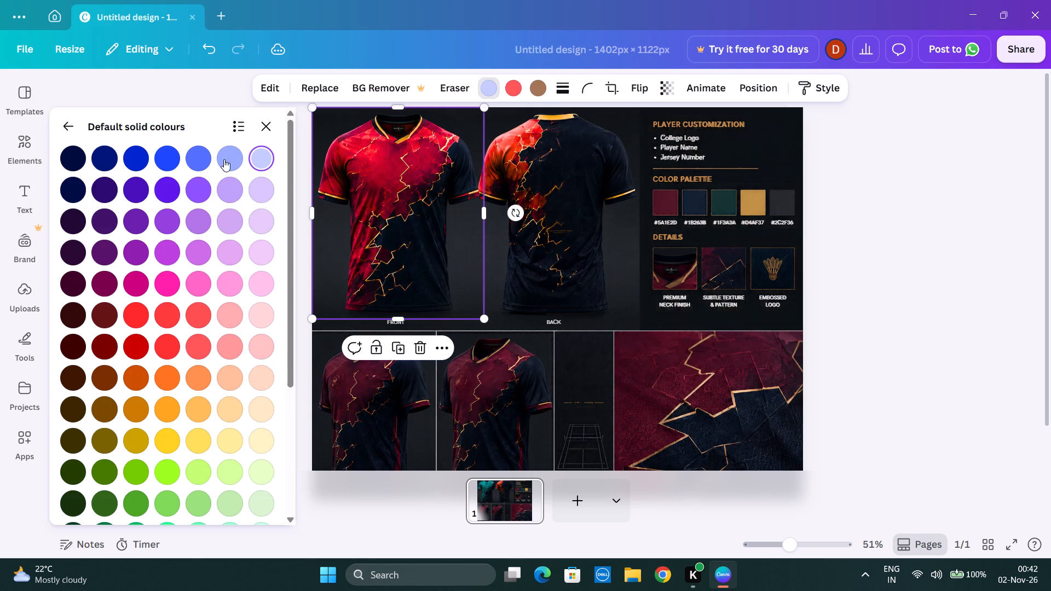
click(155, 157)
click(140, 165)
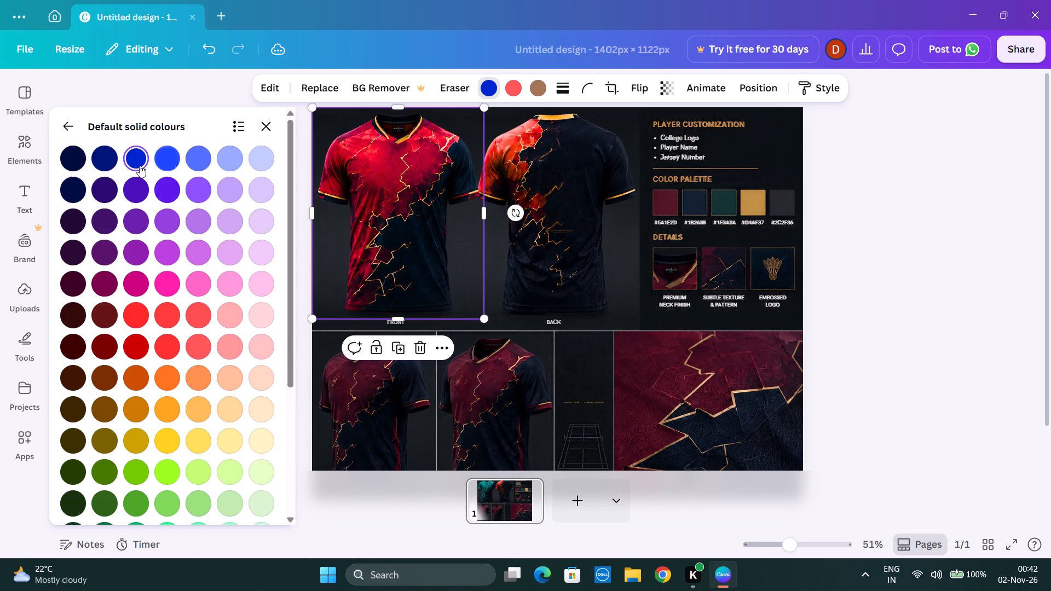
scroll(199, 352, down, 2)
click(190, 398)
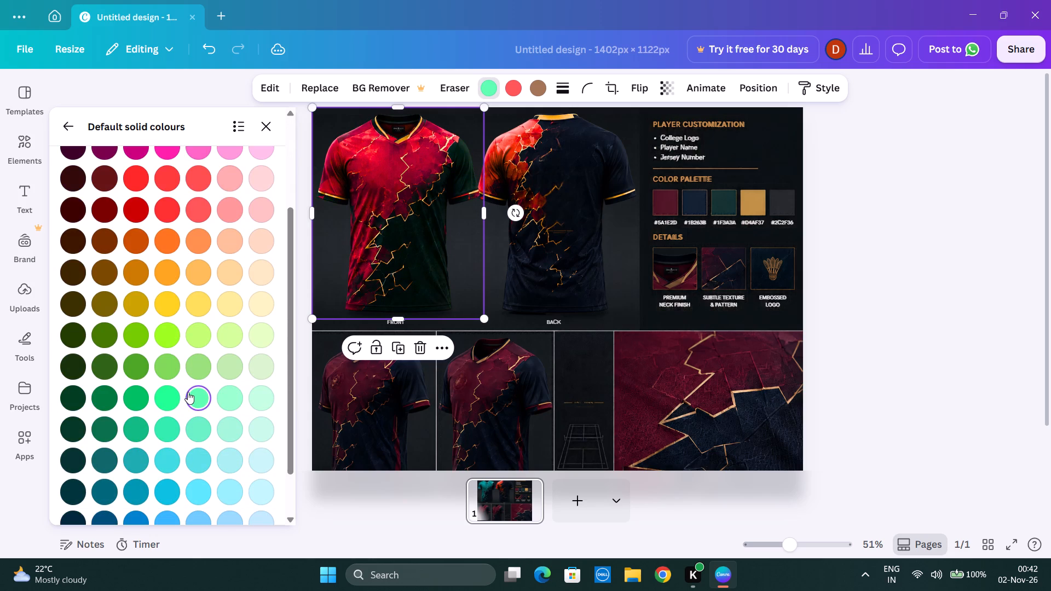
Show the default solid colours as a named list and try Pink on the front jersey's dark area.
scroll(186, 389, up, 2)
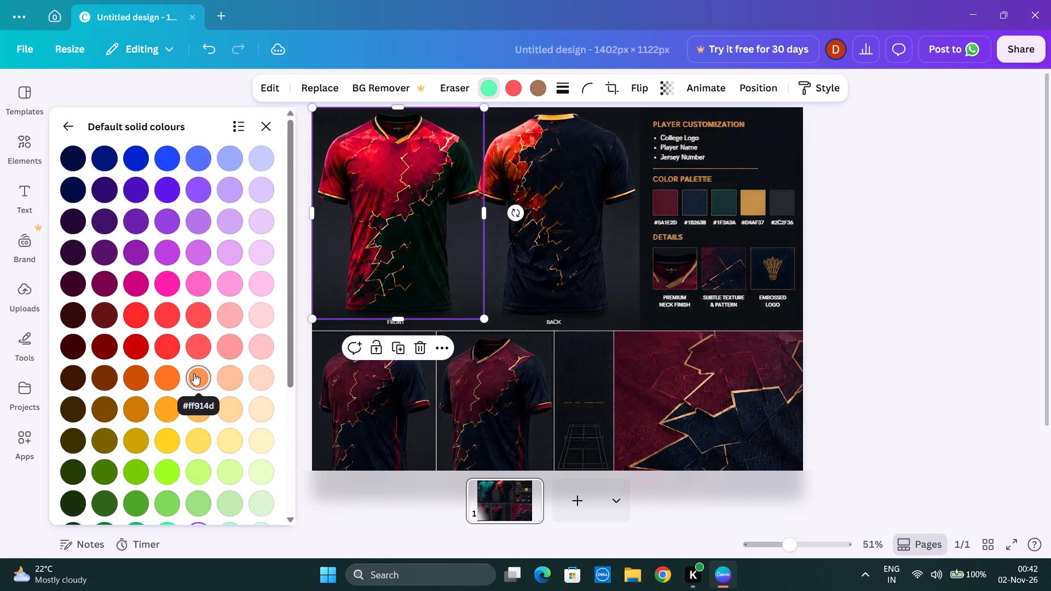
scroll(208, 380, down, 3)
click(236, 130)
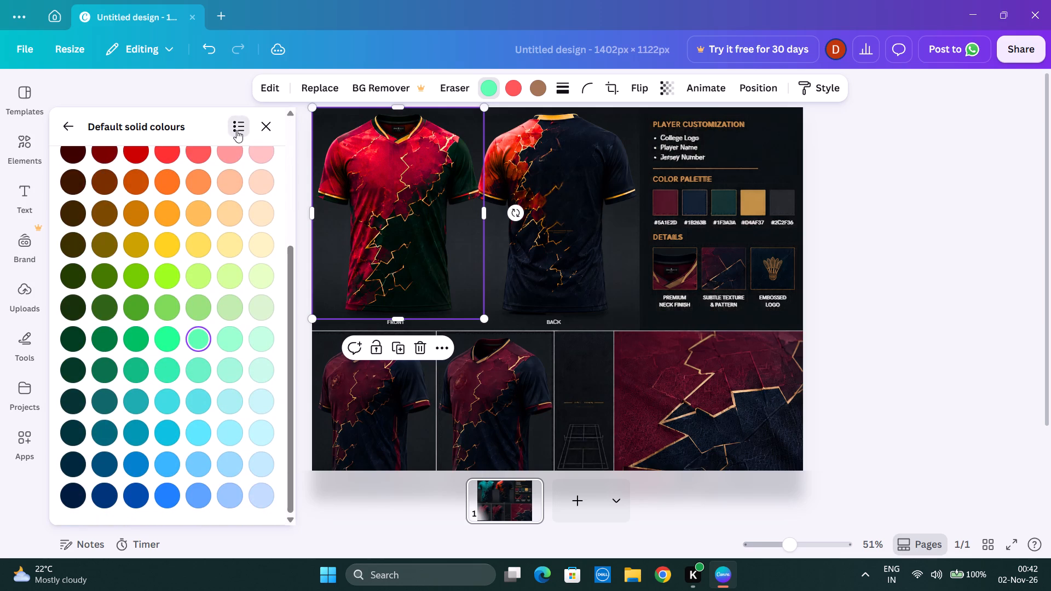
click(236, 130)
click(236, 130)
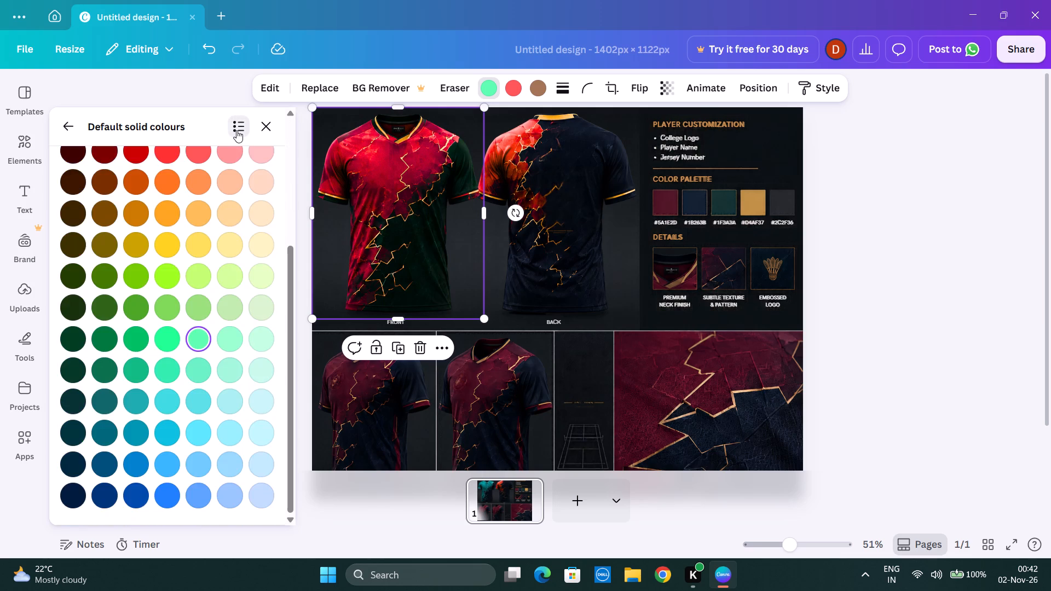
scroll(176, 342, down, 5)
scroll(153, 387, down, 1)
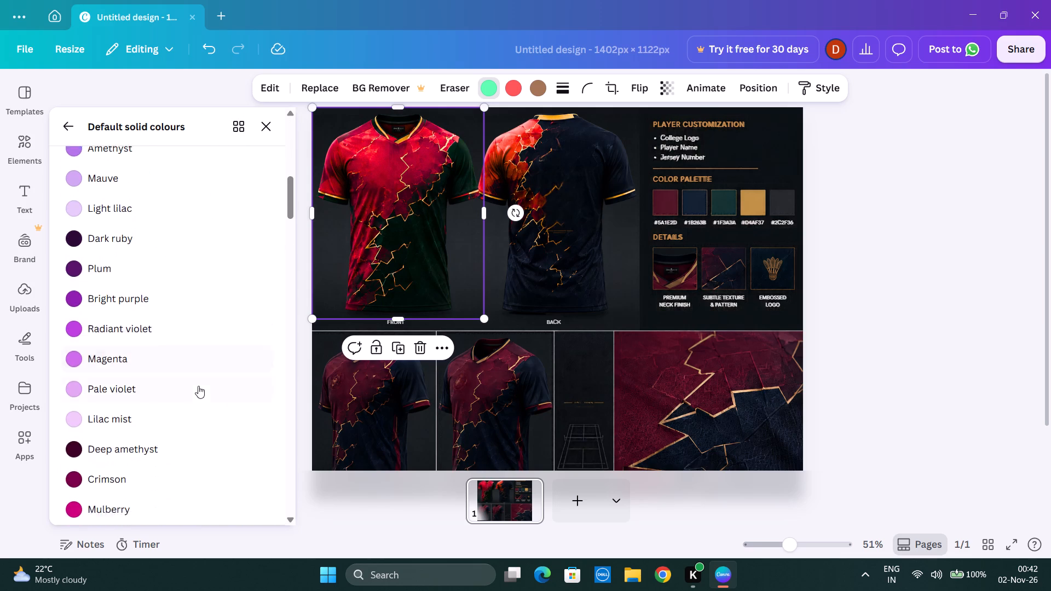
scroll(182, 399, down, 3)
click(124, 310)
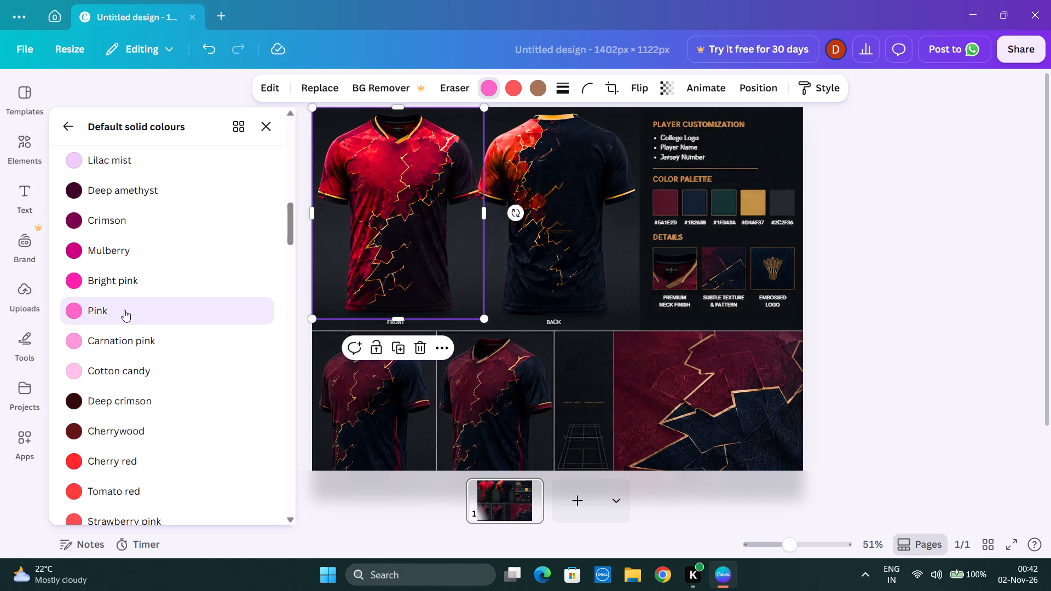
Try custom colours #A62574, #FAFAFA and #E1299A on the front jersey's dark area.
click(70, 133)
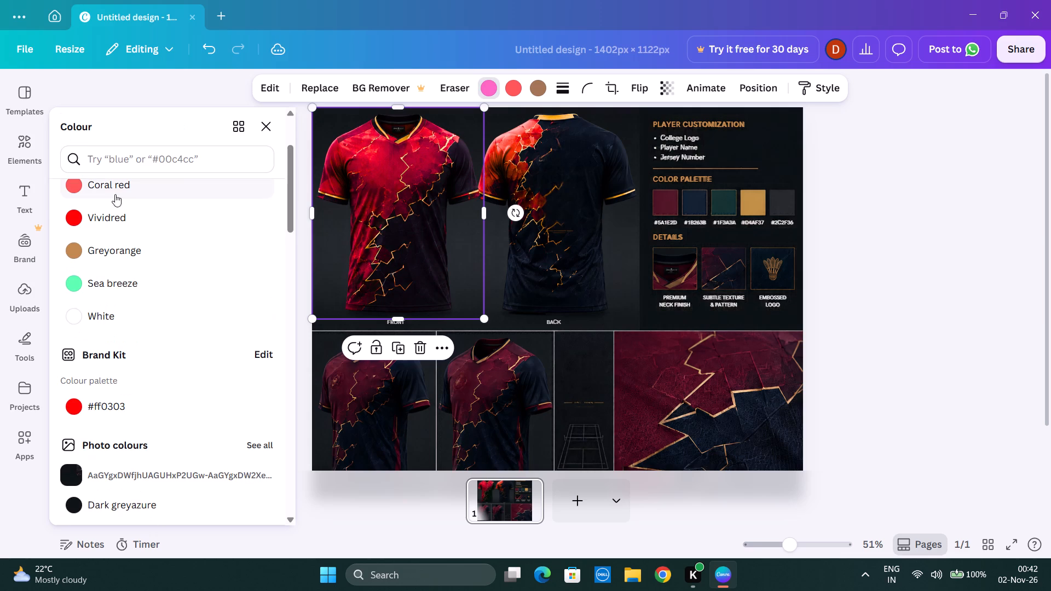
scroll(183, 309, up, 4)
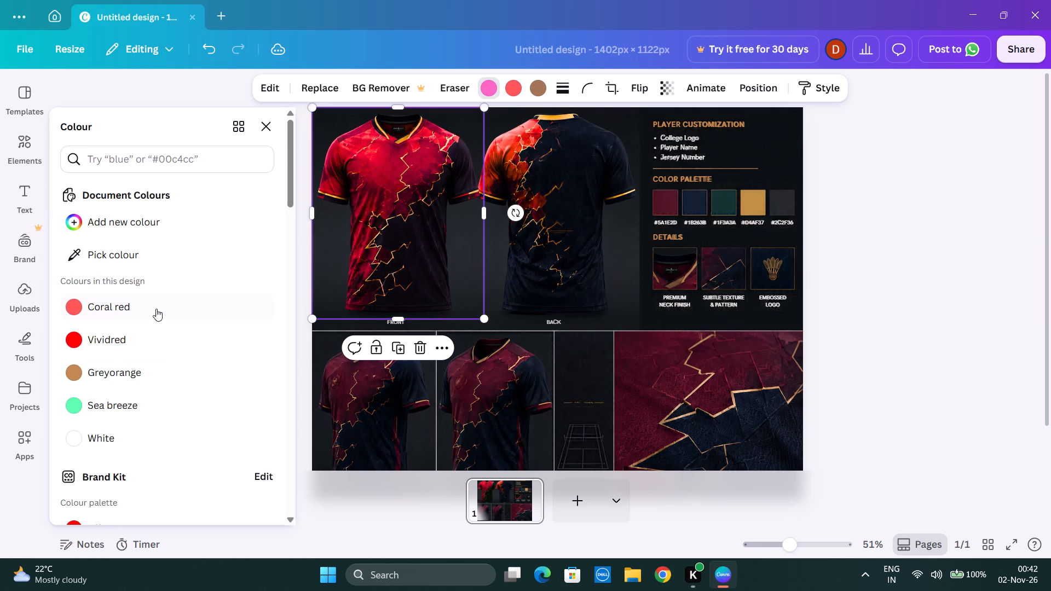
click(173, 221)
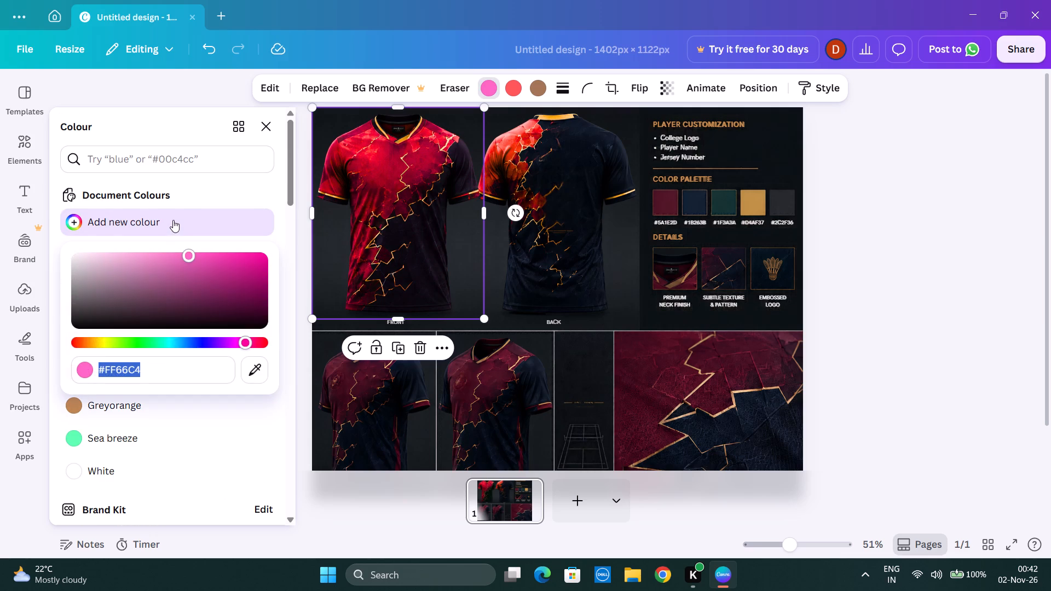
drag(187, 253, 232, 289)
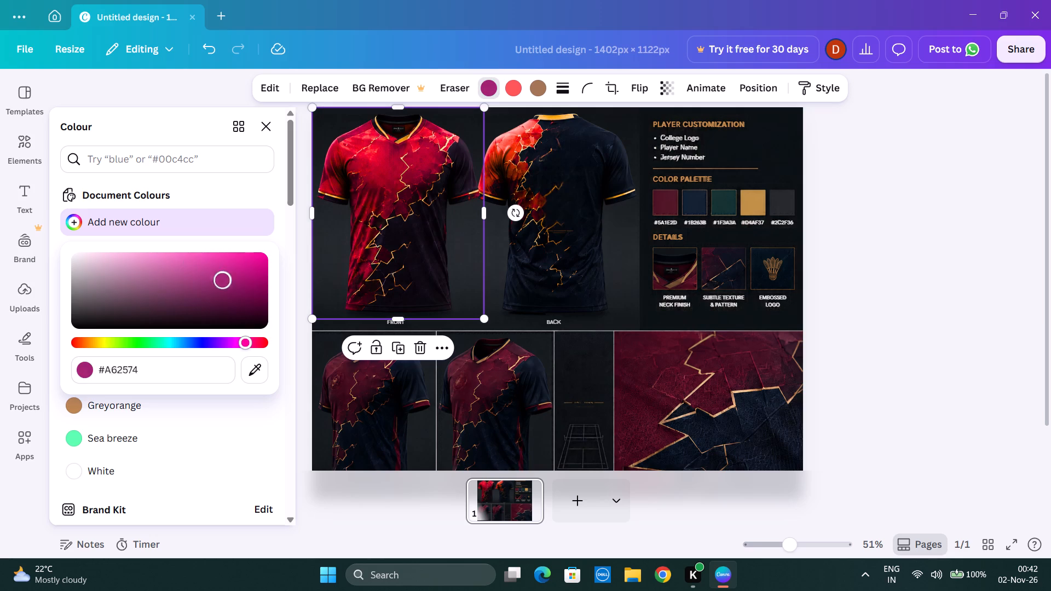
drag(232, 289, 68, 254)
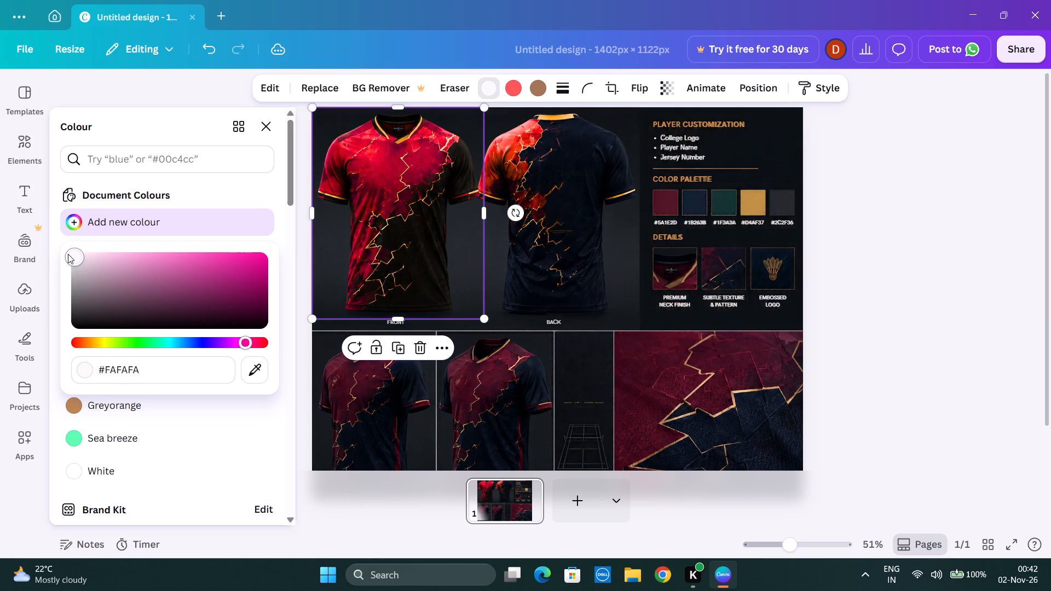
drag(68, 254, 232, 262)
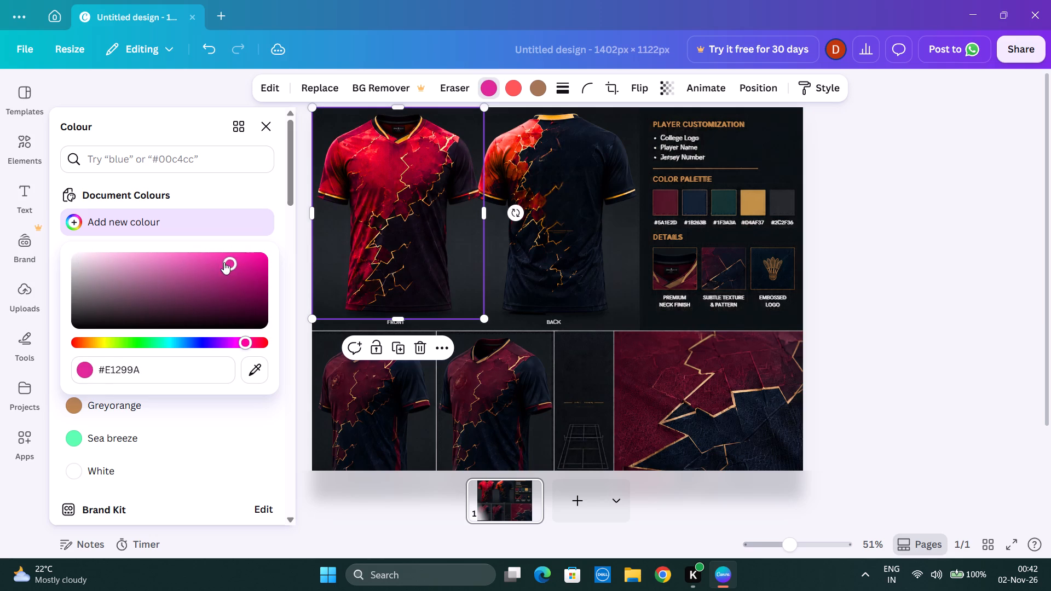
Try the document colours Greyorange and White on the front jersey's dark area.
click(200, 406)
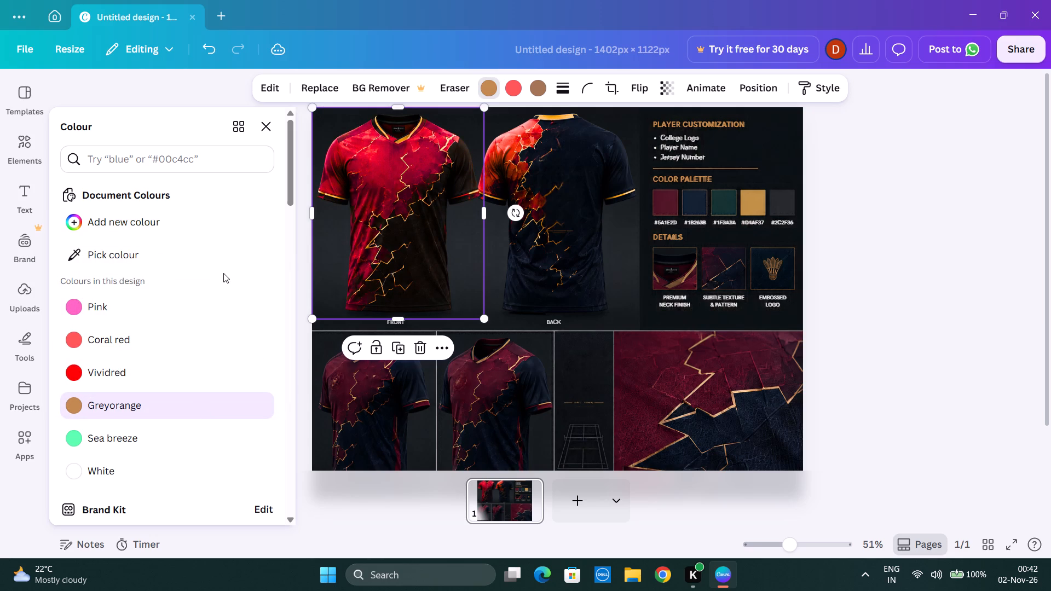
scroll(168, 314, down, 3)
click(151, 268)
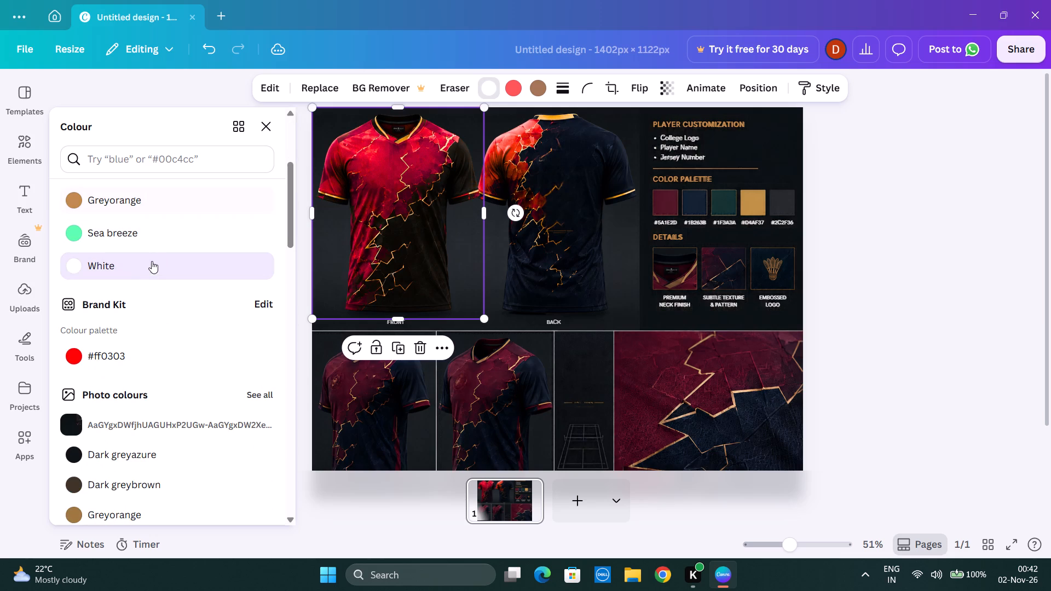
Set the front jersey's dark area to Dark greyazure from the first photo's colours.
click(482, 84)
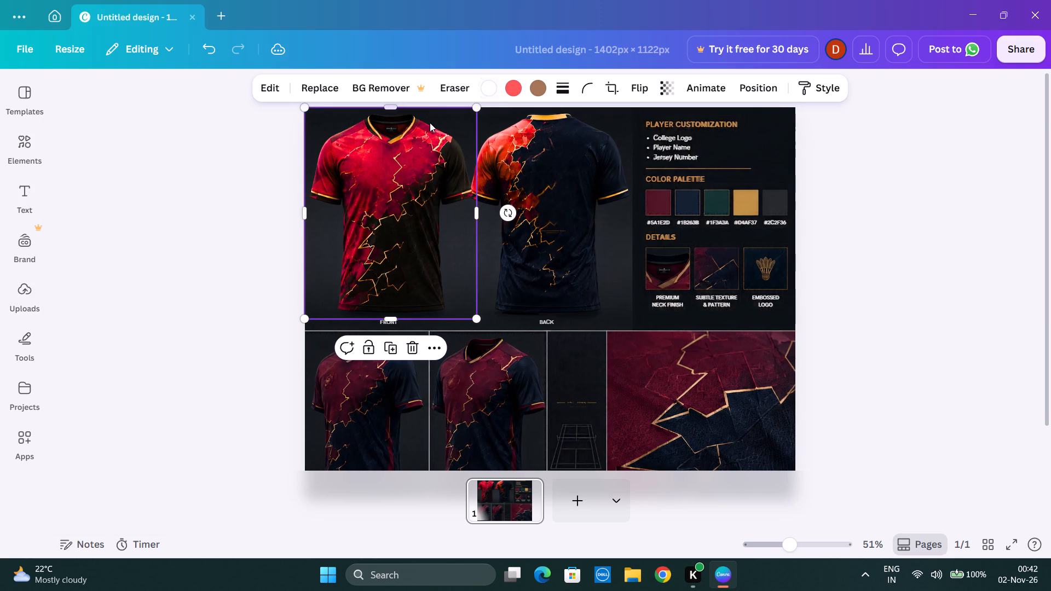
click(490, 90)
scroll(183, 326, down, 3)
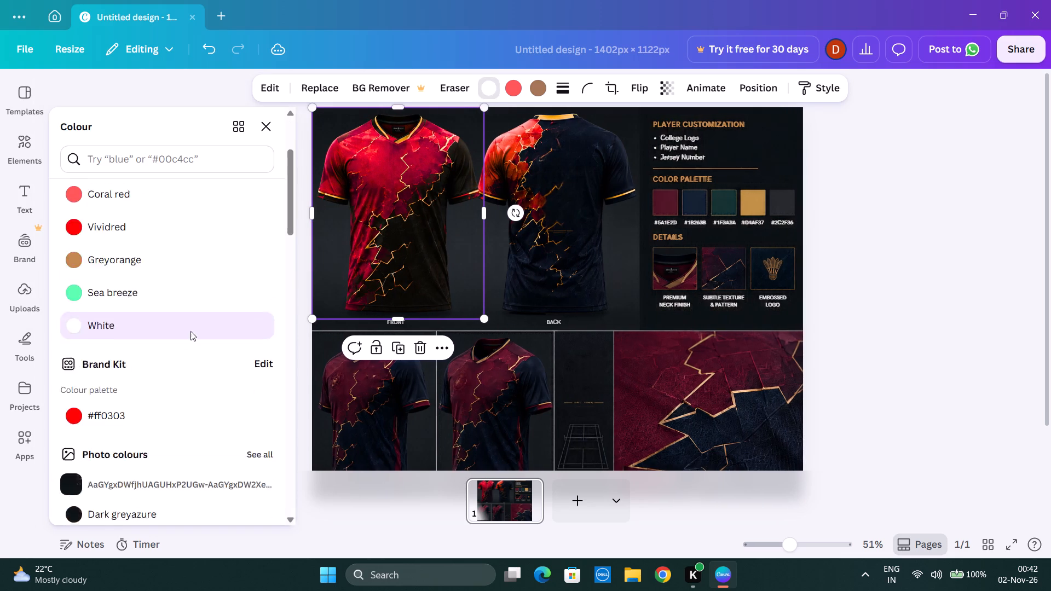
scroll(188, 323, down, 2)
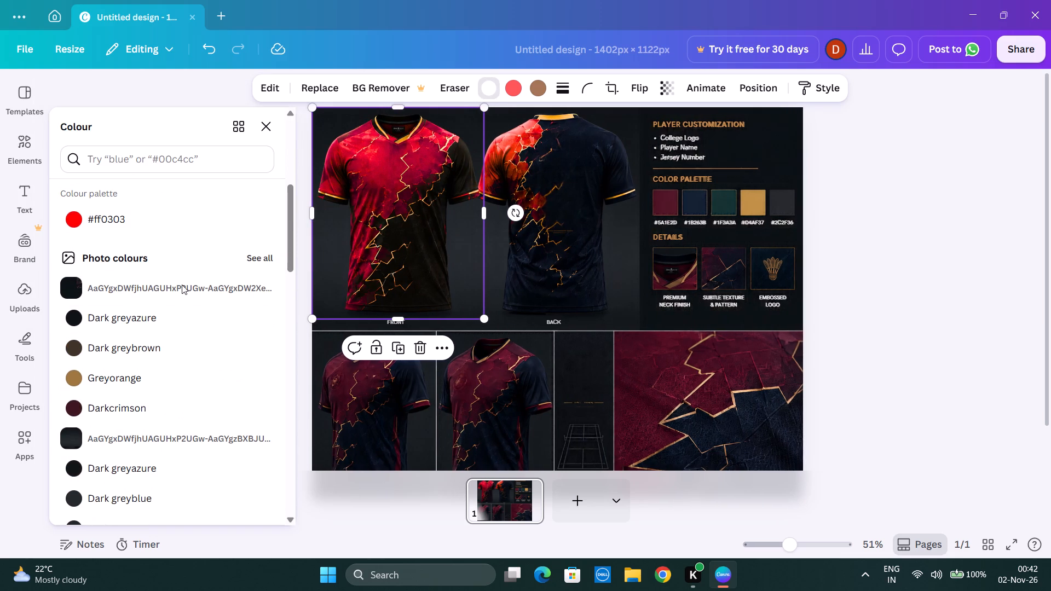
click(189, 281)
click(184, 310)
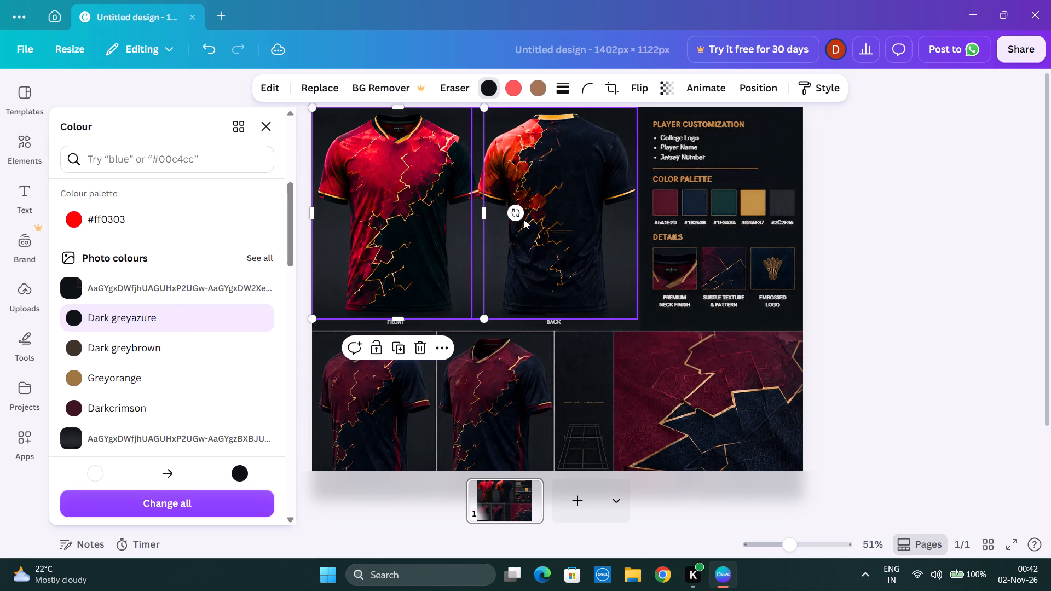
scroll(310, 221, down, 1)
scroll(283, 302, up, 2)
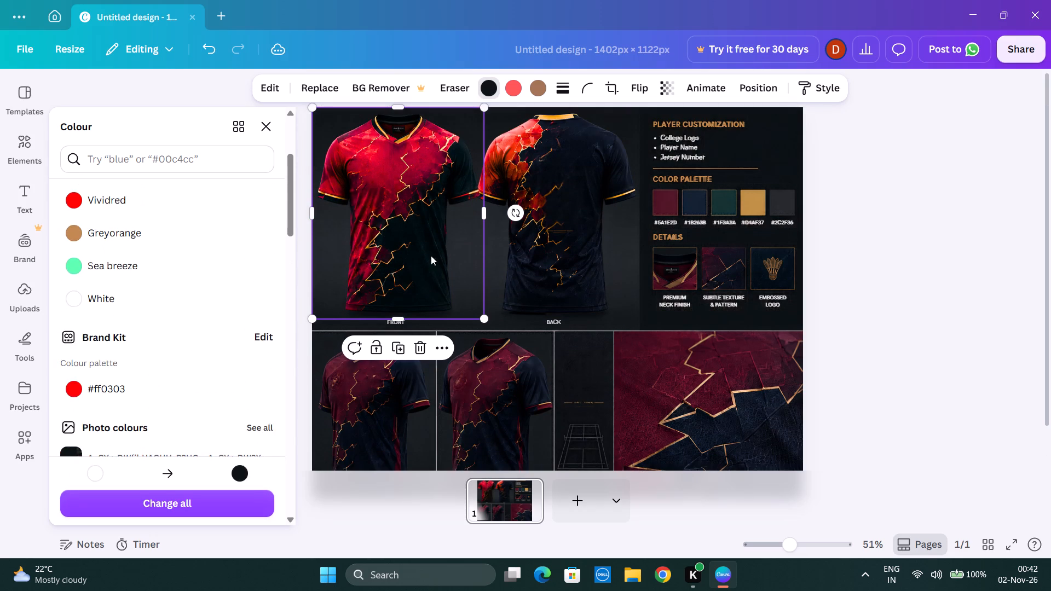
Try Dark greyazure, and set the front jersey's dark area to Dark greyblue, both from the second photo's colours.
scroll(273, 279, down, 5)
click(190, 295)
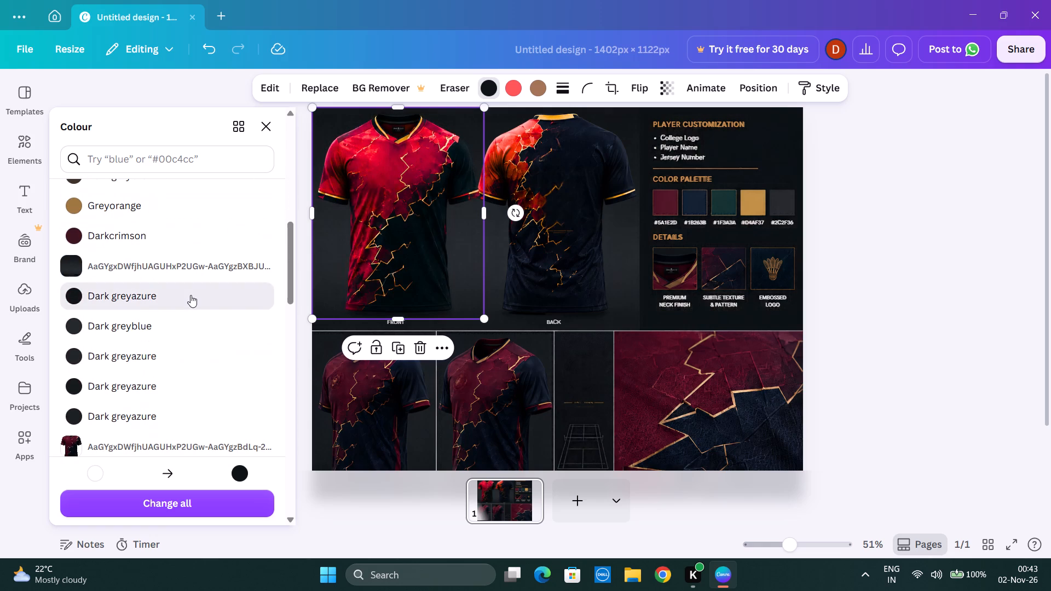
click(177, 328)
Show the colours as a swatch grid and change the front jersey's Greyorange colour to the document's White.
click(533, 91)
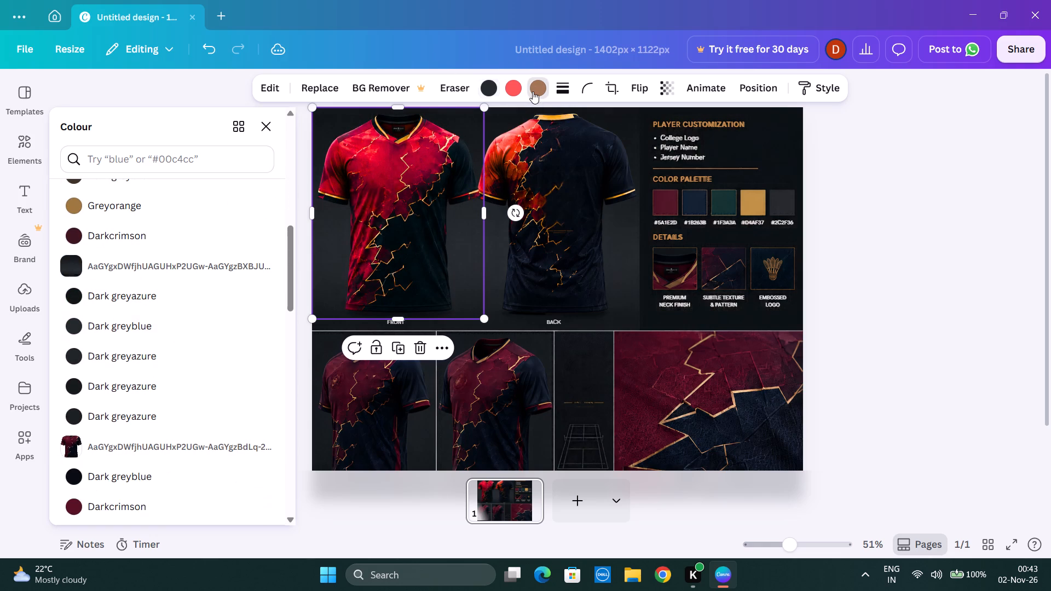
click(246, 121)
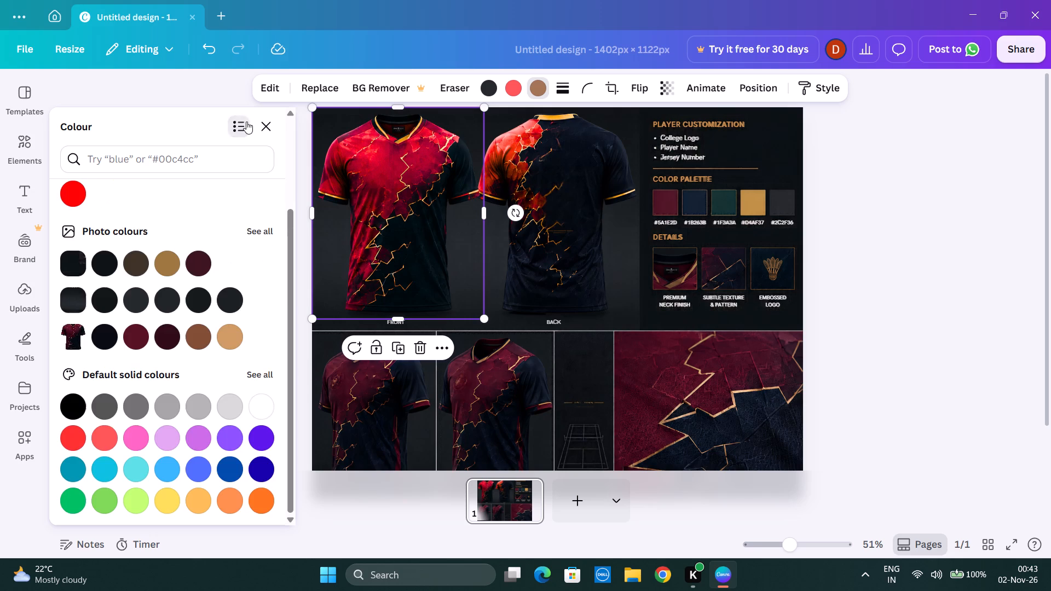
scroll(161, 234, up, 2)
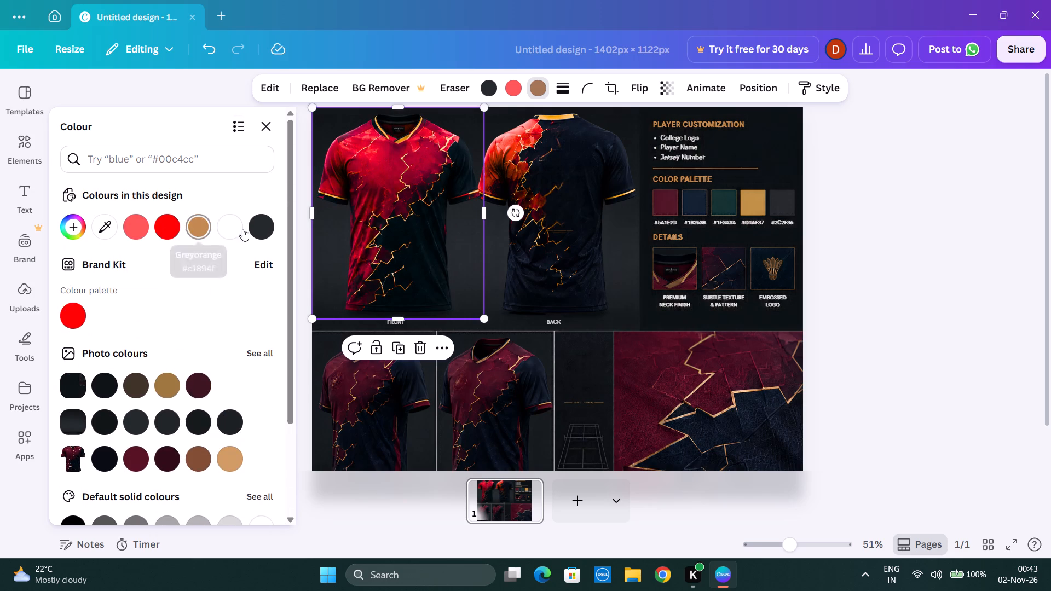
click(235, 229)
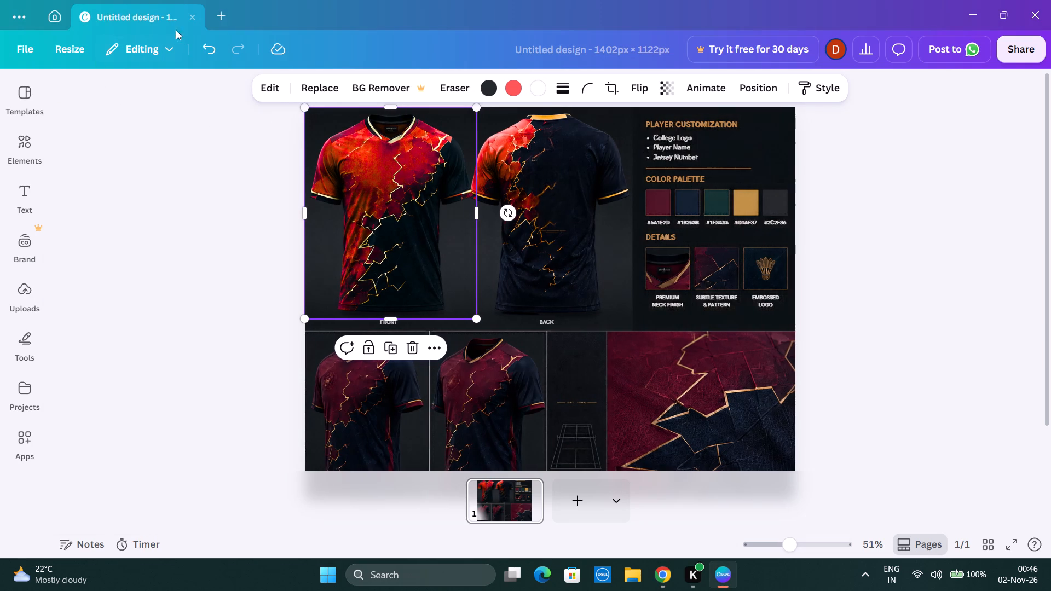
click(189, 19)
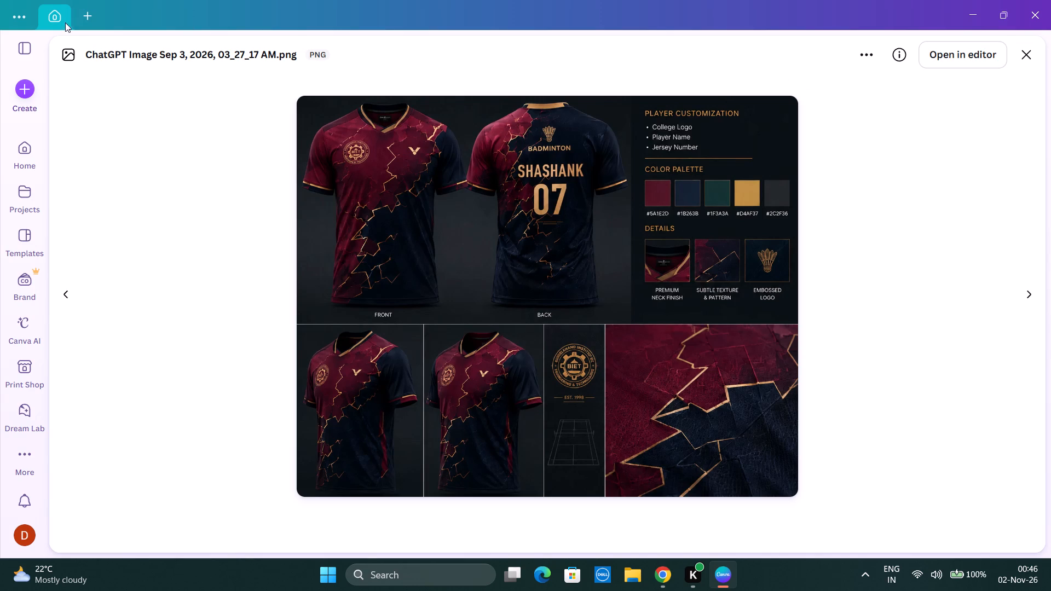
click(1030, 54)
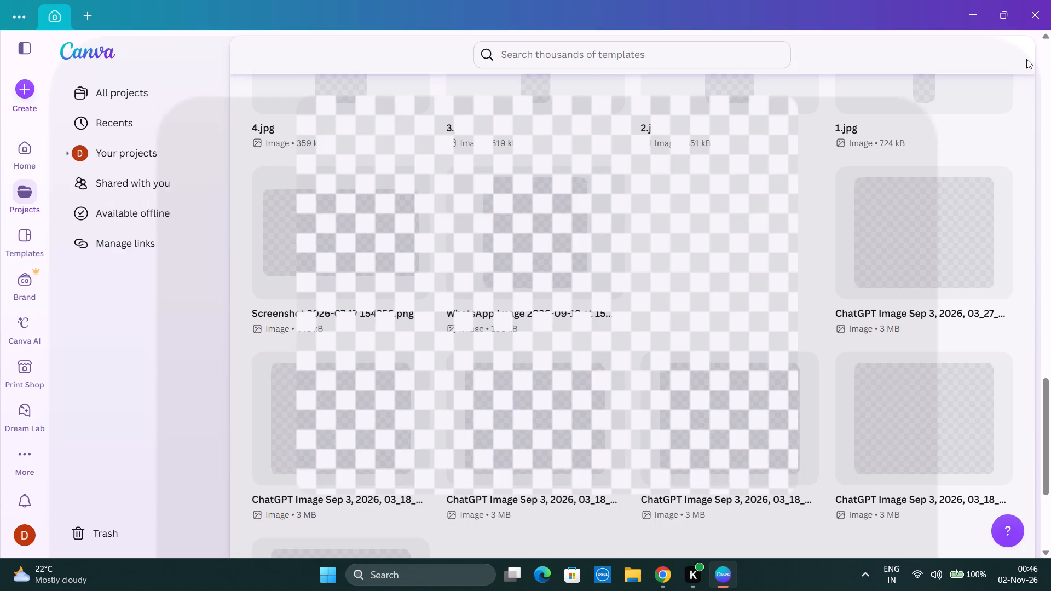
scroll(444, 212, up, 19)
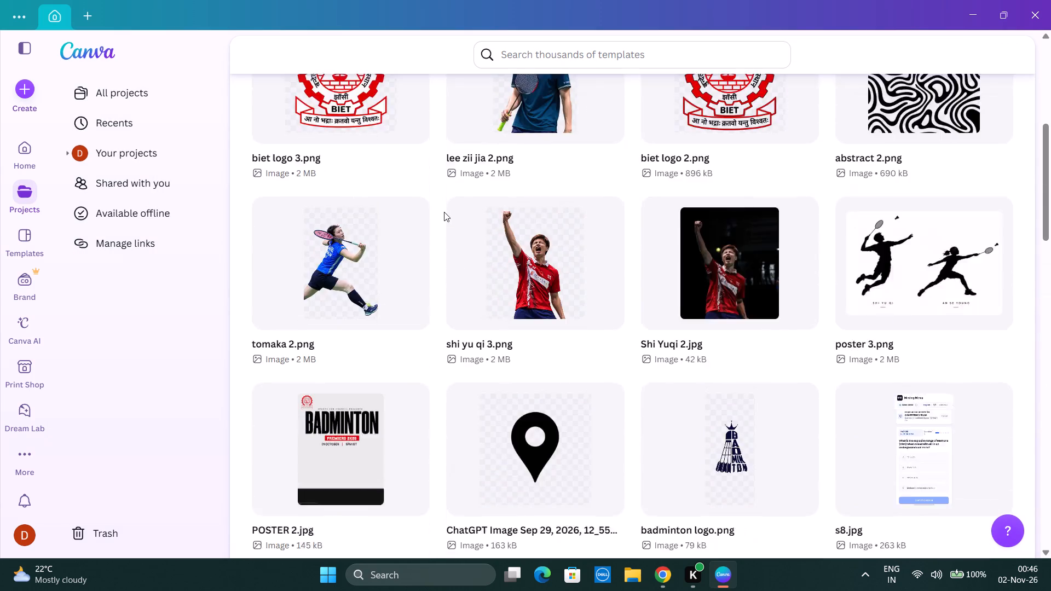
scroll(444, 212, up, 8)
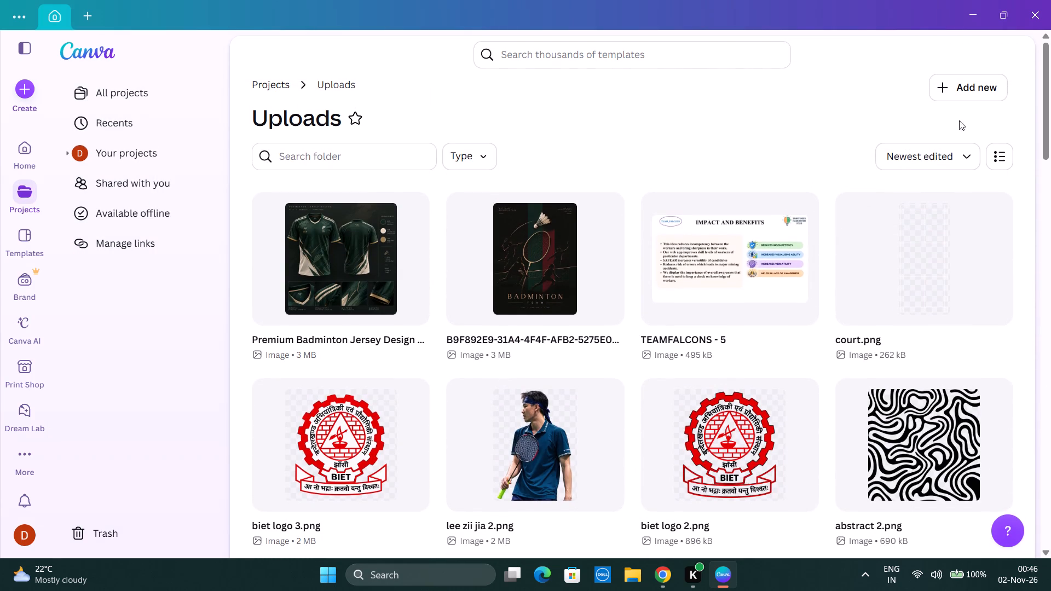
Upload White and Crimson Badminton Kit Board from Downloads to the Uploads folder.
click(977, 85)
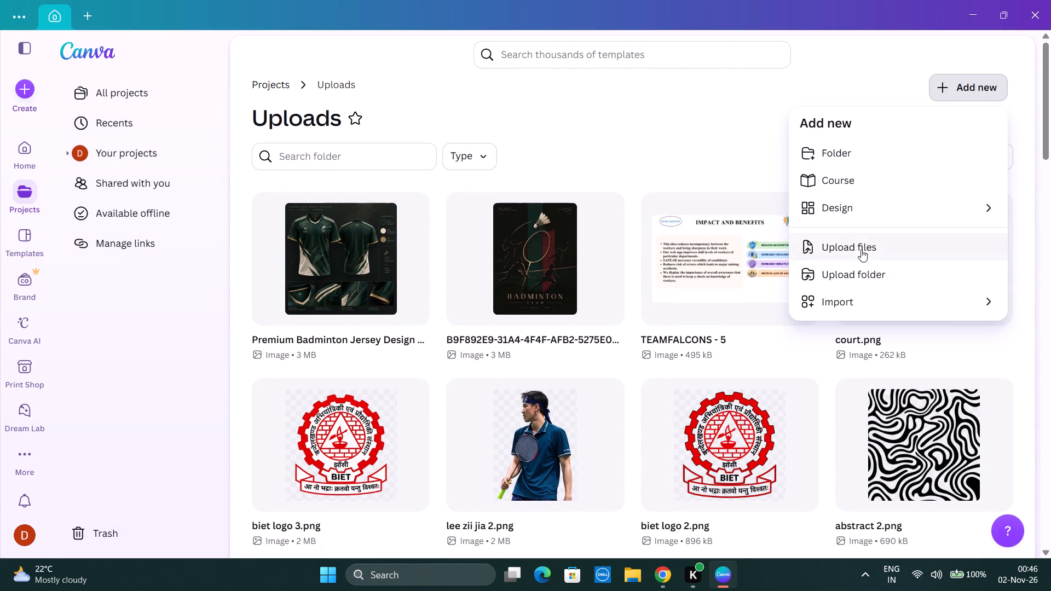
click(865, 247)
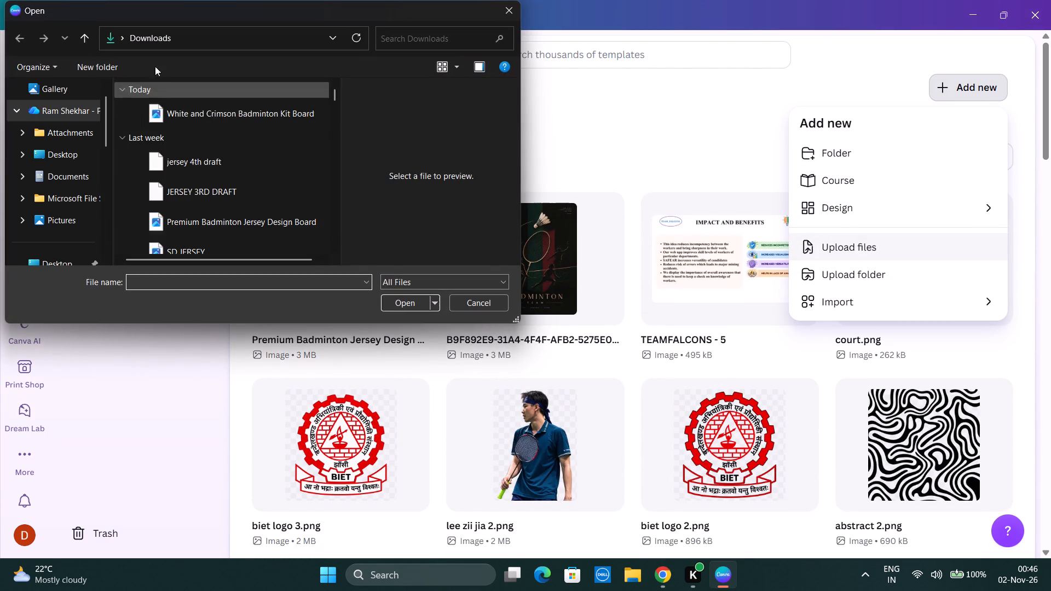
click(247, 115)
click(398, 303)
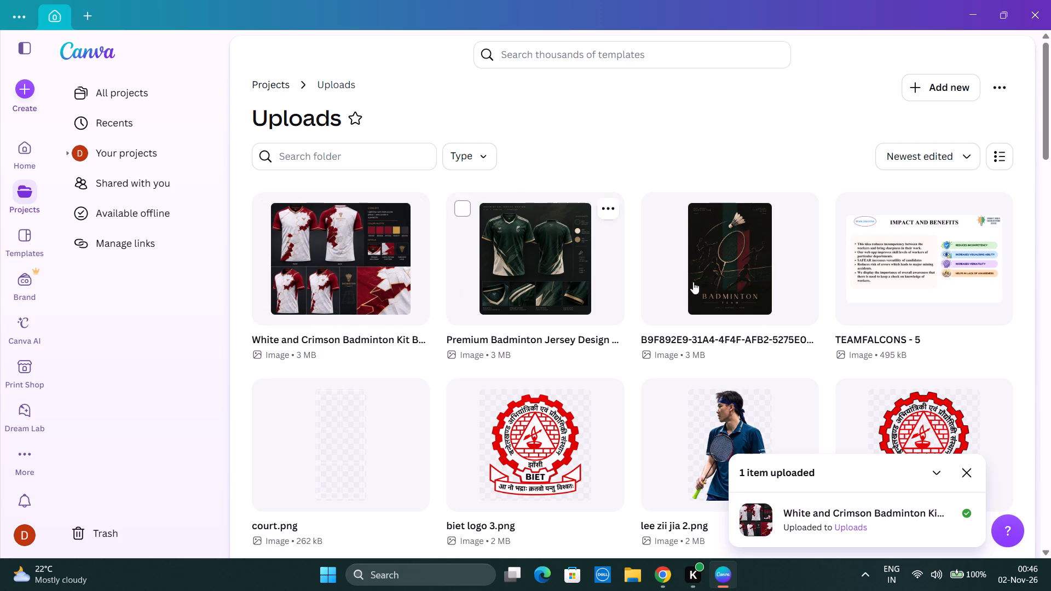
Open the uploaded White and Crimson Badminton Kit Board in the editor and separate it into editable elements with Magic Layers.
double_click(356, 244)
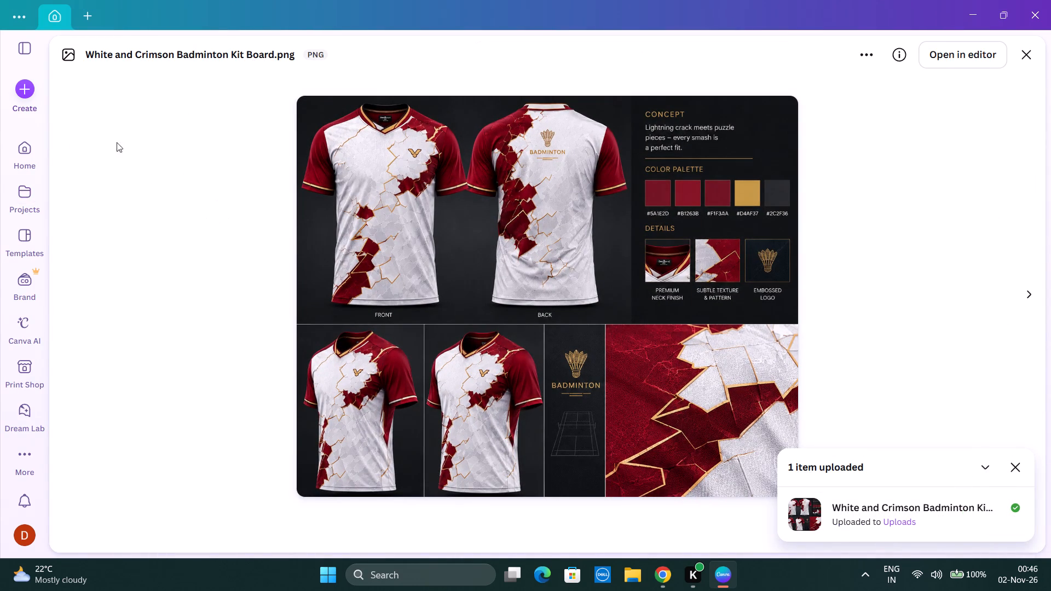
click(945, 52)
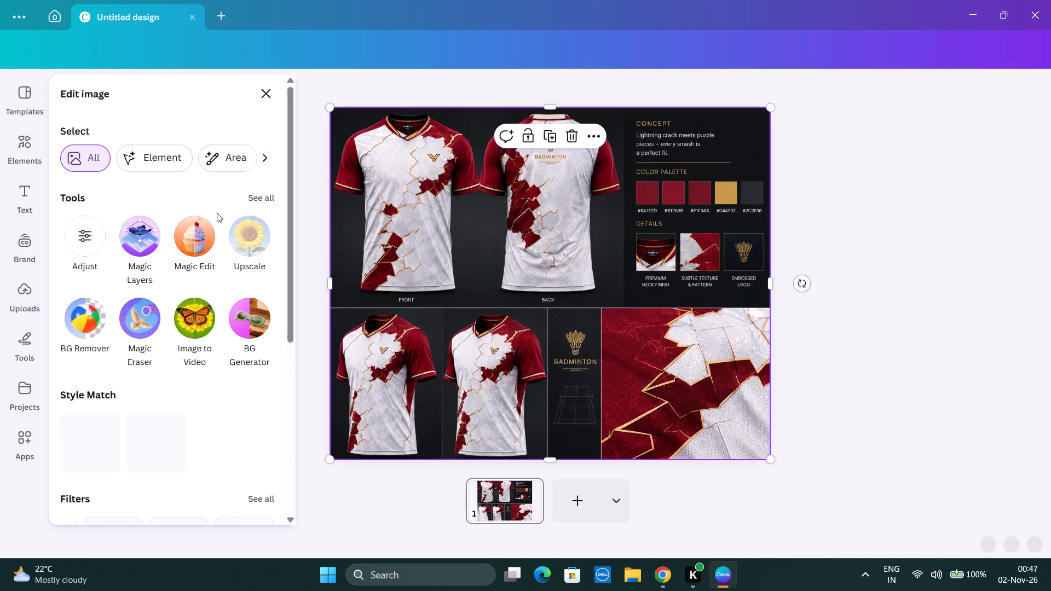
click(138, 234)
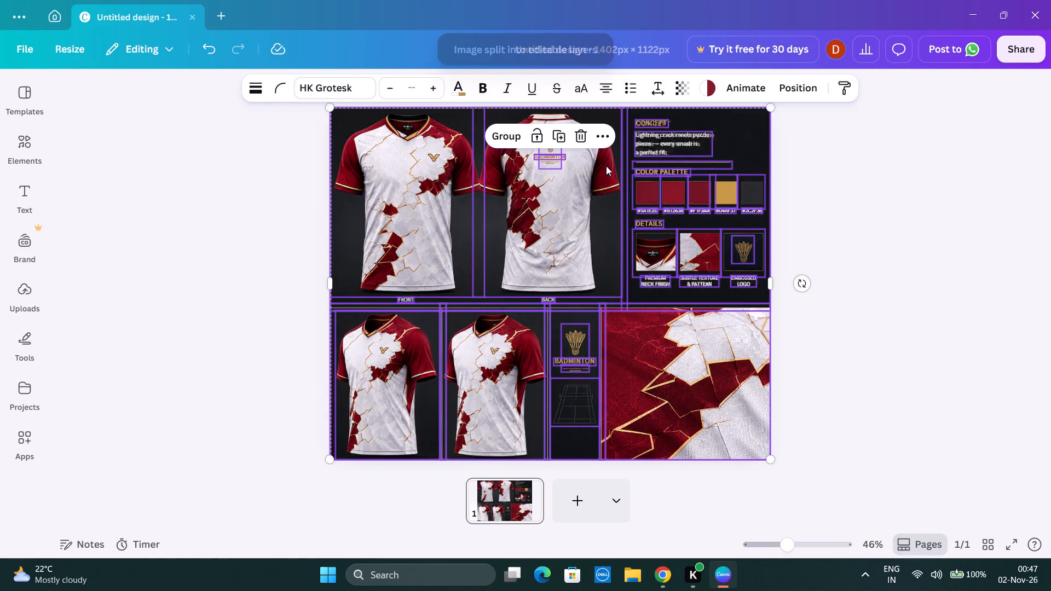
click(879, 229)
Delete the shuttlecock logo, the BADMINTON text and the small line ornament beneath it from the back jersey.
click(431, 153)
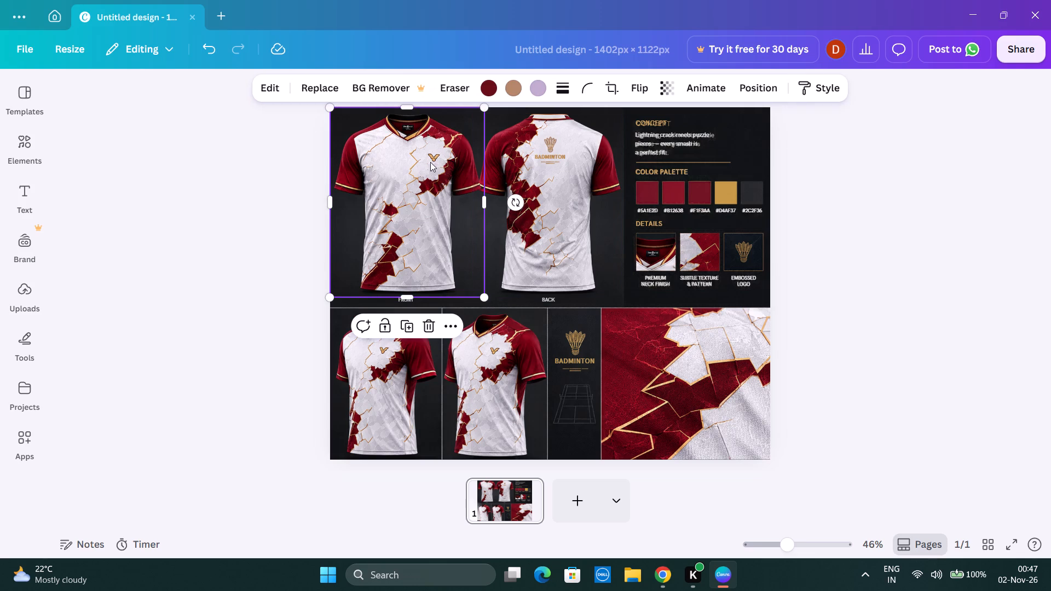
click(575, 186)
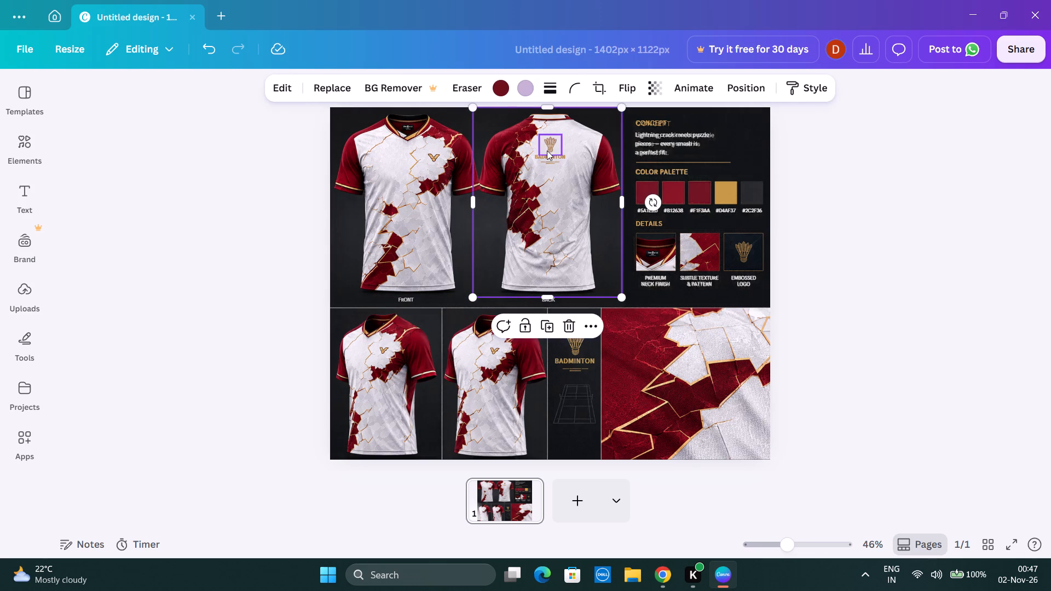
click(546, 138)
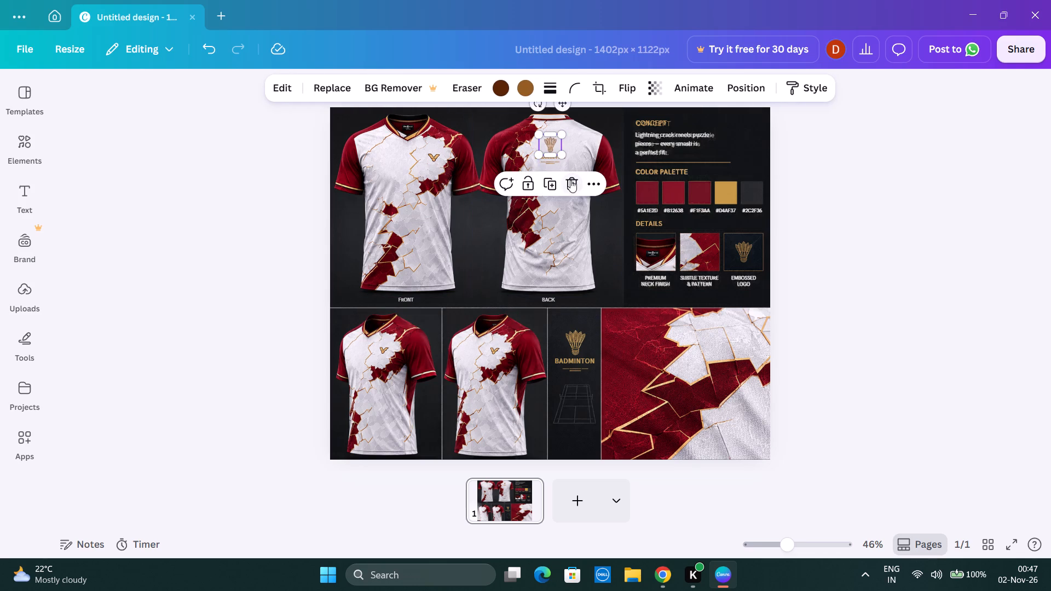
click(573, 183)
click(551, 157)
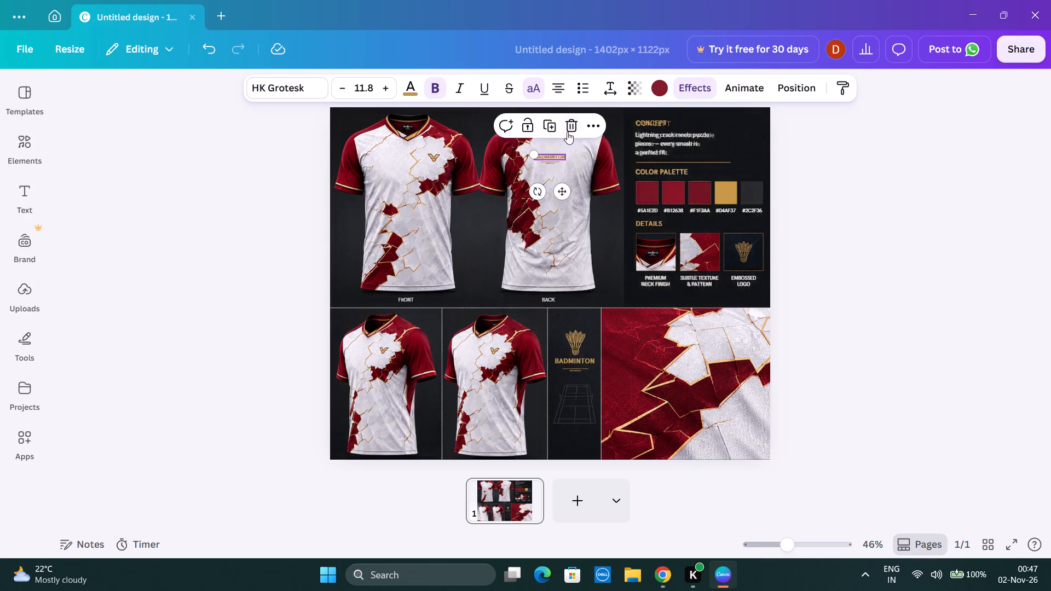
click(573, 128)
click(550, 164)
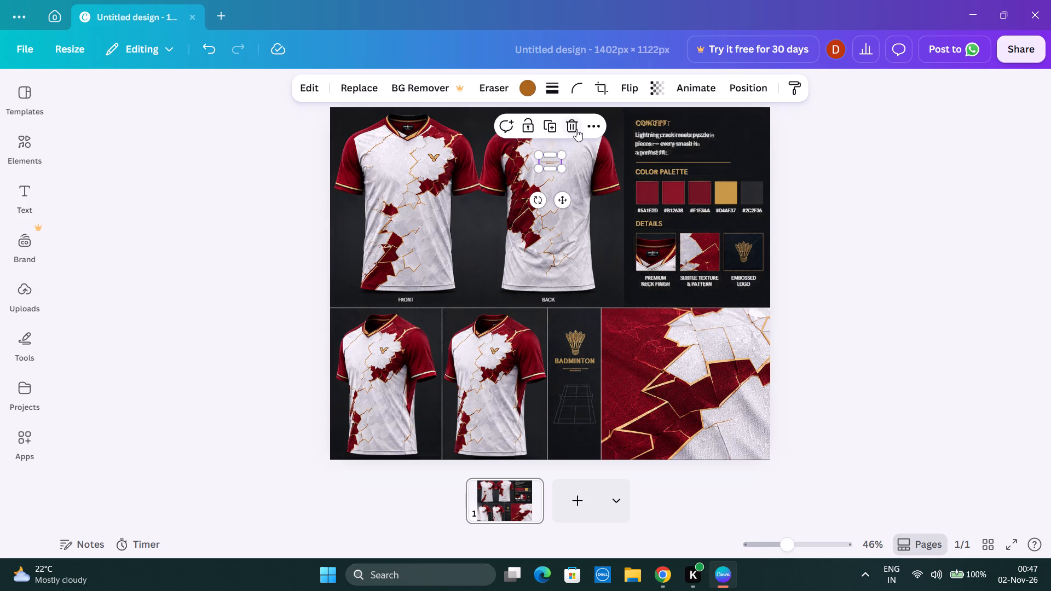
click(576, 125)
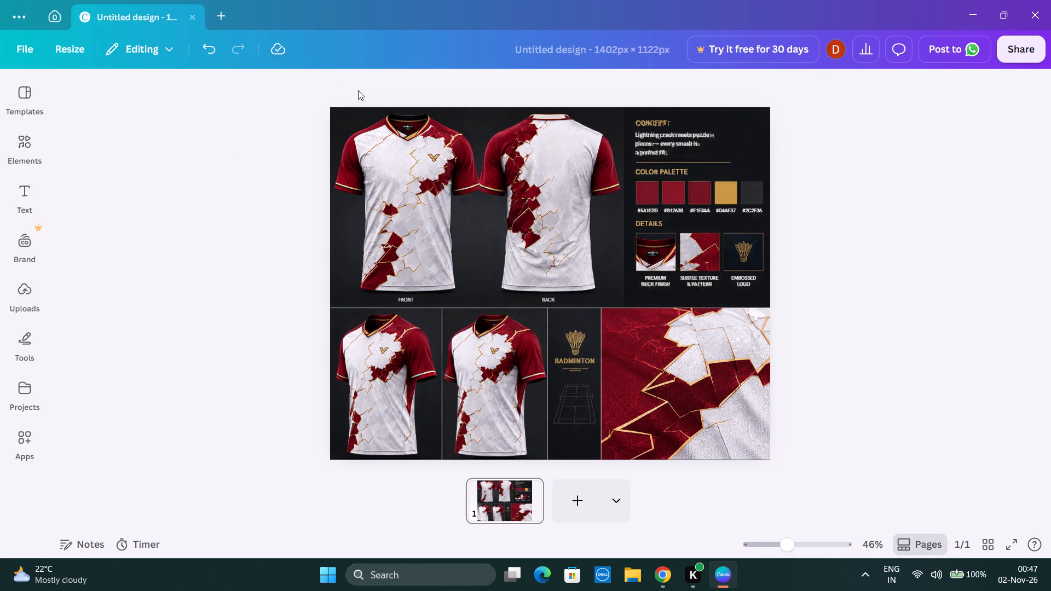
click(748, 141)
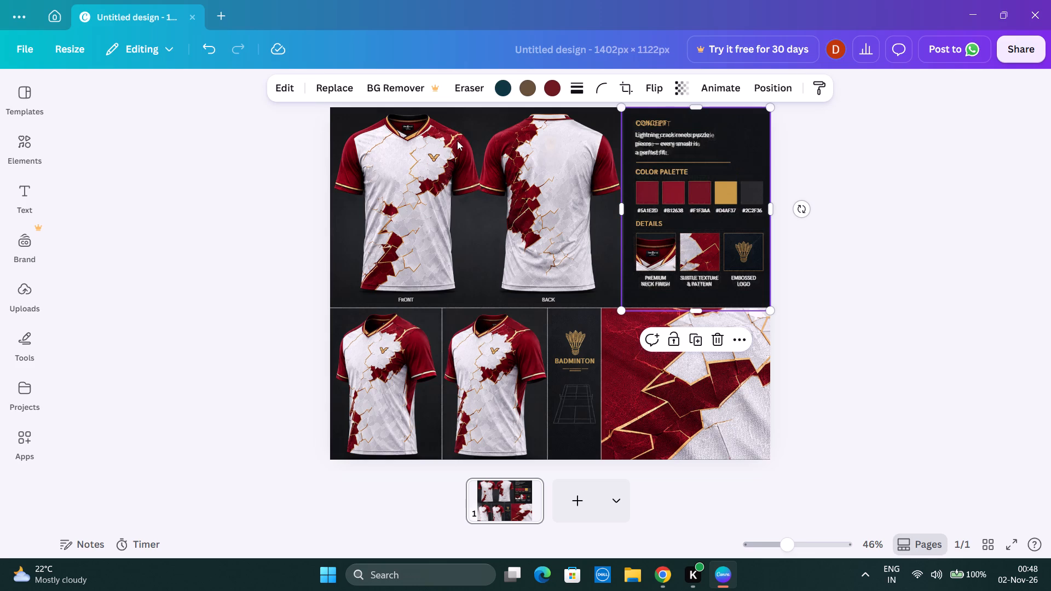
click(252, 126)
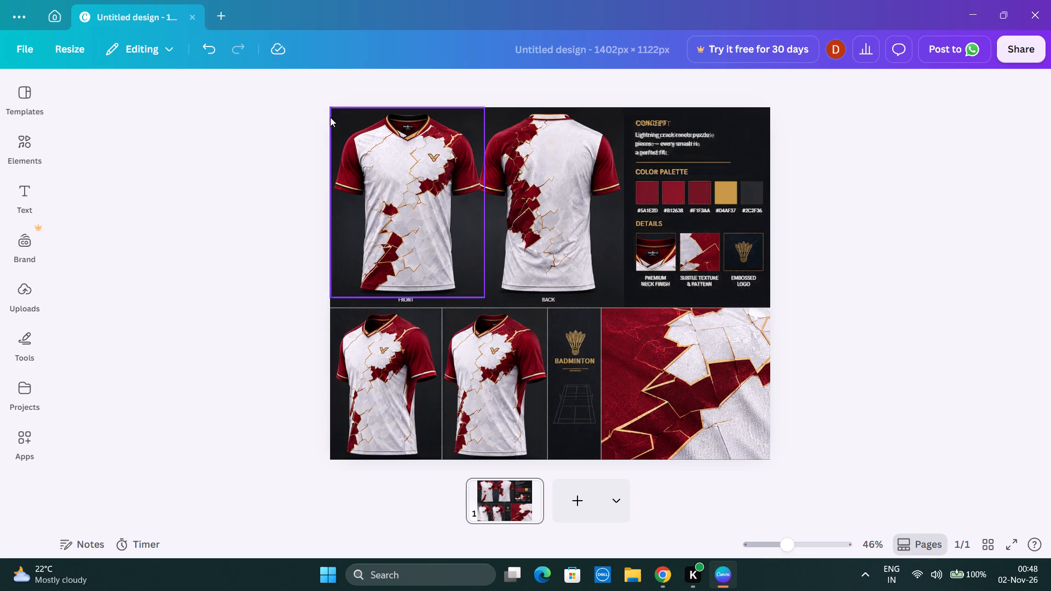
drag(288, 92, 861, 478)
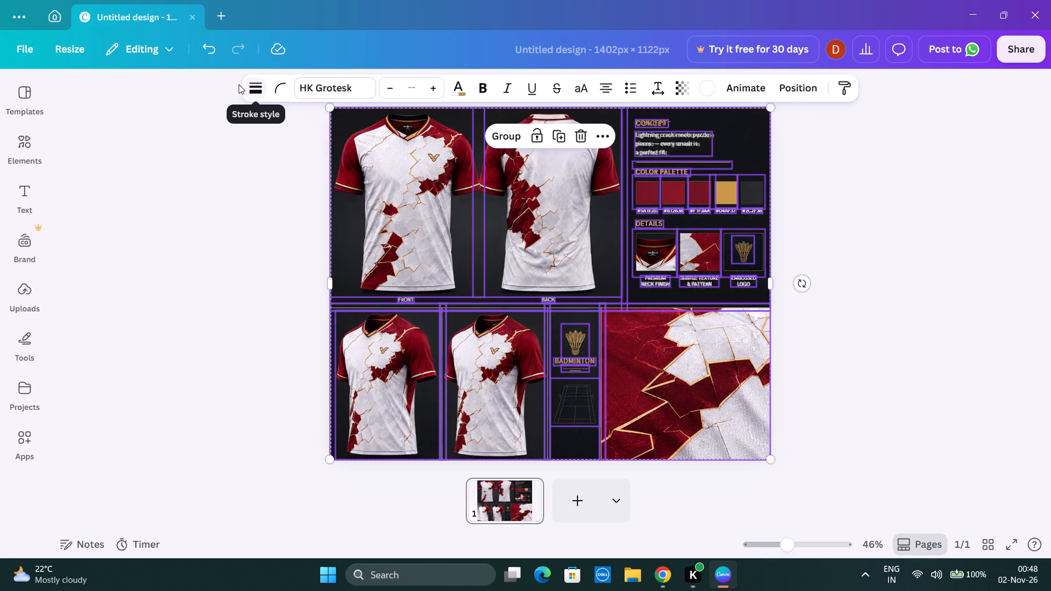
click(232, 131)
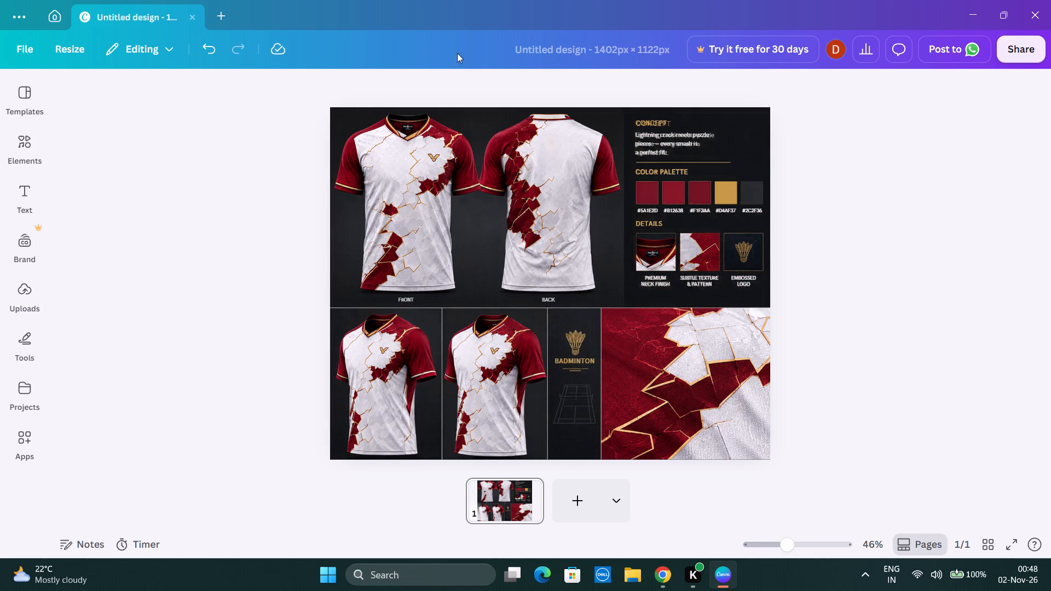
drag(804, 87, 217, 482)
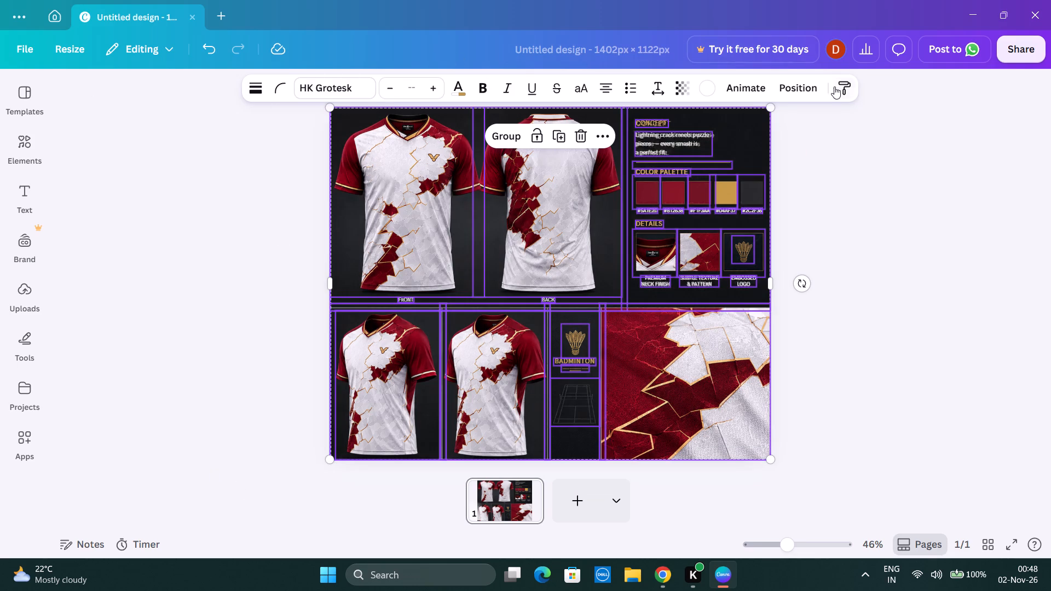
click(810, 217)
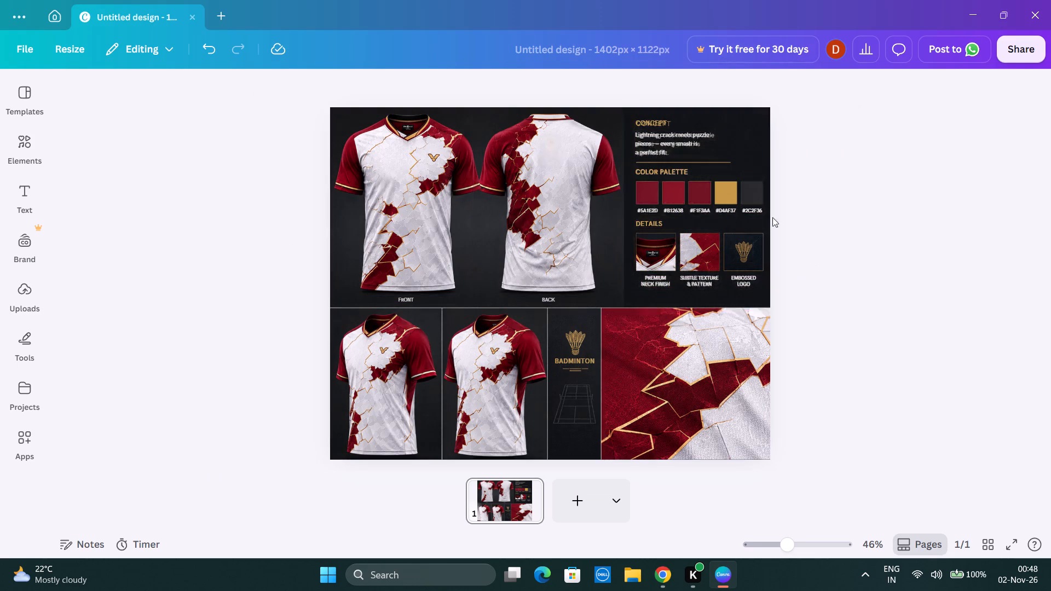
Apply Magic Layers to the front jersey image to separate its chest logo and collar label text.
click(429, 155)
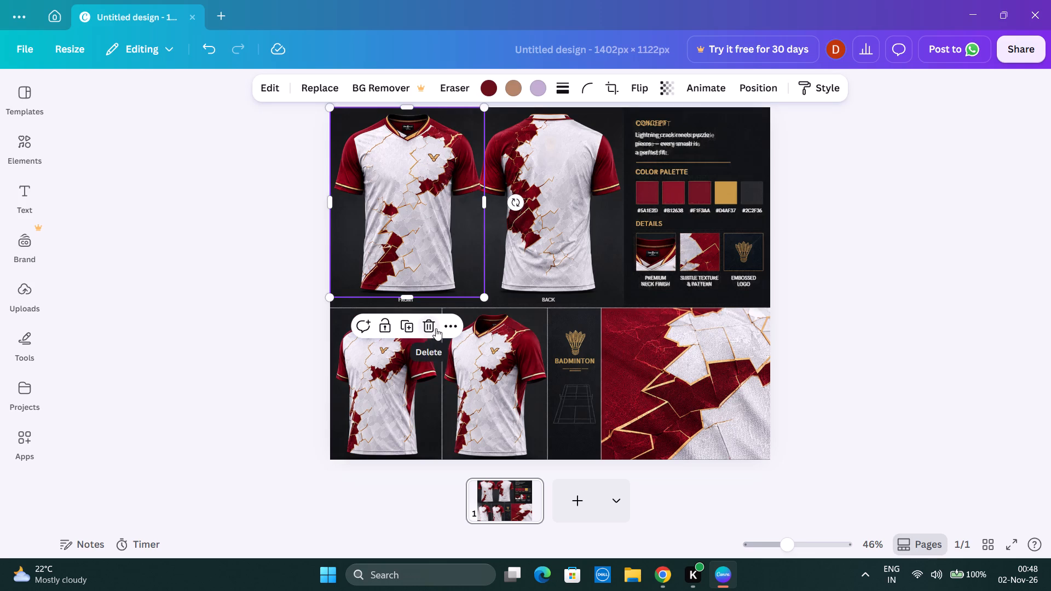
click(267, 86)
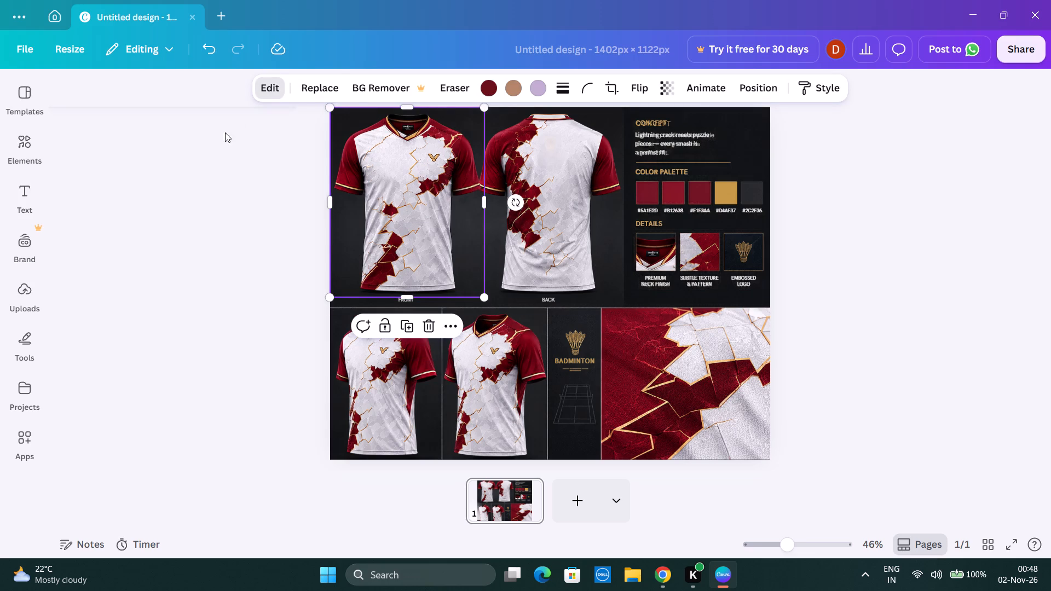
click(140, 271)
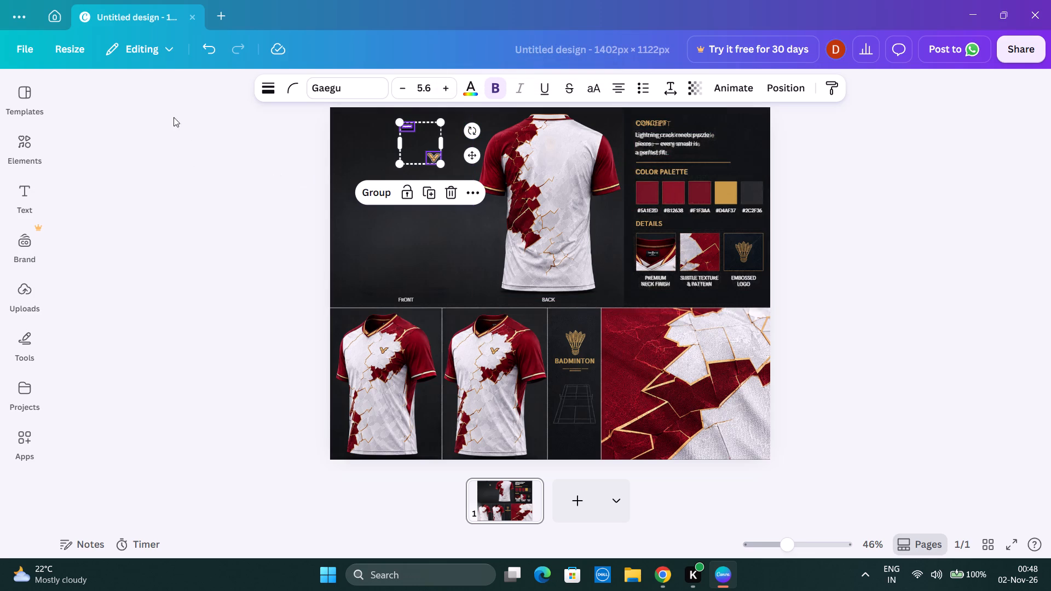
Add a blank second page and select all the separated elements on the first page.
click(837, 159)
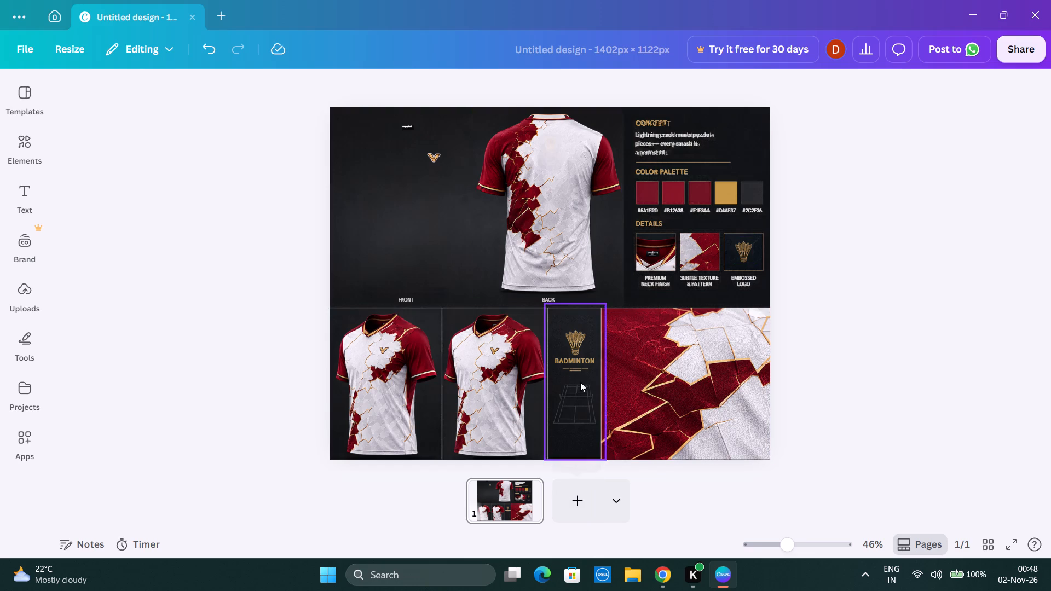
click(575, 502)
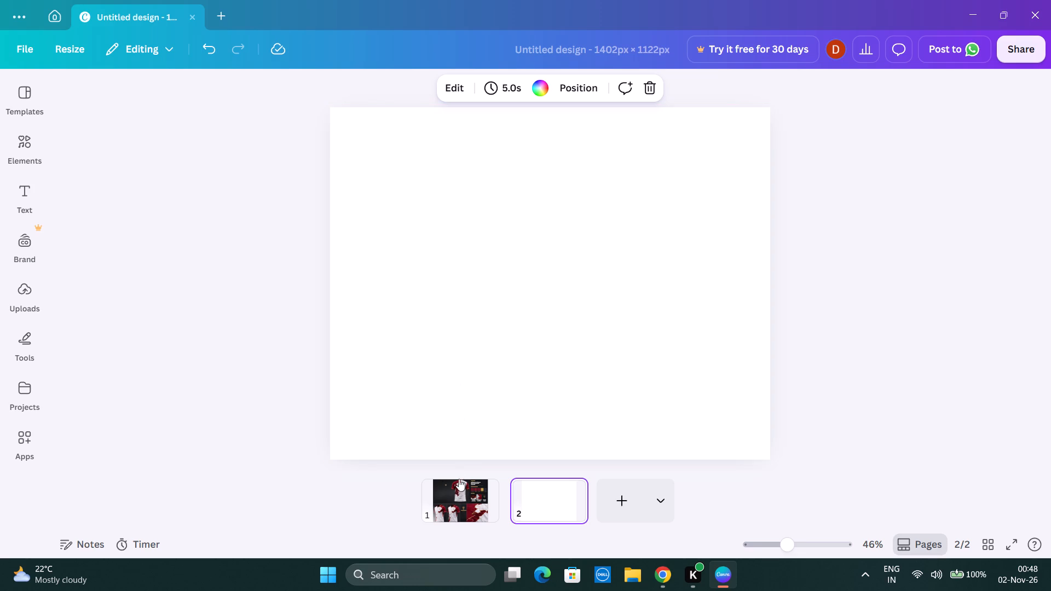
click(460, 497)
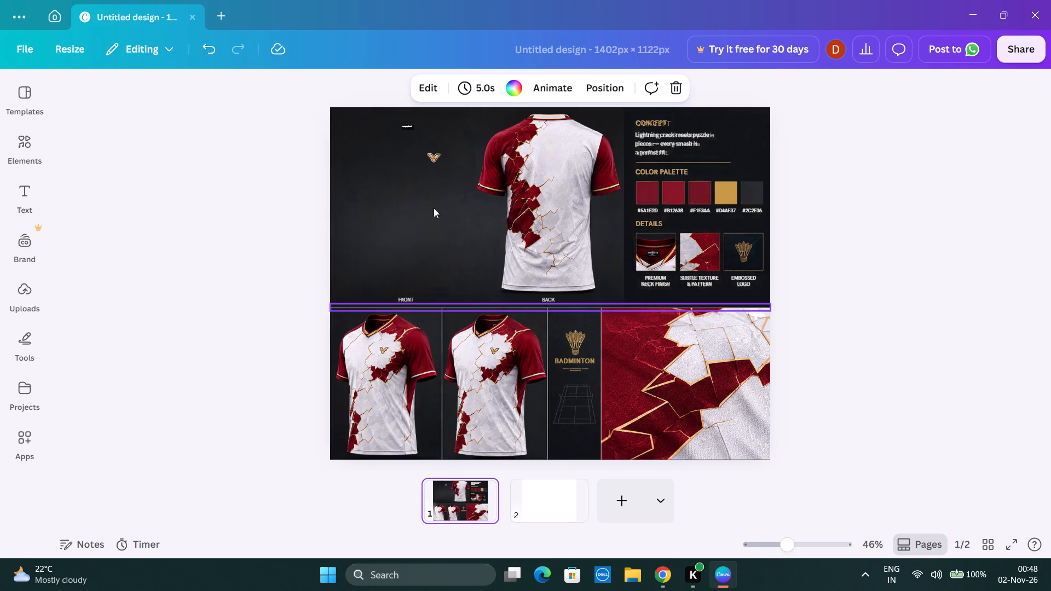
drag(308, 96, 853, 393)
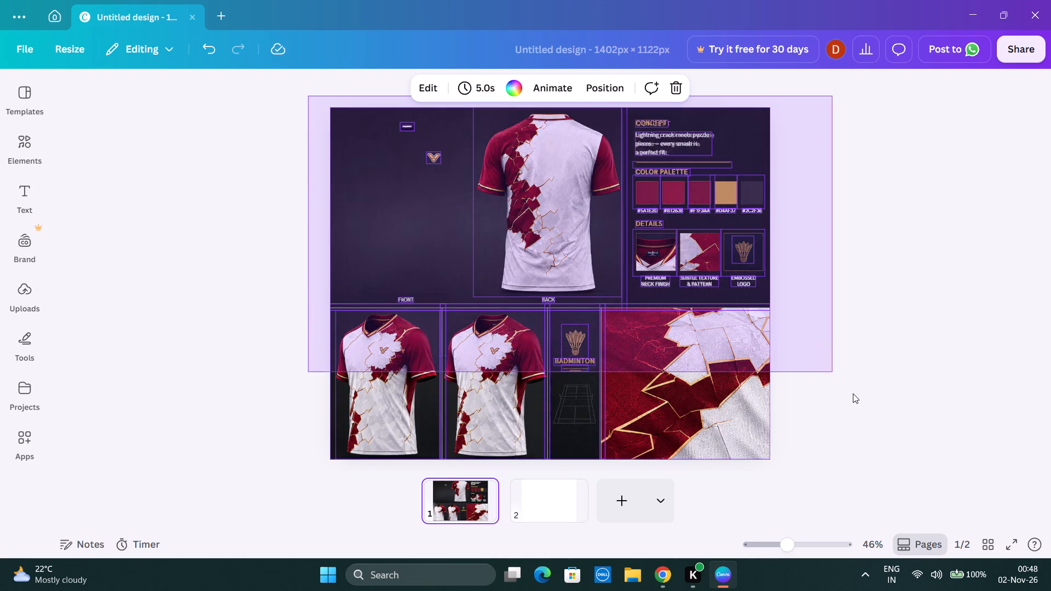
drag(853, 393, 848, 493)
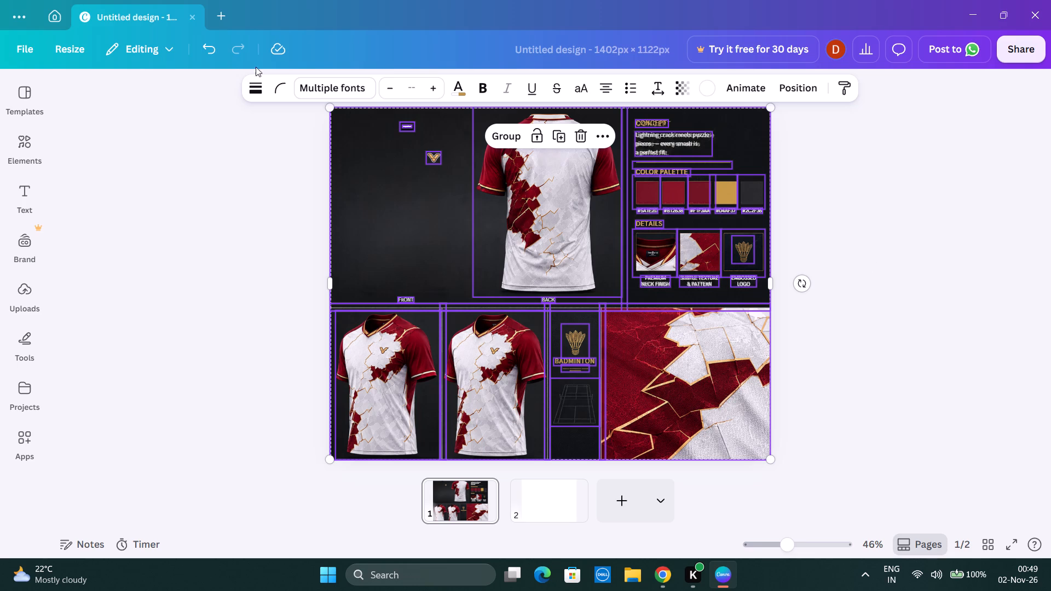
Close the layered design and return to the White and Crimson Badminton Kit Board image preview.
click(193, 9)
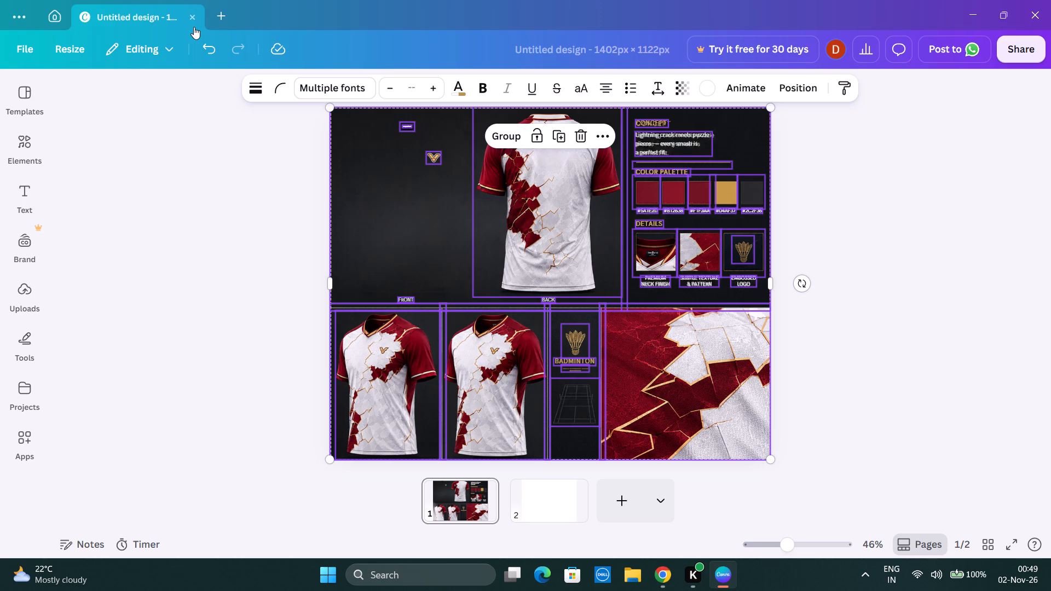
click(194, 18)
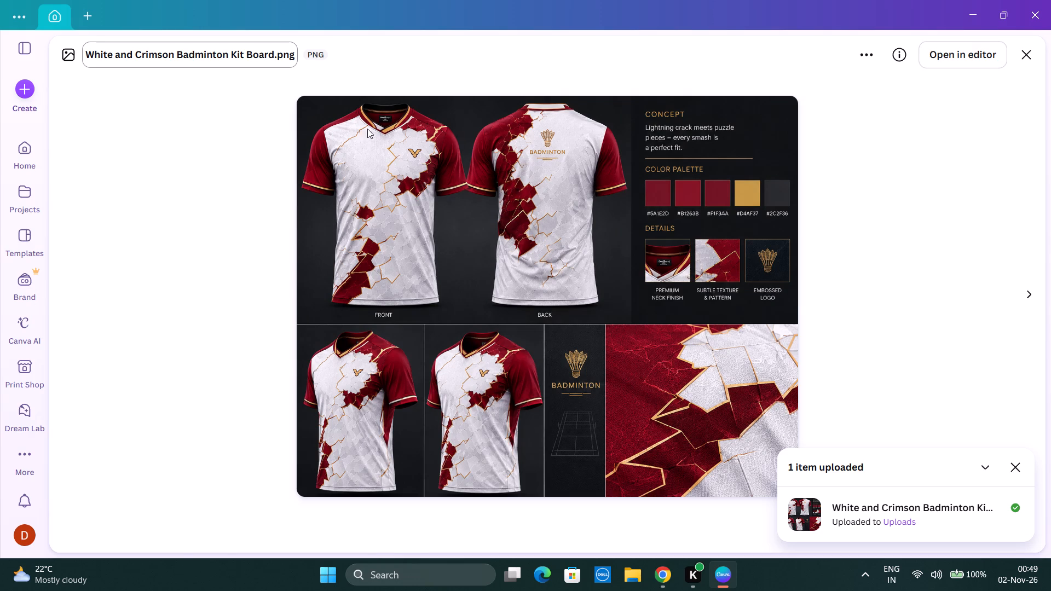
click(403, 146)
click(1012, 471)
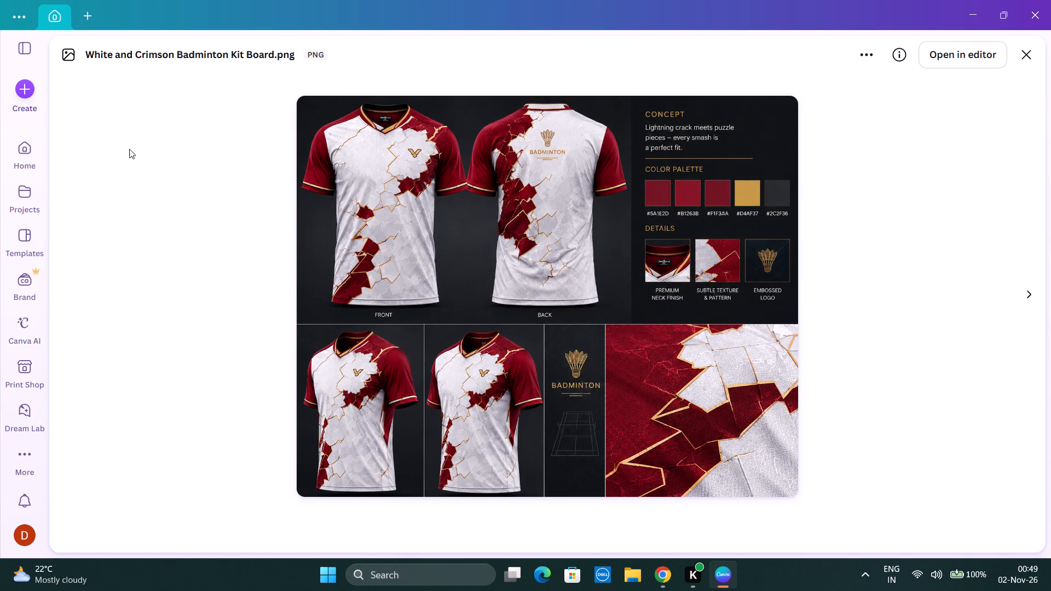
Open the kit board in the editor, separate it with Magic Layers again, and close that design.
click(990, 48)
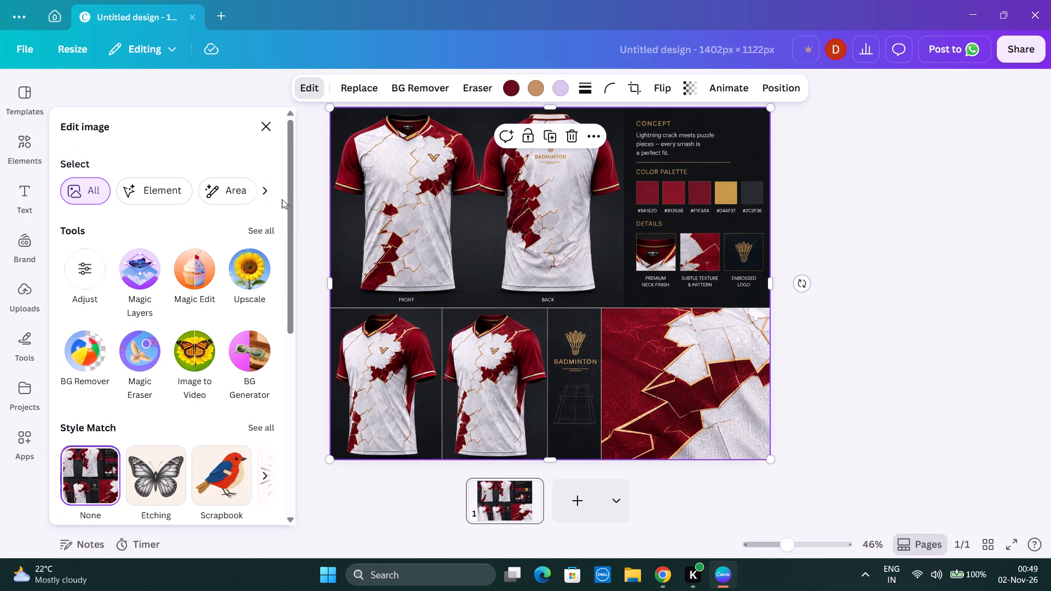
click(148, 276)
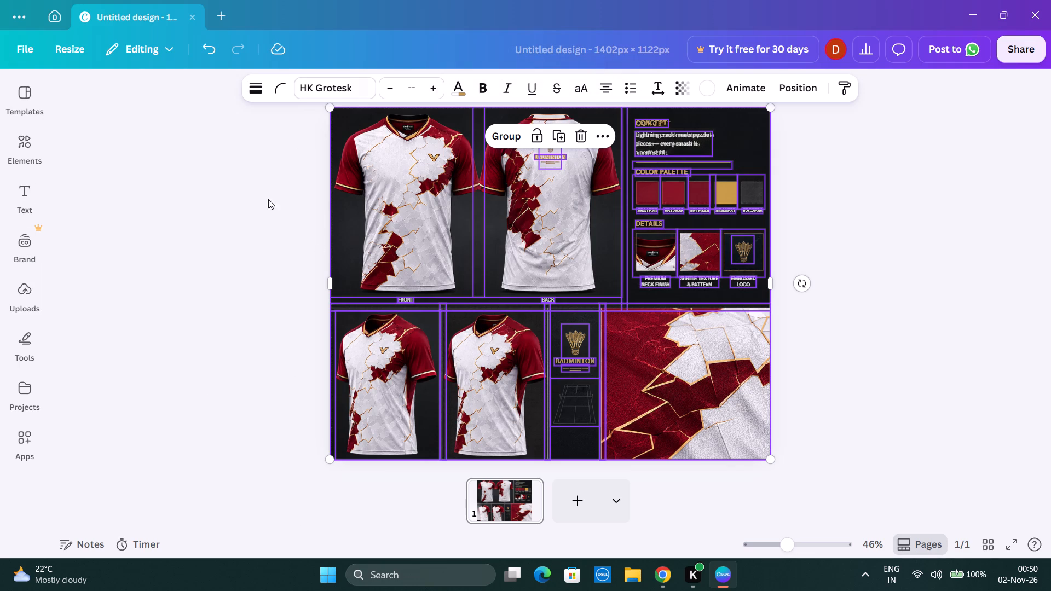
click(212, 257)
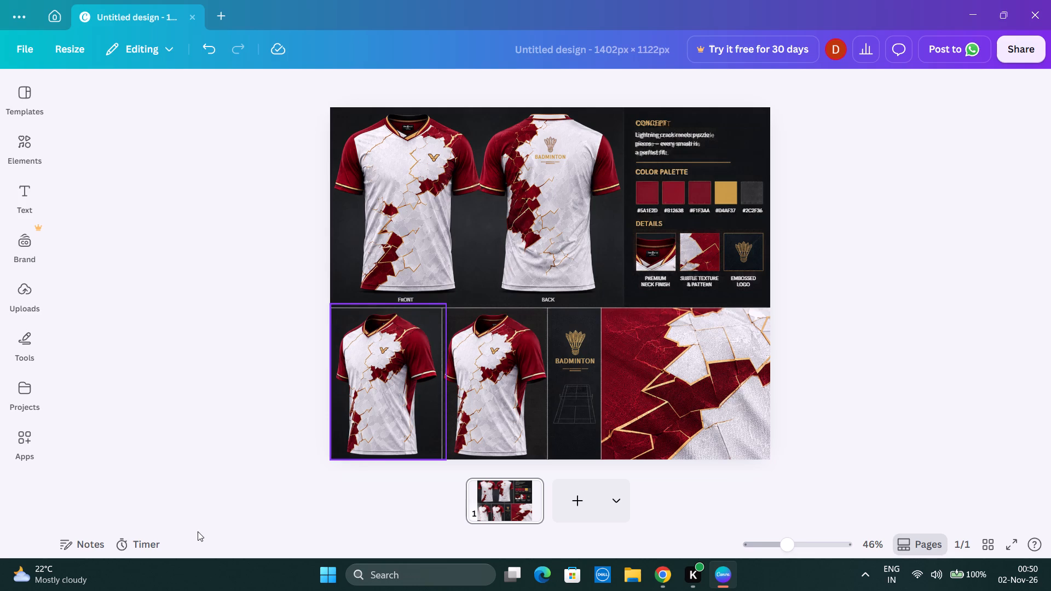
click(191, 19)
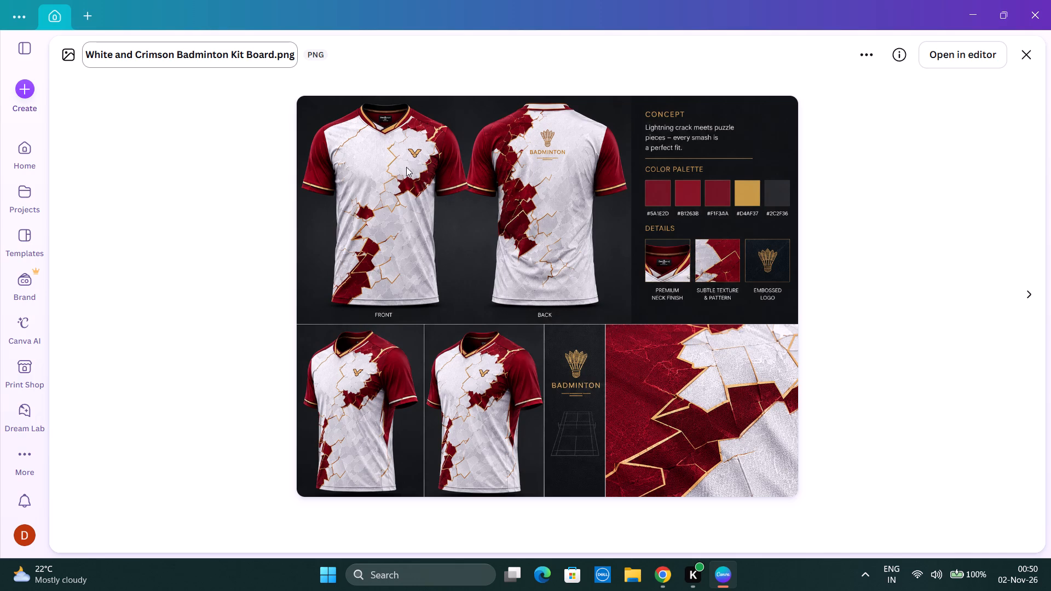
Open the White and Crimson Badminton Kit Board in the editor as a fresh, unlayered design.
scroll(411, 170, up, 2)
scroll(411, 170, down, 5)
scroll(401, 156, up, 3)
drag(357, 171, 376, 169)
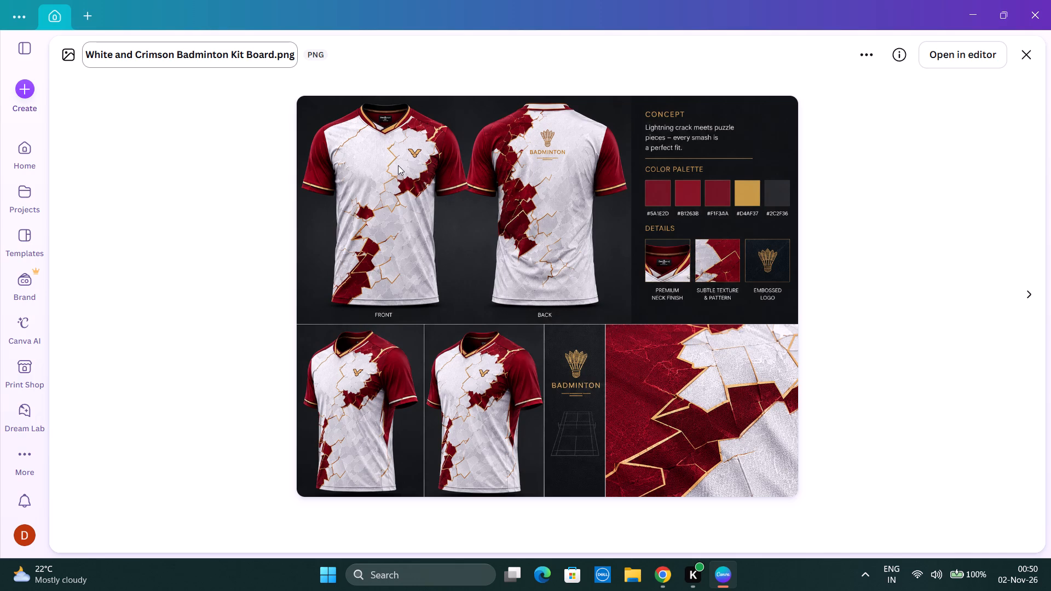
click(398, 165)
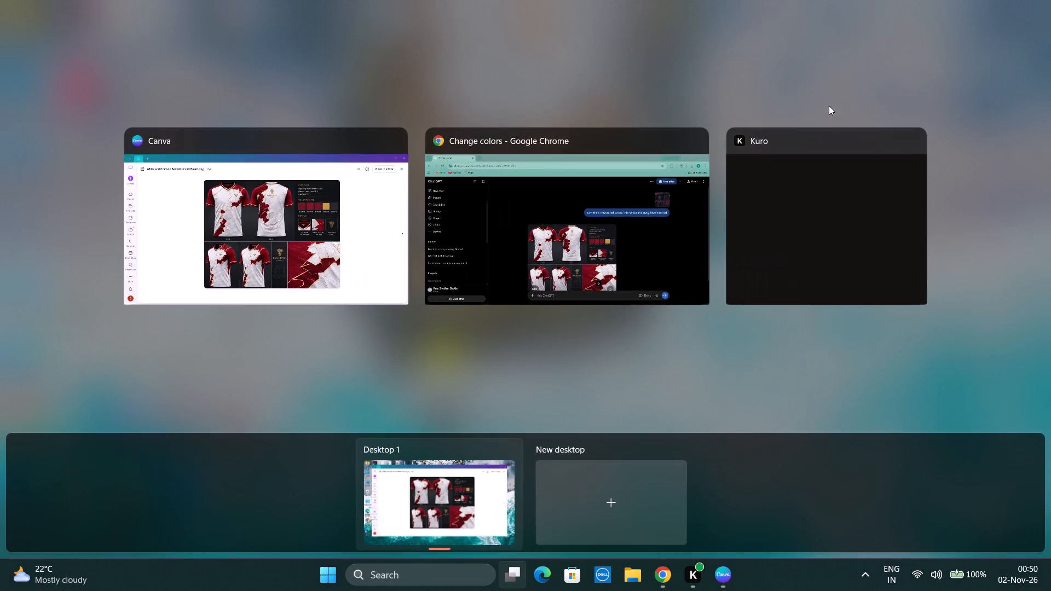
click(963, 59)
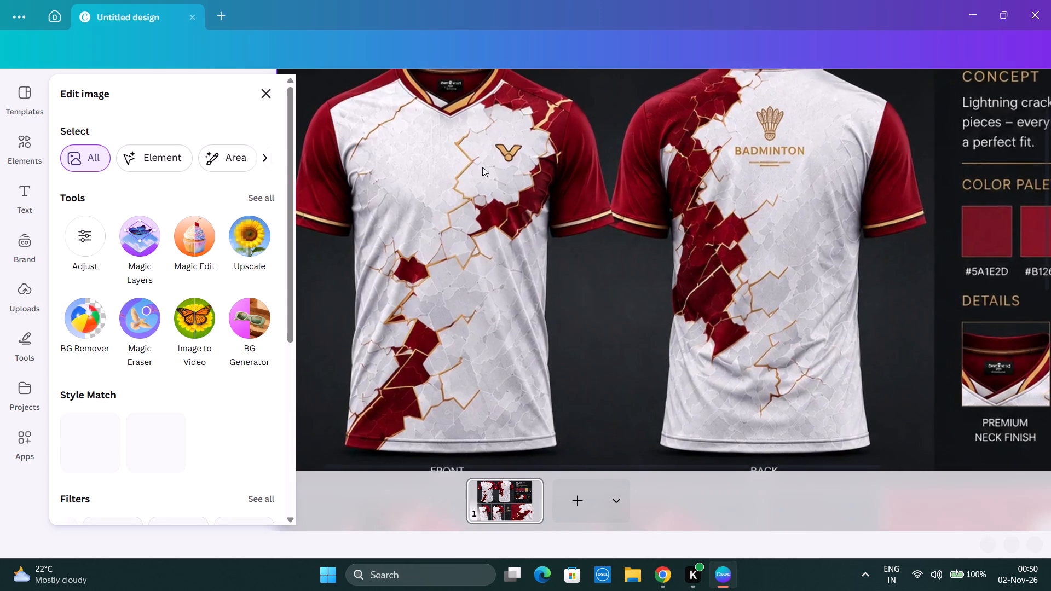
Examine the jersey logos, colour palette and detail panels across the unlayered kit board.
click(526, 141)
drag(607, 150, 558, 154)
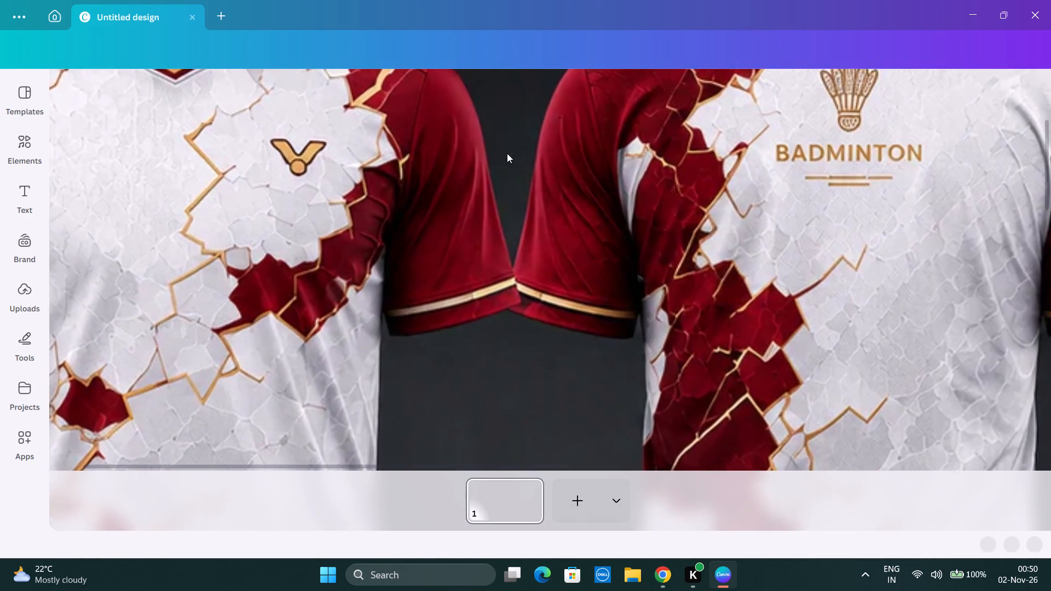
drag(465, 158, 630, 166)
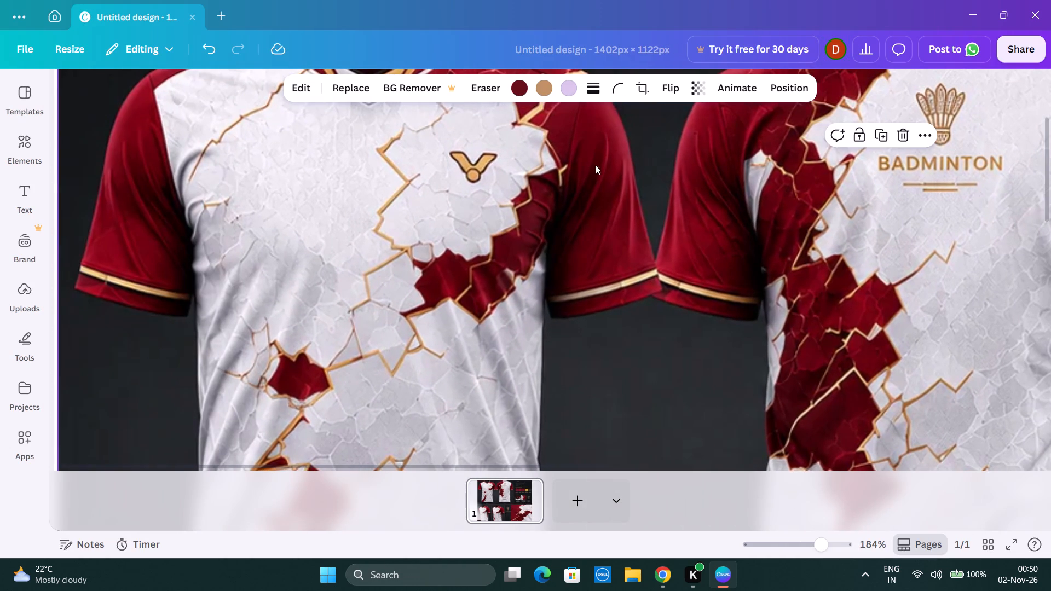
click(306, 91)
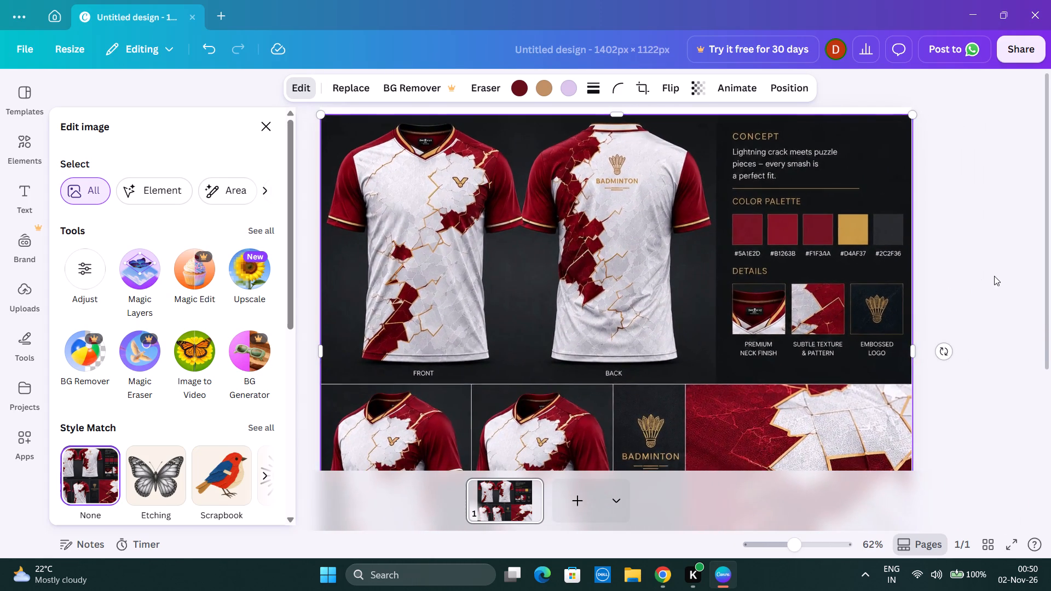
click(1014, 265)
scroll(778, 293, down, 1)
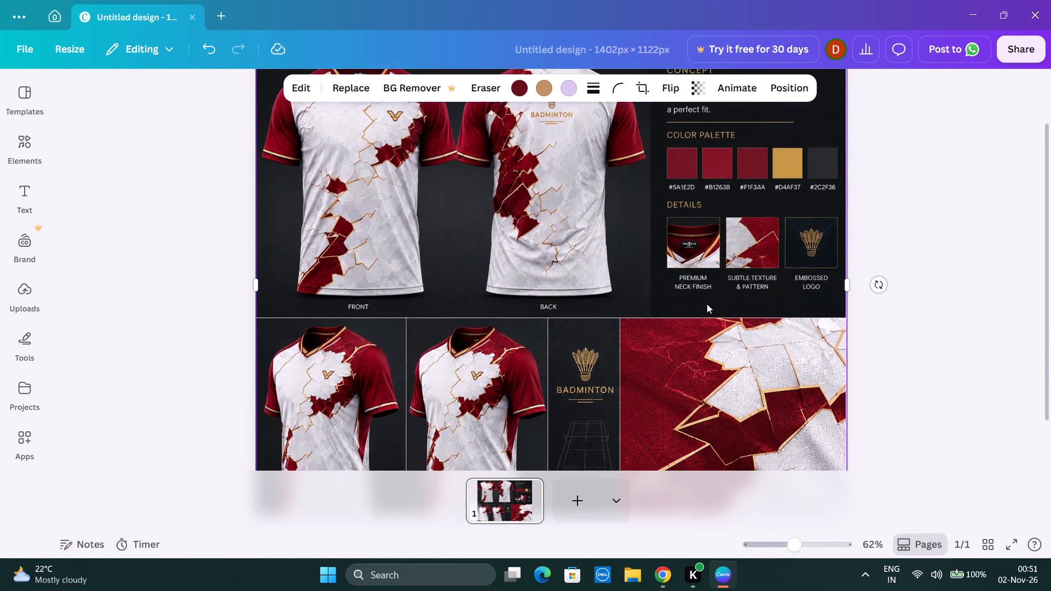
scroll(707, 304, down, 2)
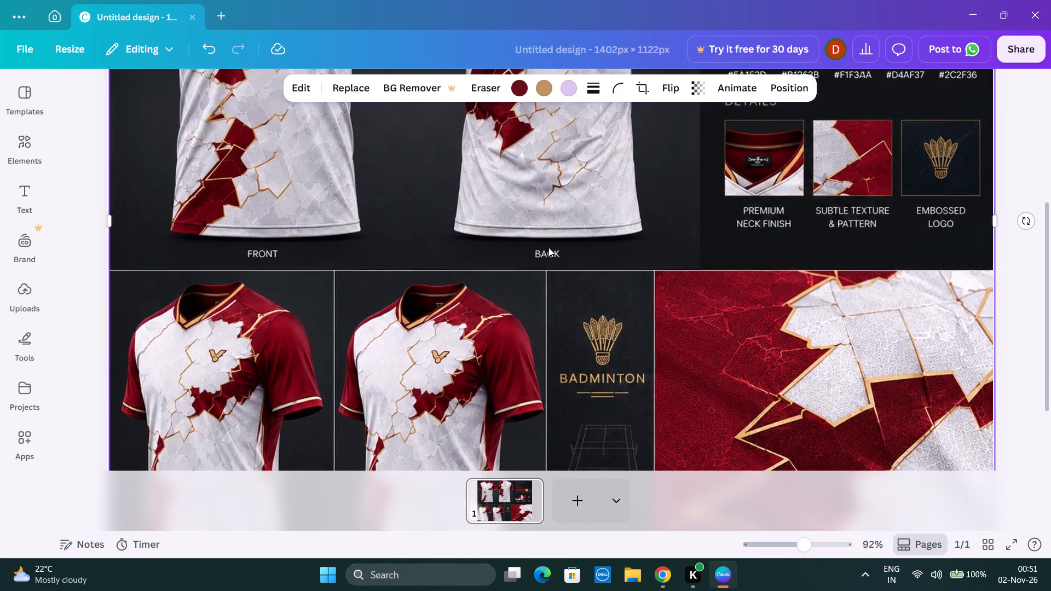
scroll(548, 248, down, 1)
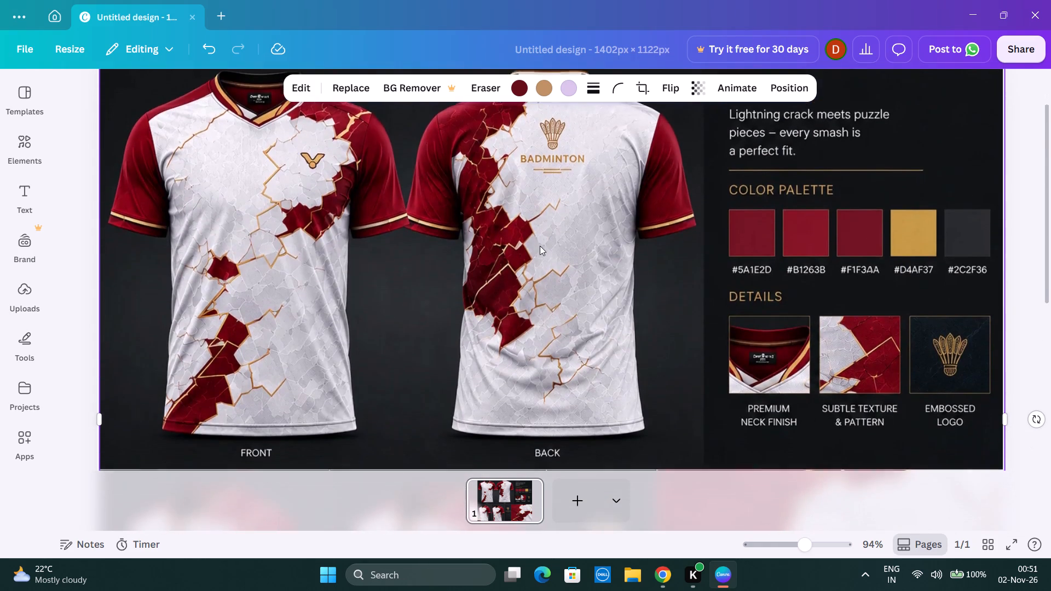
scroll(540, 246, down, 1)
scroll(3, 182, down, 2)
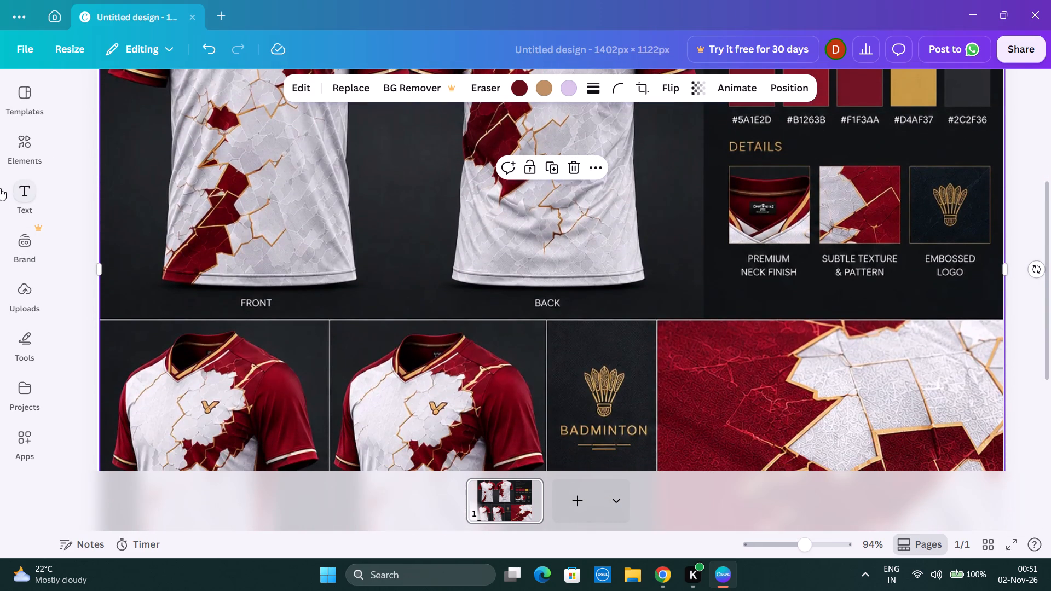
scroll(47, 297, down, 2)
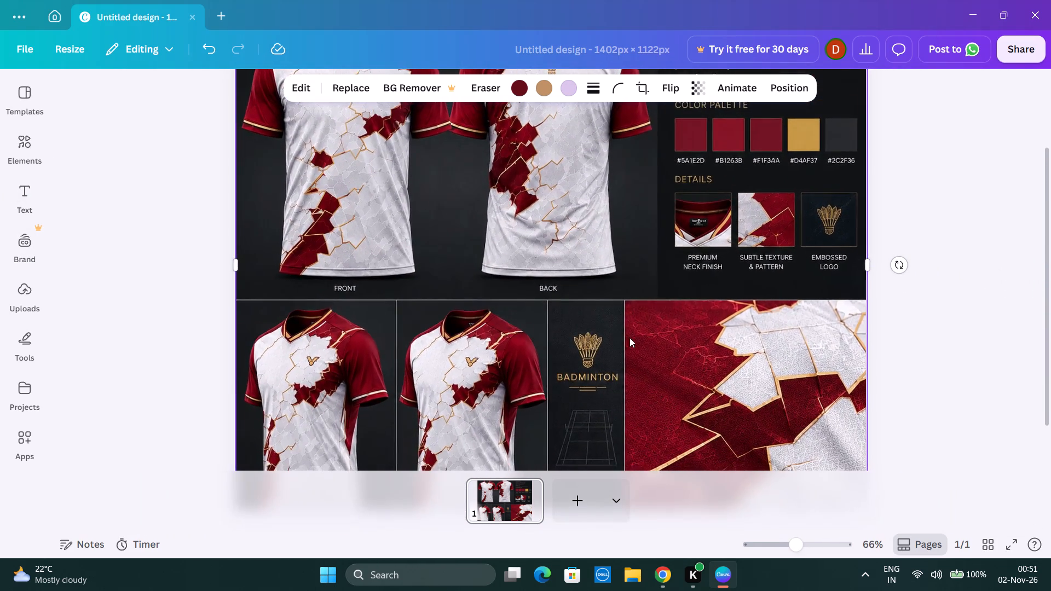
scroll(486, 323, up, 2)
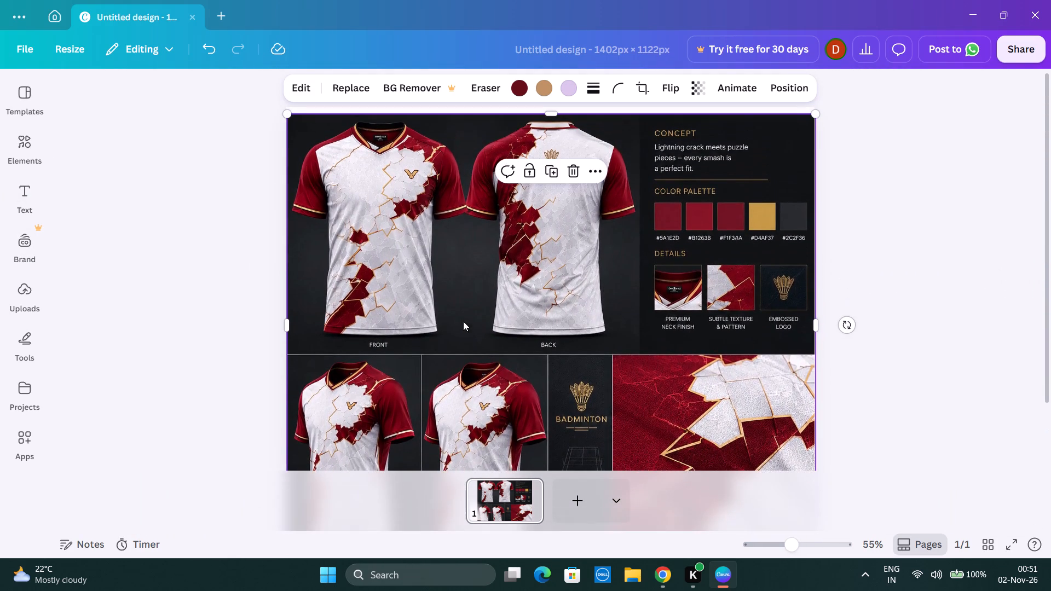
click(211, 277)
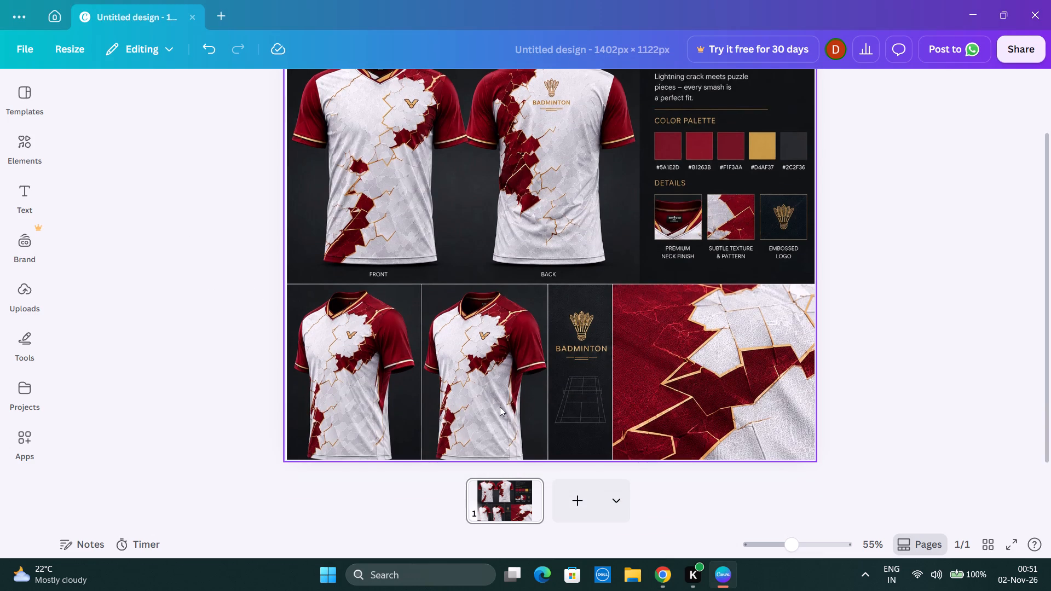
scroll(47, 341, up, 3)
scroll(141, 300, up, 4)
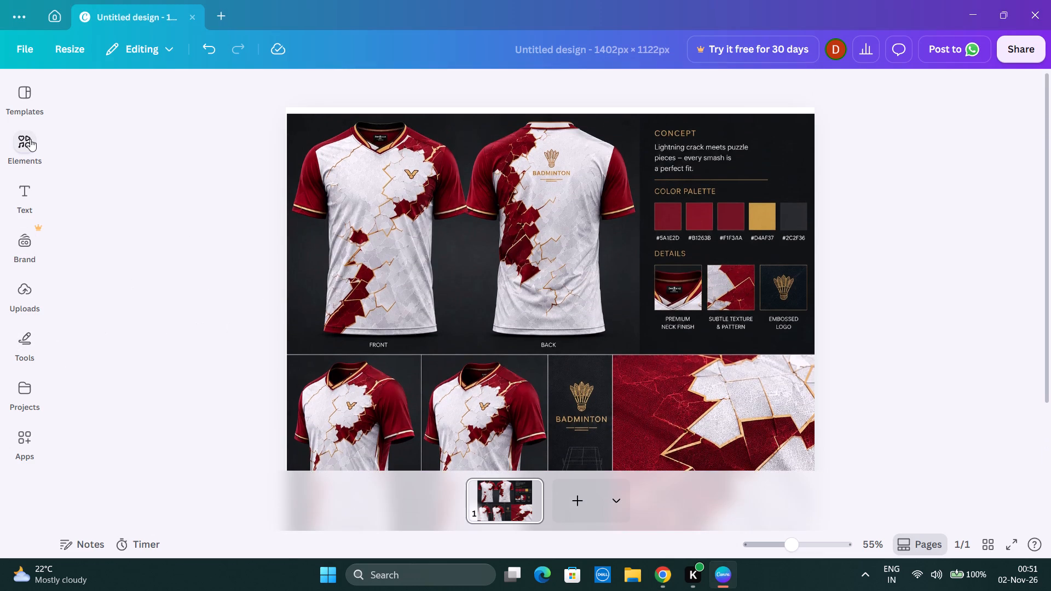
Split the full kit board image into editable layers with Magic Layers.
click(30, 139)
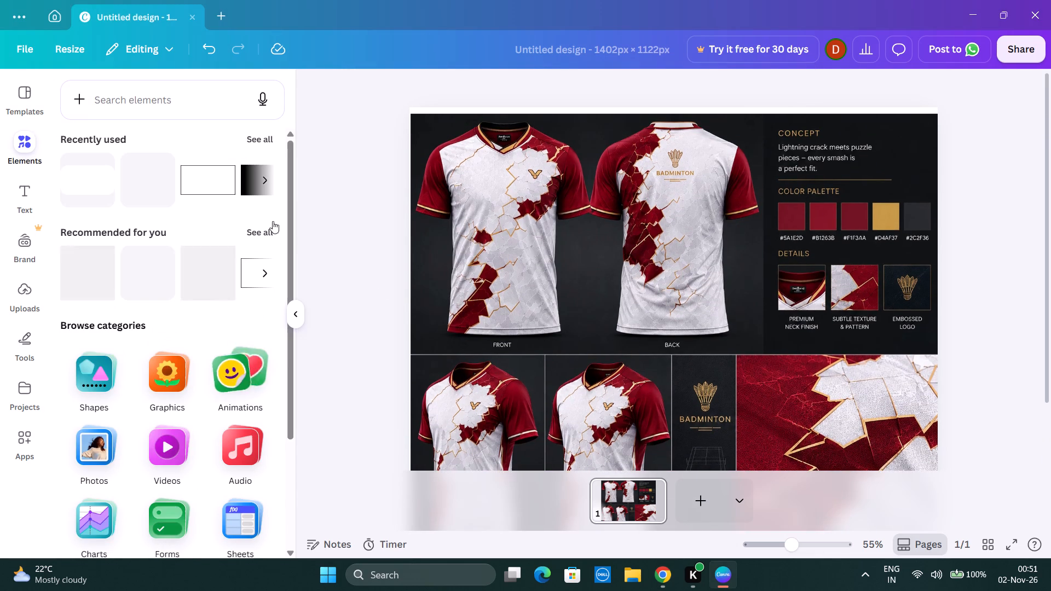
click(347, 185)
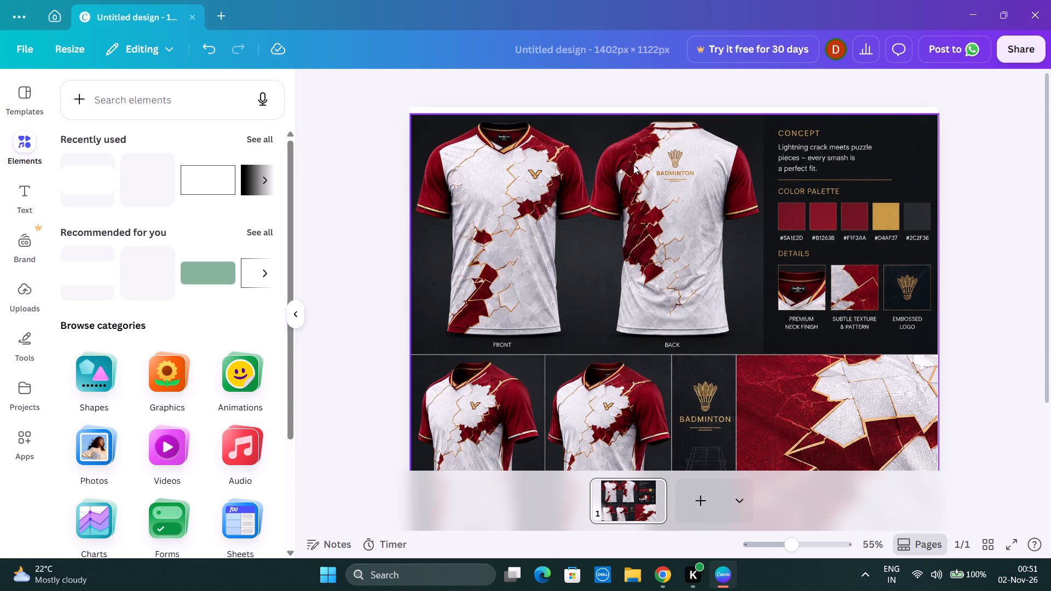
click(682, 161)
click(679, 177)
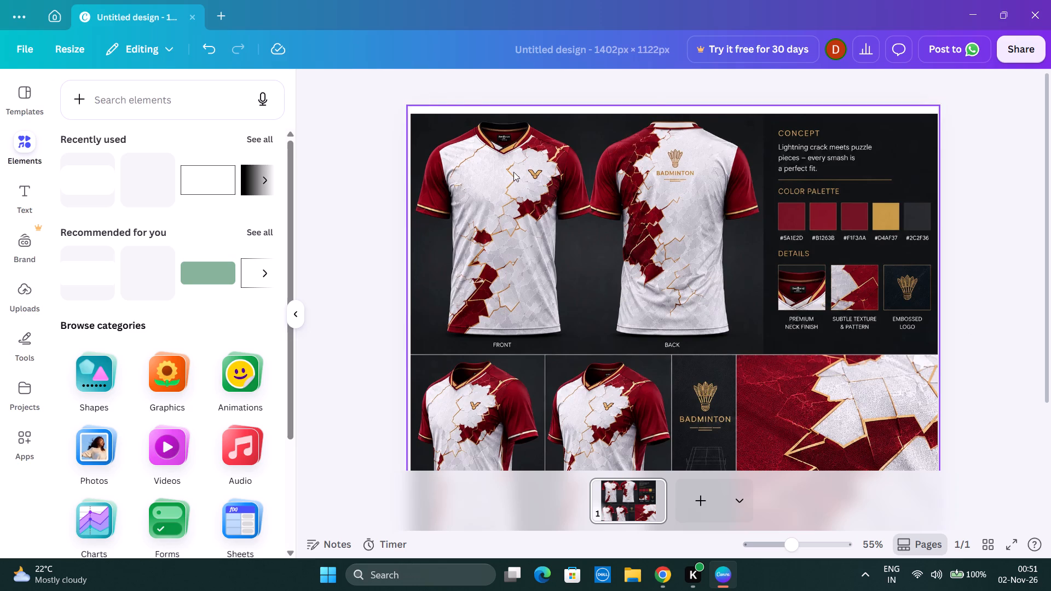
click(513, 172)
click(434, 83)
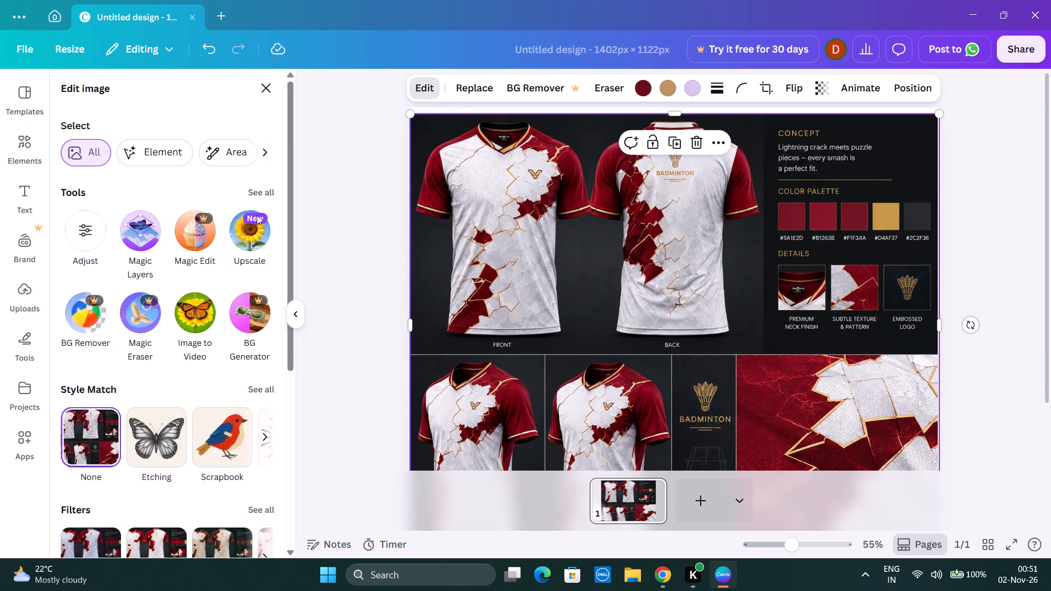
click(153, 234)
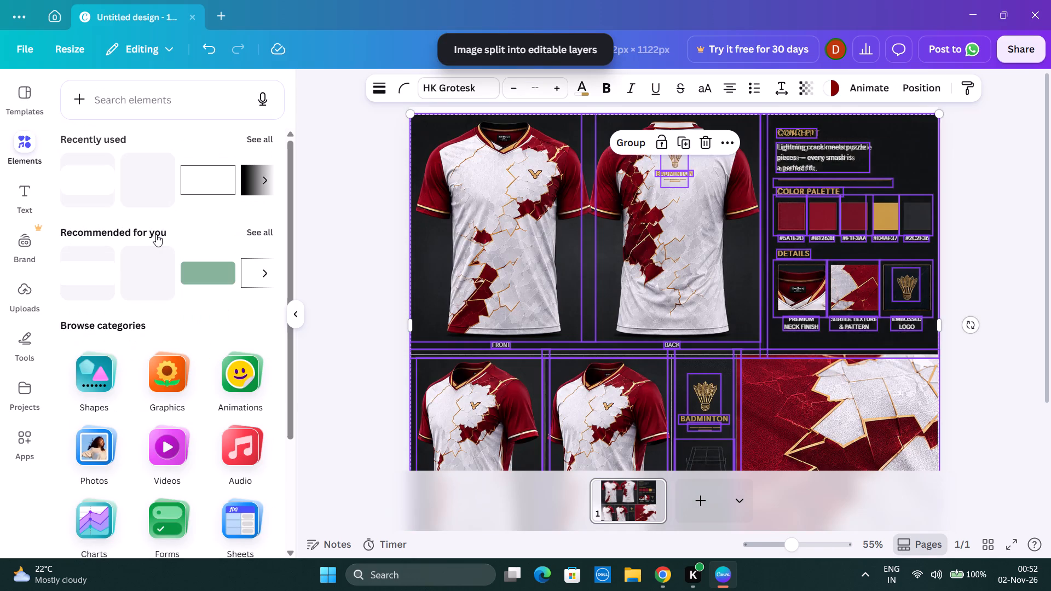
click(1030, 237)
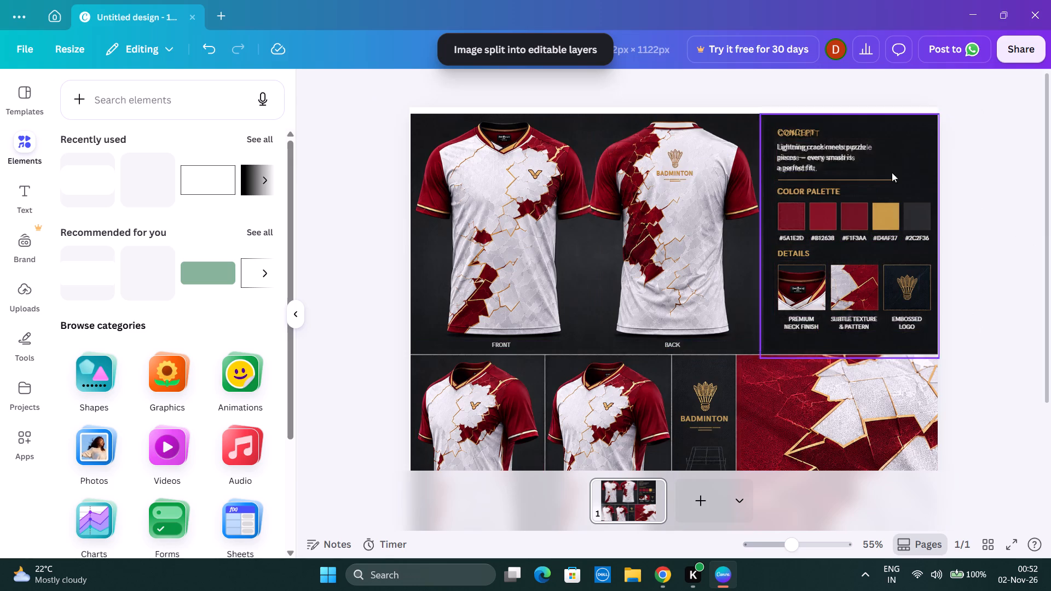
Delete the shuttlecock logo, the BADMINTON text and the small line beneath it from the back jersey.
click(673, 161)
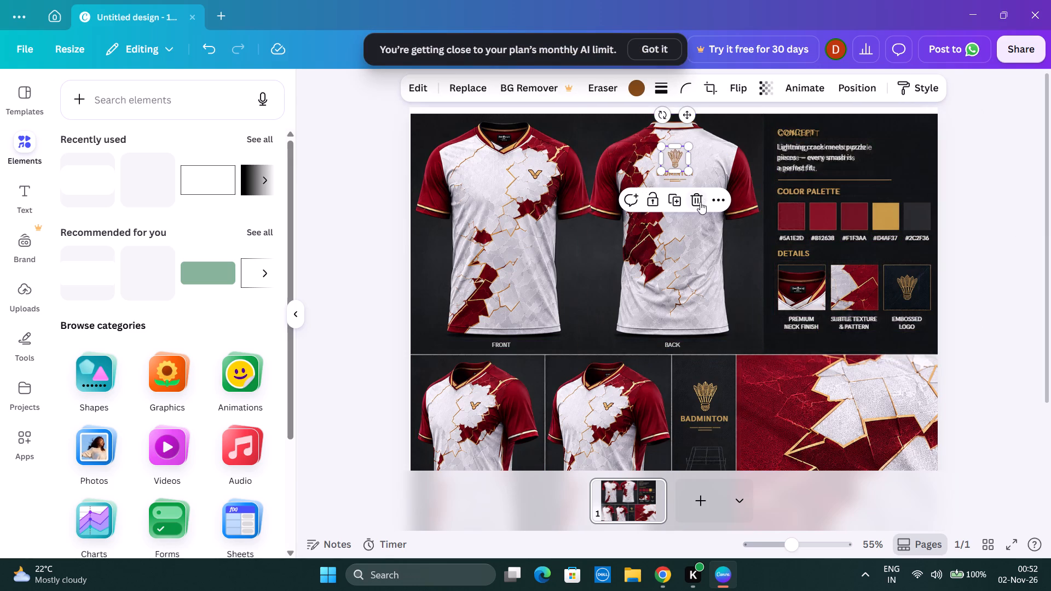
click(701, 204)
click(678, 168)
click(679, 171)
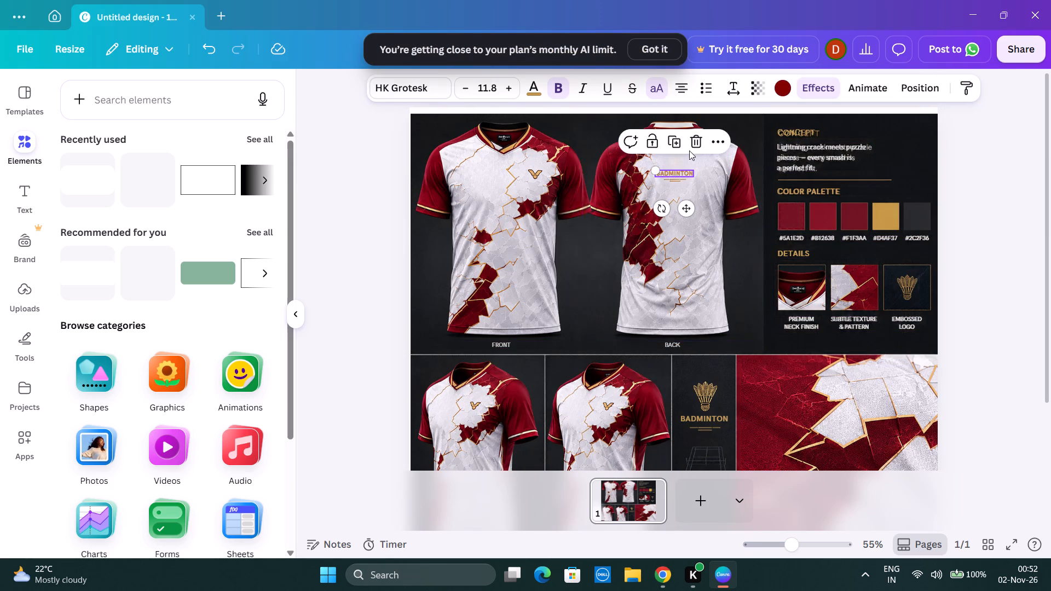
click(692, 145)
click(680, 180)
click(698, 145)
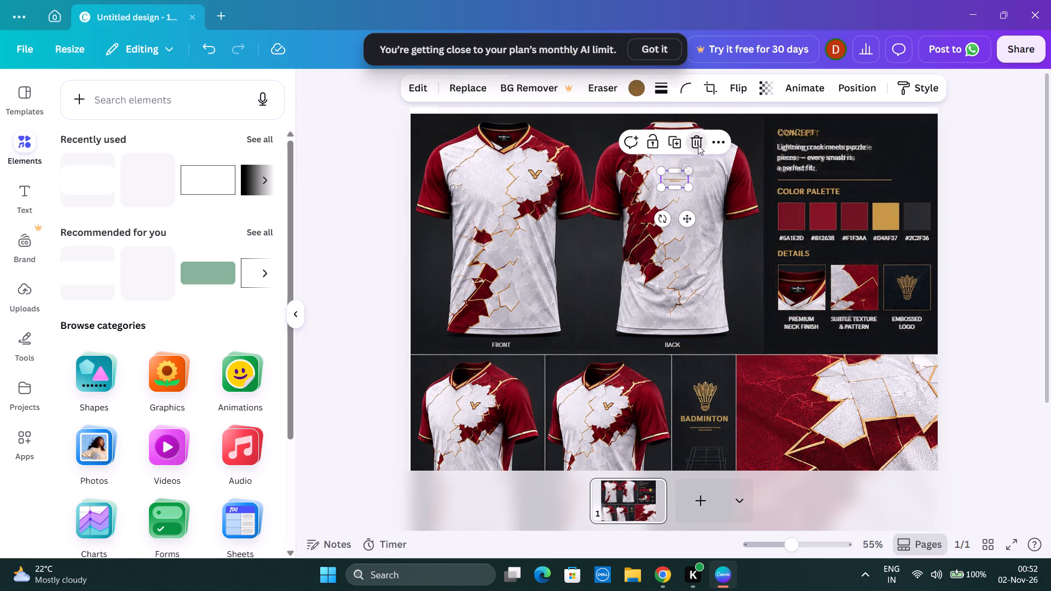
Delete the shuttlecock emblem and BADMINTON text from the narrow logo panel in the board's lower row.
click(708, 400)
click(729, 347)
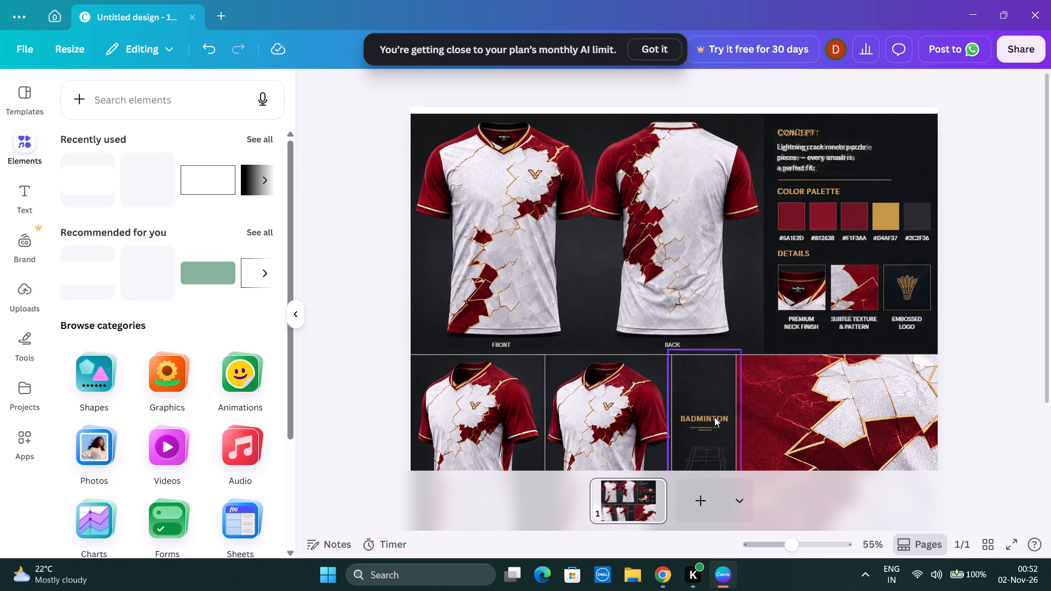
click(715, 421)
click(727, 389)
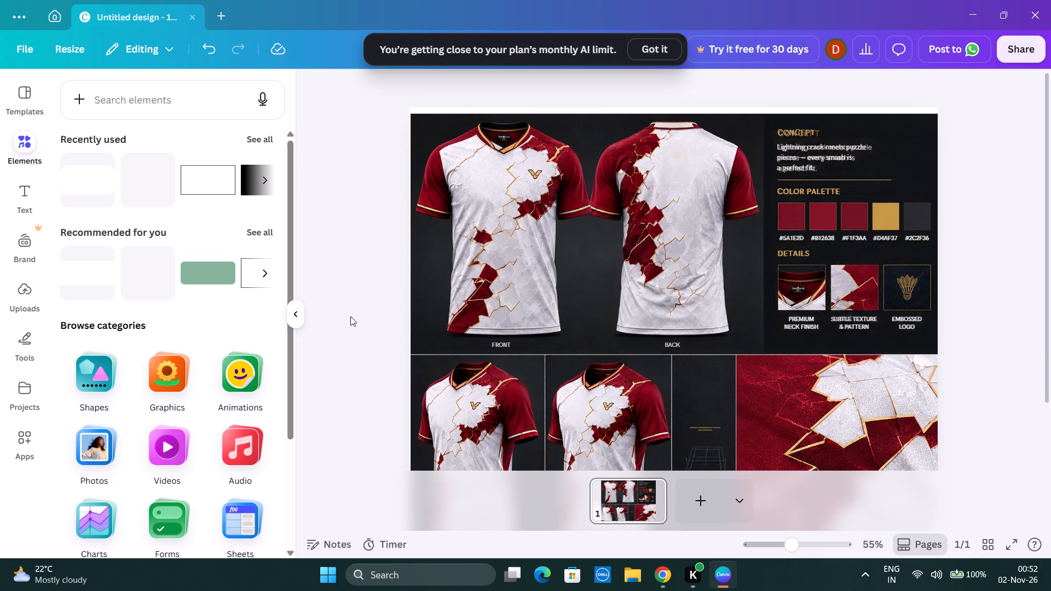
click(340, 315)
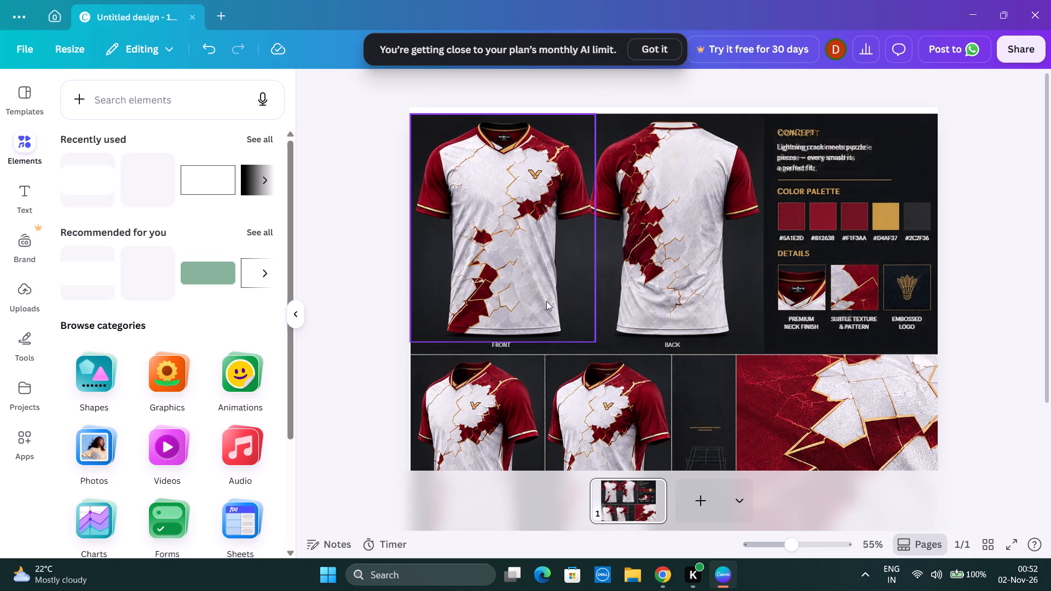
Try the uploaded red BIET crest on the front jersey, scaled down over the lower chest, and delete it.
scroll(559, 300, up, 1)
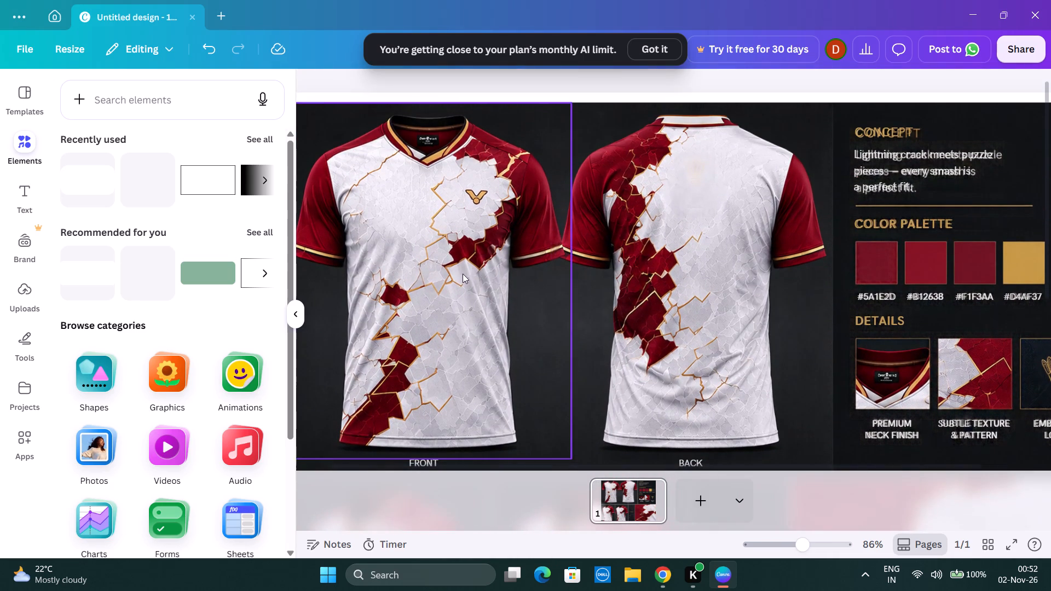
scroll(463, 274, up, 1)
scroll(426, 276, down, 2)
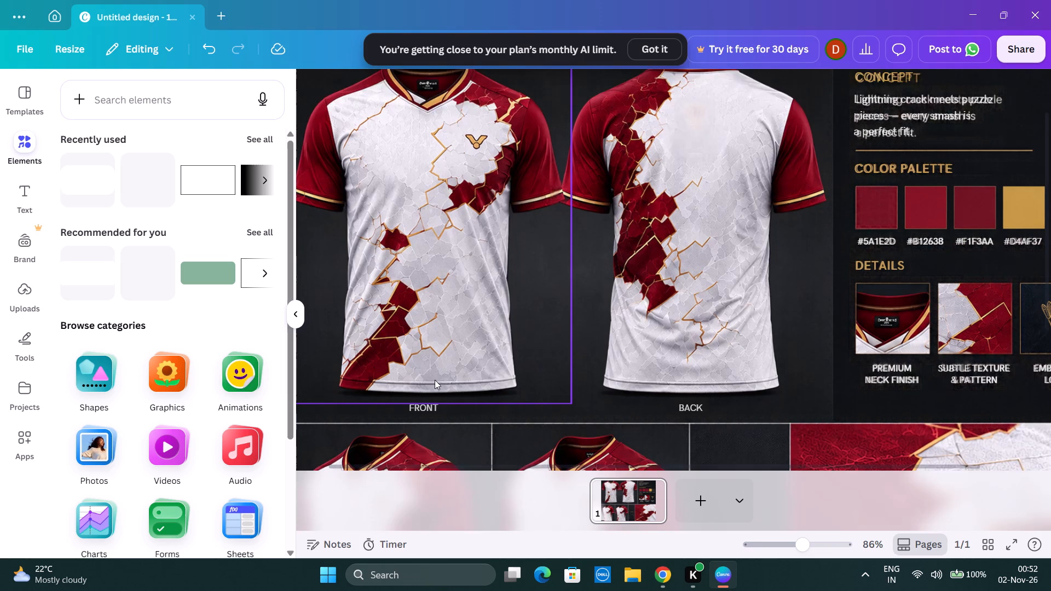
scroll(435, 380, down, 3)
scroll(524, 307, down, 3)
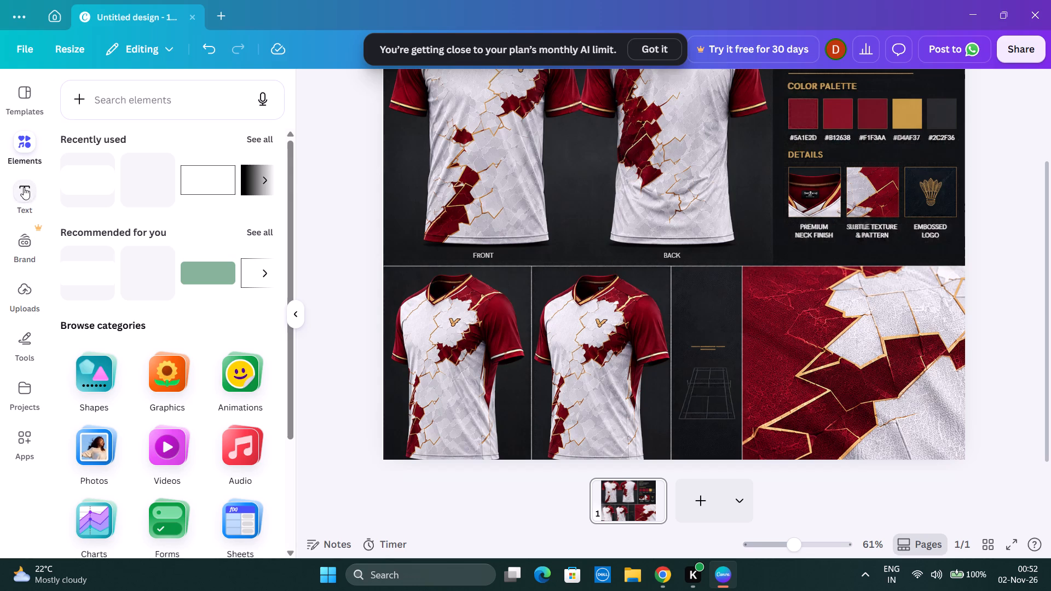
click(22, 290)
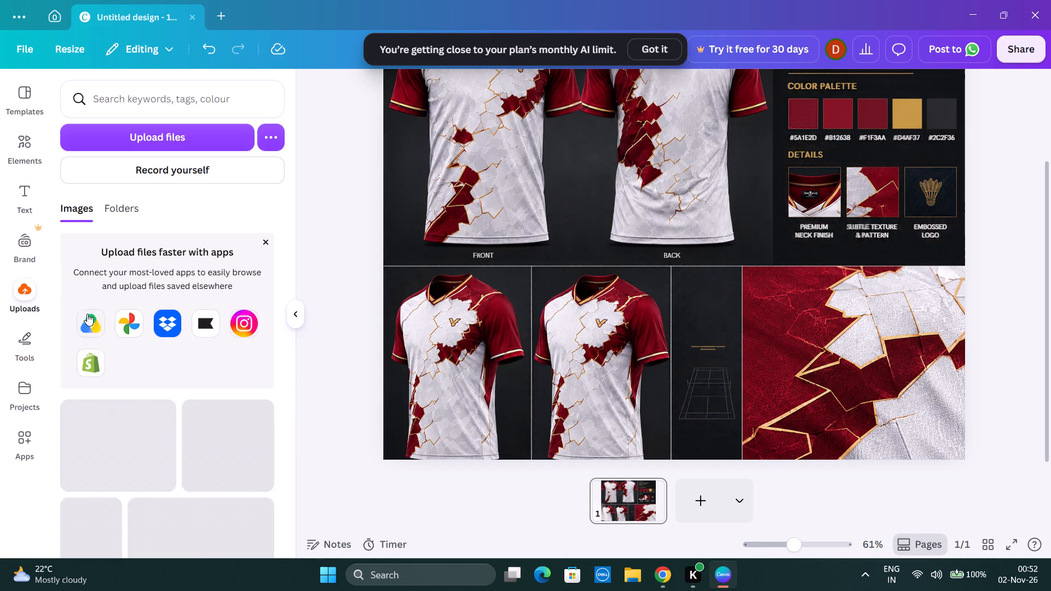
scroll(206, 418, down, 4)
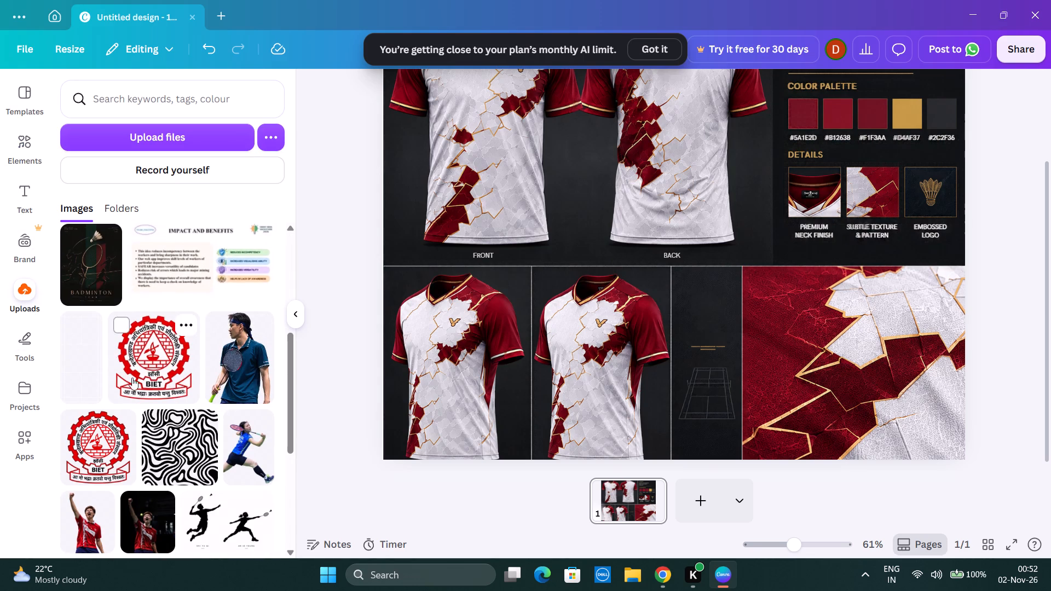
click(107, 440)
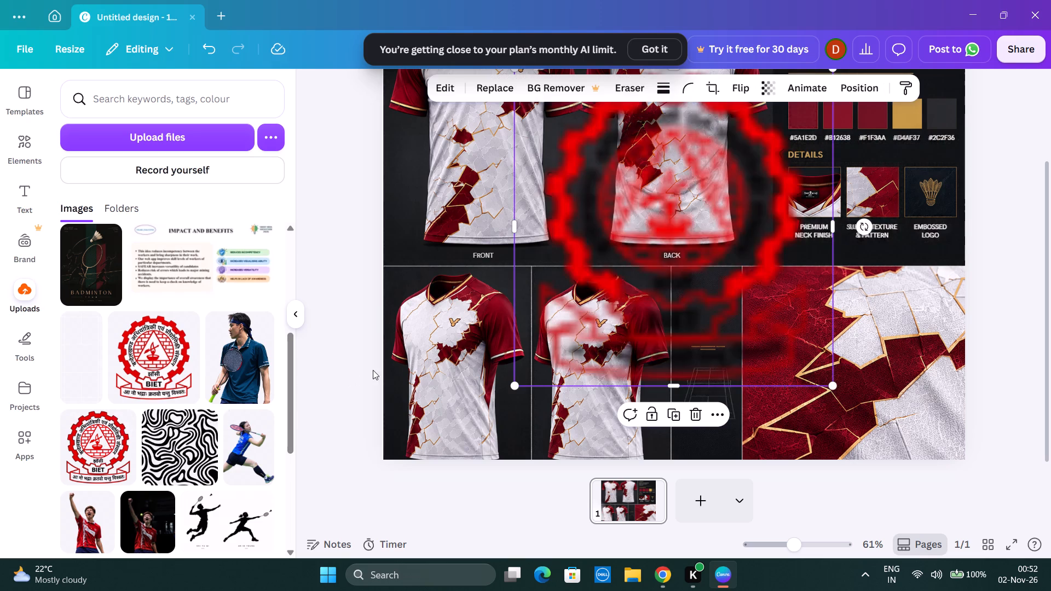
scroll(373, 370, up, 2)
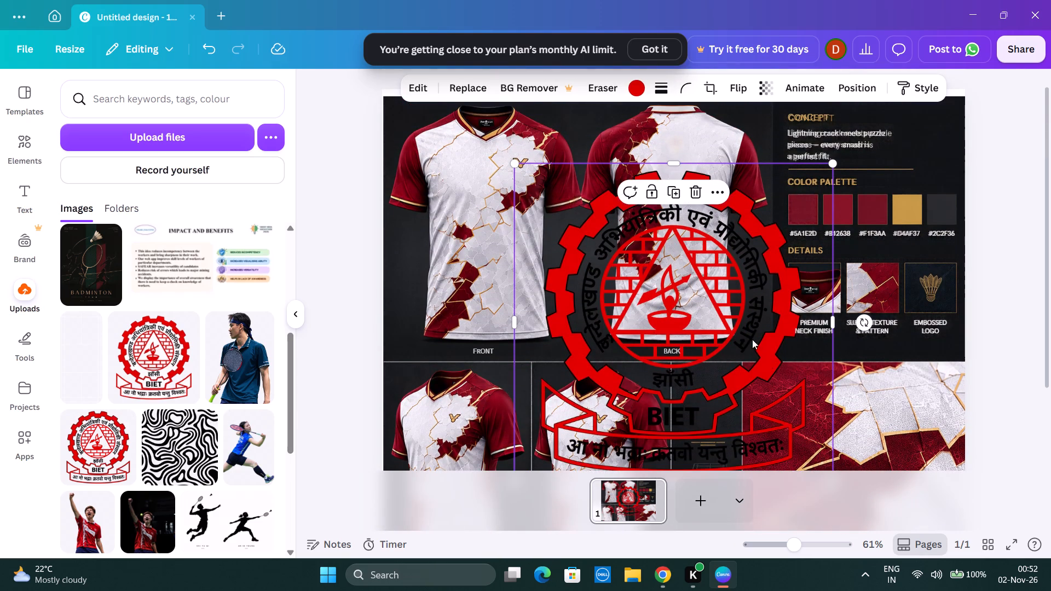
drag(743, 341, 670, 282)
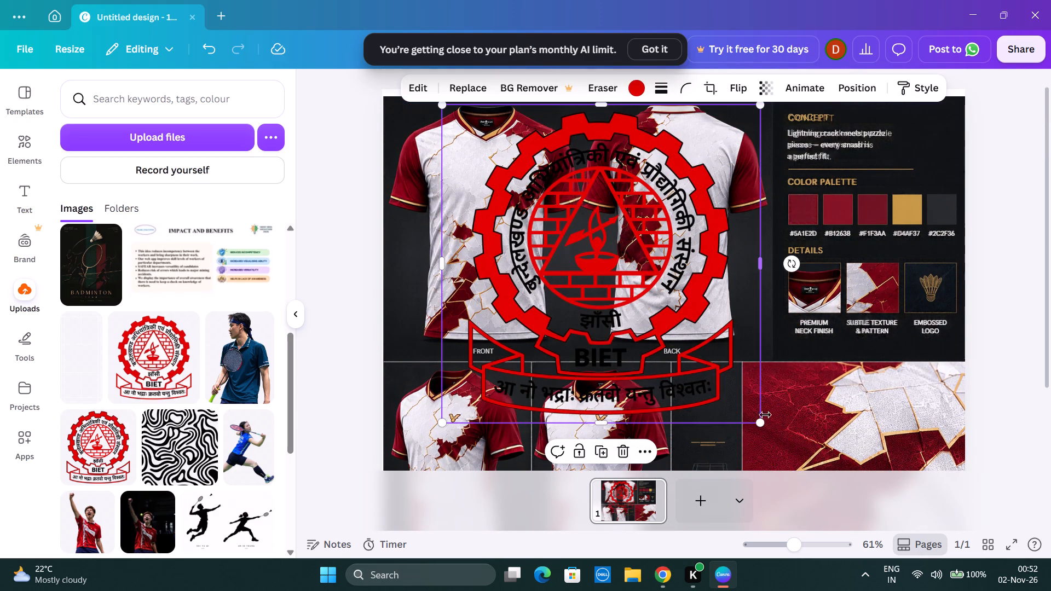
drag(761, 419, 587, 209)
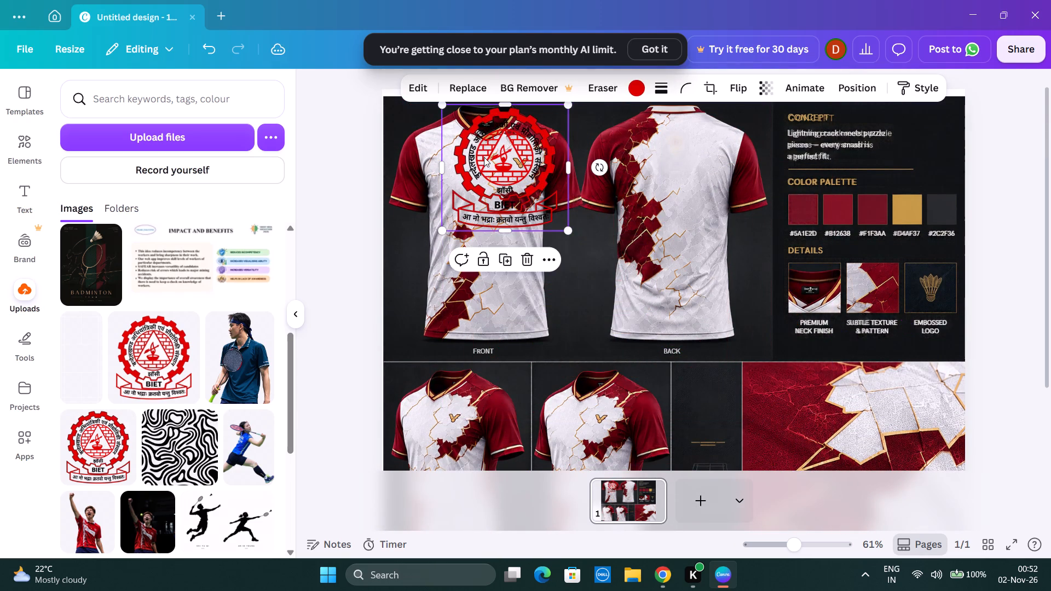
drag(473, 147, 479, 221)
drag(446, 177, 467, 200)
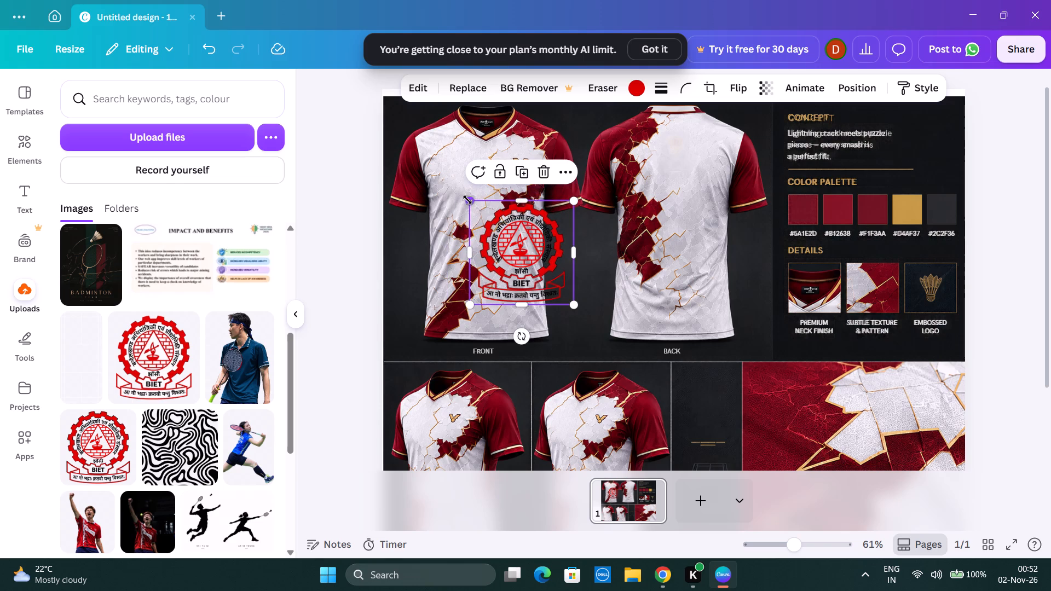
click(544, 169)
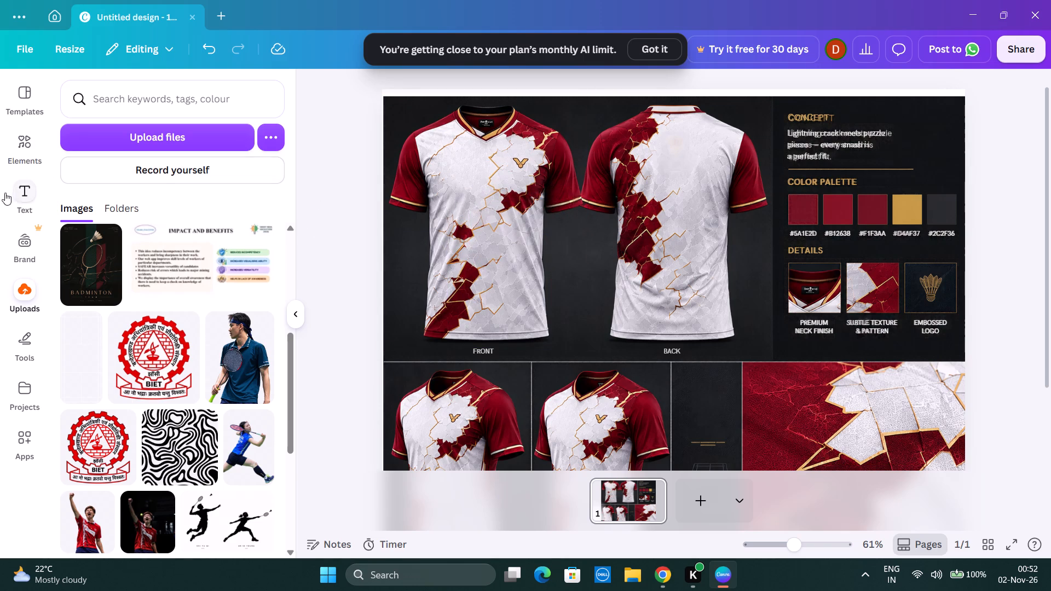
Add a text box reading "_____" near the back jersey's hem, colour it white with the change applied page-wide, and widen the box.
click(23, 185)
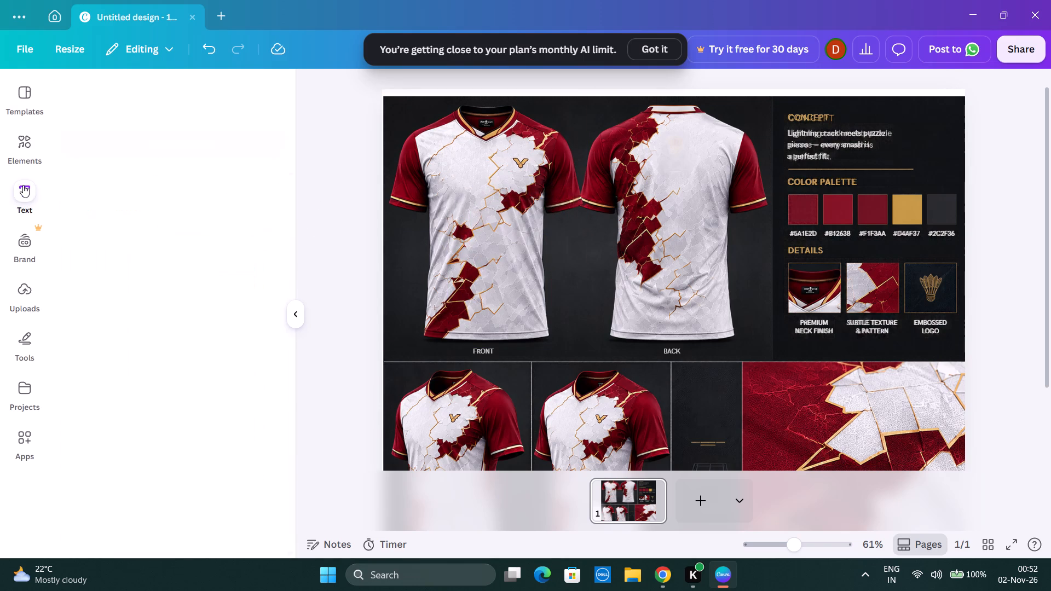
click(197, 140)
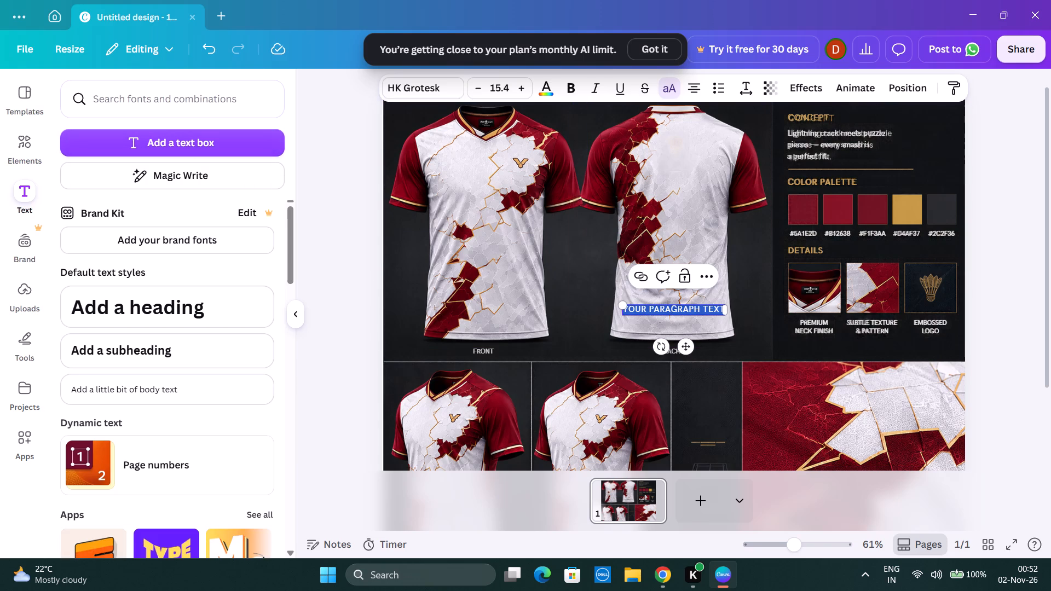
text(___)
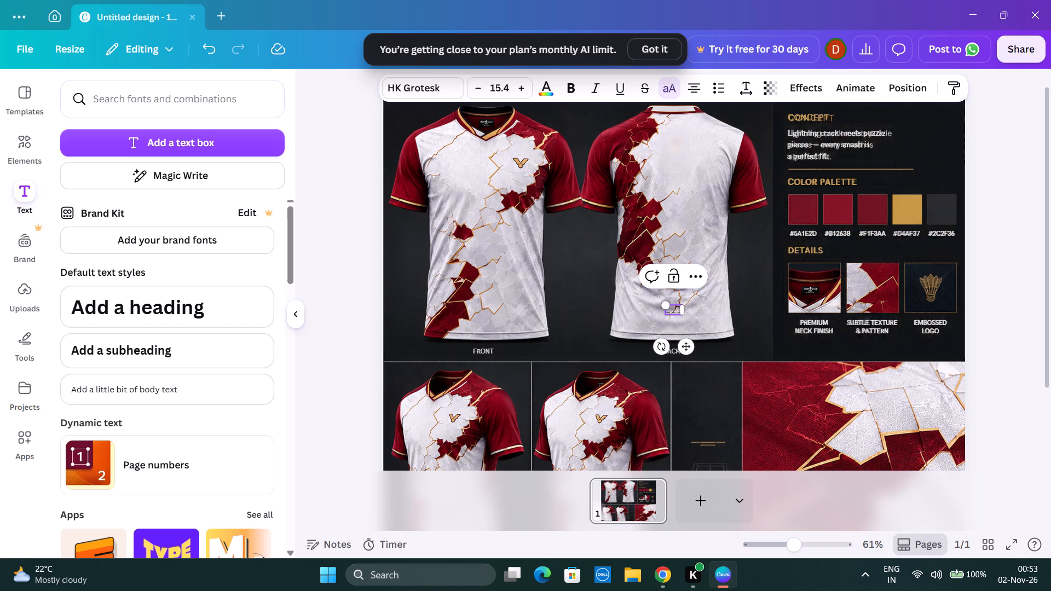
text(__)
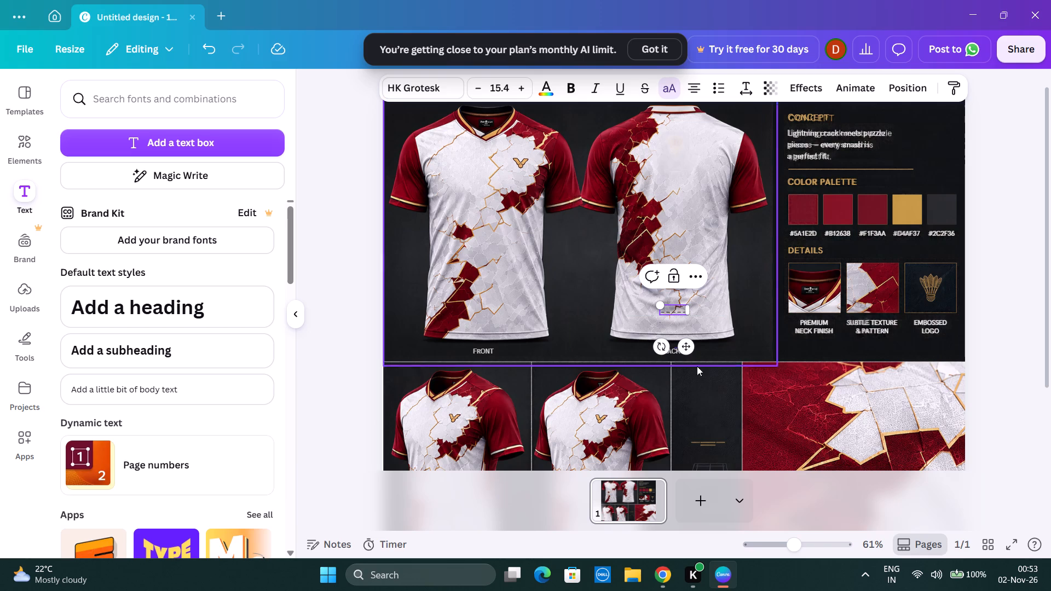
click(540, 82)
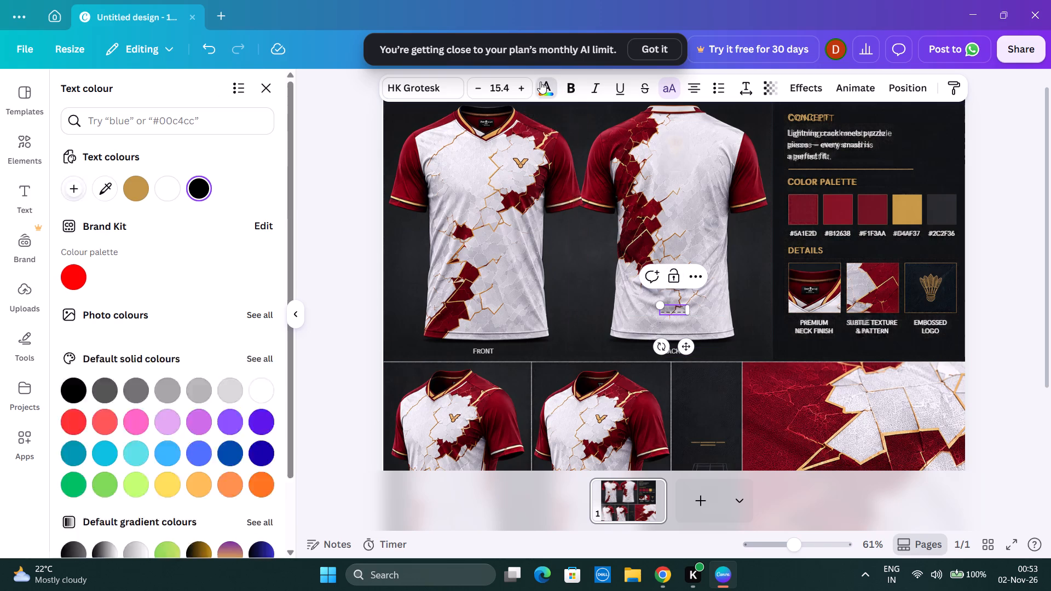
click(168, 184)
click(222, 532)
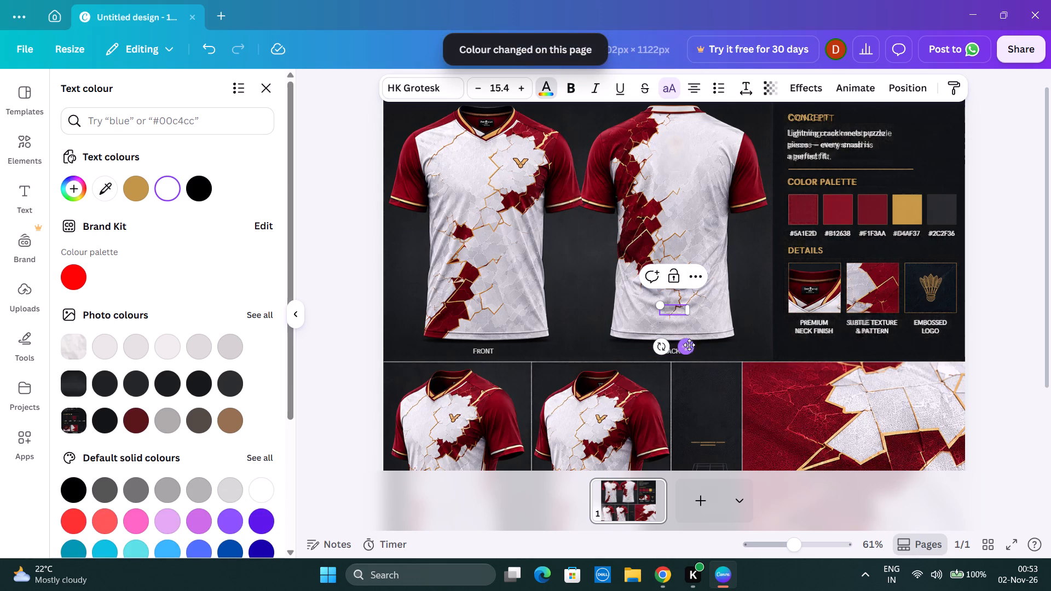
drag(693, 311, 694, 311)
drag(694, 311, 752, 309)
Move the back jersey image upward to expose the "_____" text box near its hem and delete that text box.
drag(639, 299, 646, 298)
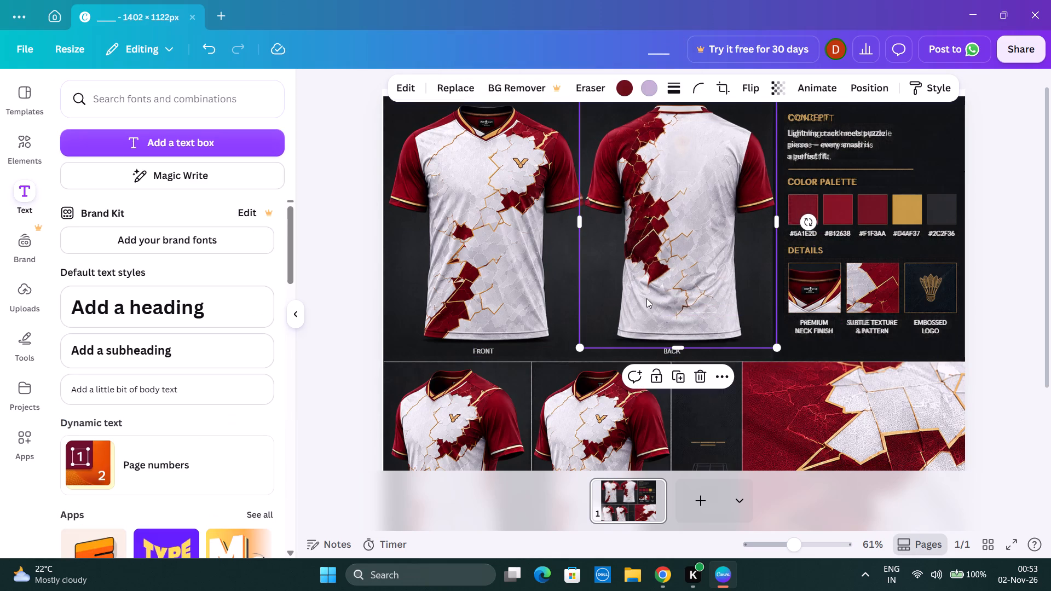
click(594, 286)
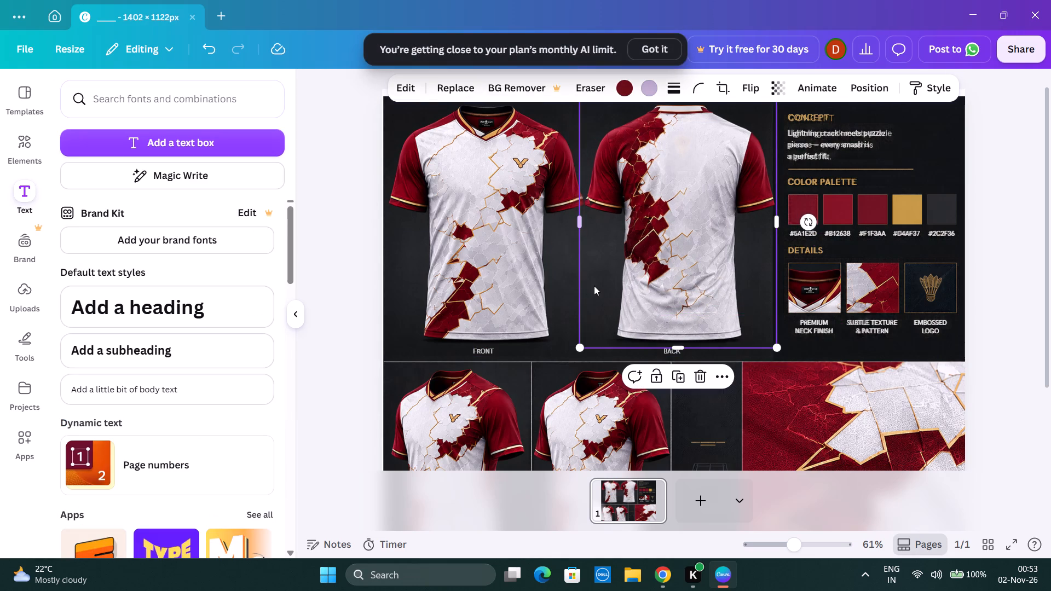
click(358, 284)
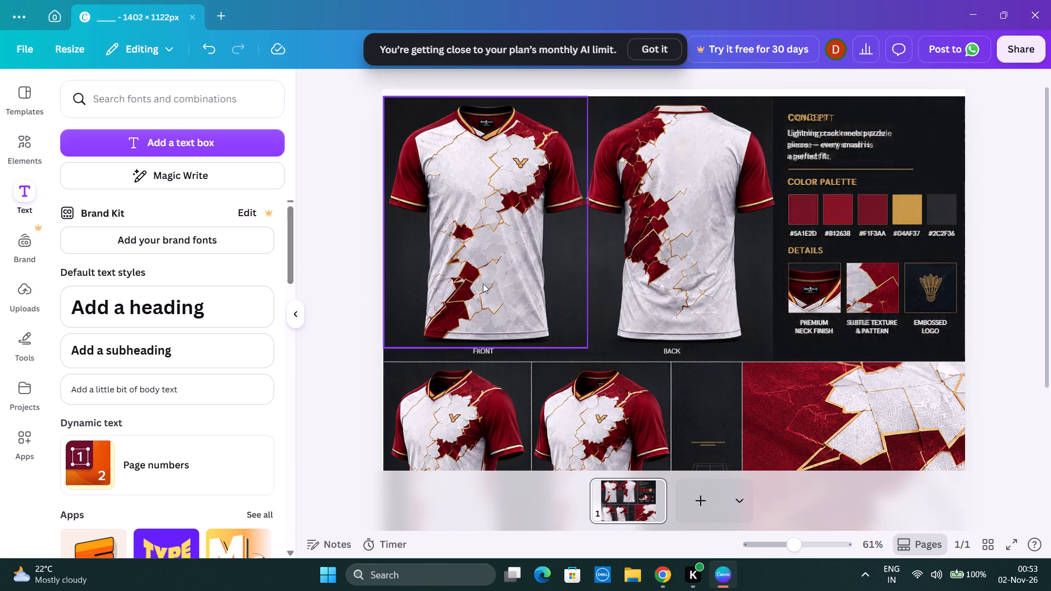
drag(679, 292, 679, 253)
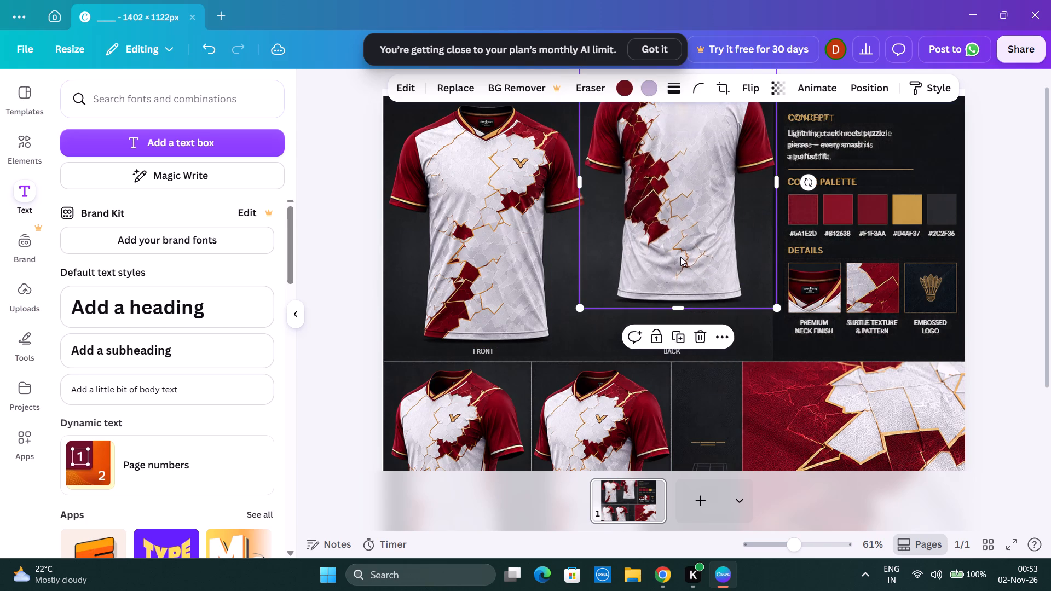
click(713, 314)
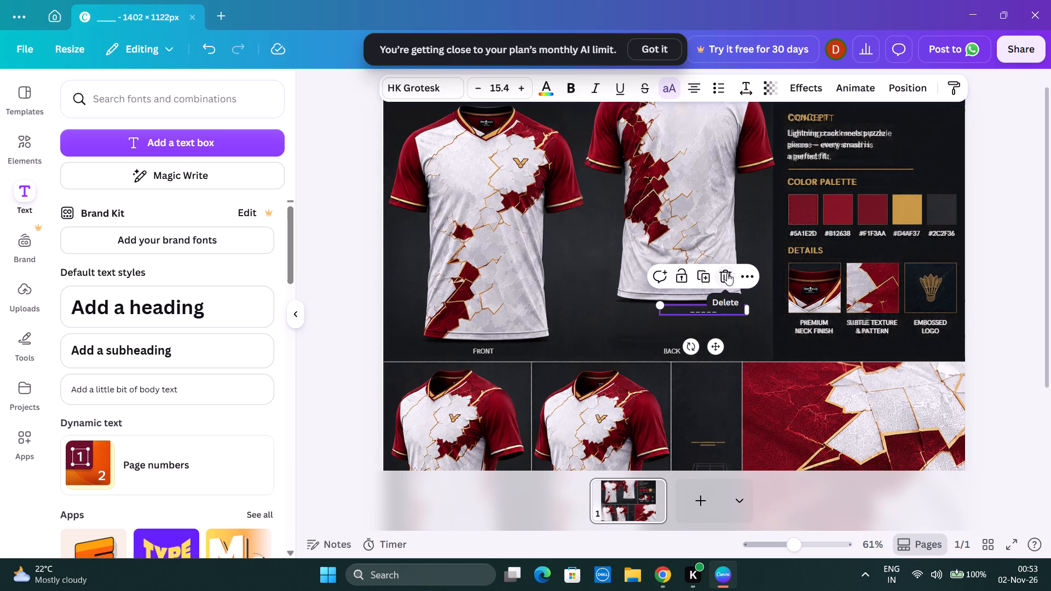
click(727, 273)
Move the back jersey image down into its place above the BACK label.
drag(655, 221, 655, 263)
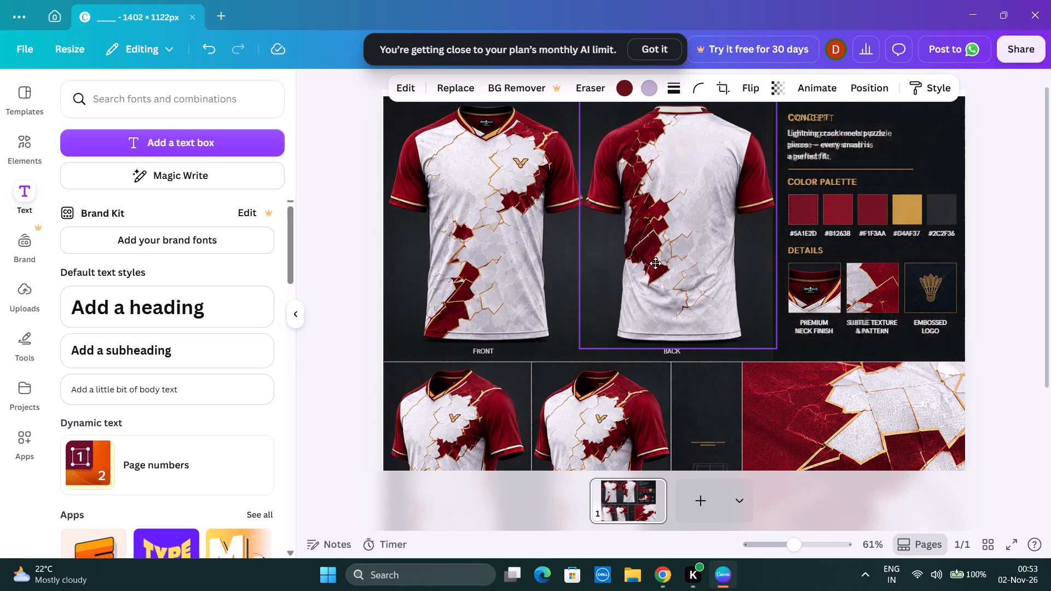
drag(655, 263, 658, 258)
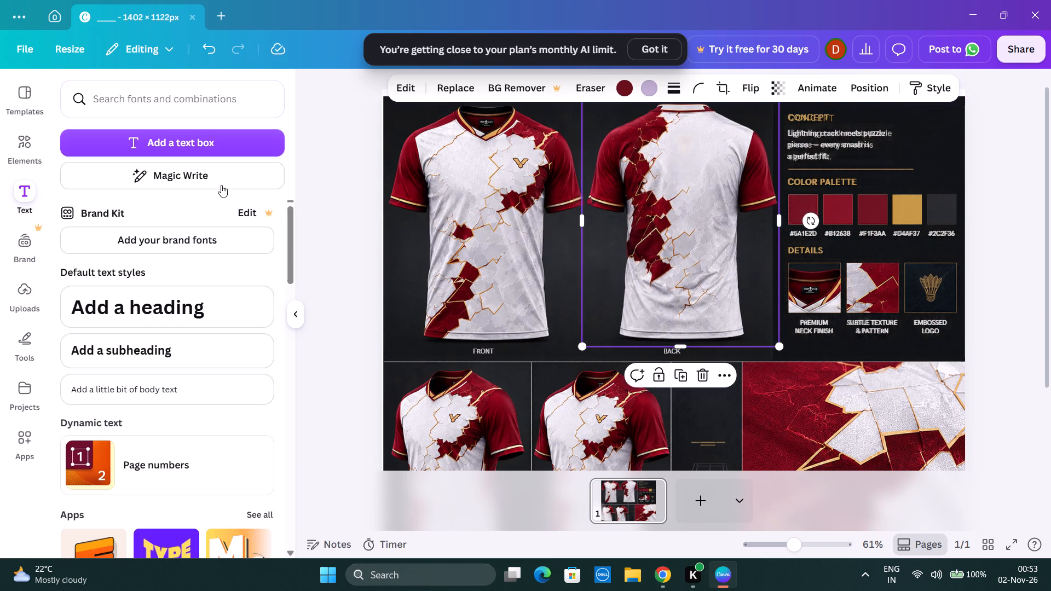
Add a heading reading "_", widen its box slightly and place it over the gold V logo on the front jersey.
click(213, 309)
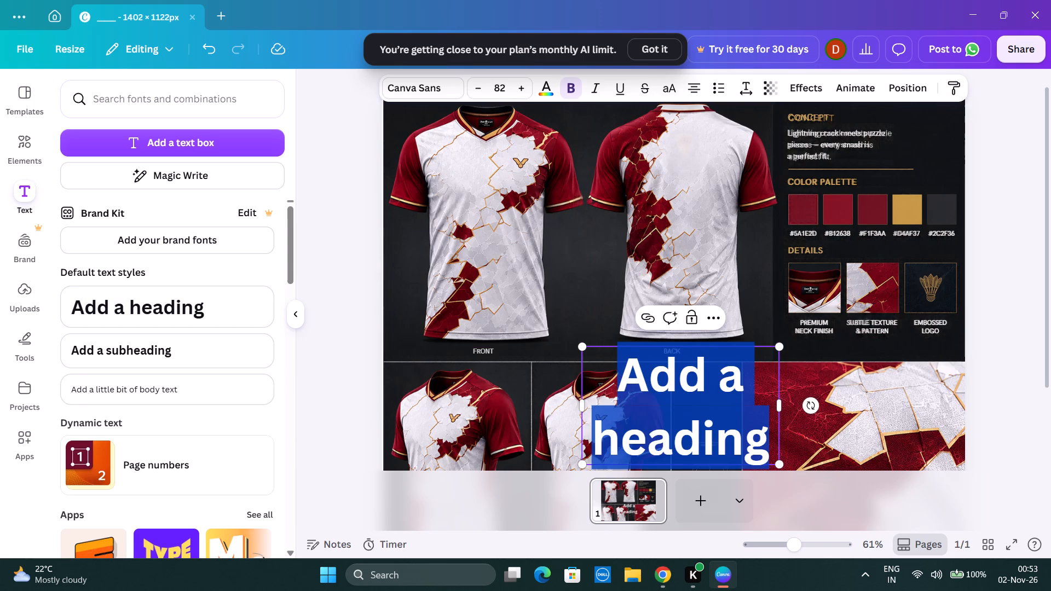
key(shift+underscore)
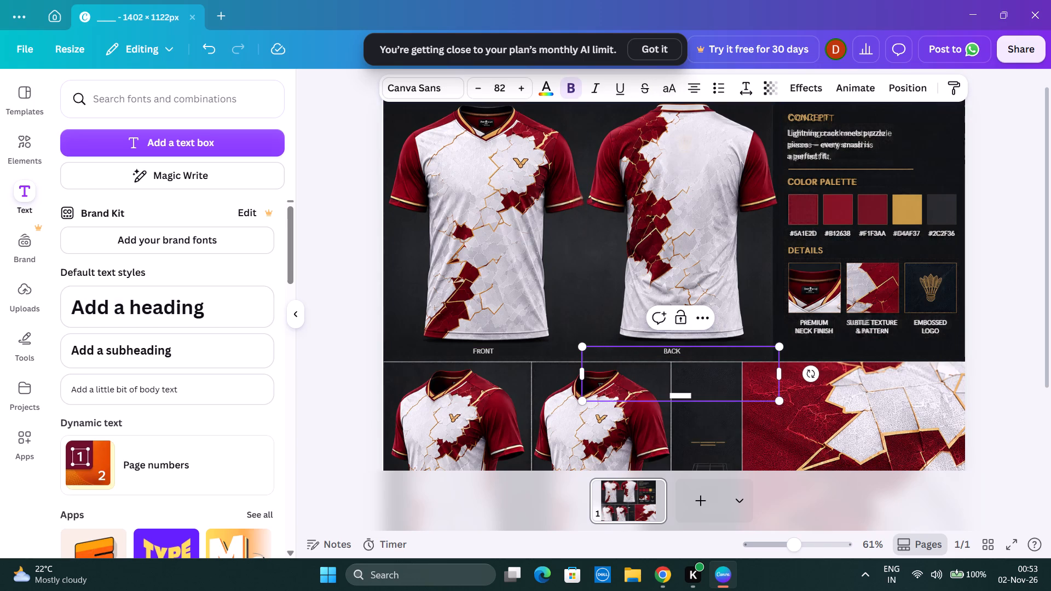
drag(782, 379, 790, 376)
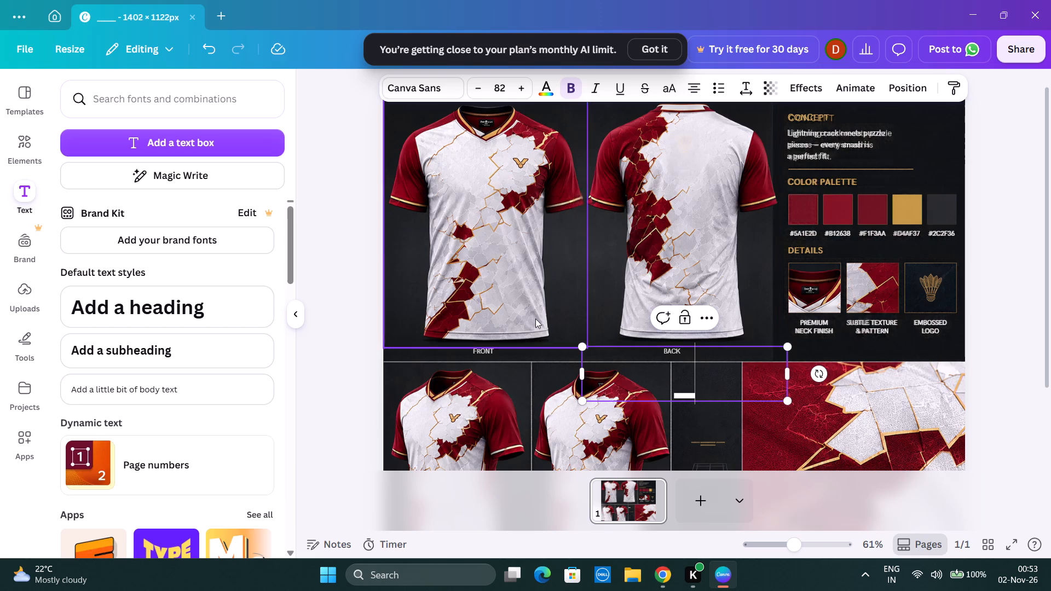
click(361, 361)
drag(691, 395, 552, 187)
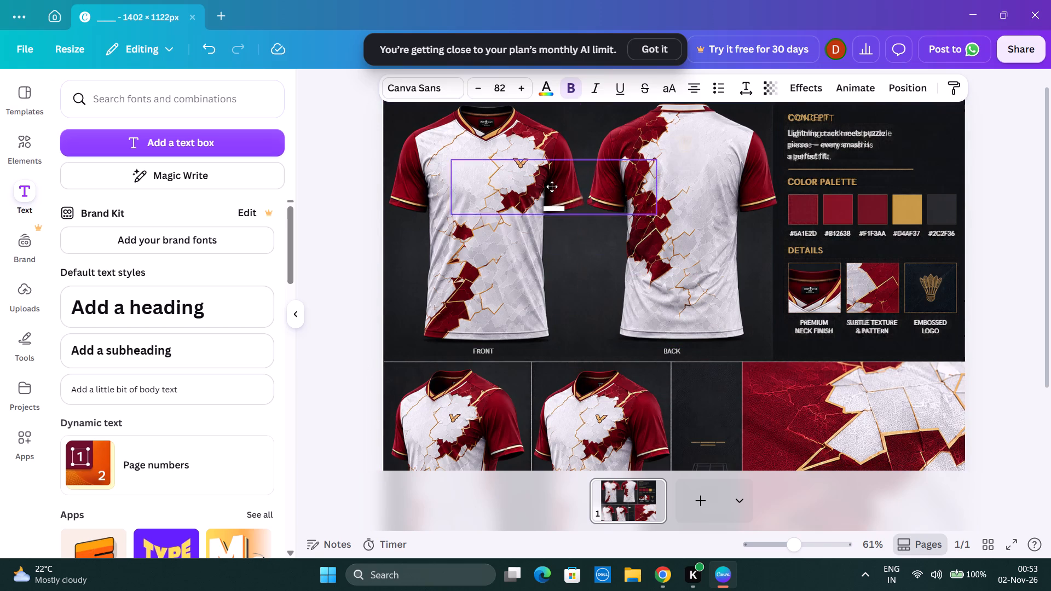
drag(552, 187, 525, 160)
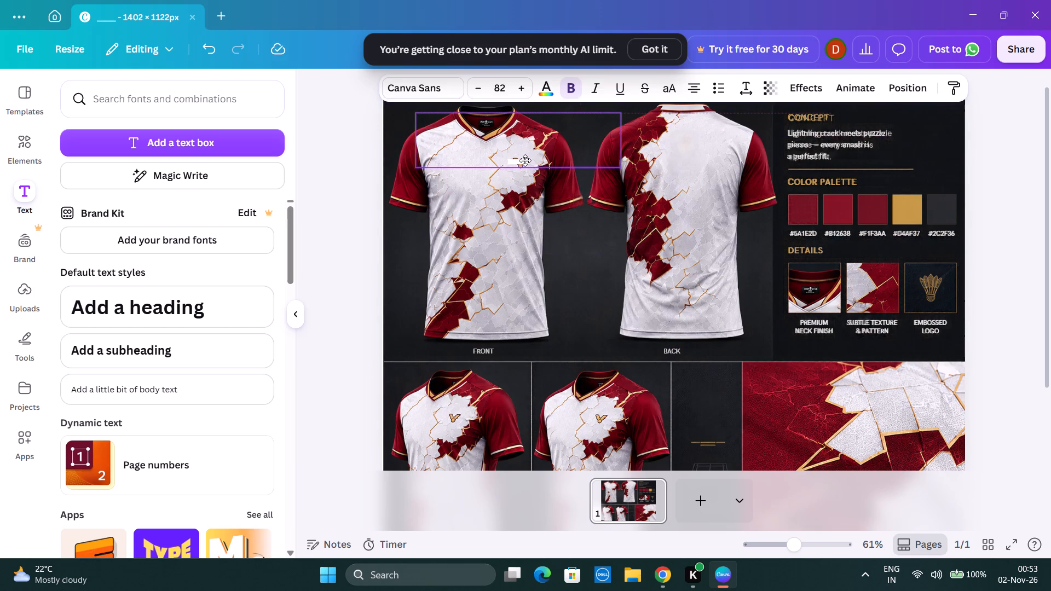
drag(525, 160, 526, 166)
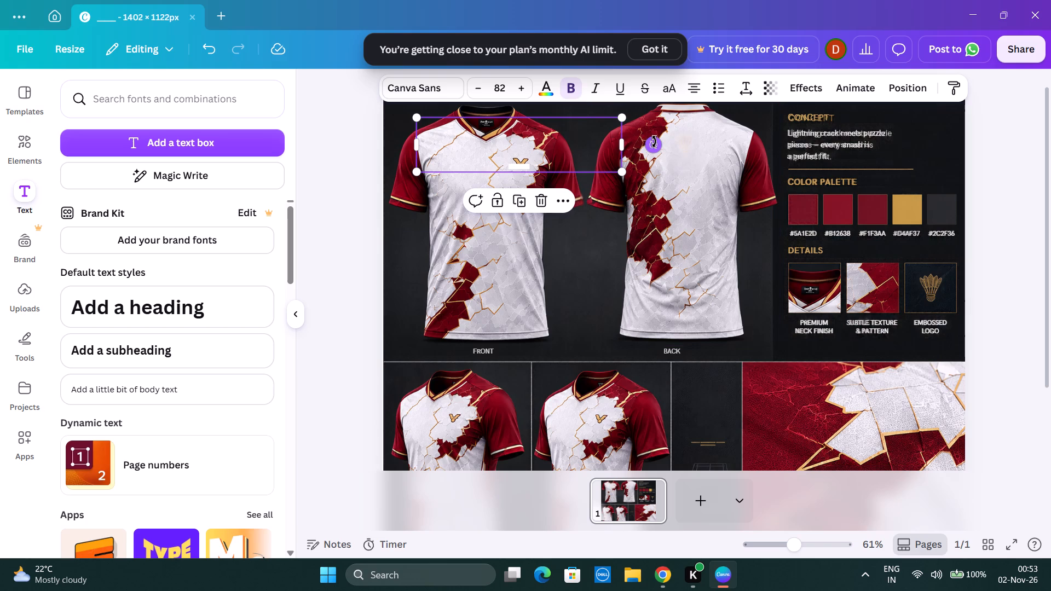
Rotate the underscore clockwise to a diagonal across the front jersey's V logo and scale its text to size 84.
drag(654, 142, 646, 172)
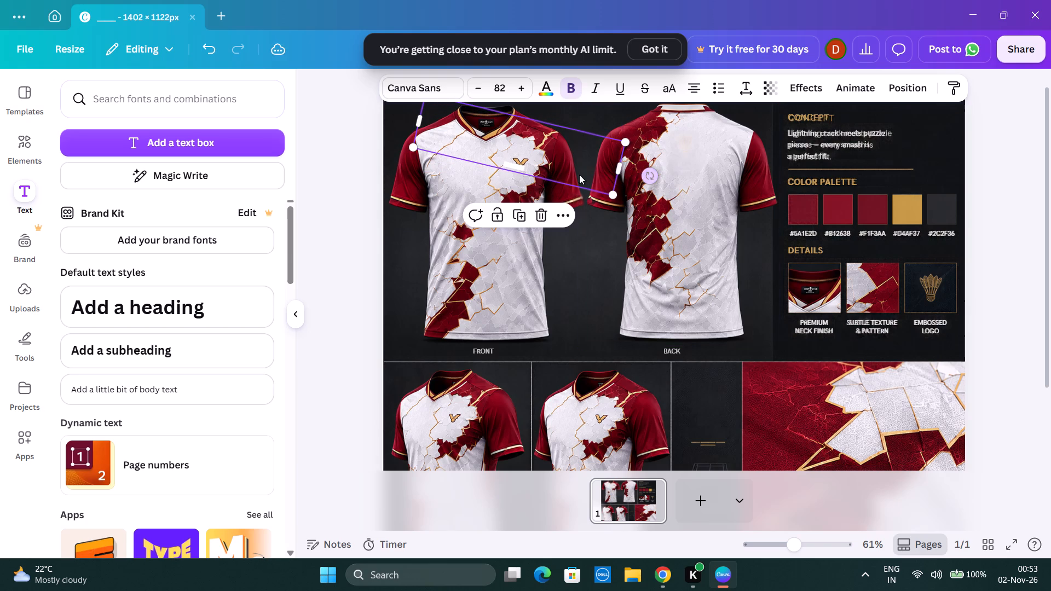
click(514, 163)
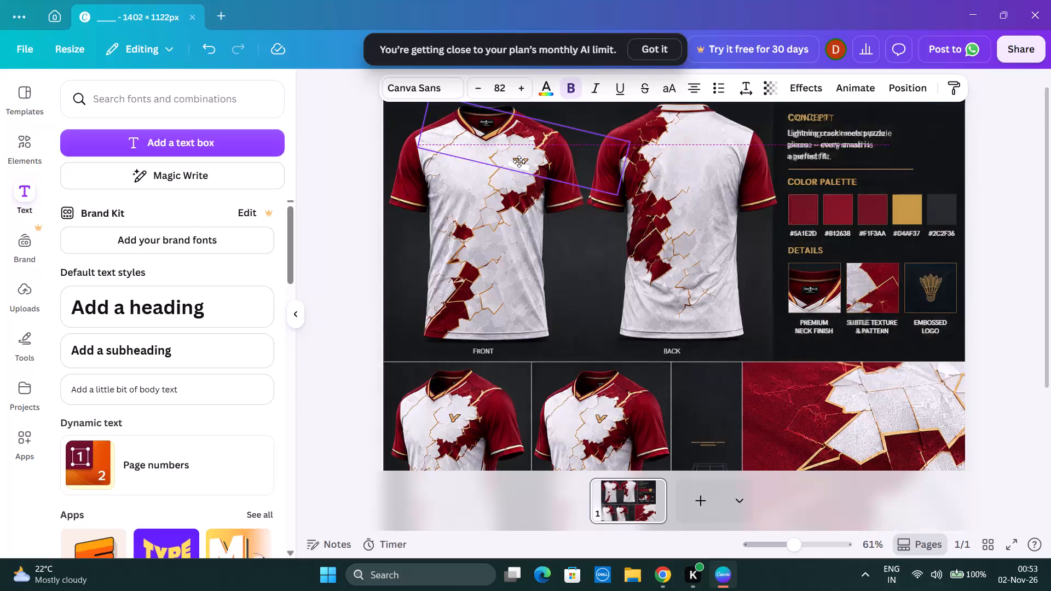
drag(616, 188, 615, 192)
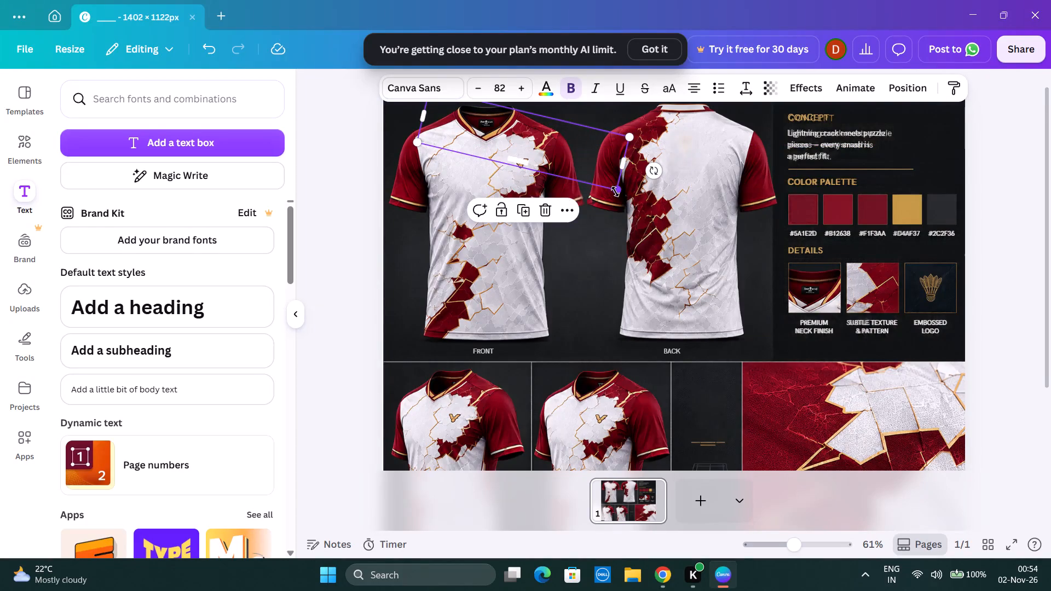
drag(615, 192, 614, 182)
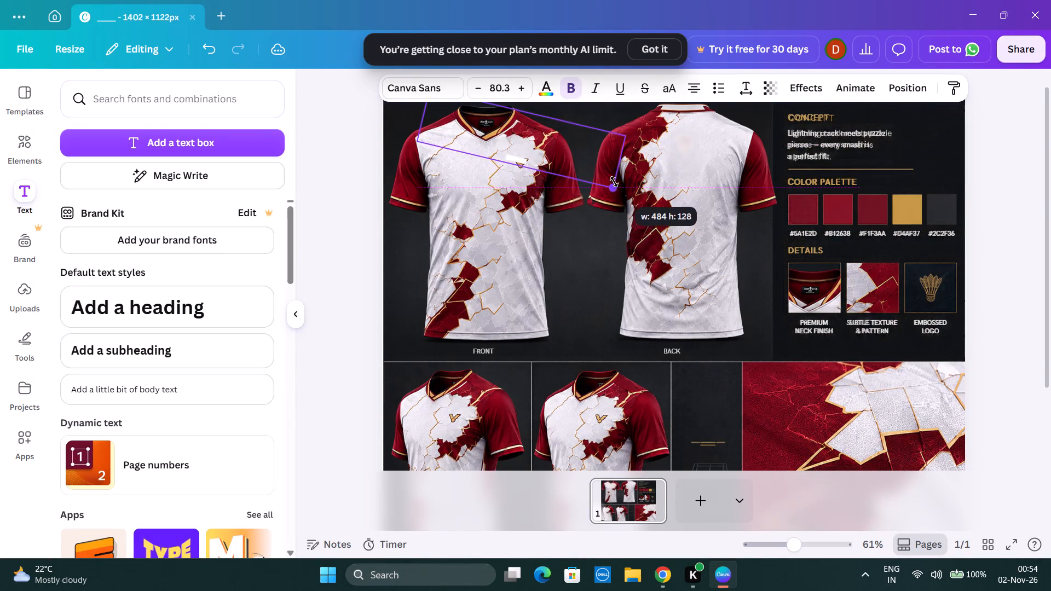
drag(614, 182, 615, 182)
drag(651, 172, 631, 220)
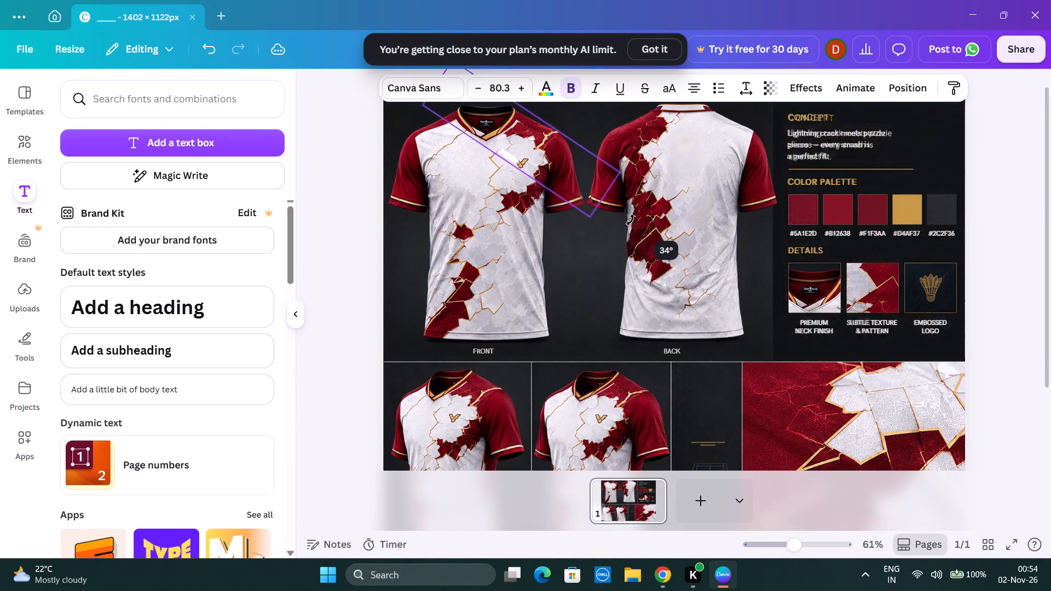
drag(631, 220, 618, 235)
drag(571, 227, 578, 233)
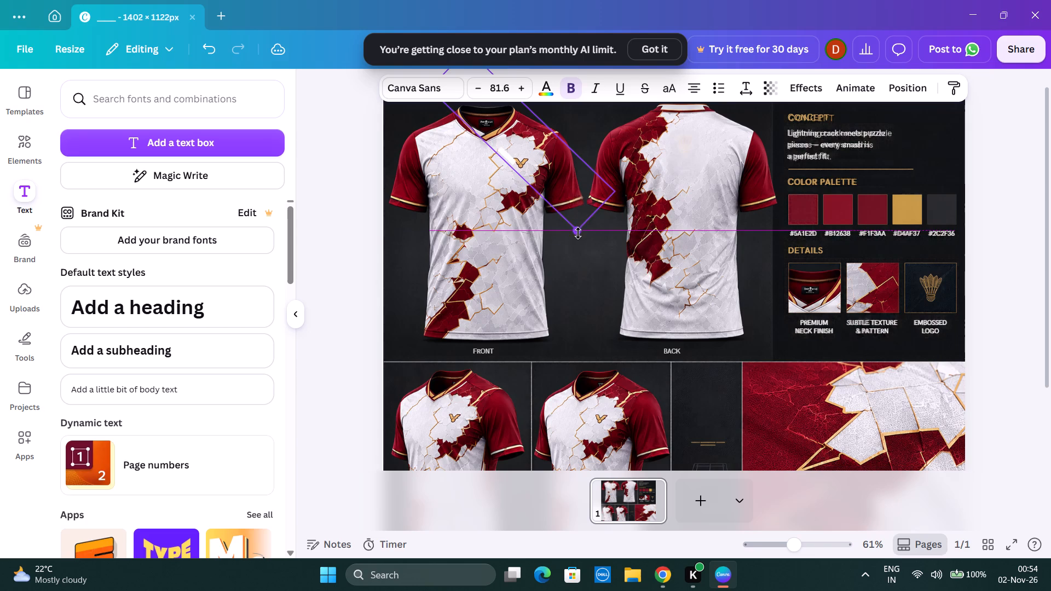
drag(578, 233, 588, 231)
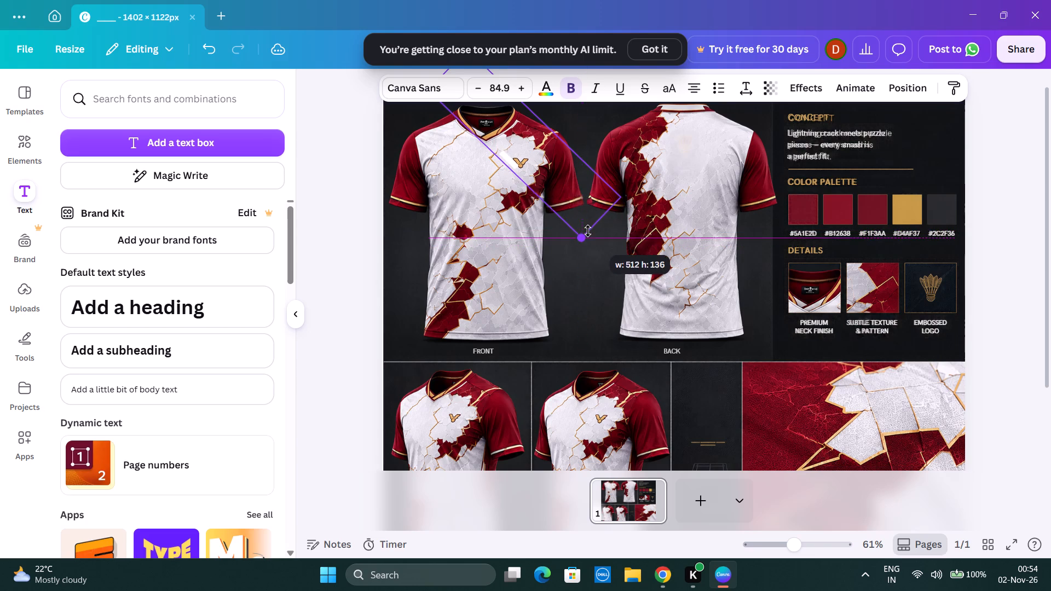
drag(588, 231, 588, 228)
Narrow the diagonal underscore's text box and reposition it over the V logo on the front jersey.
drag(557, 171, 569, 175)
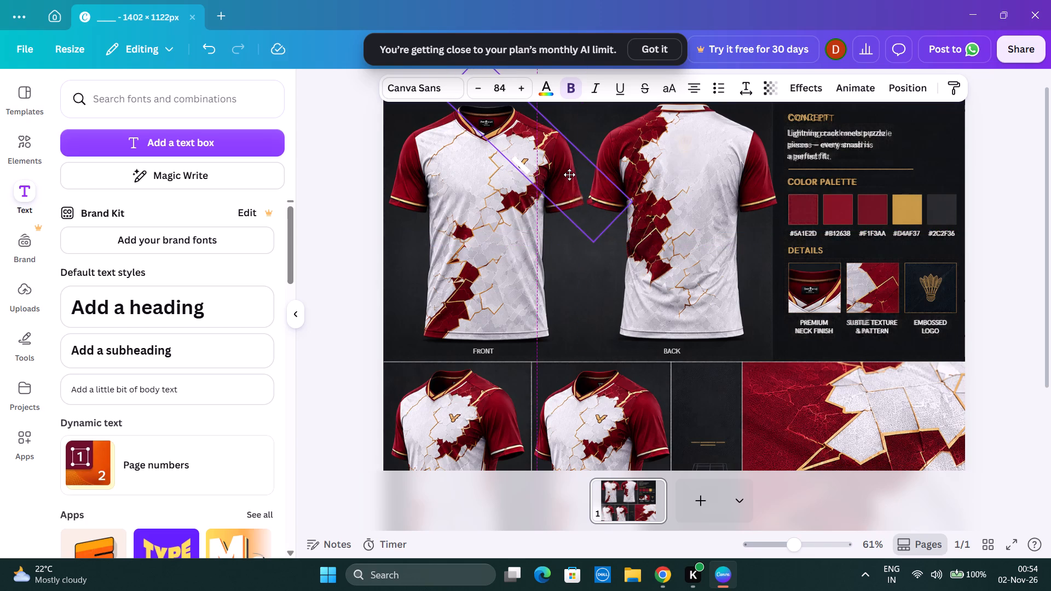
drag(569, 175, 564, 177)
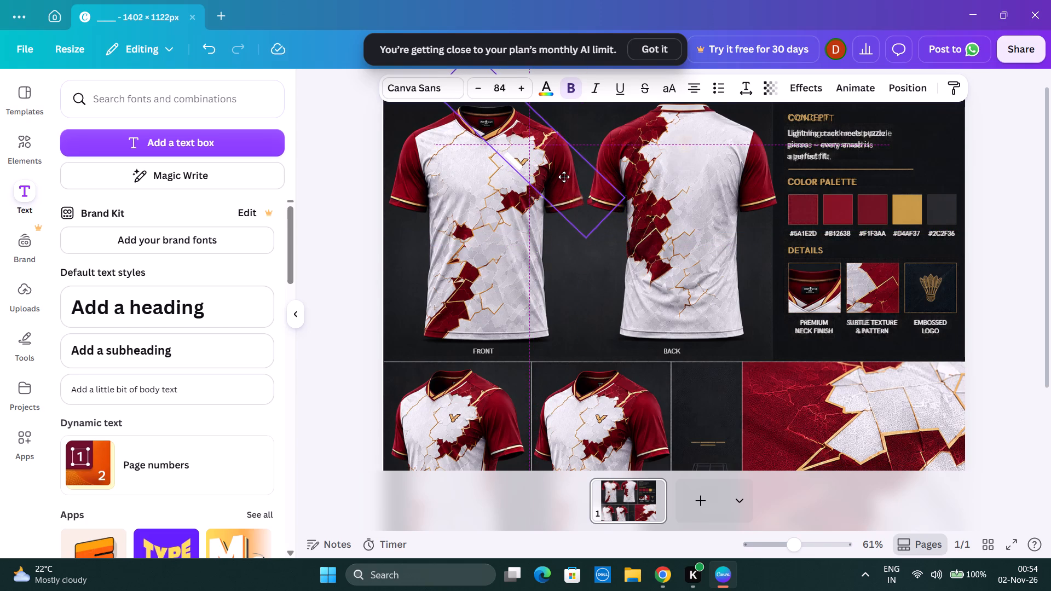
drag(564, 177, 564, 173)
drag(564, 173, 564, 172)
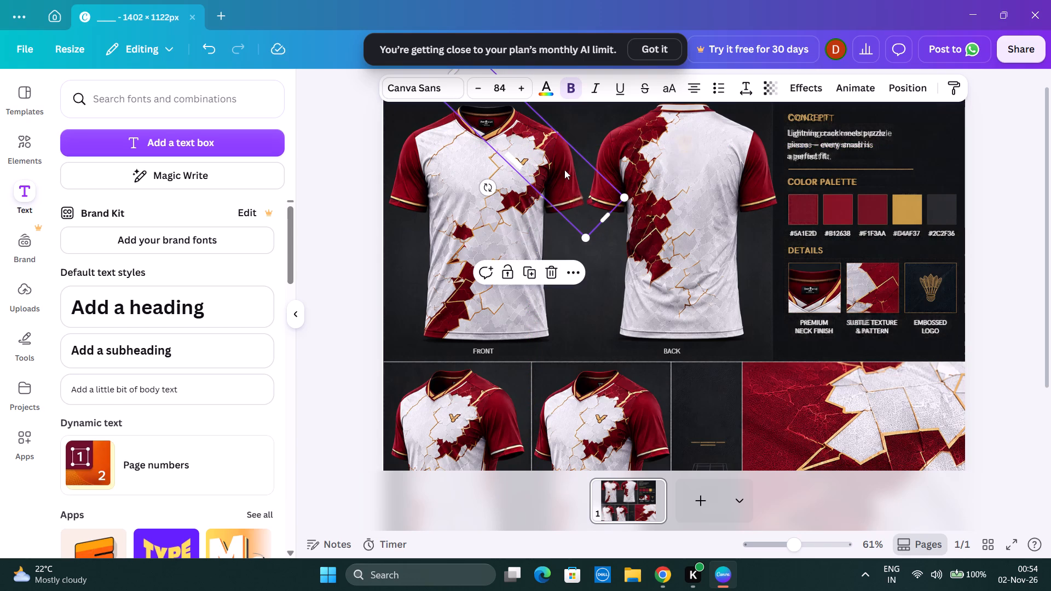
drag(606, 221, 599, 205)
drag(599, 205, 533, 119)
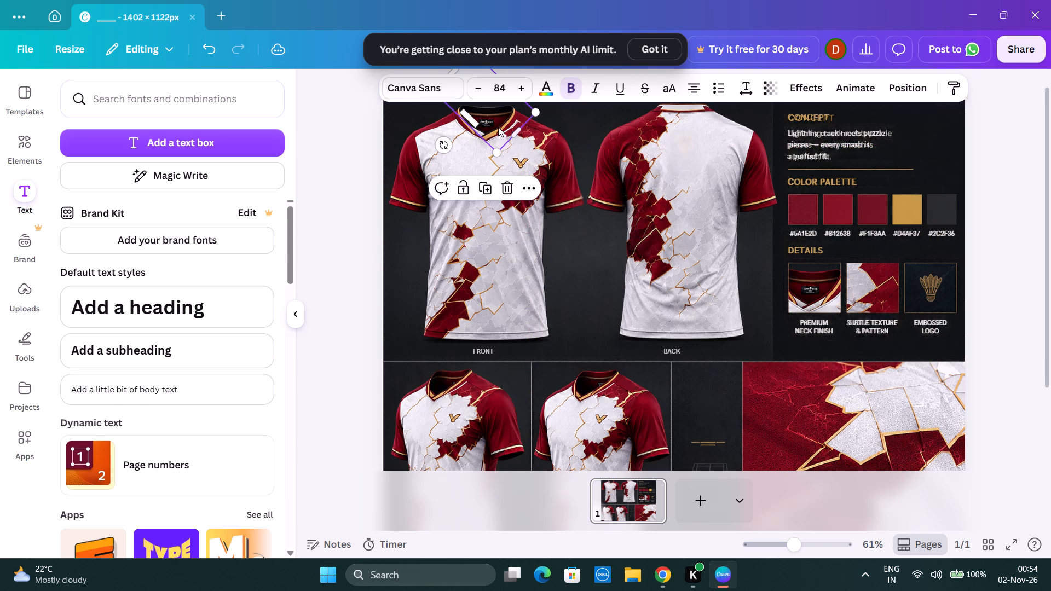
drag(494, 123, 545, 168)
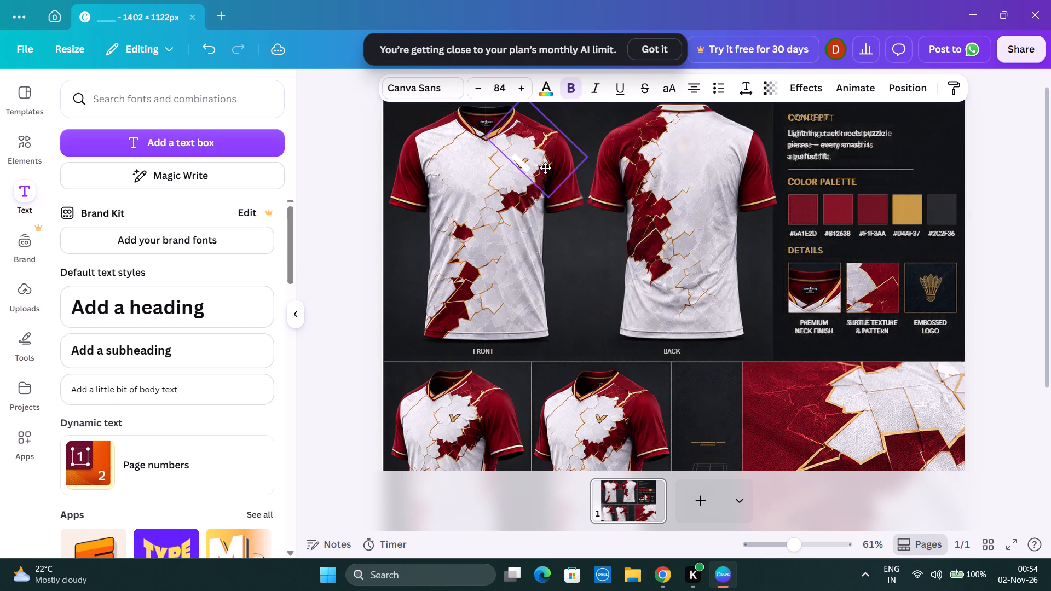
drag(545, 168, 543, 168)
drag(545, 192, 537, 154)
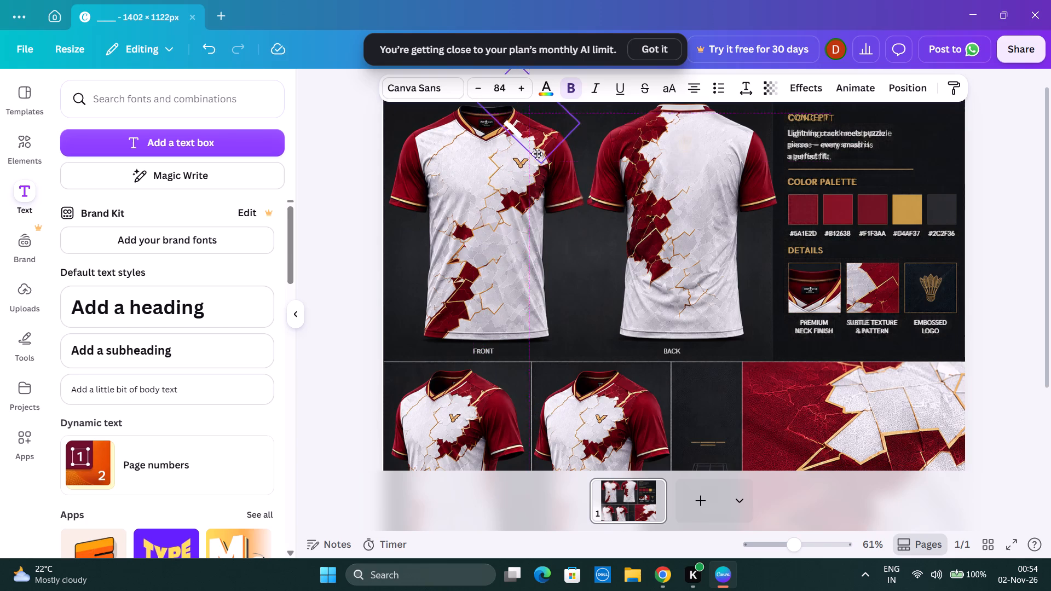
drag(537, 154, 538, 190)
Scale the diagonal underscore down to size 44.3 and position it over the left stroke of the front jersey's V logo.
drag(540, 199, 540, 190)
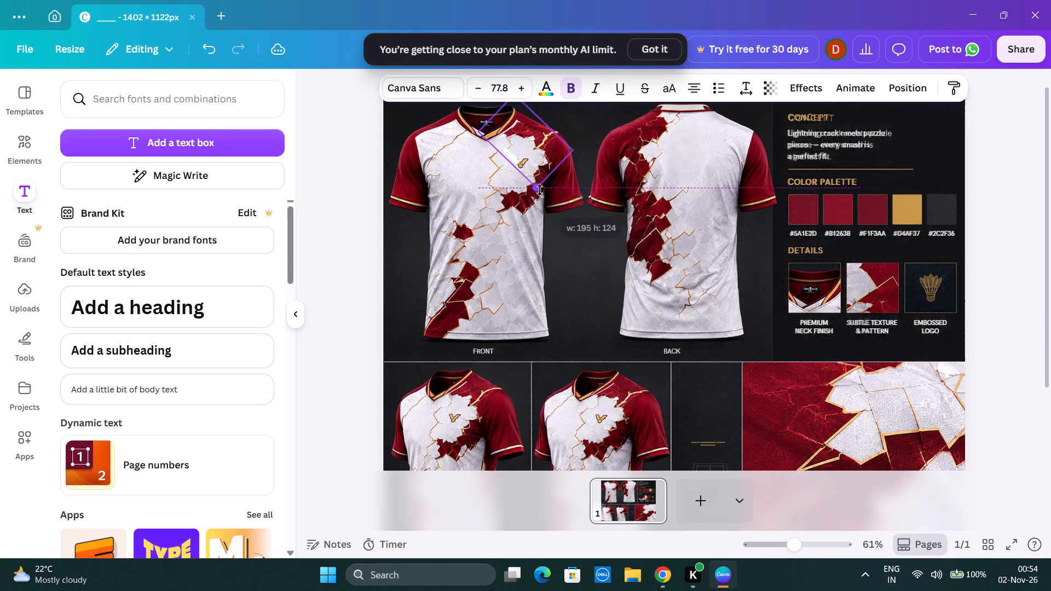
drag(540, 190, 538, 146)
drag(529, 123, 536, 165)
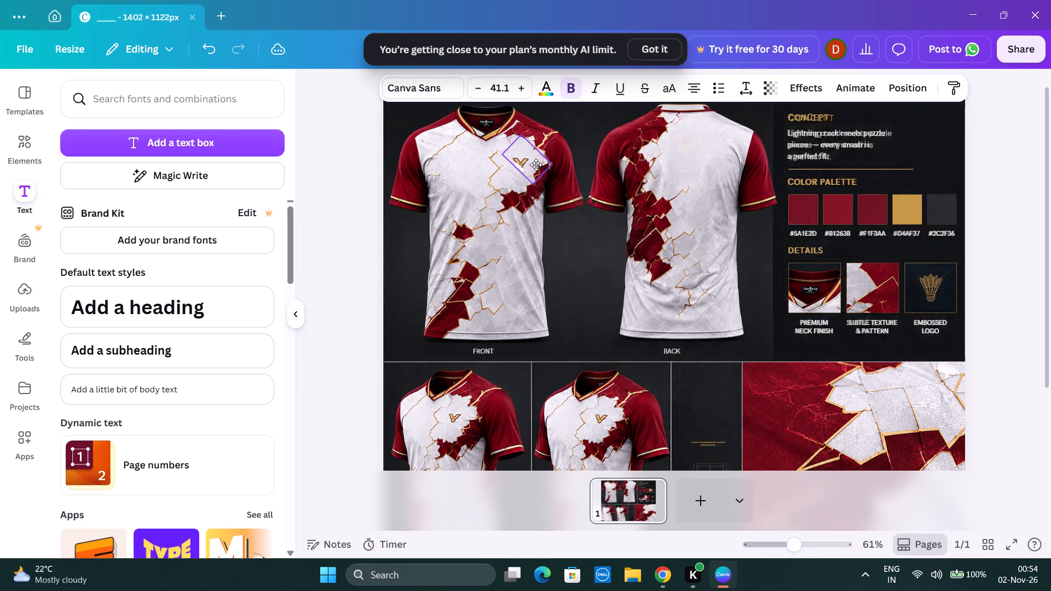
drag(536, 165, 533, 159)
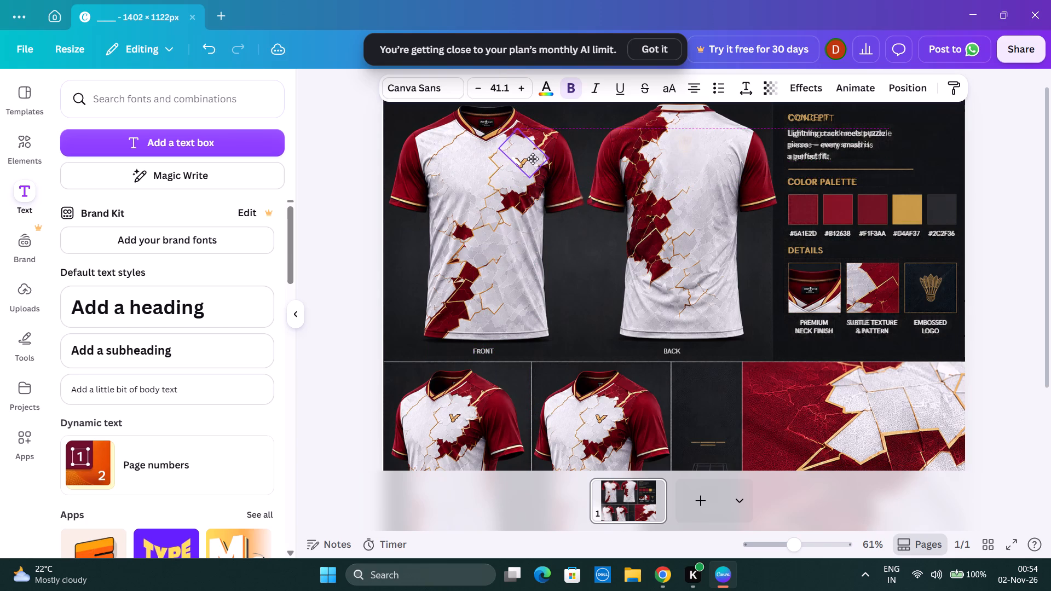
drag(533, 159, 533, 158)
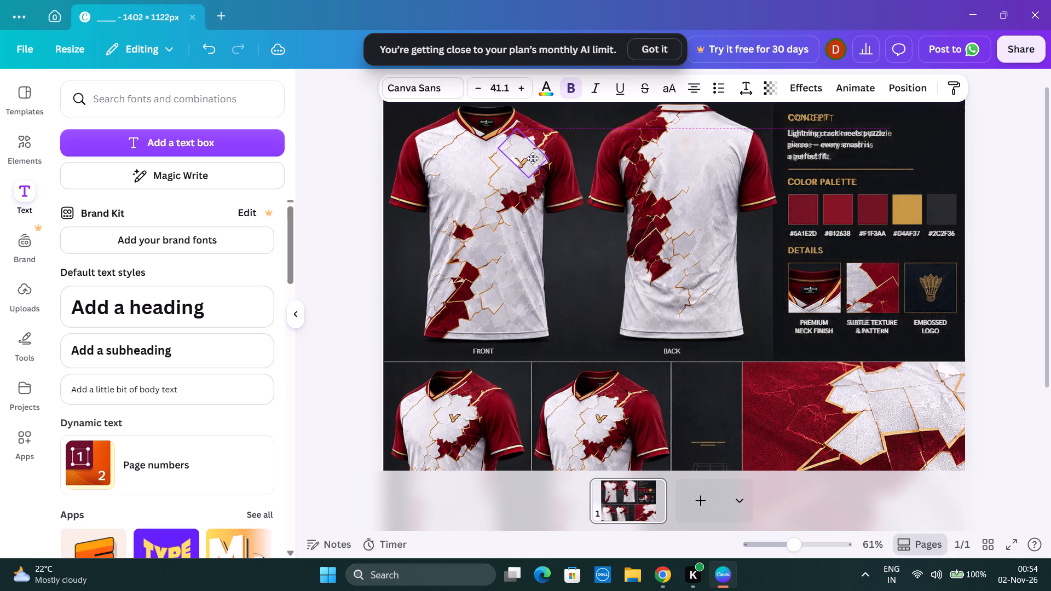
drag(533, 158, 533, 158)
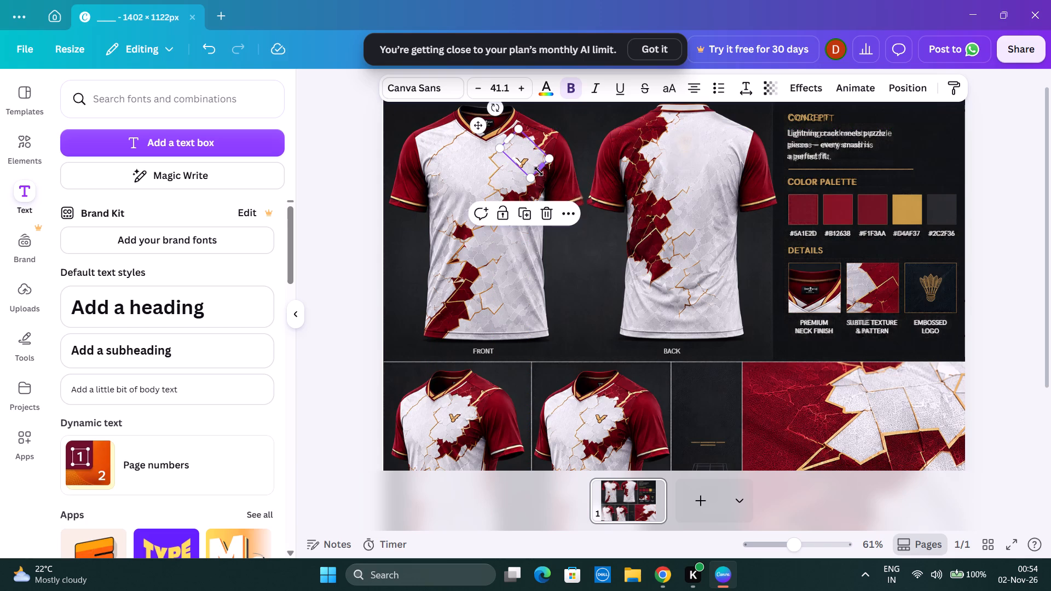
click(552, 160)
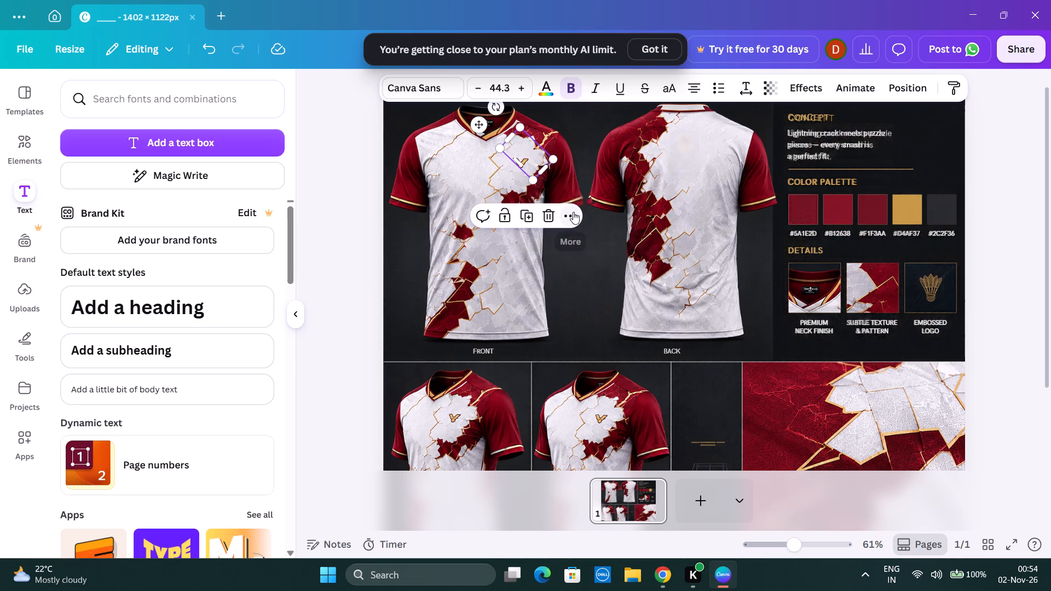
click(573, 212)
click(626, 245)
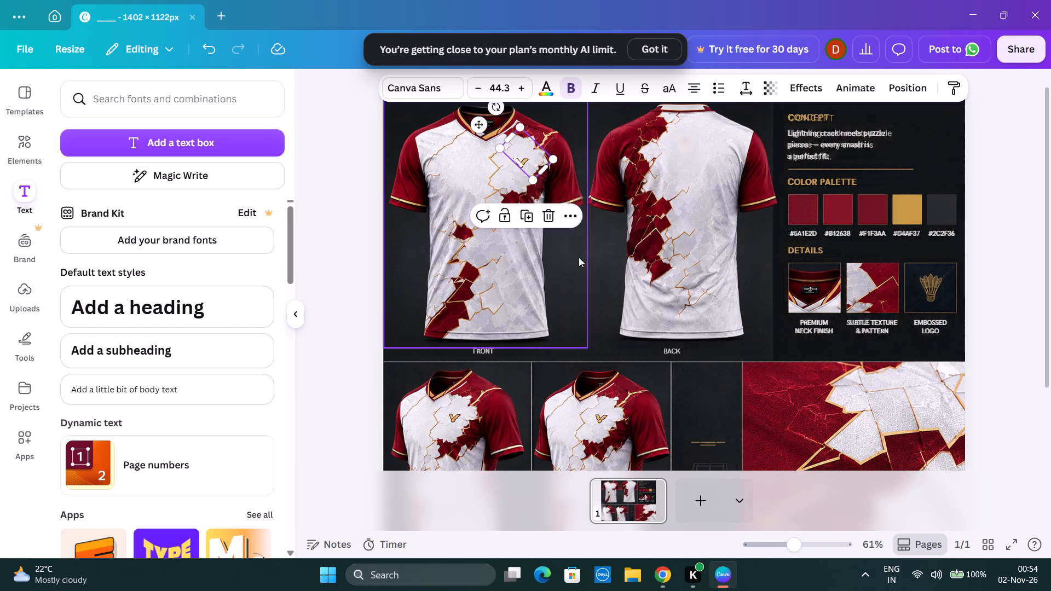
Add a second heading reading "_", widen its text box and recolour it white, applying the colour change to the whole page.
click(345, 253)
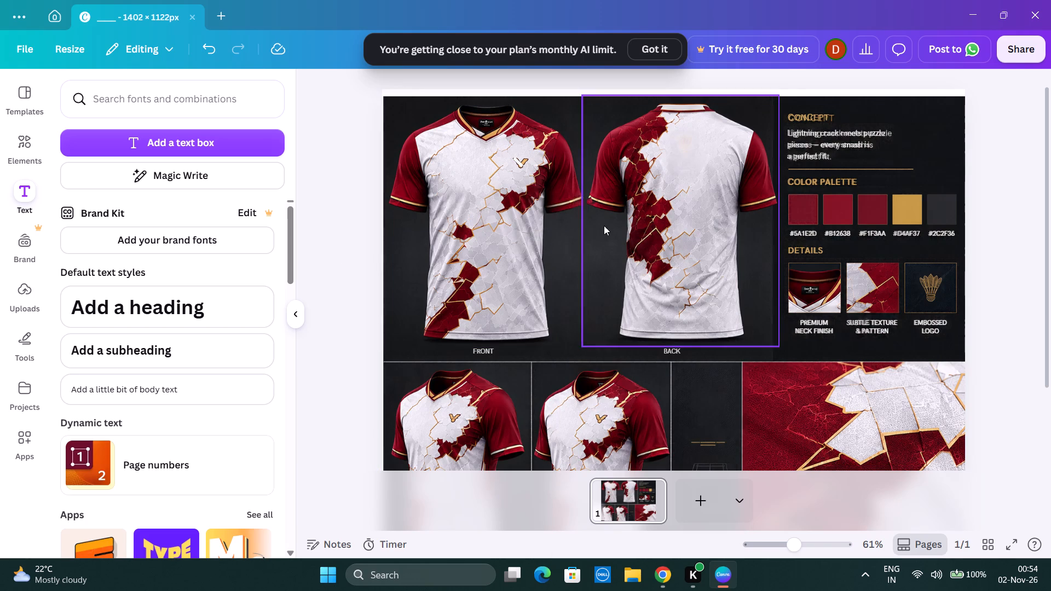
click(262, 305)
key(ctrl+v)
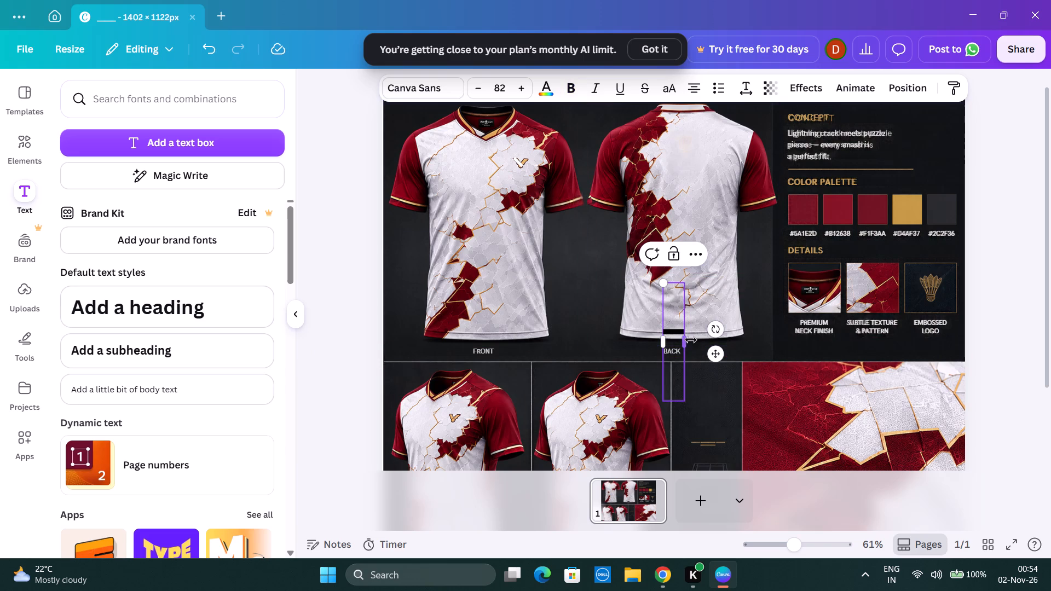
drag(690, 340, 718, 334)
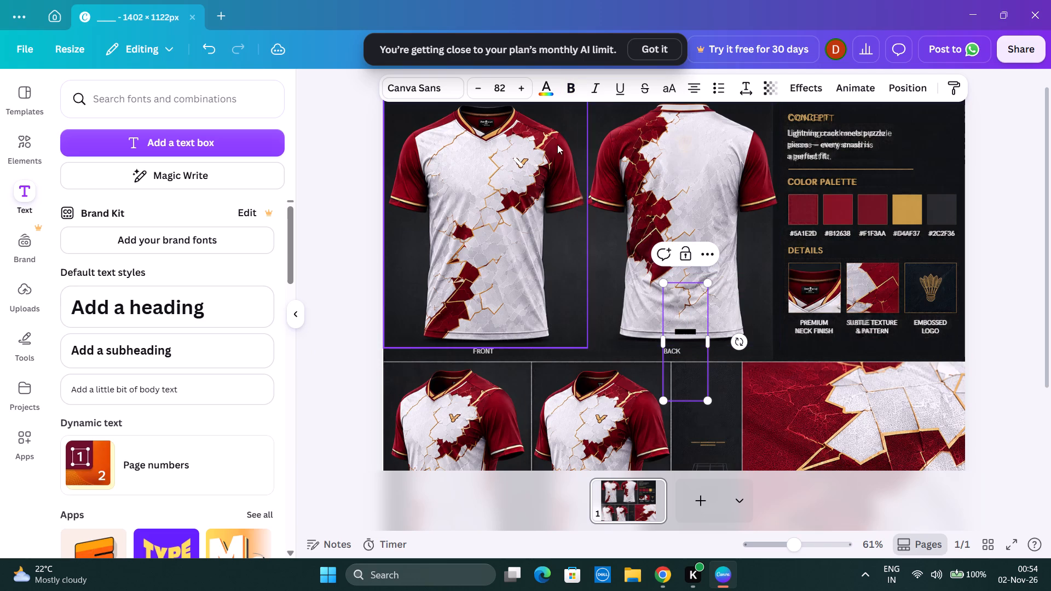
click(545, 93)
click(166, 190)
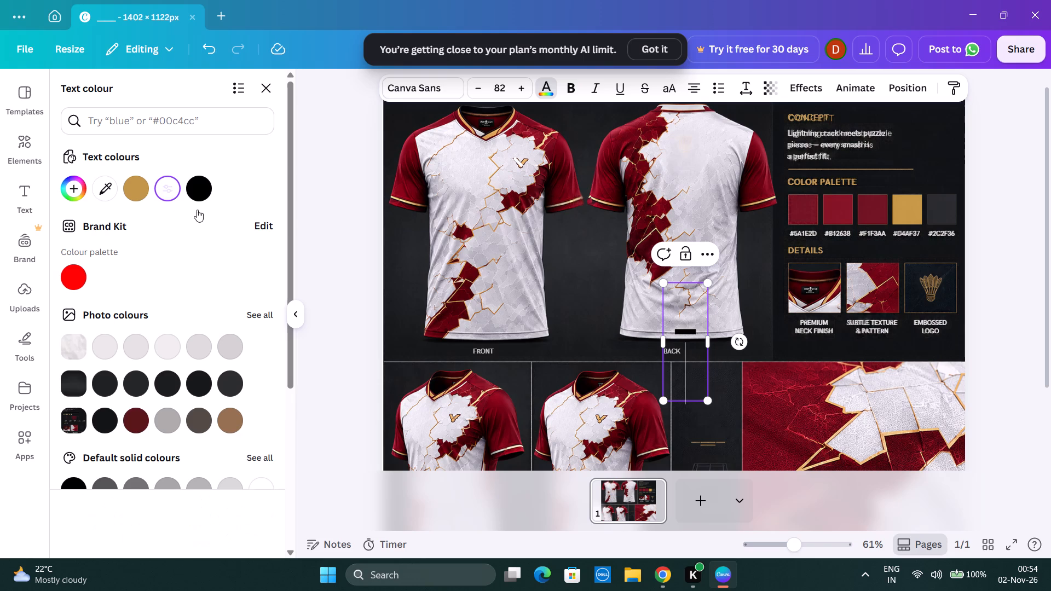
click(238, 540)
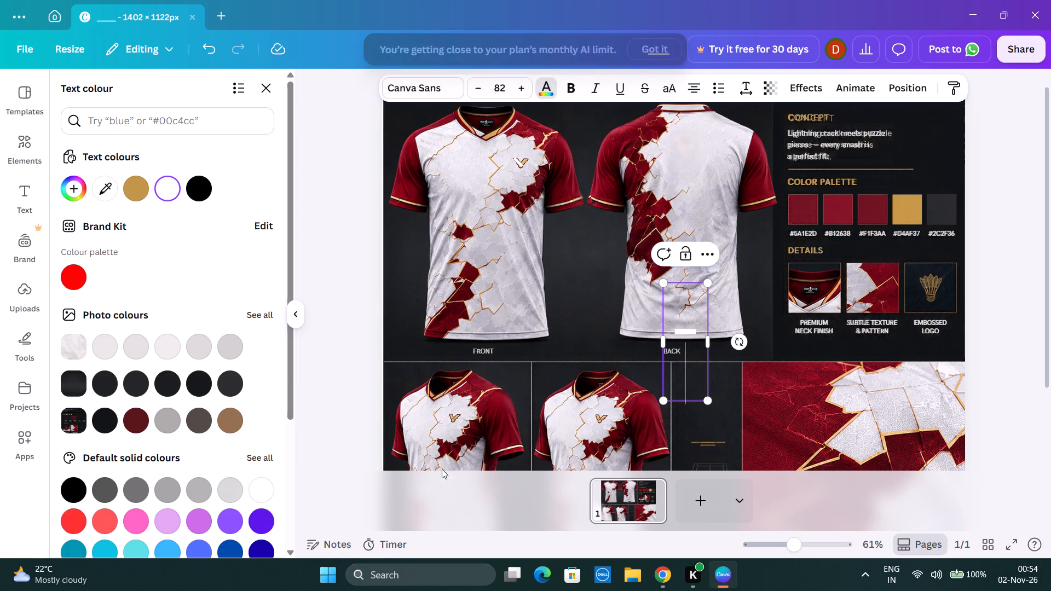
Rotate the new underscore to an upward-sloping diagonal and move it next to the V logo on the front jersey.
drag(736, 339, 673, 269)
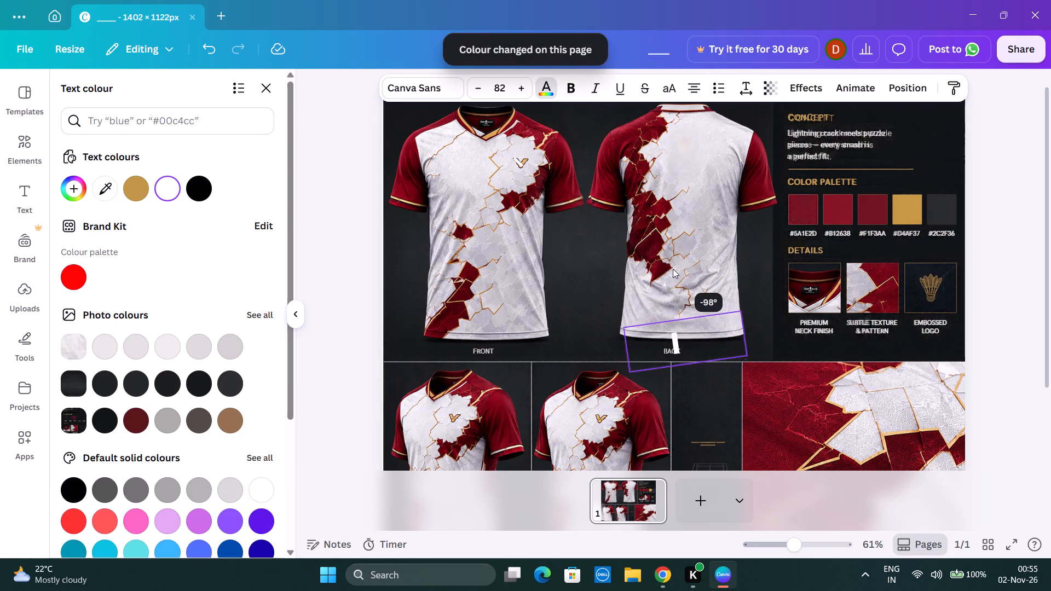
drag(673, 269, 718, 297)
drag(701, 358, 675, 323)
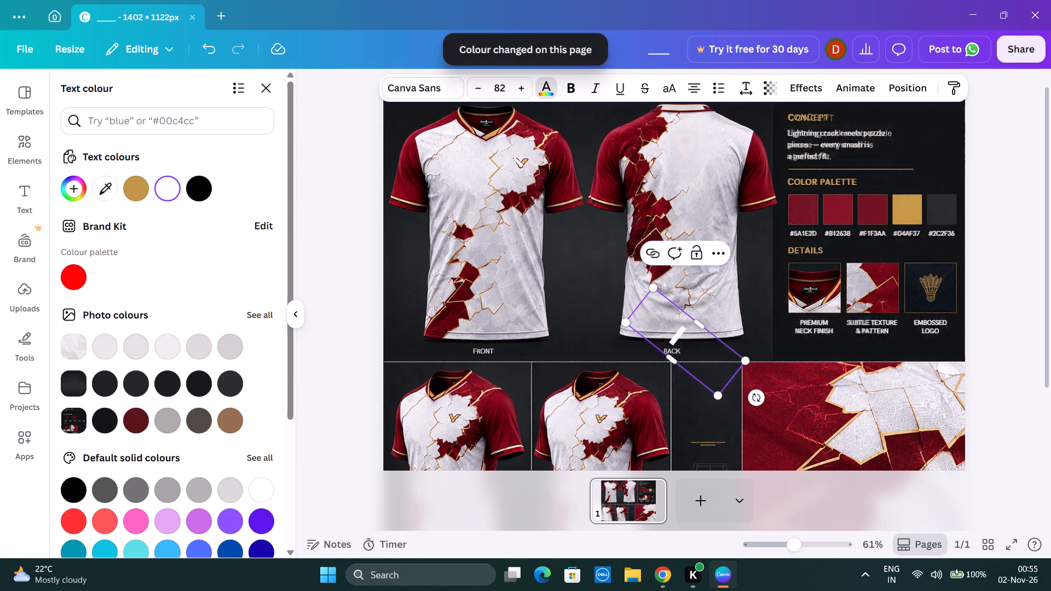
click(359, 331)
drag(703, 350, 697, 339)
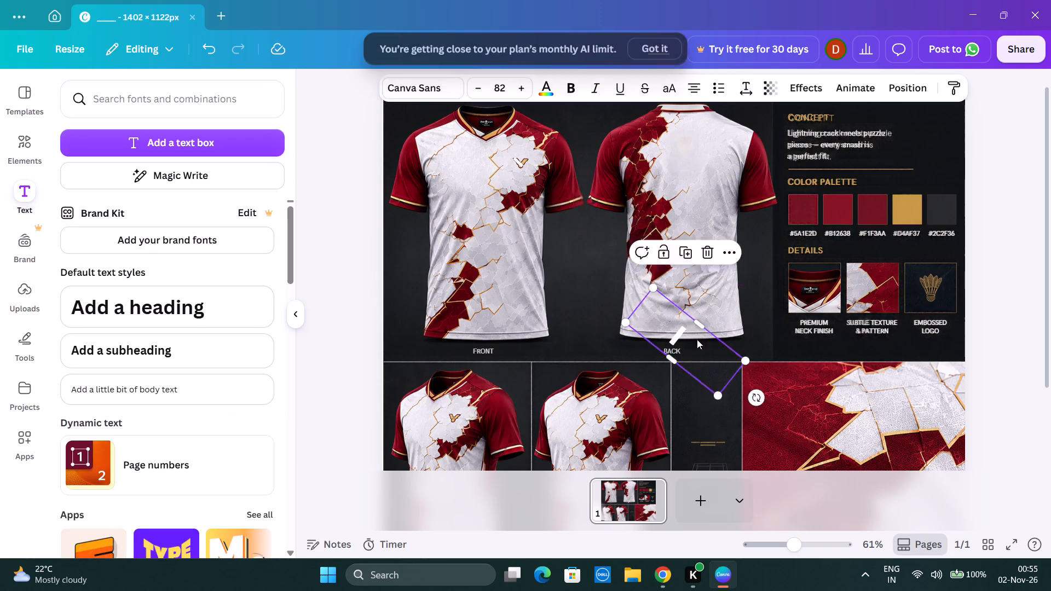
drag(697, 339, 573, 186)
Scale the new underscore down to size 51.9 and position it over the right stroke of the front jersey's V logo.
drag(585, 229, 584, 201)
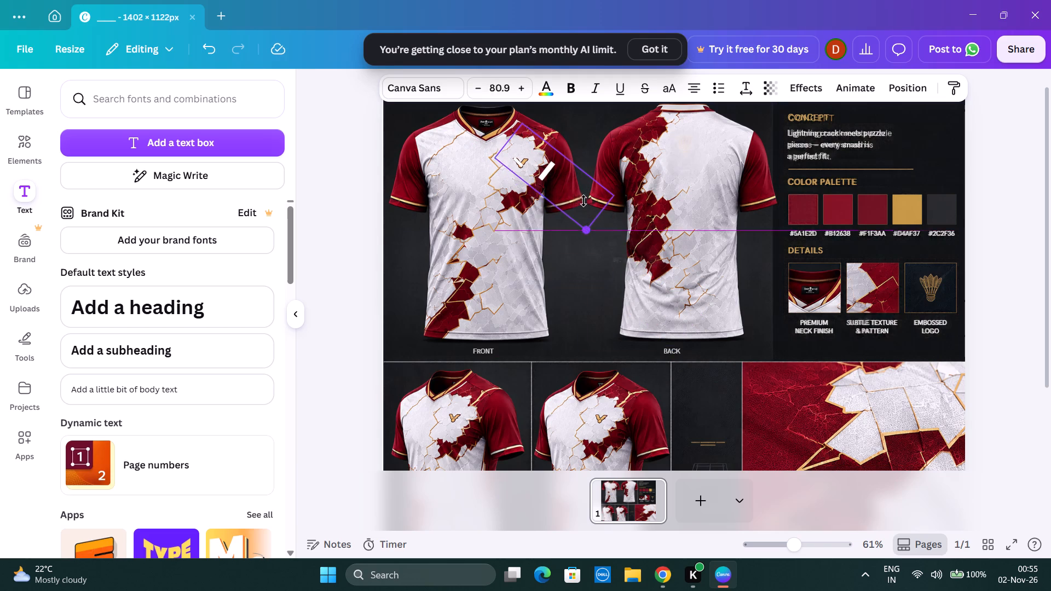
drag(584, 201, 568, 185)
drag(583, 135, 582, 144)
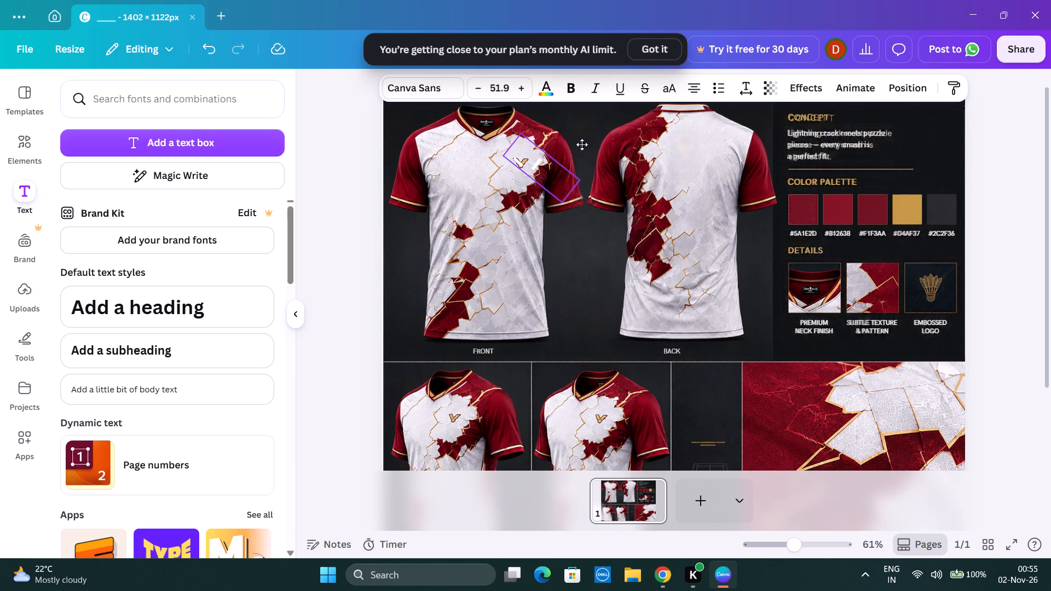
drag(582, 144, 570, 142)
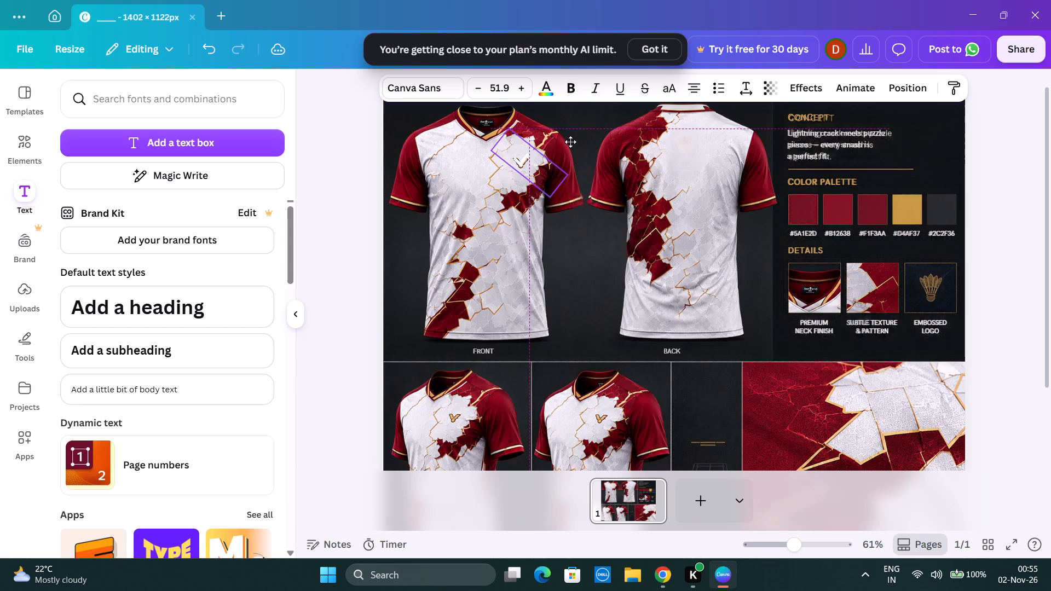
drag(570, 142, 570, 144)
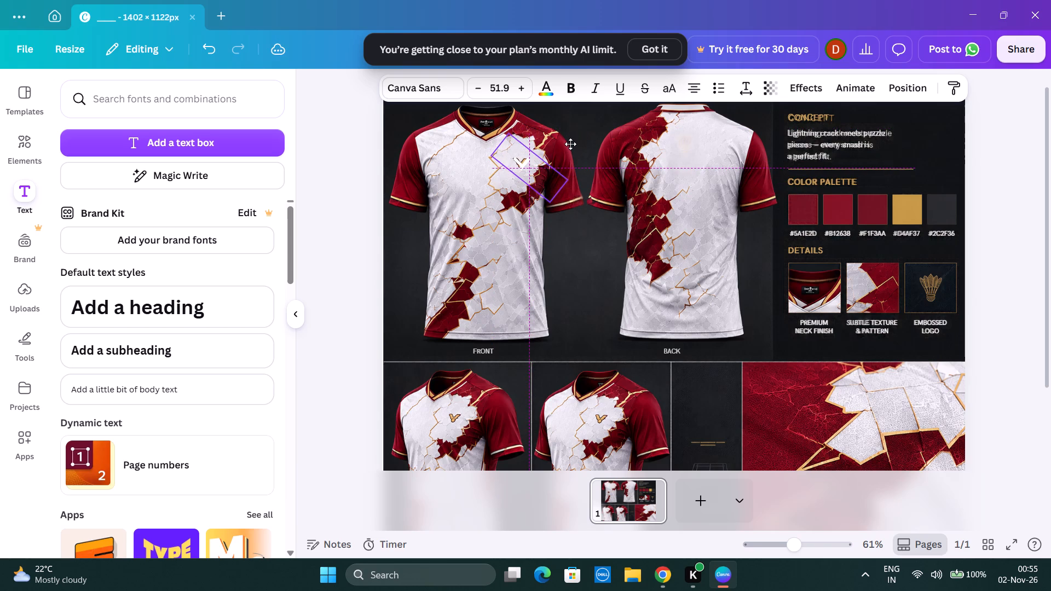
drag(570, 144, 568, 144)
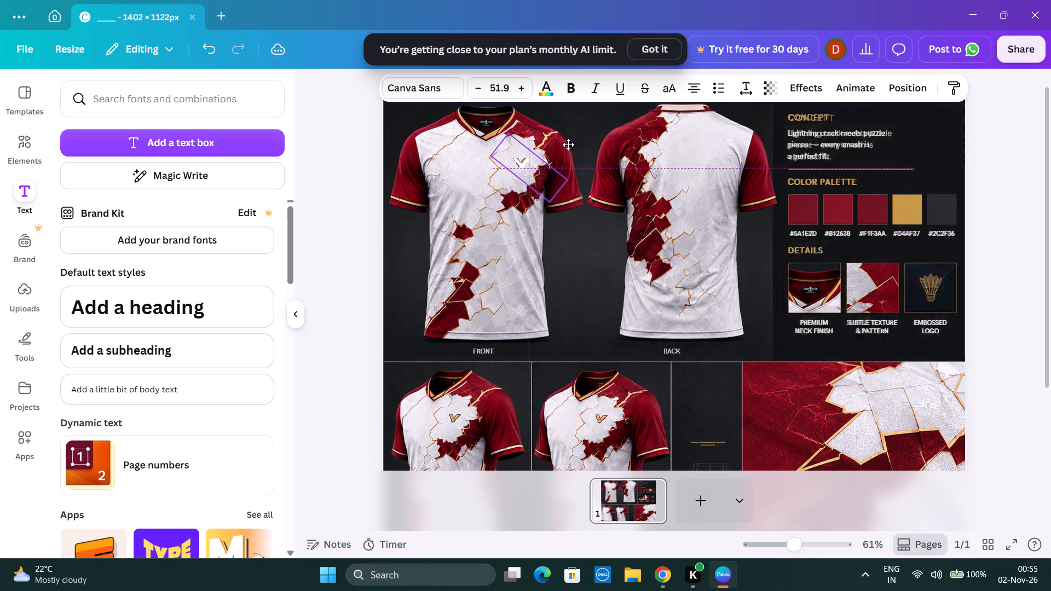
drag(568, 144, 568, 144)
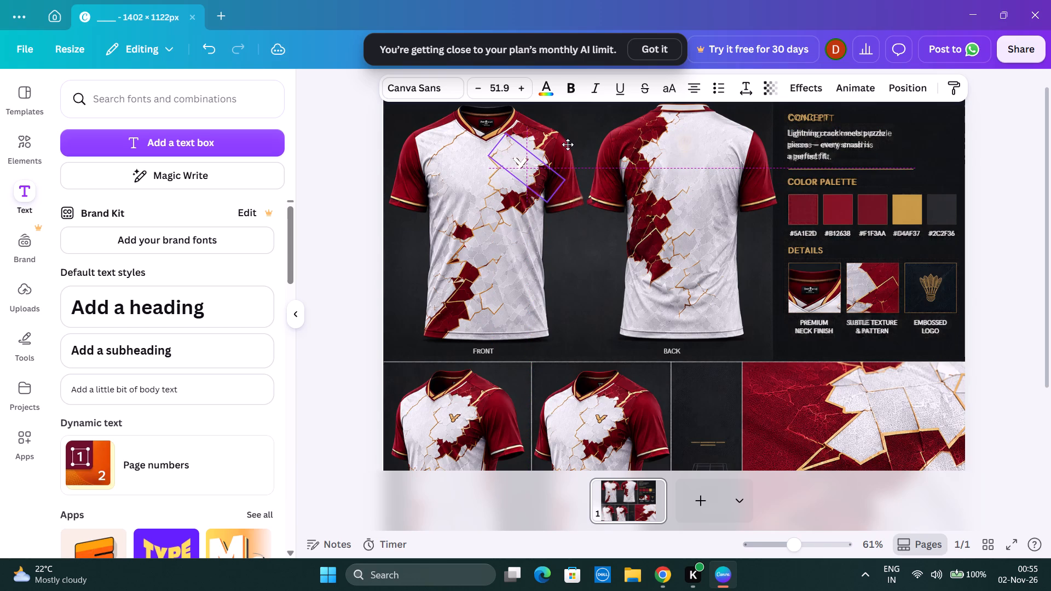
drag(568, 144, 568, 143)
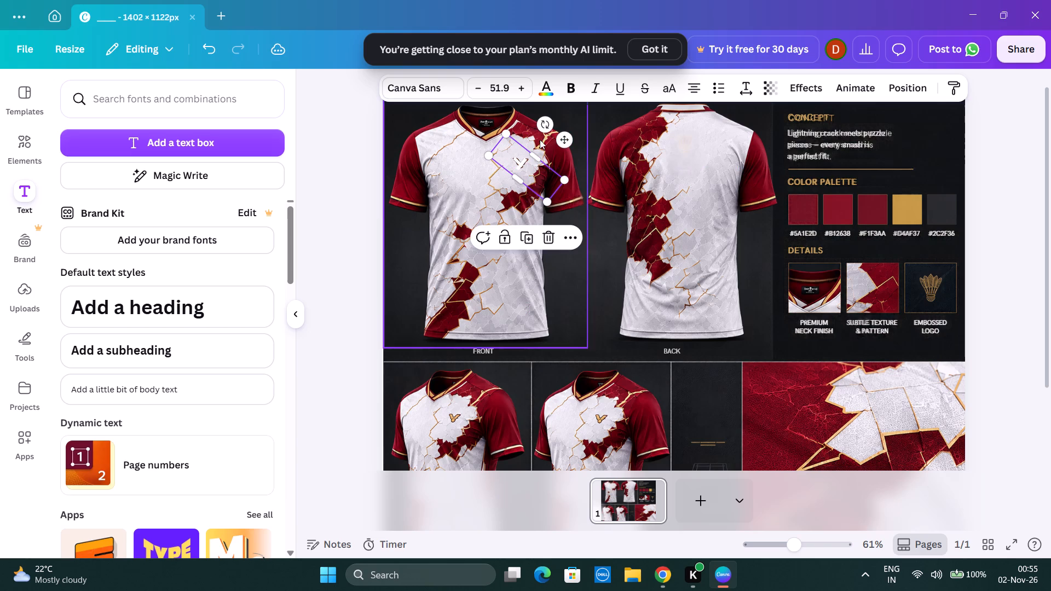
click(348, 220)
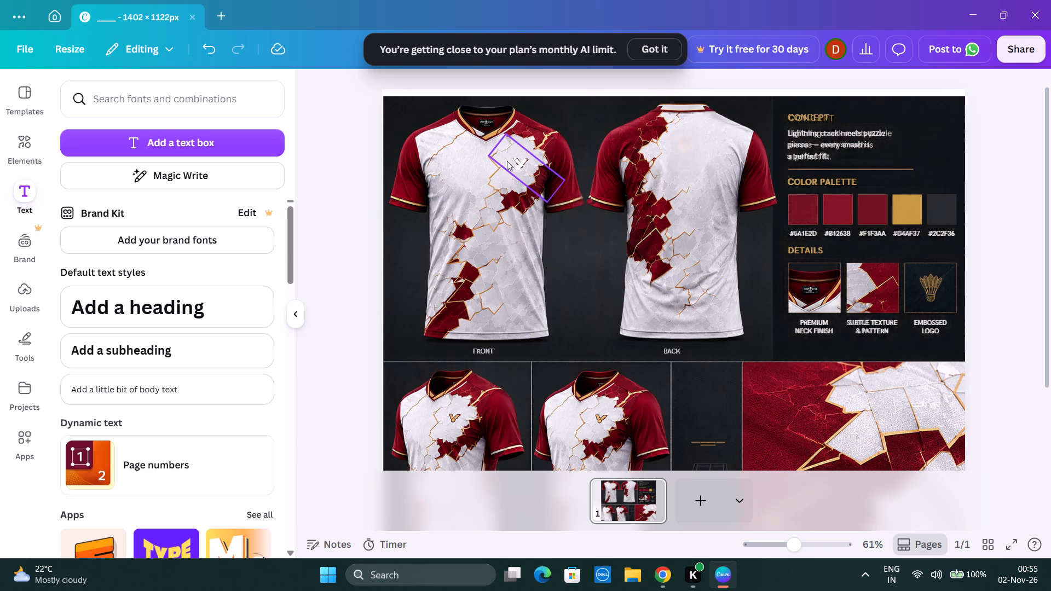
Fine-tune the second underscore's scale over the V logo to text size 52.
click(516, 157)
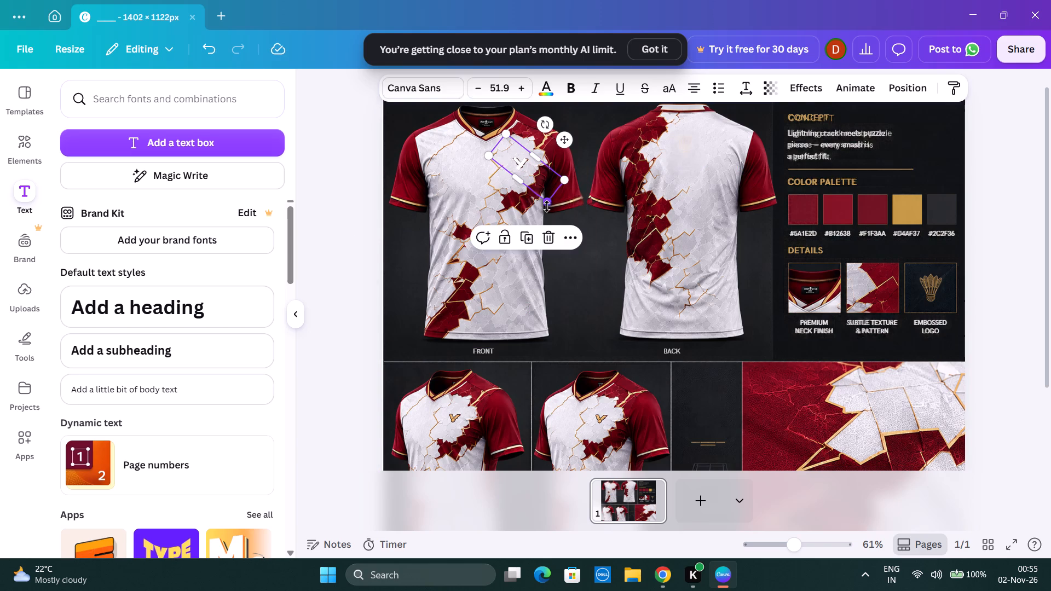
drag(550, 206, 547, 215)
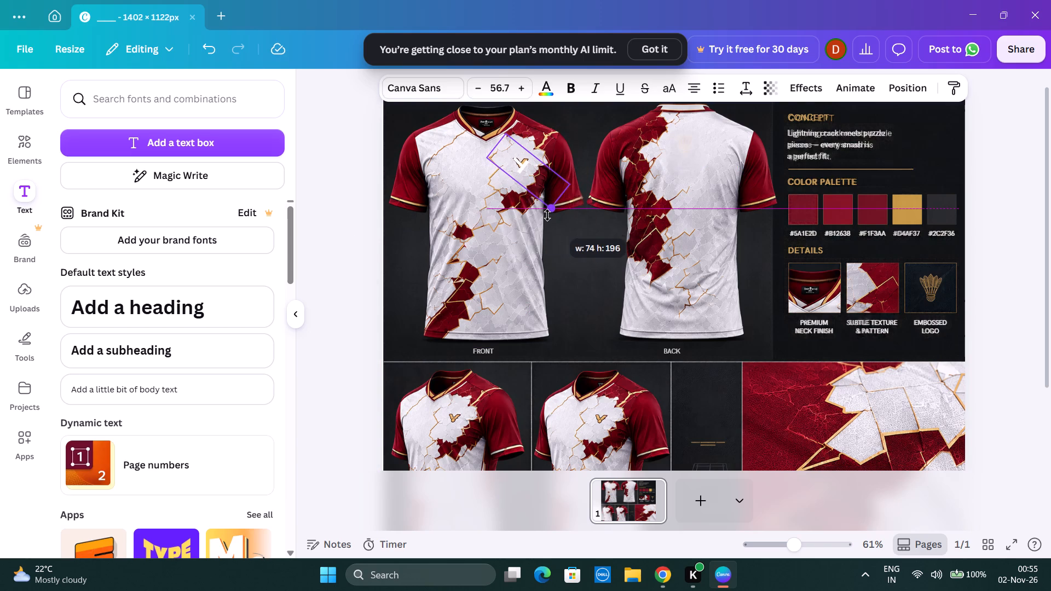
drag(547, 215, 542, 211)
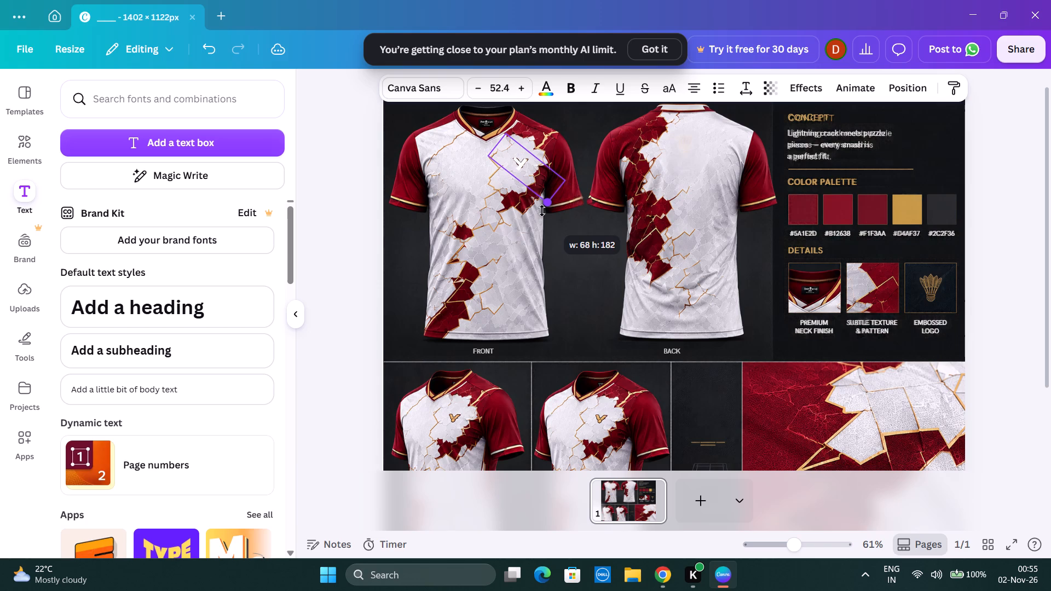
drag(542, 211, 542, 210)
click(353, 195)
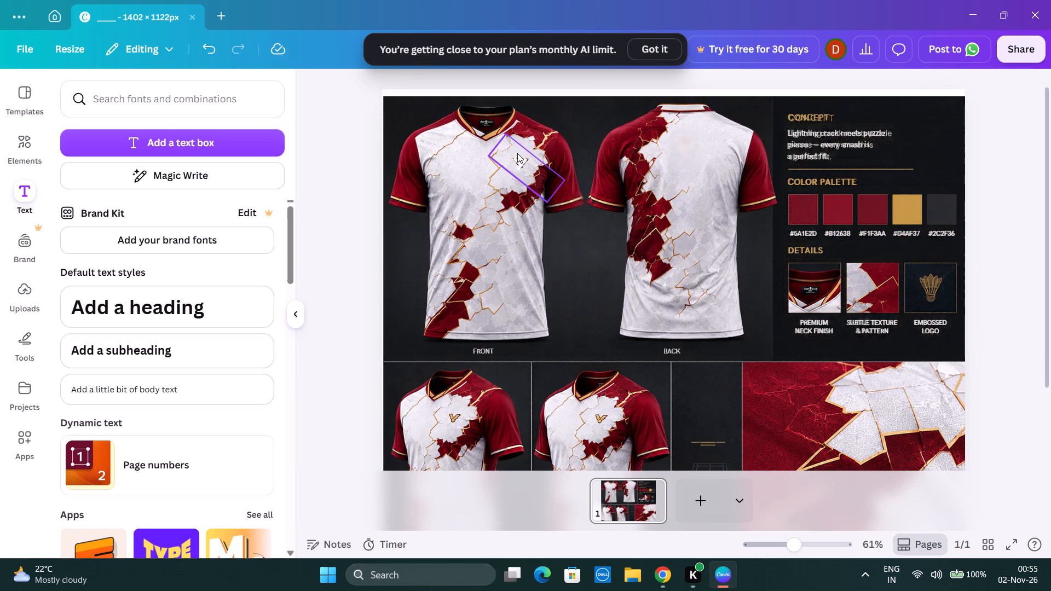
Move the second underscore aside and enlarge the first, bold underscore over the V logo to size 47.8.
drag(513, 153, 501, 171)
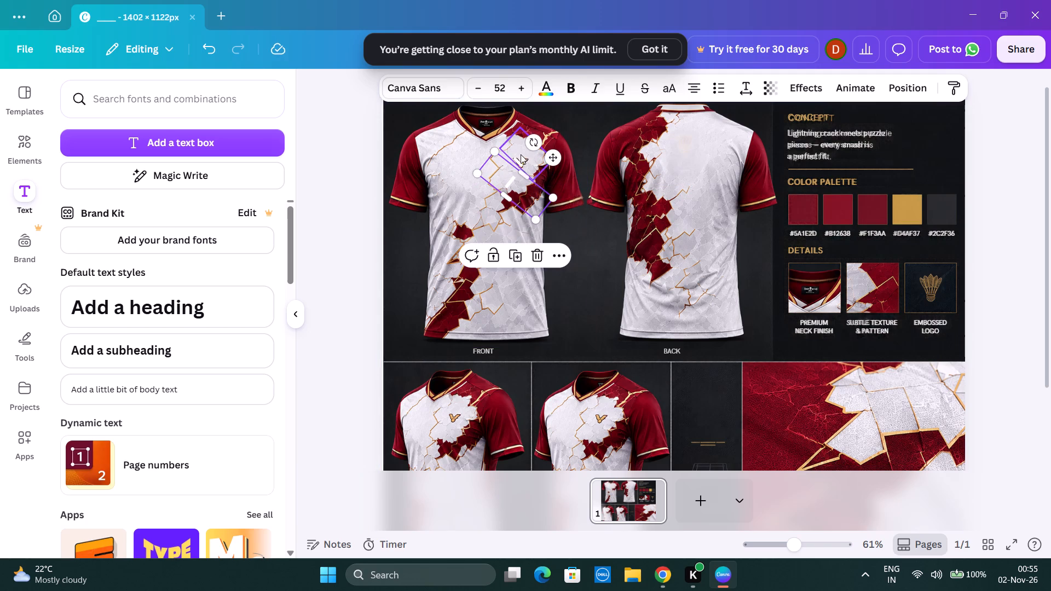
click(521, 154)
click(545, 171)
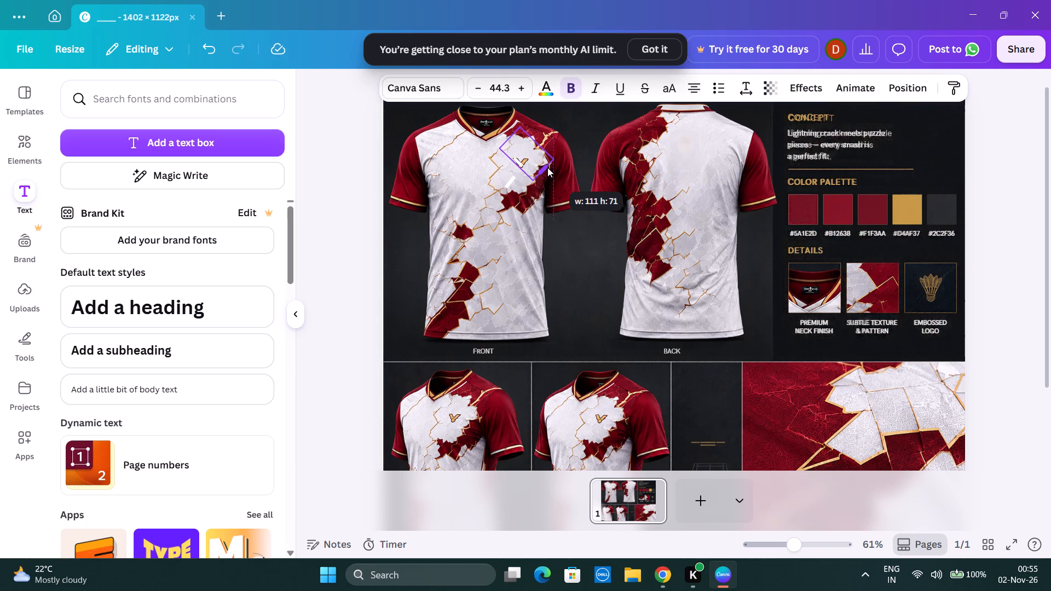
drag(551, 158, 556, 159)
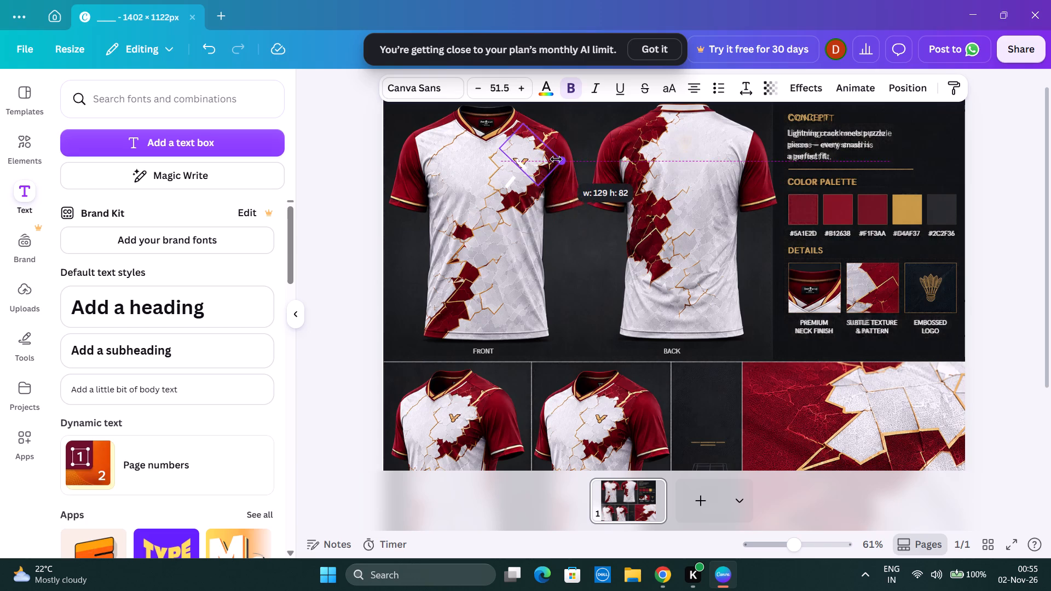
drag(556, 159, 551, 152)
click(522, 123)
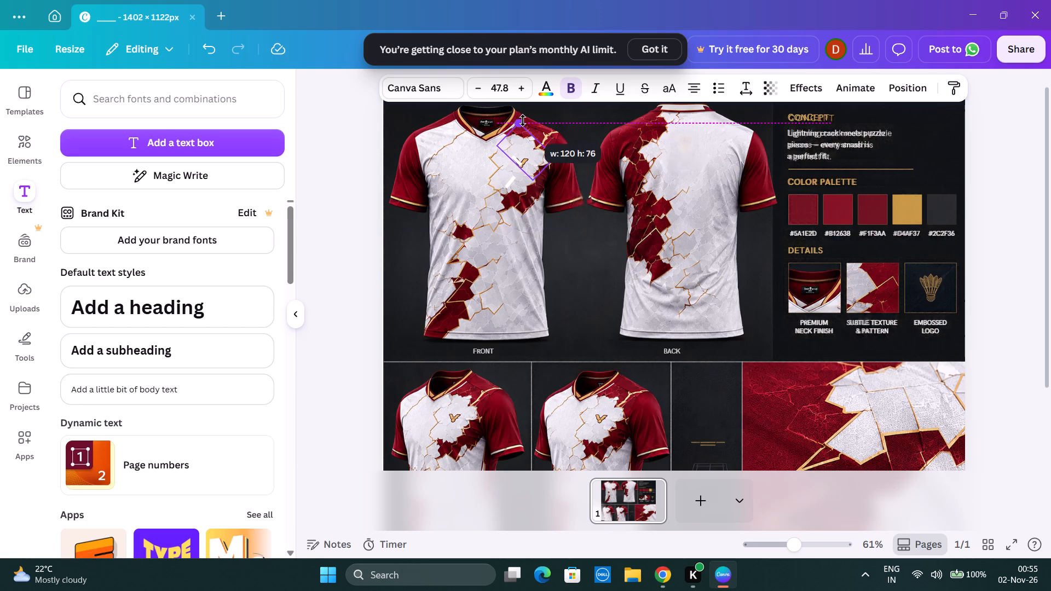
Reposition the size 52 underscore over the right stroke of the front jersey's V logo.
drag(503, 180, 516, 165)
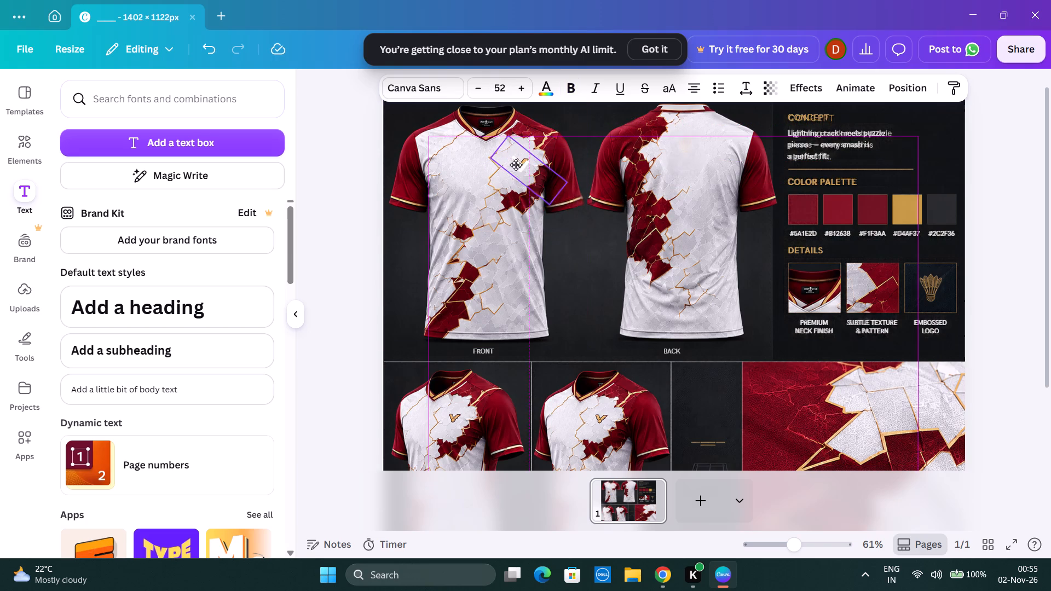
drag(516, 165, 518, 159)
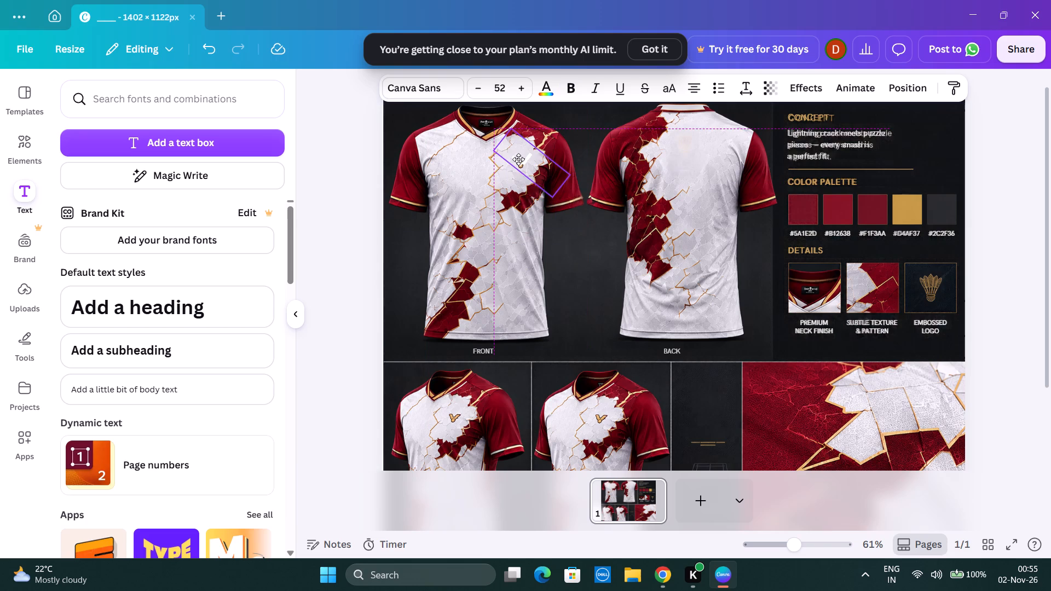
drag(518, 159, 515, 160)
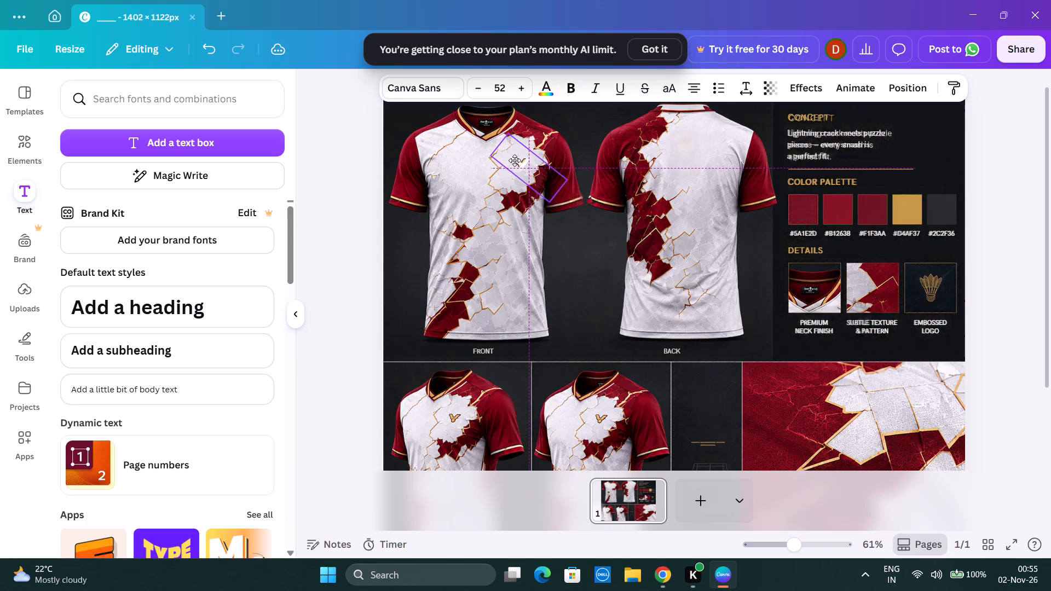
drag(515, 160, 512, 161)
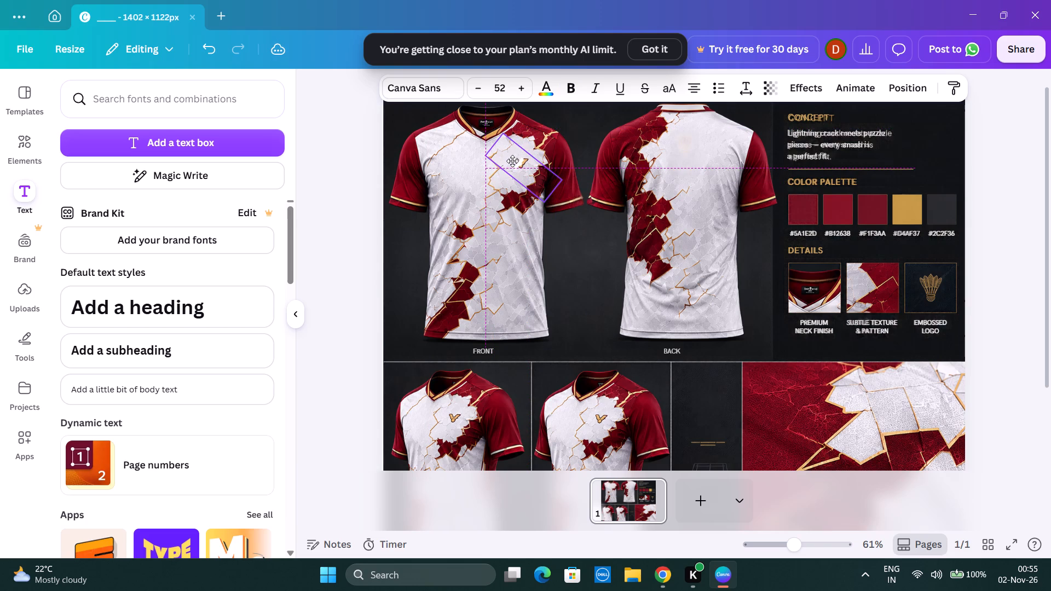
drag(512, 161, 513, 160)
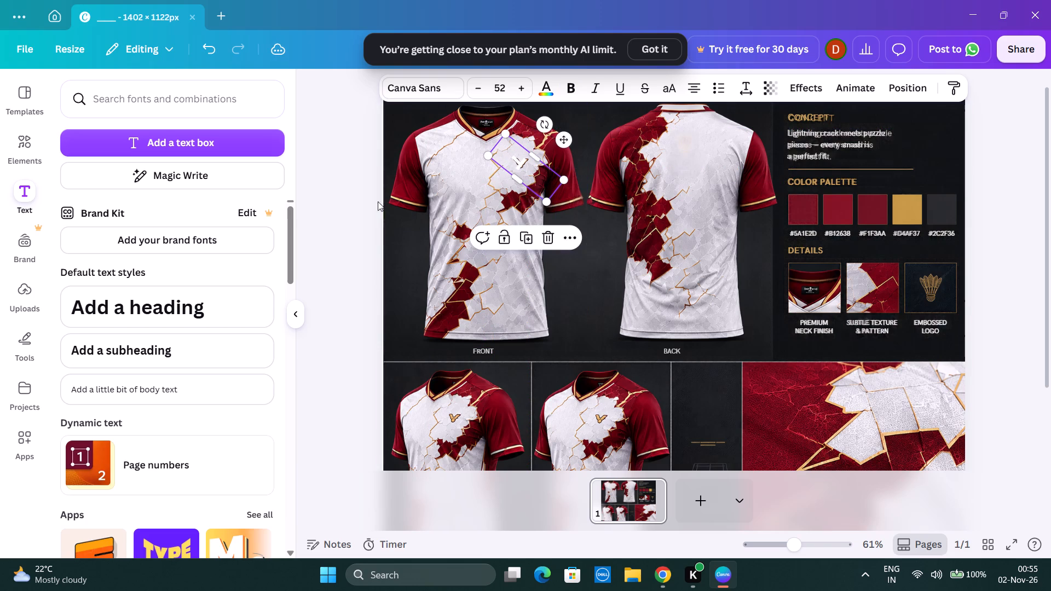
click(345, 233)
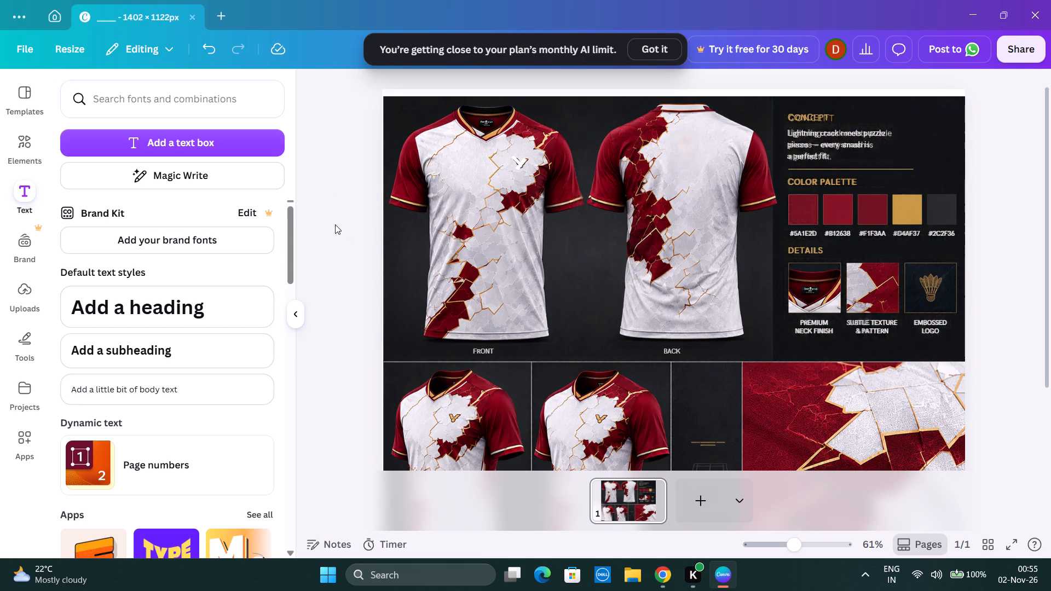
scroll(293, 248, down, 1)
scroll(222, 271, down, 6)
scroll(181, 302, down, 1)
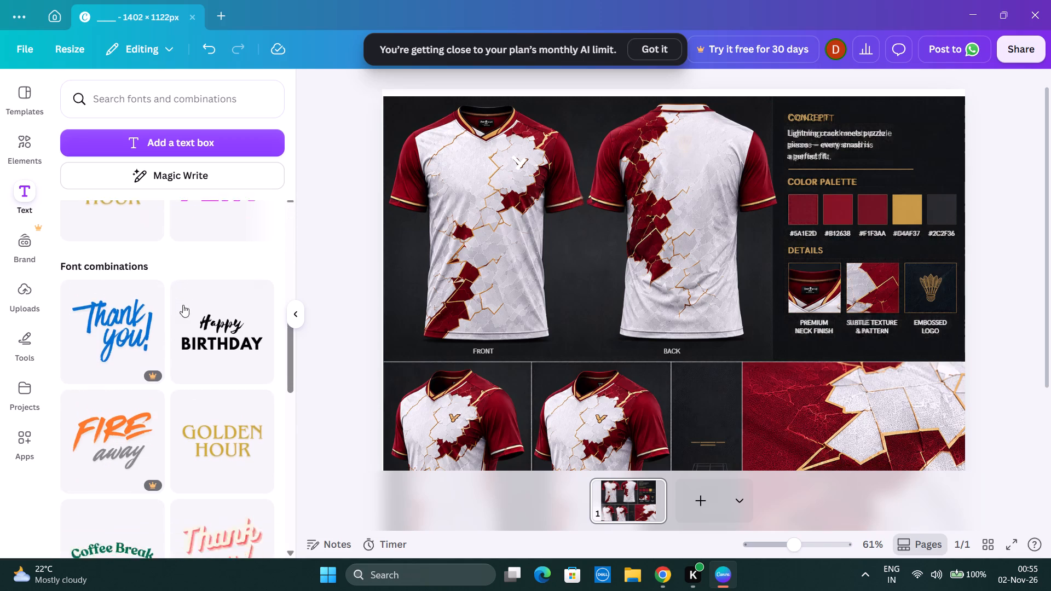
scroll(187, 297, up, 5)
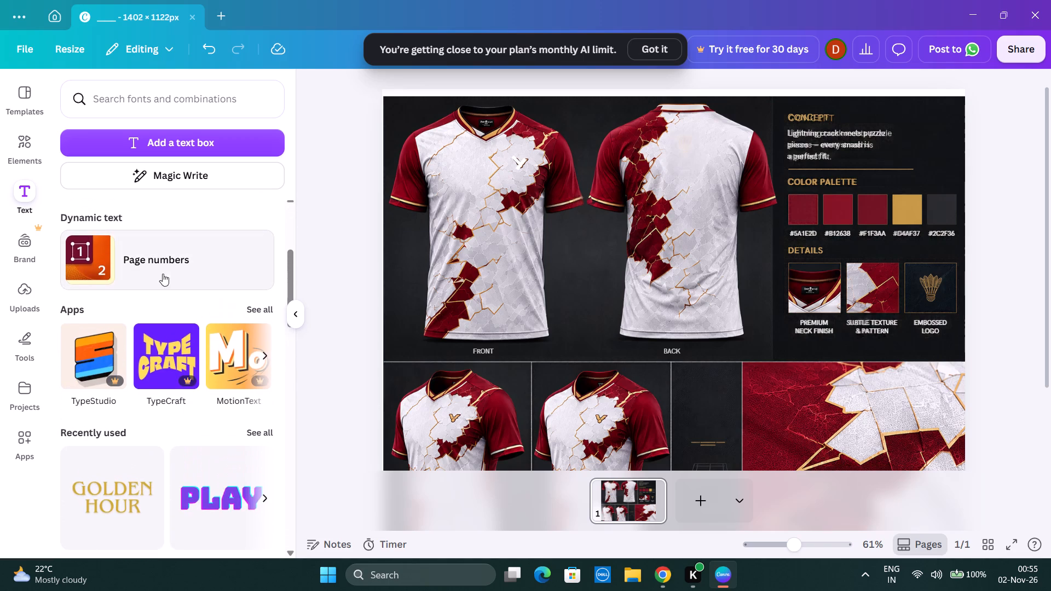
Delete both diagonal white underscores from the front jersey's V logo.
click(516, 161)
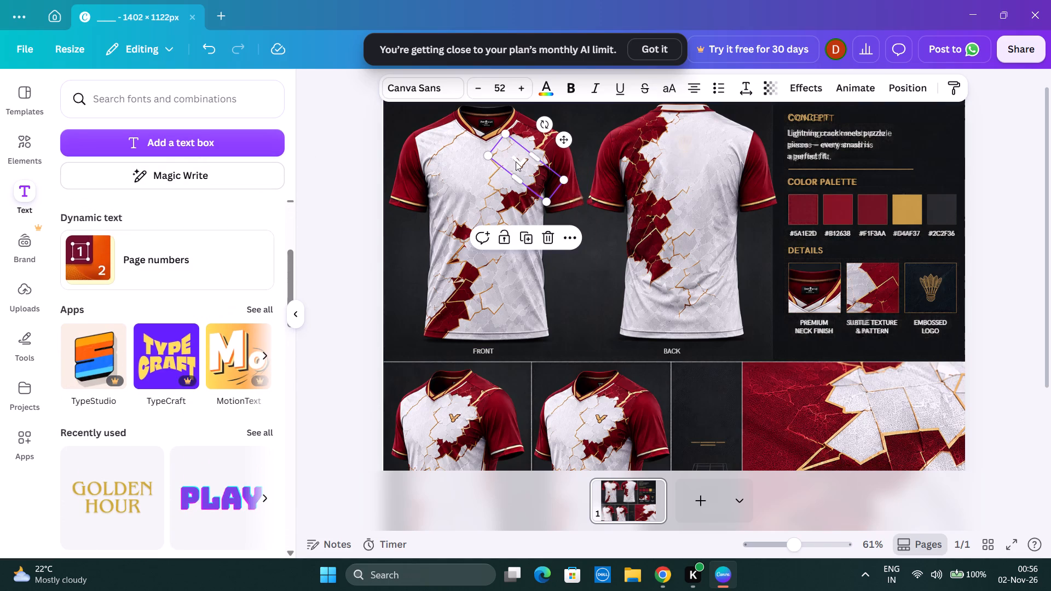
click(548, 236)
click(516, 164)
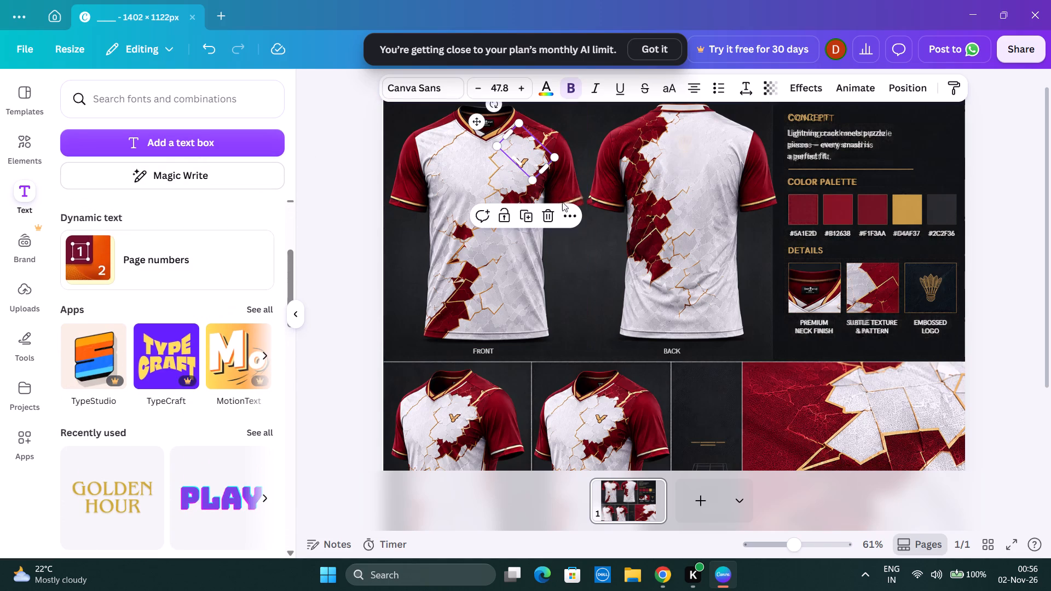
click(542, 215)
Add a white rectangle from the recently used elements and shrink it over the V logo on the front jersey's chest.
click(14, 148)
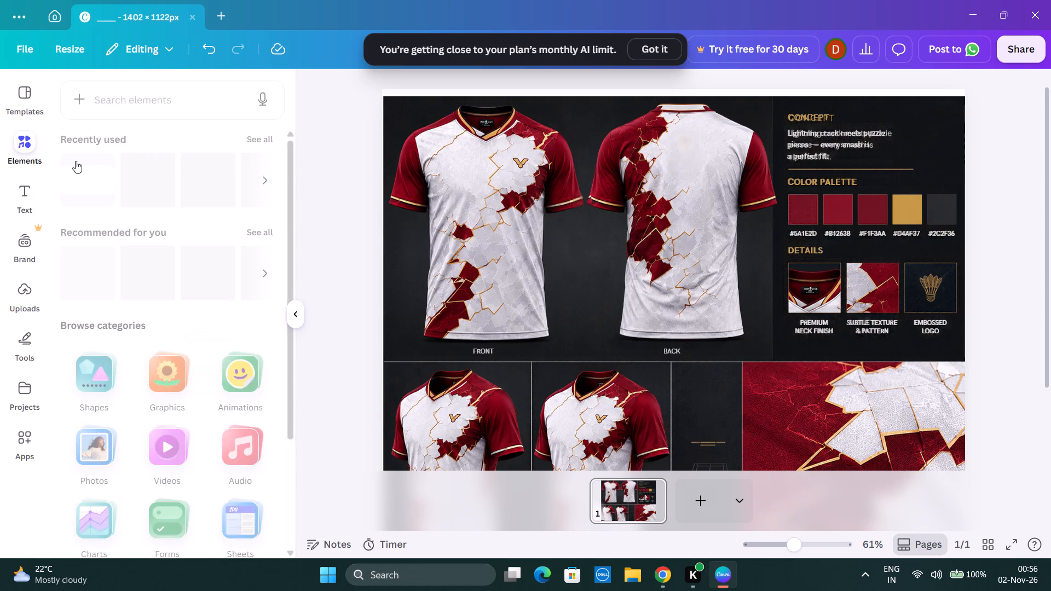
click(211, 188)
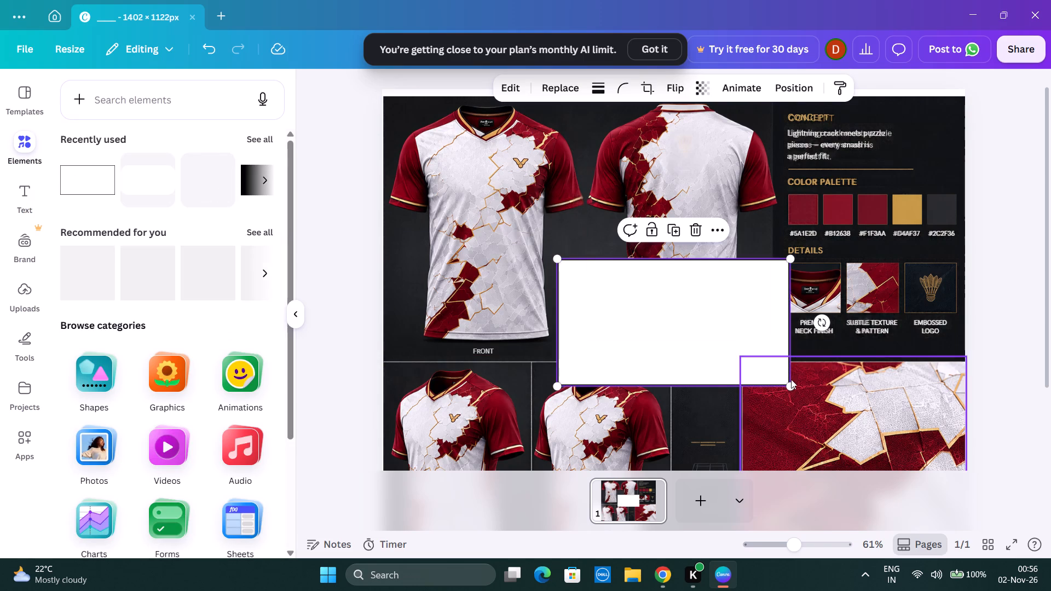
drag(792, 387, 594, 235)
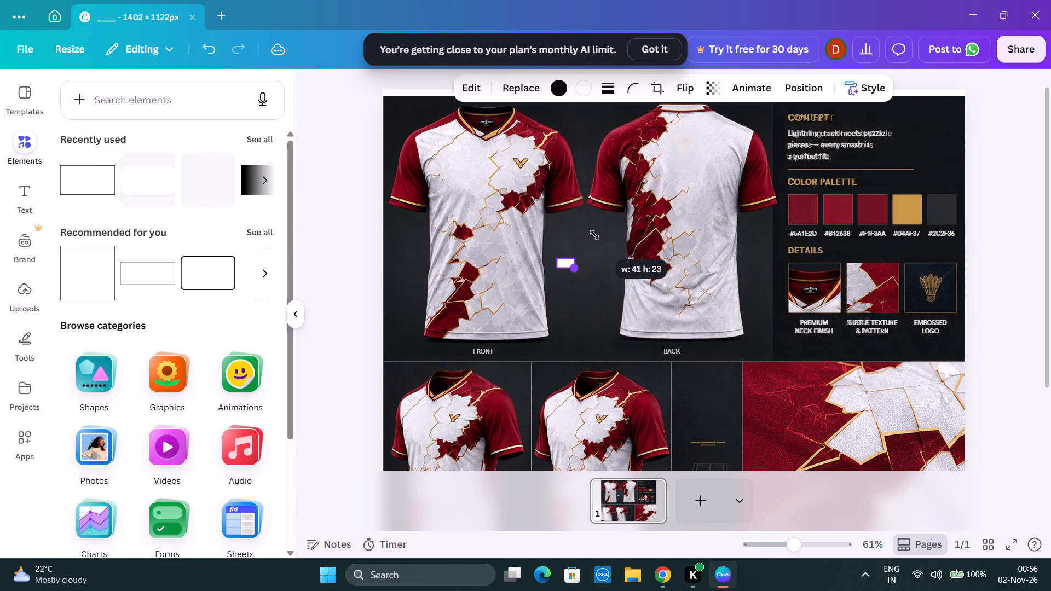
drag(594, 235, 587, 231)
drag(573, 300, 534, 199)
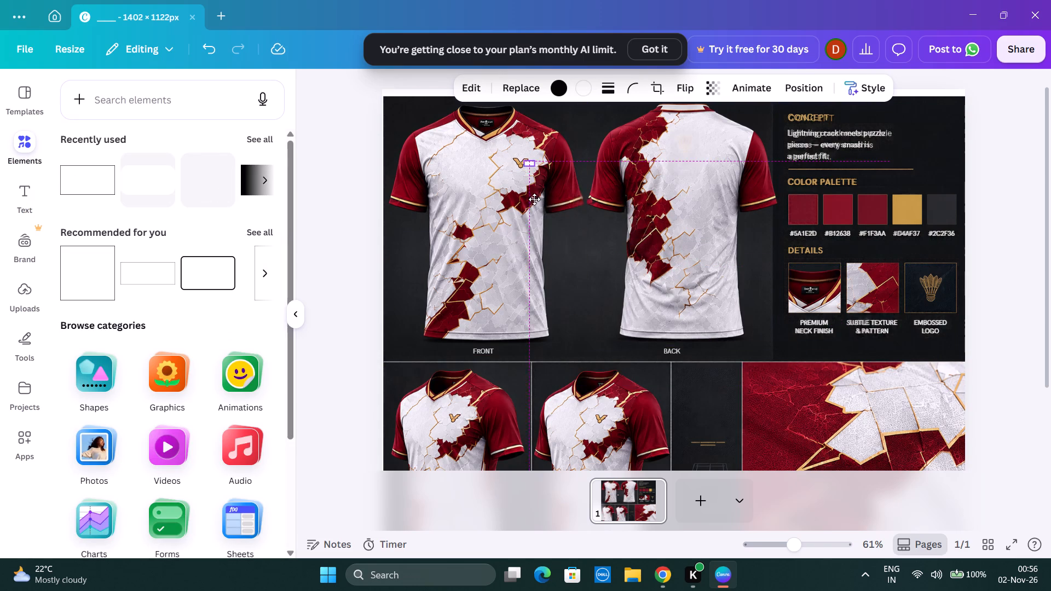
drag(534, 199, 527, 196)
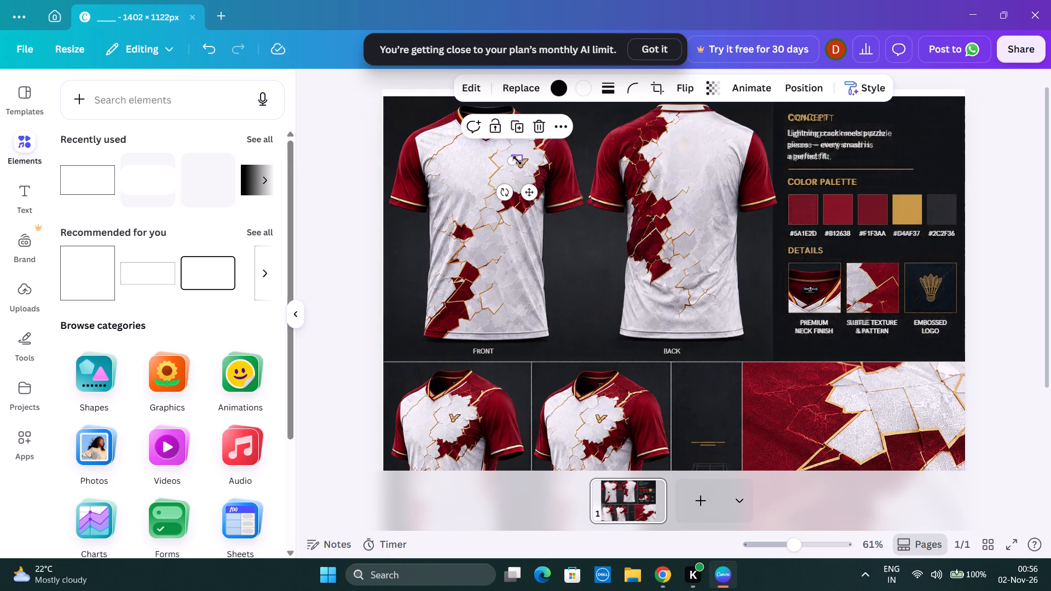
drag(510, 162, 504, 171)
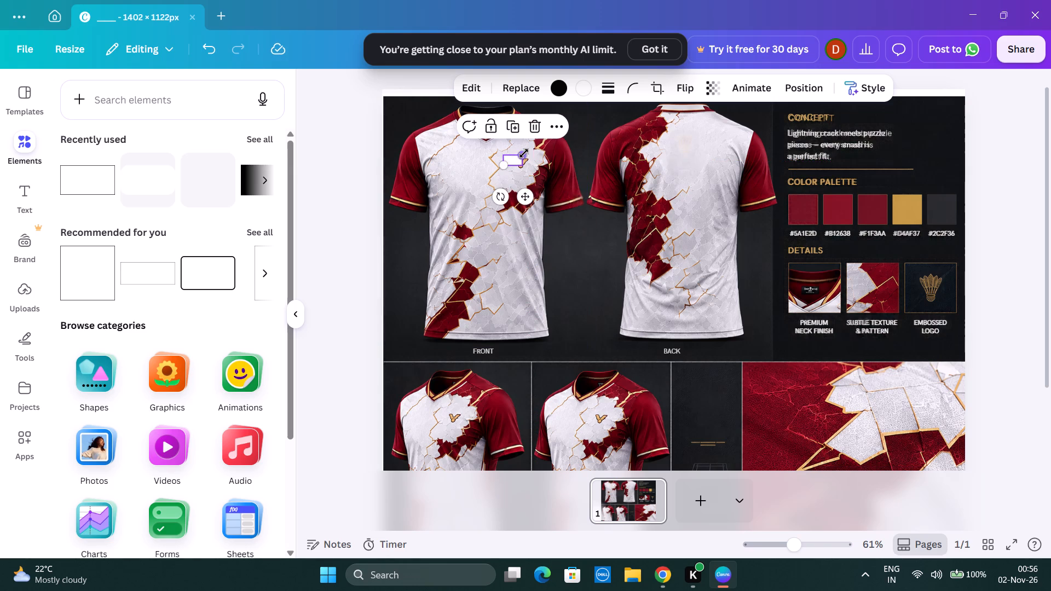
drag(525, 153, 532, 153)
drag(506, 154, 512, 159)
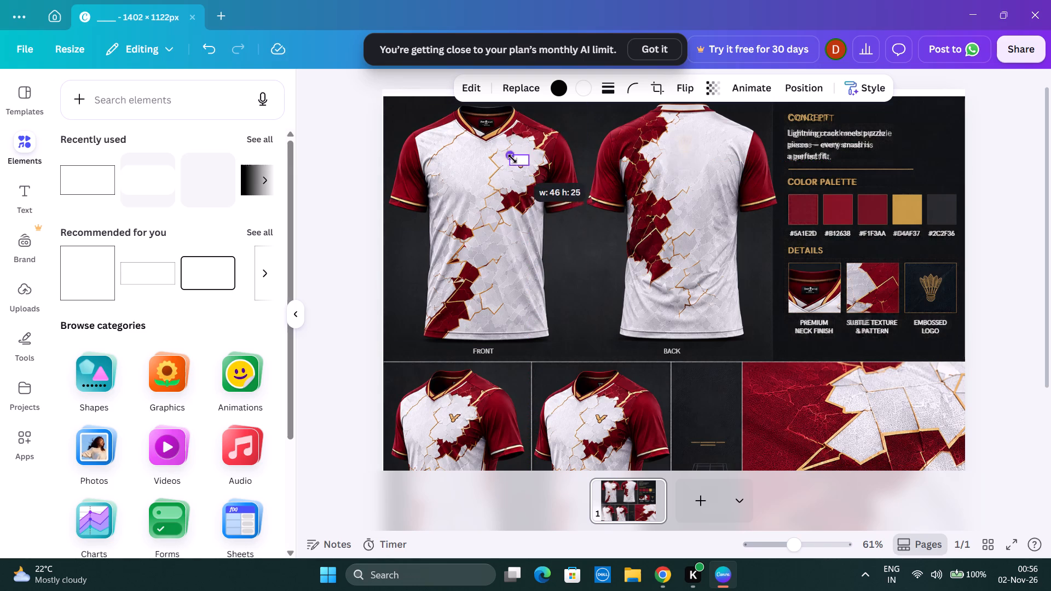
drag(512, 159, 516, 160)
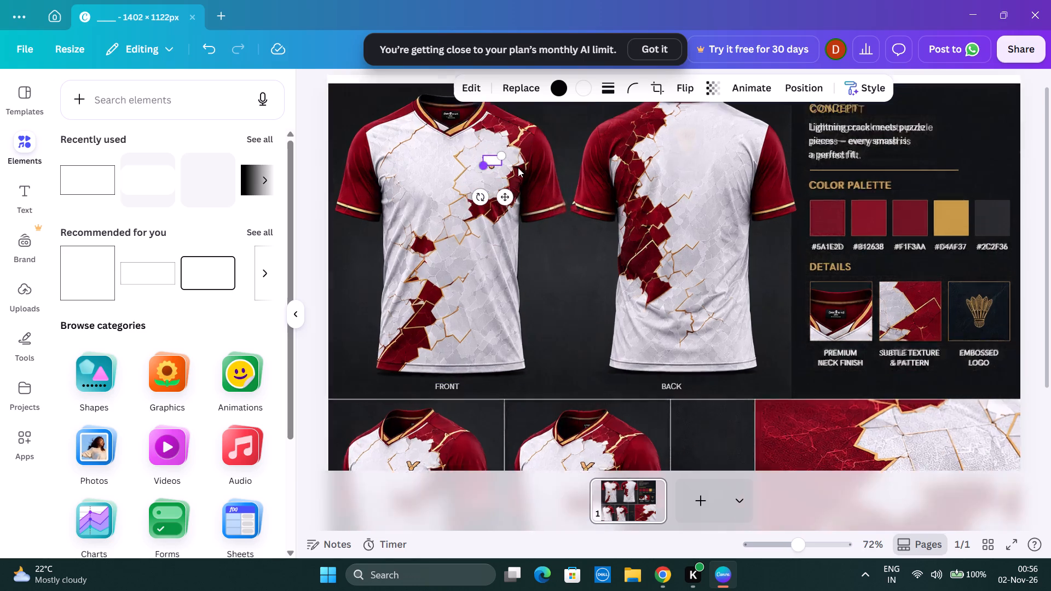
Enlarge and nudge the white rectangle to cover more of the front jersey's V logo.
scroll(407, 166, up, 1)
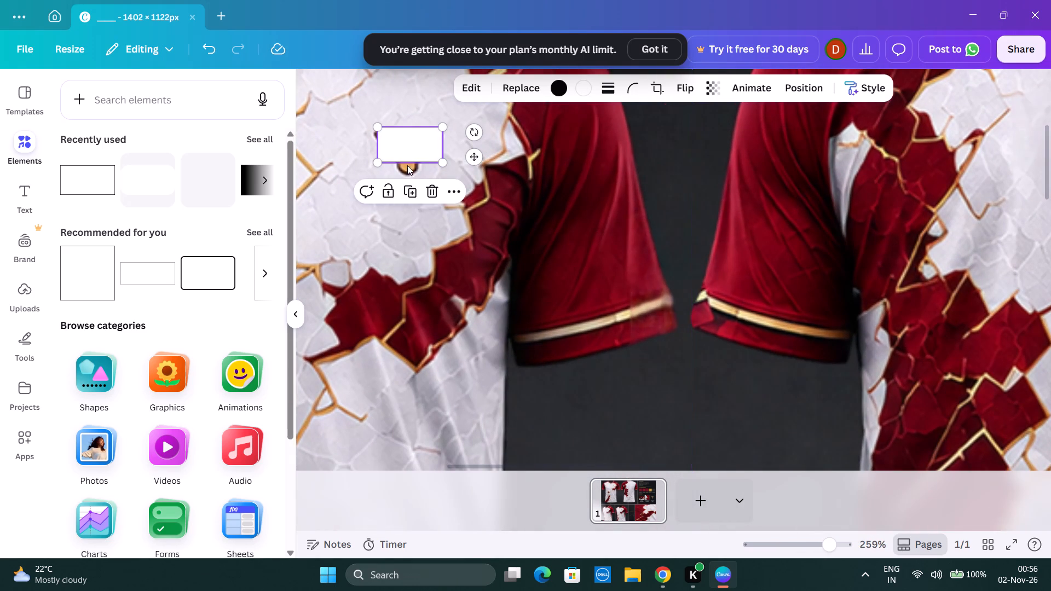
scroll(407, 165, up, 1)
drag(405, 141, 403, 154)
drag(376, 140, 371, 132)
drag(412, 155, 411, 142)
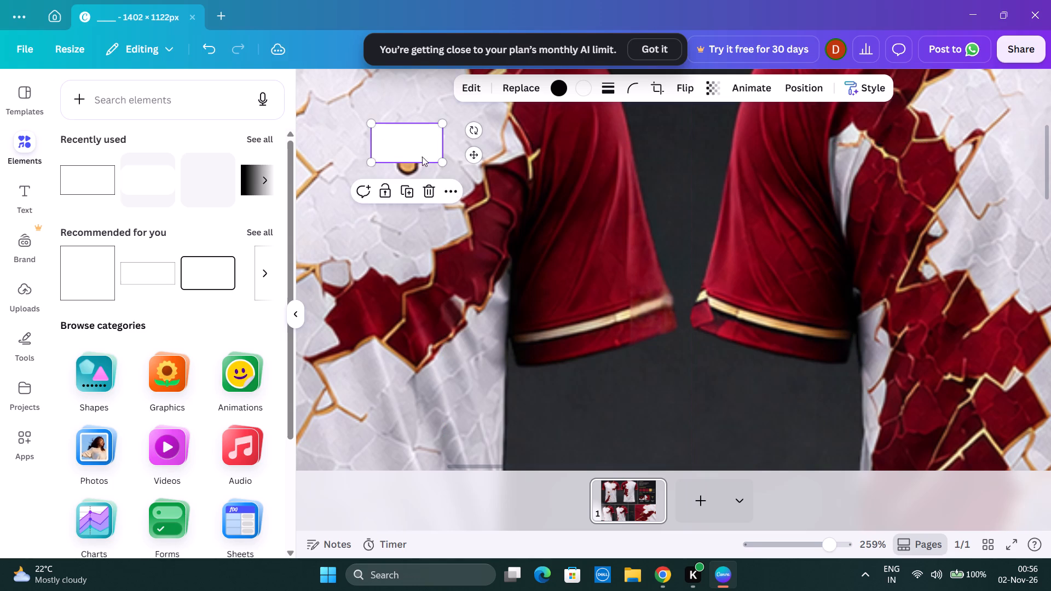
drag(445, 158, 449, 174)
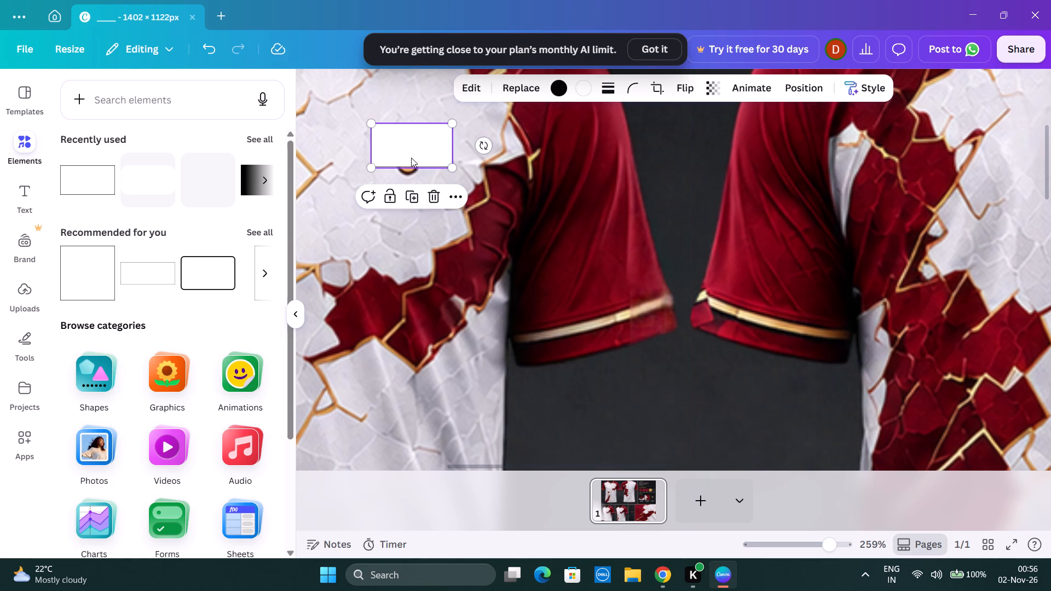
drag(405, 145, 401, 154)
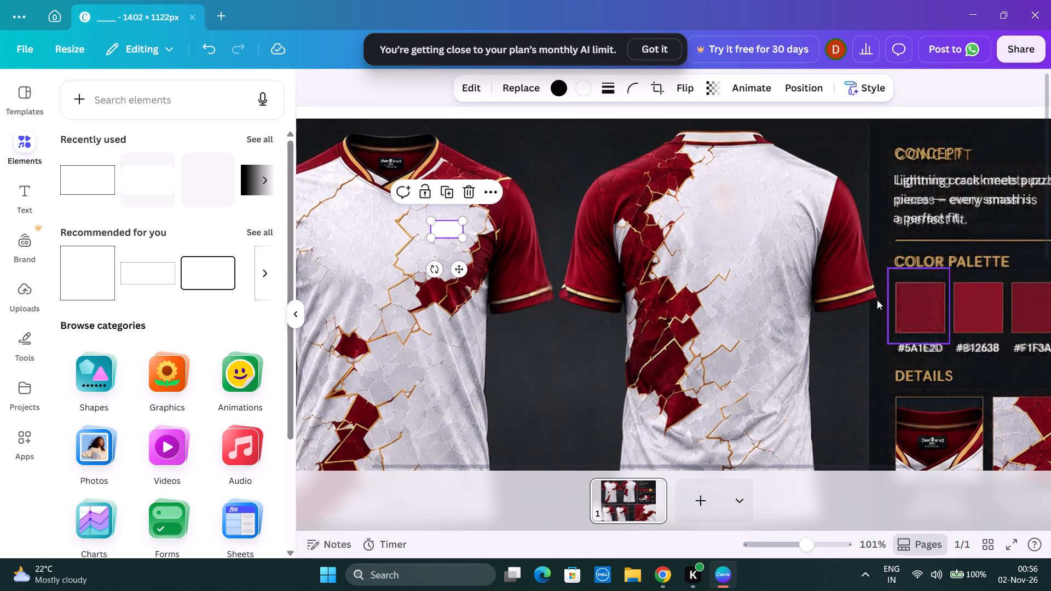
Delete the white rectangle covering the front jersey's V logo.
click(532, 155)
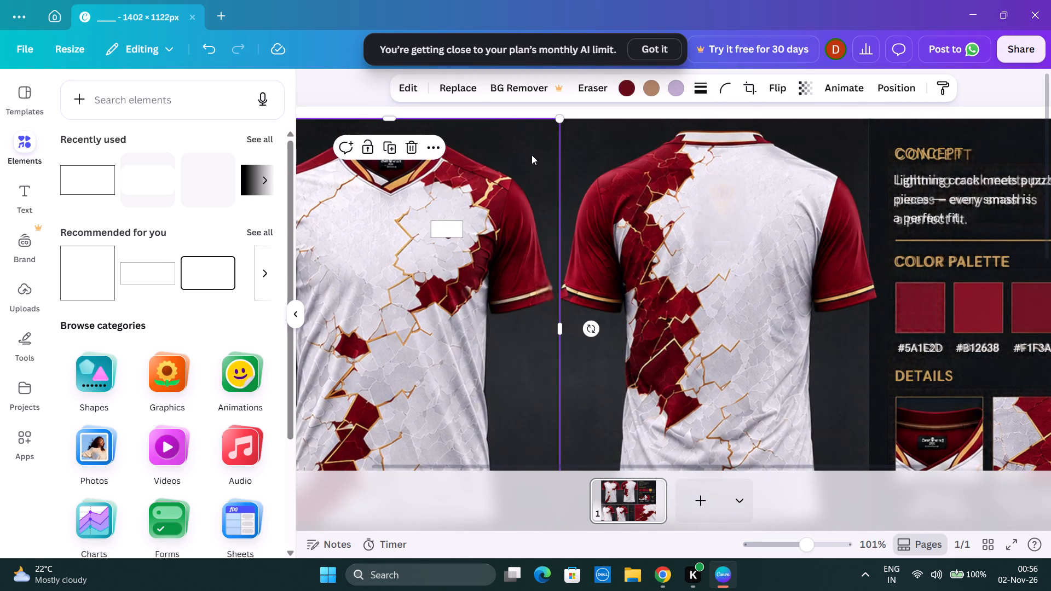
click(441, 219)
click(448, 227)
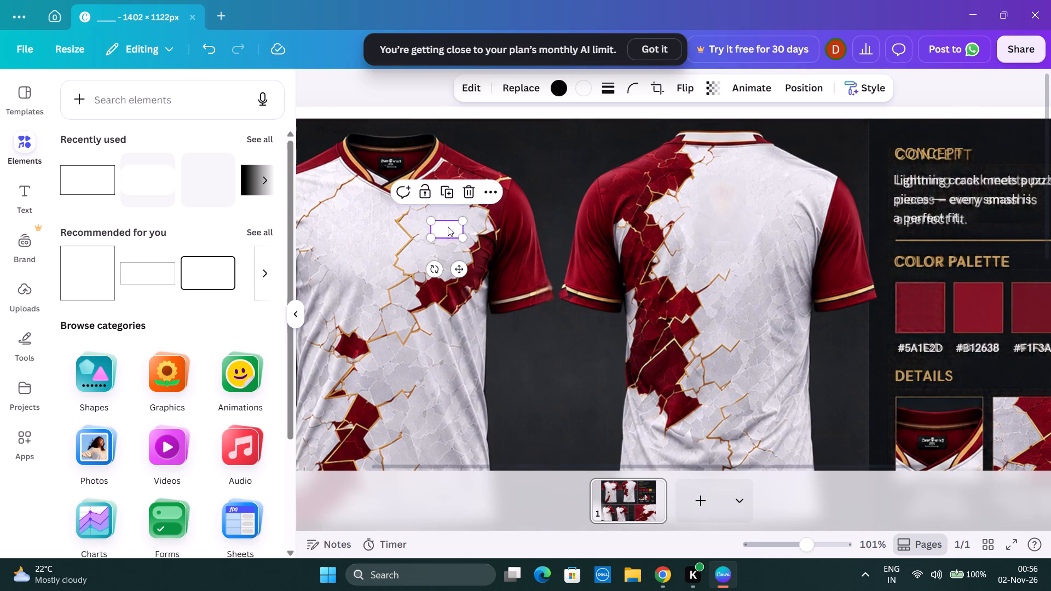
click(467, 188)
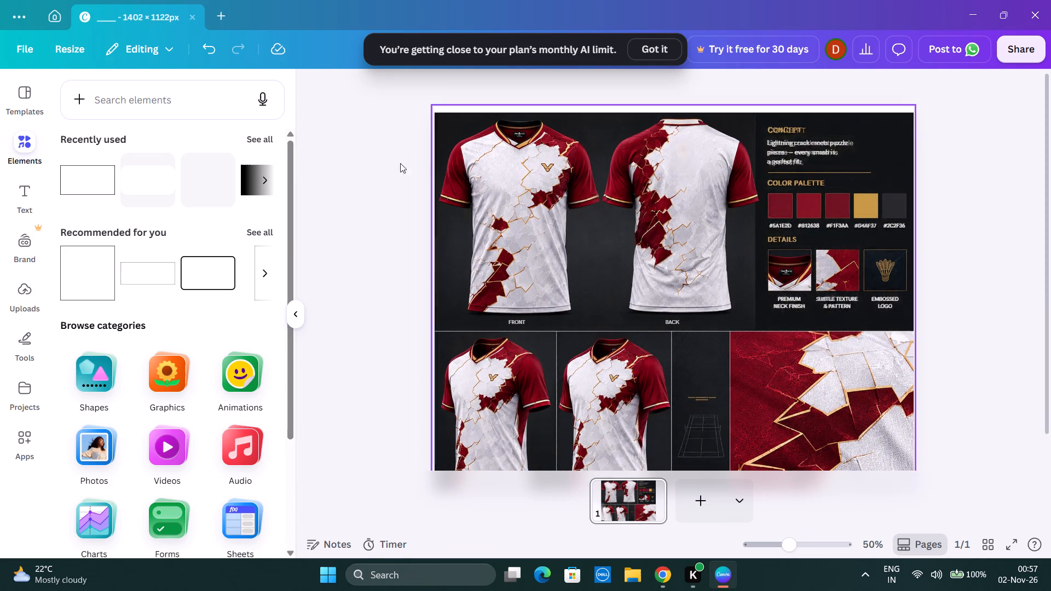
click(355, 155)
click(189, 11)
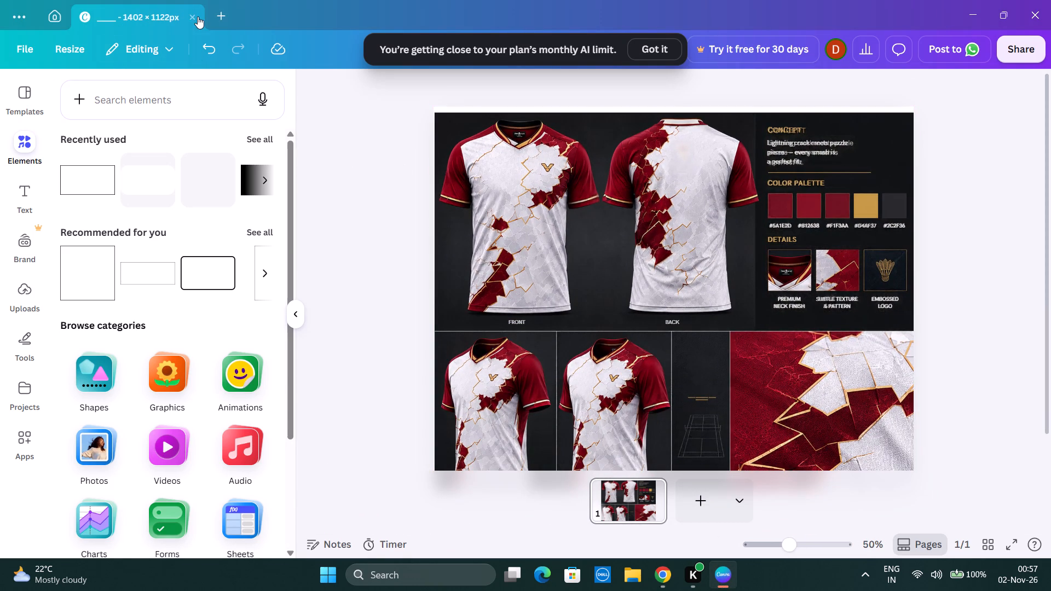
click(194, 17)
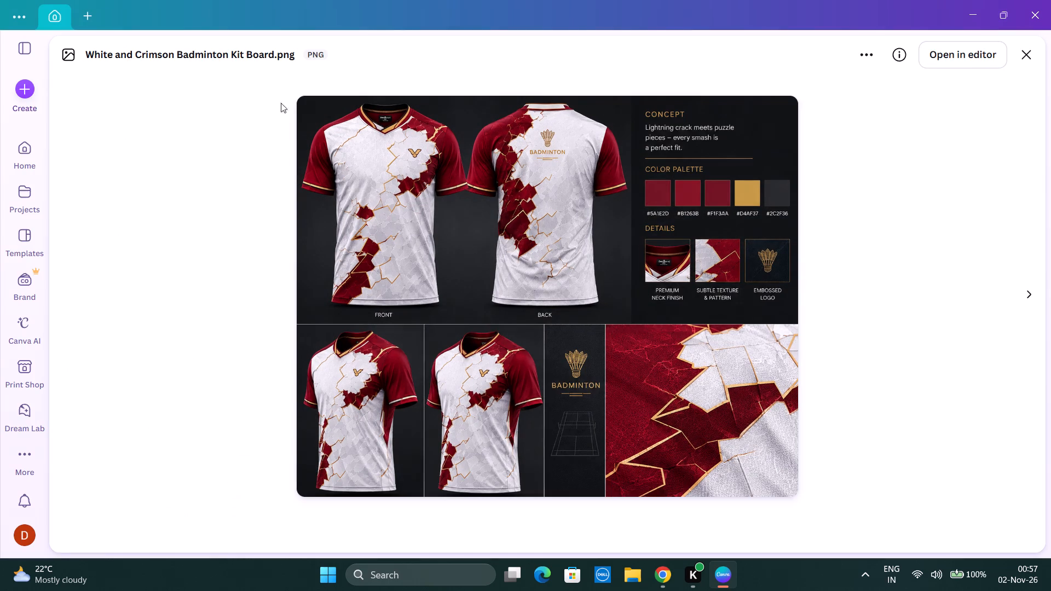
click(1024, 53)
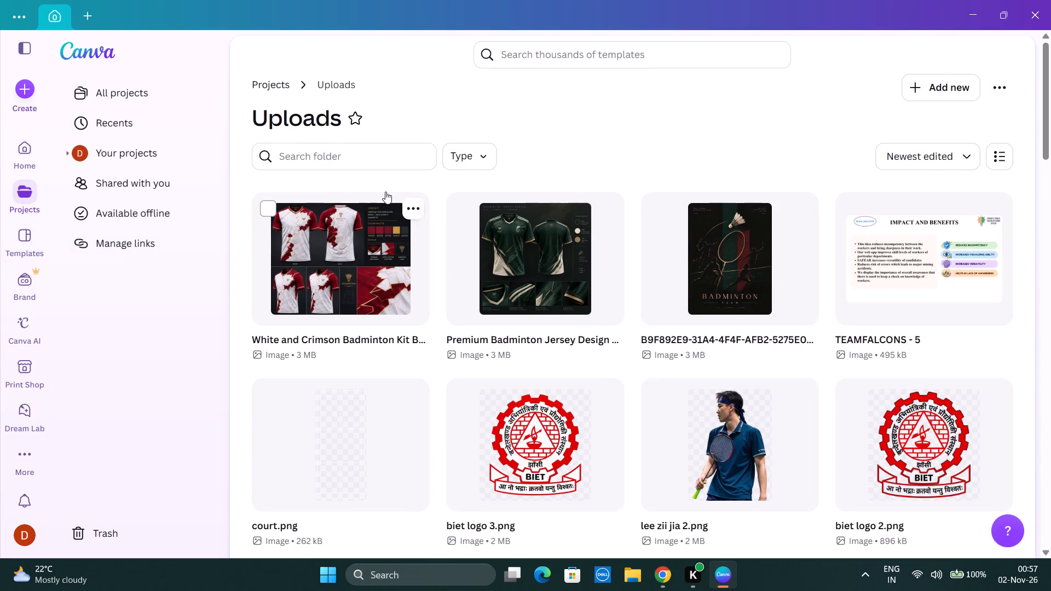
Upload the file Premium Lightning Badminton Jersey Board from the Downloads folder to Canva's Uploads.
drag(944, 101, 944, 96)
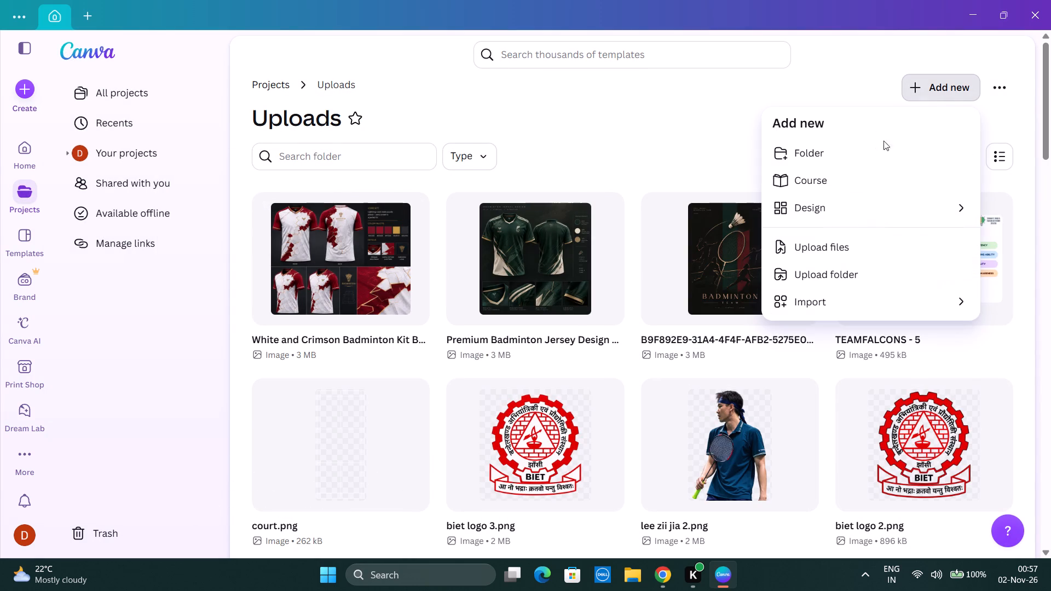
click(836, 250)
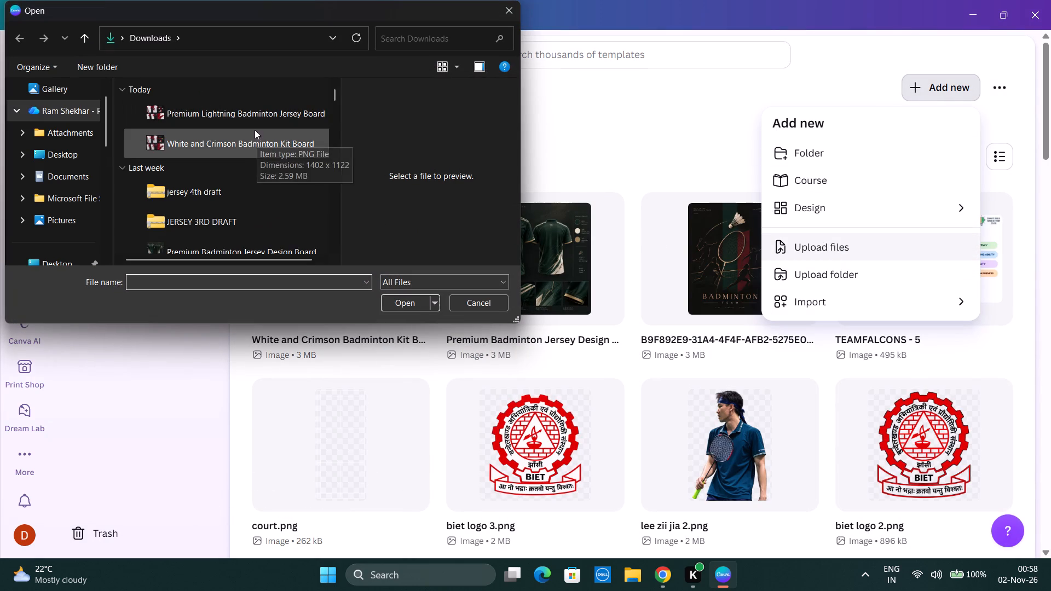
click(306, 113)
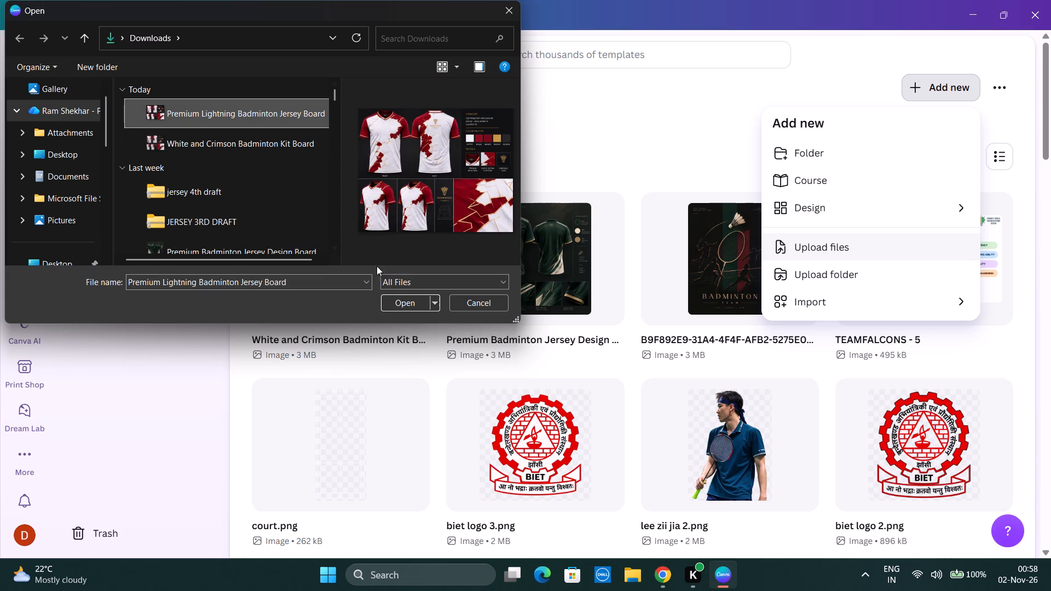
click(403, 302)
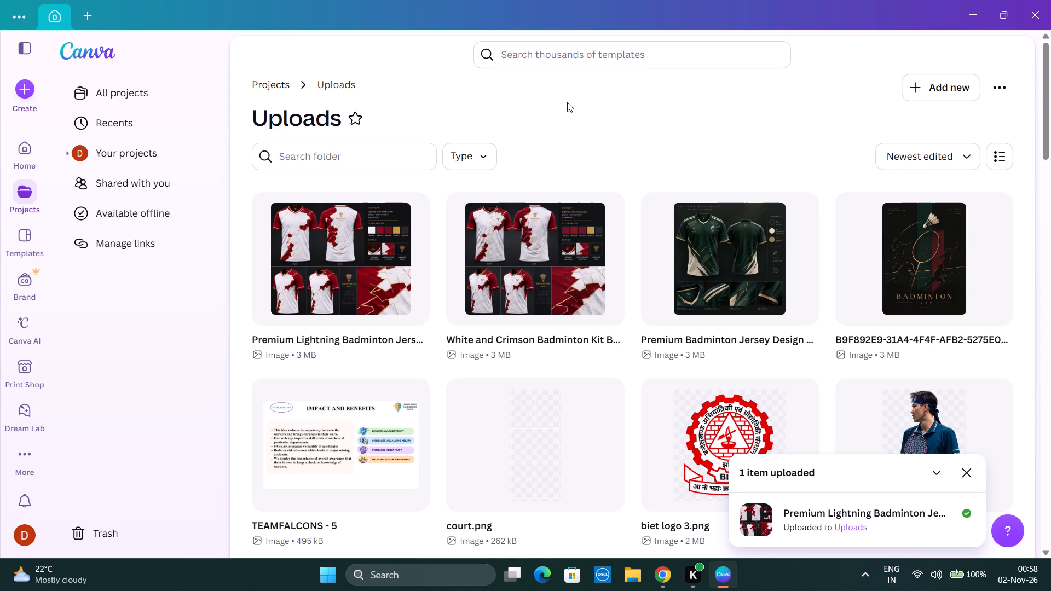
Open the uploaded Premium Lightning Badminton Jersey Board image in the editor as a new design.
click(353, 243)
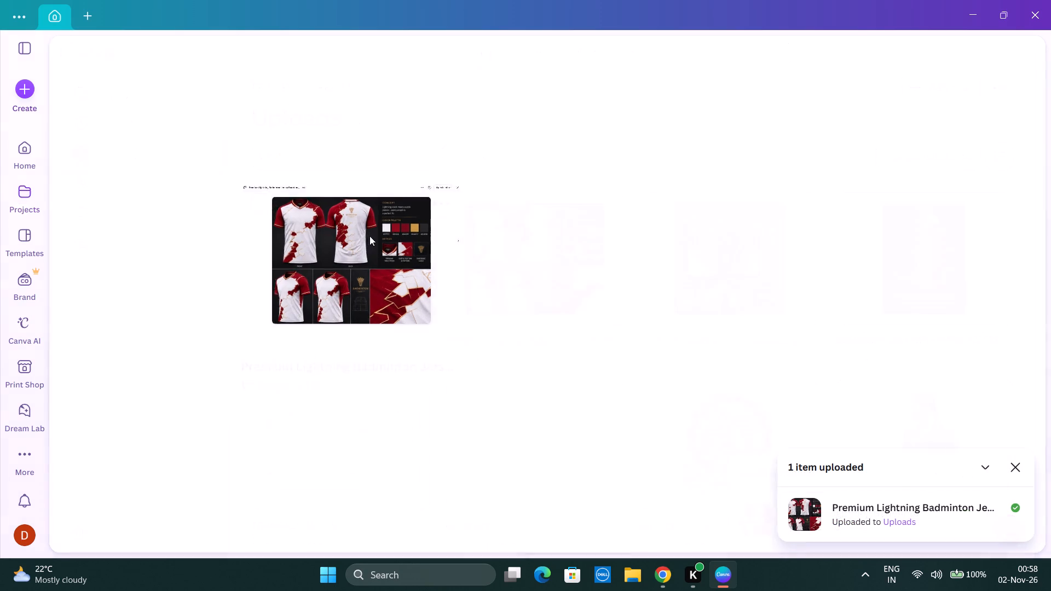
click(967, 56)
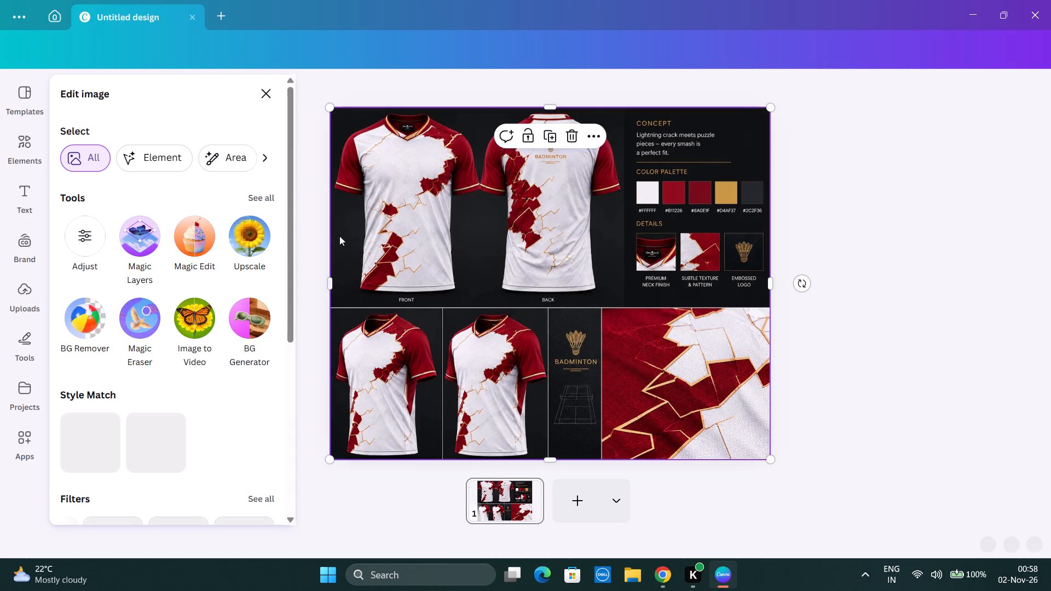
Apply Magic Layers to the jersey board image.
click(130, 245)
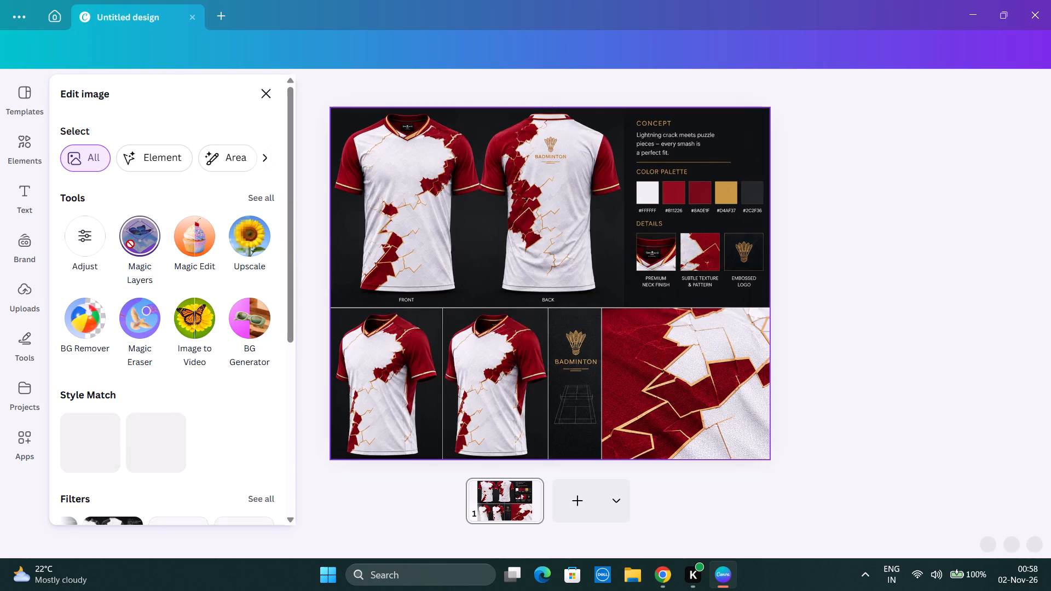
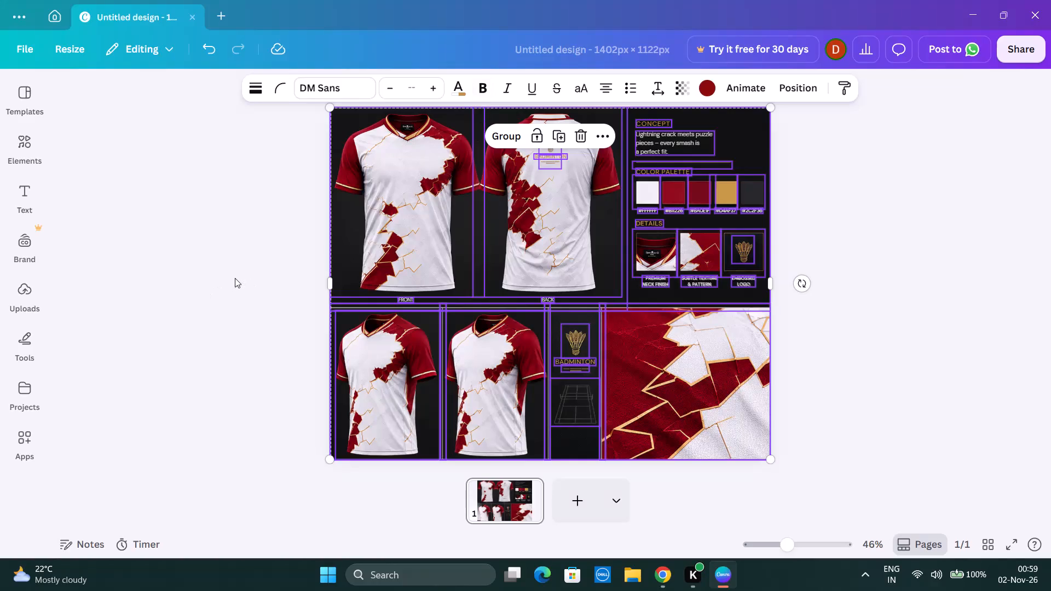
Delete the shuttlecock logo, the BADMINTON text and the small line ornament from the back of the upper jersey.
click(235, 278)
click(547, 146)
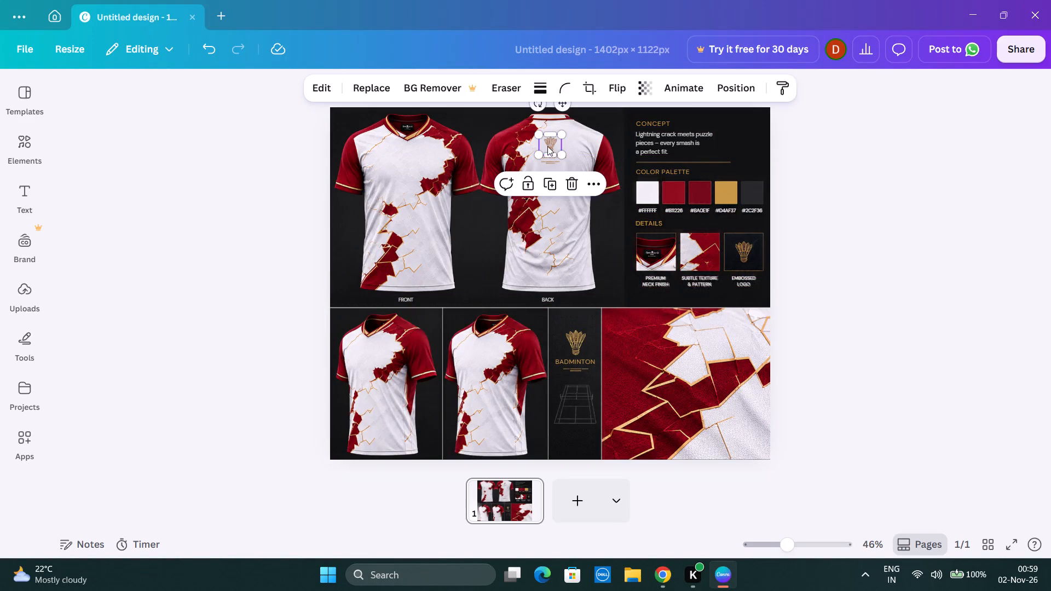
click(573, 184)
click(551, 155)
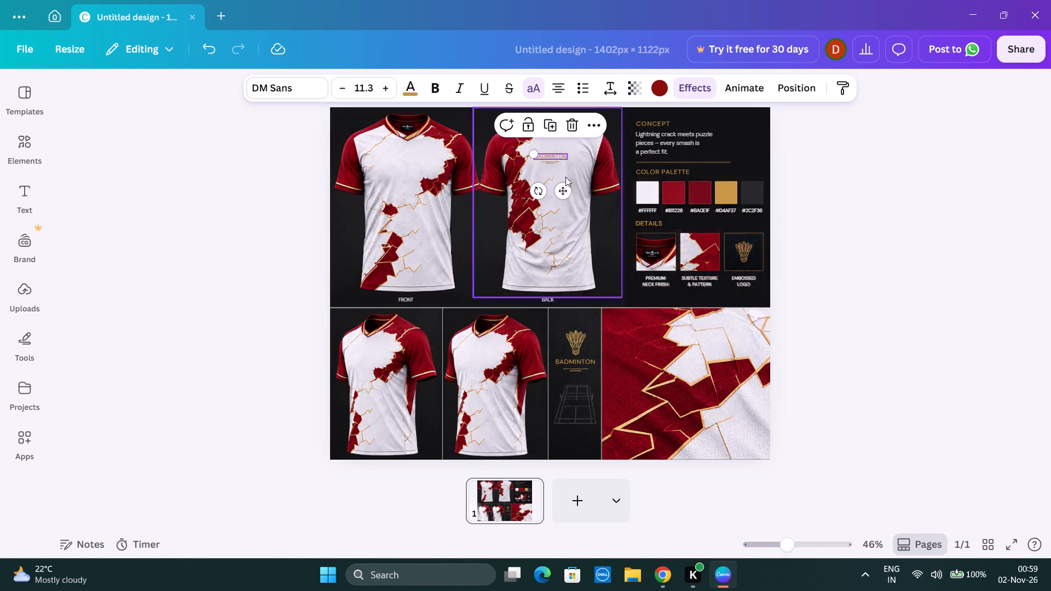
click(570, 128)
click(551, 160)
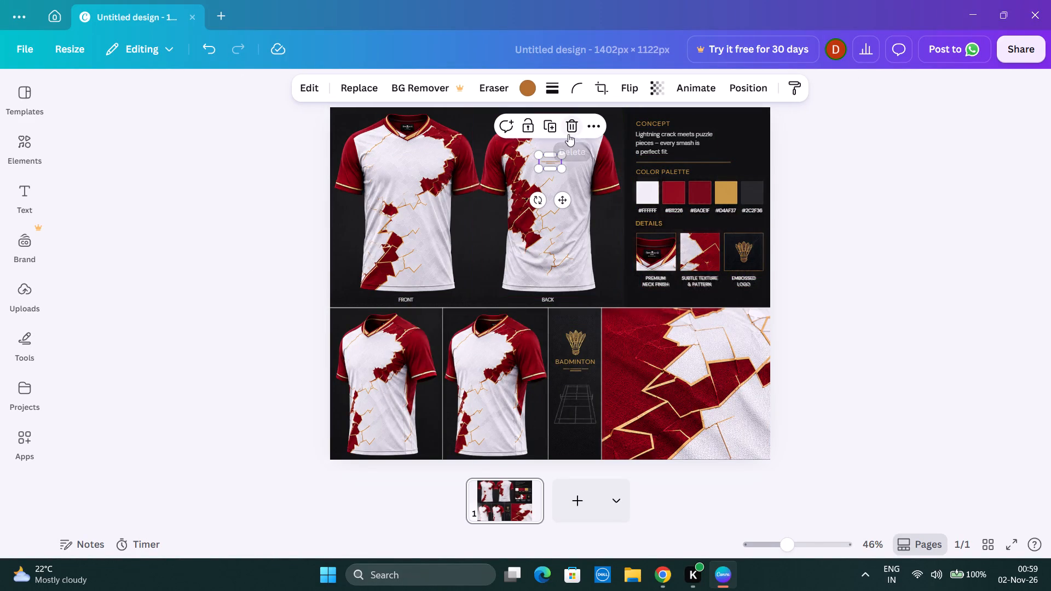
click(571, 130)
Delete the shuttlecock logo, BADMINTON text, line ornament and court drawing from the dark panel beside the fabric close-up.
click(567, 337)
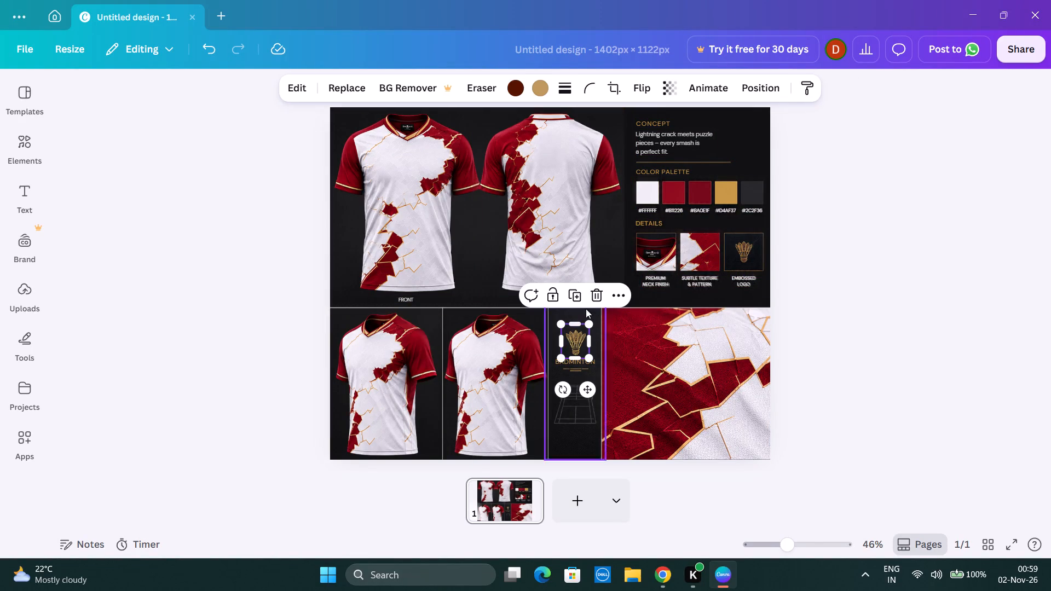
click(599, 299)
click(590, 361)
click(598, 329)
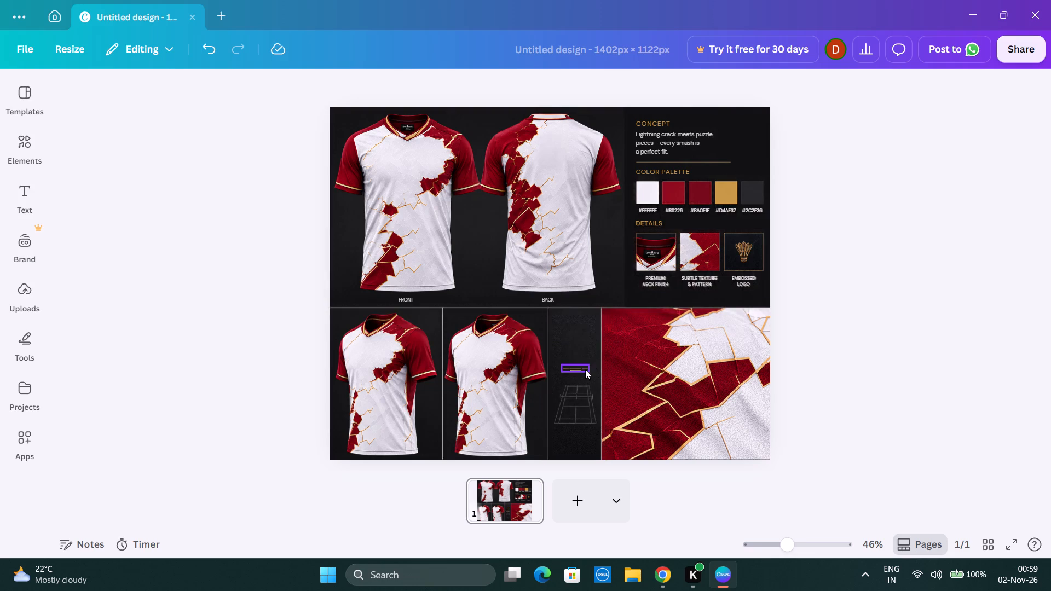
click(584, 370)
click(594, 331)
click(577, 391)
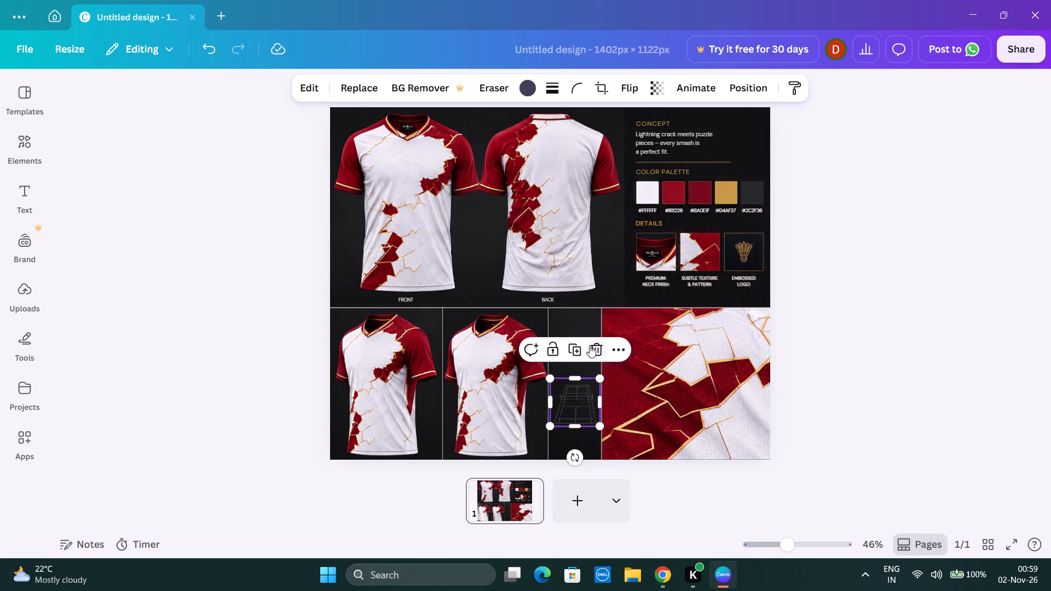
click(597, 345)
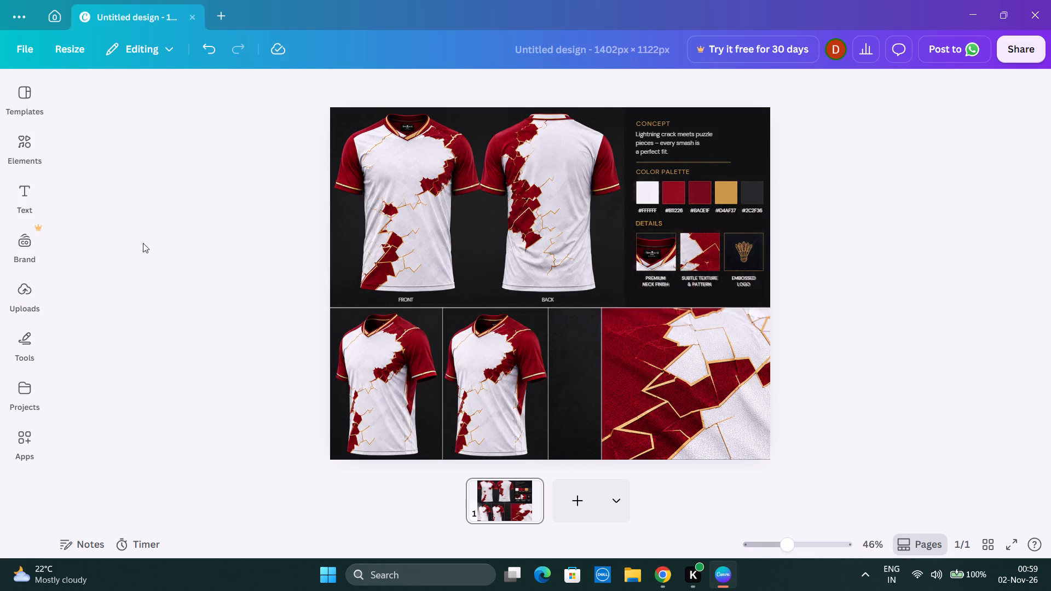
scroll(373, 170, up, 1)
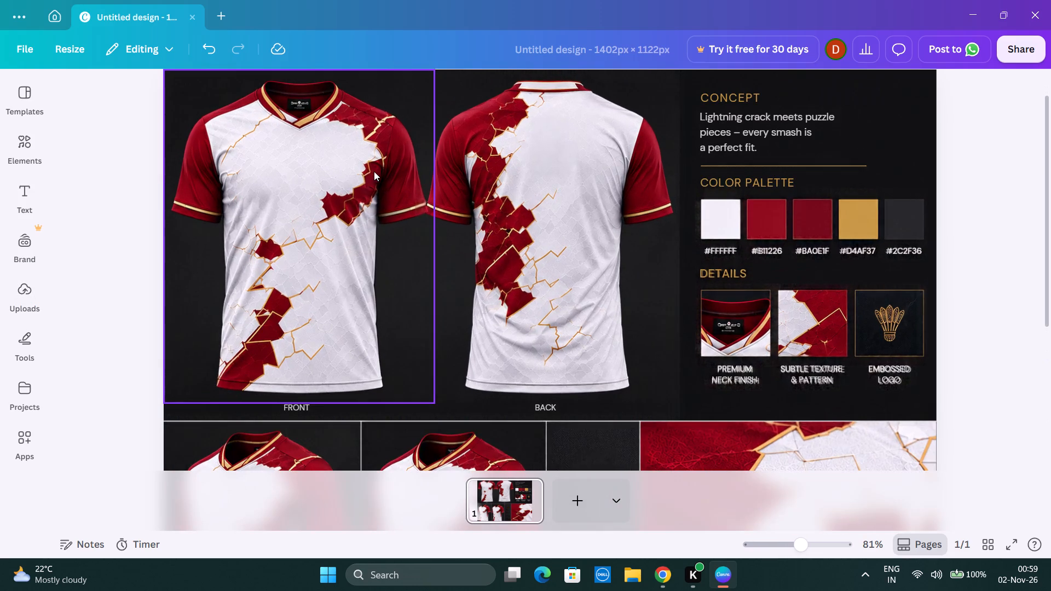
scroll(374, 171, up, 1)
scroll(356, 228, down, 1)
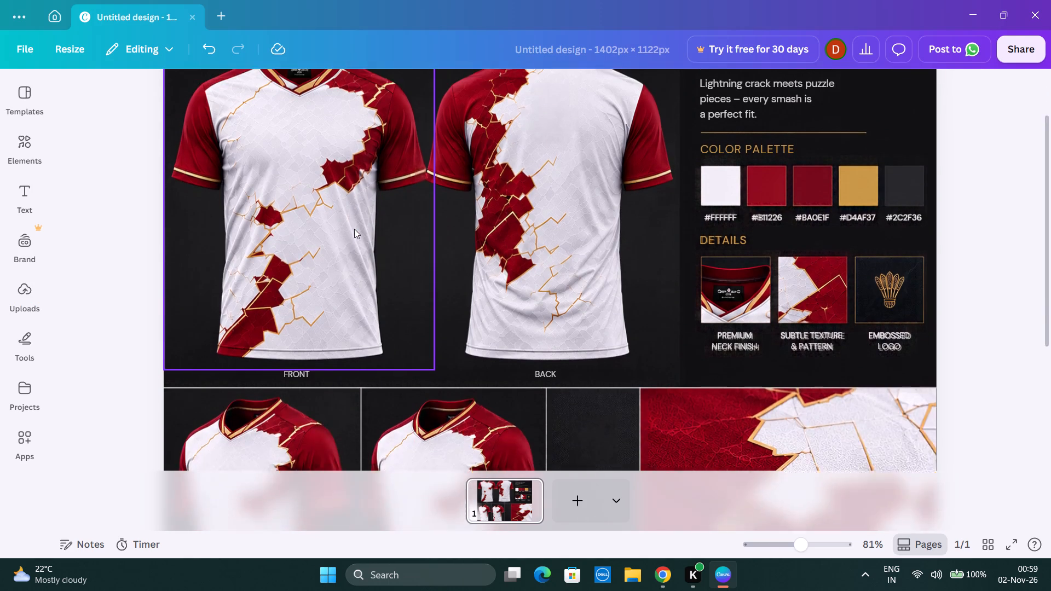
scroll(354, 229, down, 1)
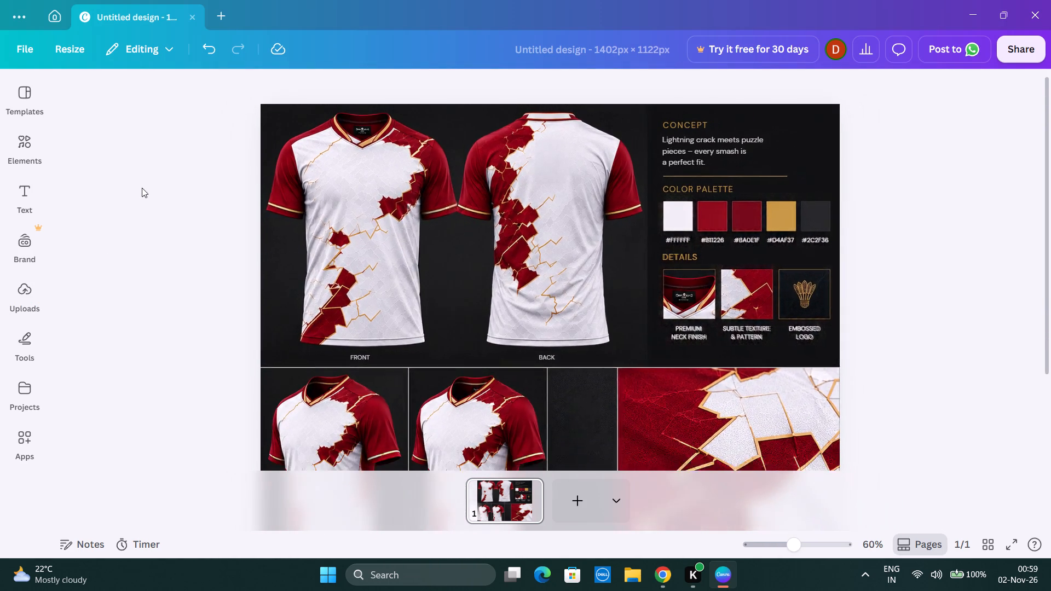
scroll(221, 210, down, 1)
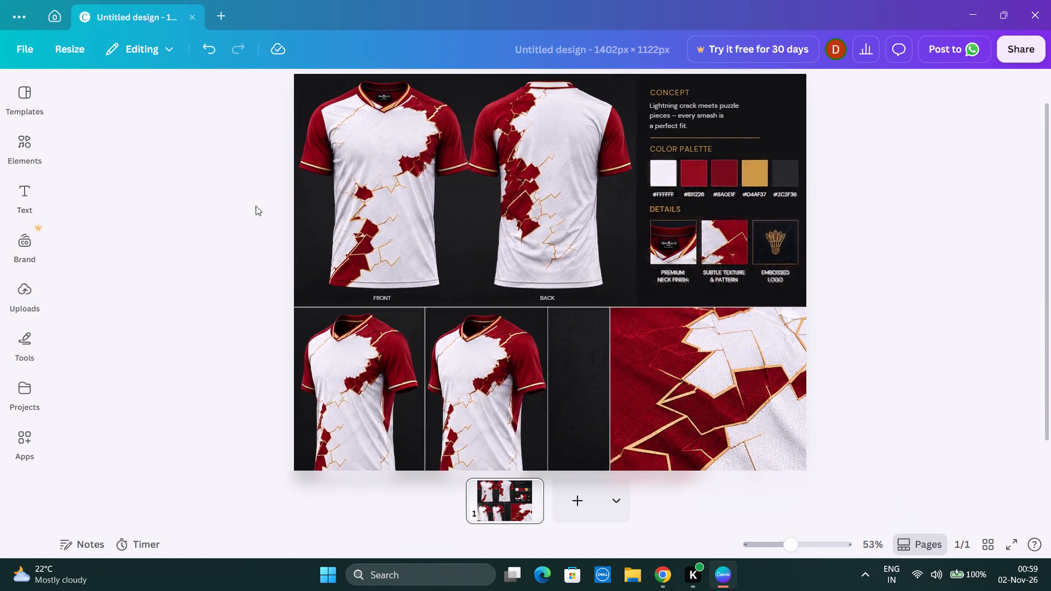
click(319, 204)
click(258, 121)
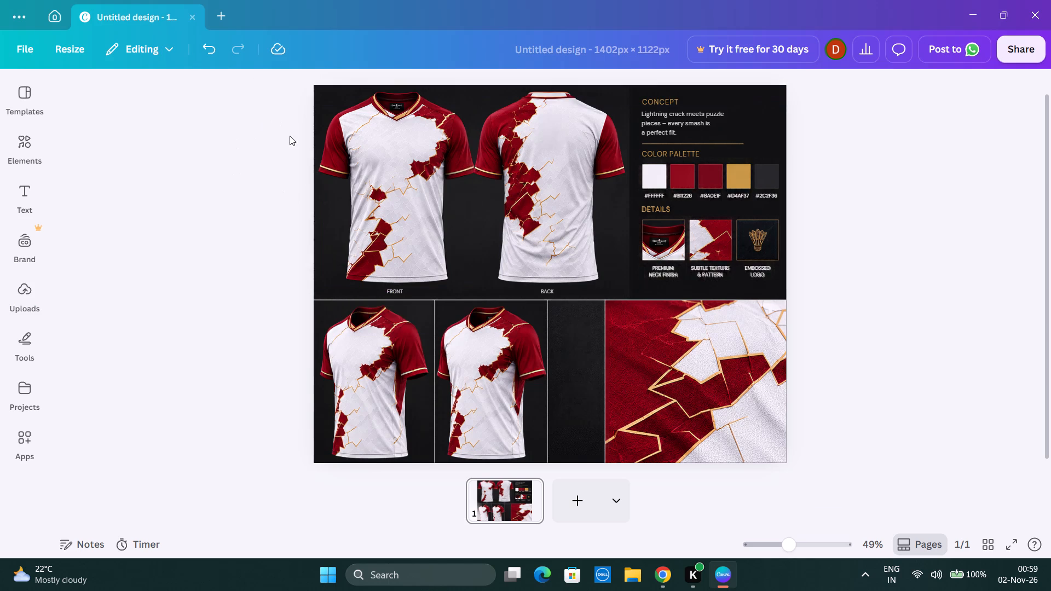
Select all elements on the board and recolour their text, trying a green gradient before settling on white.
drag(296, 86, 813, 437)
drag(815, 438, 817, 449)
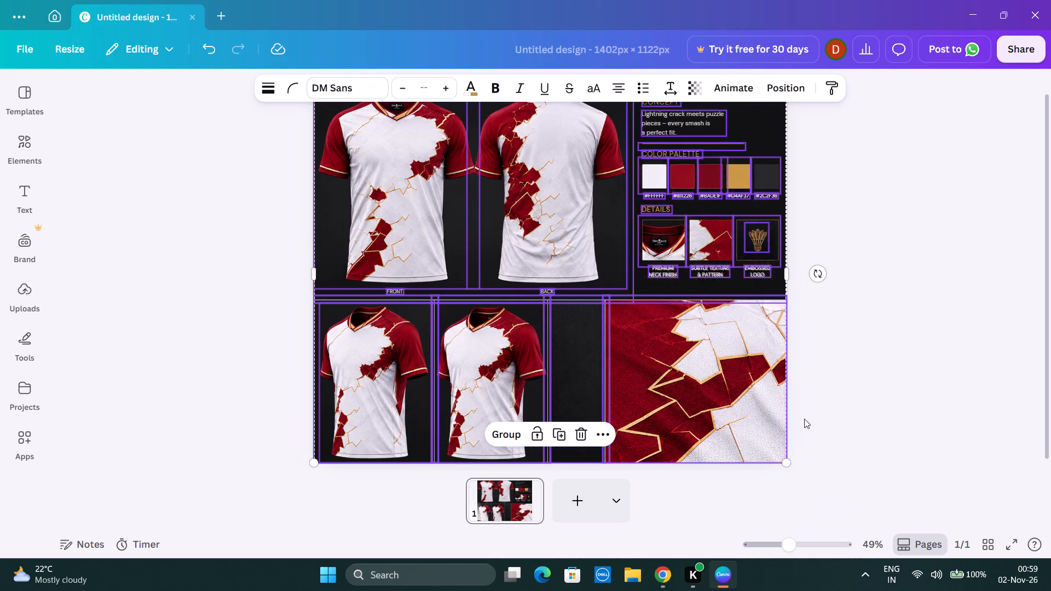
click(473, 88)
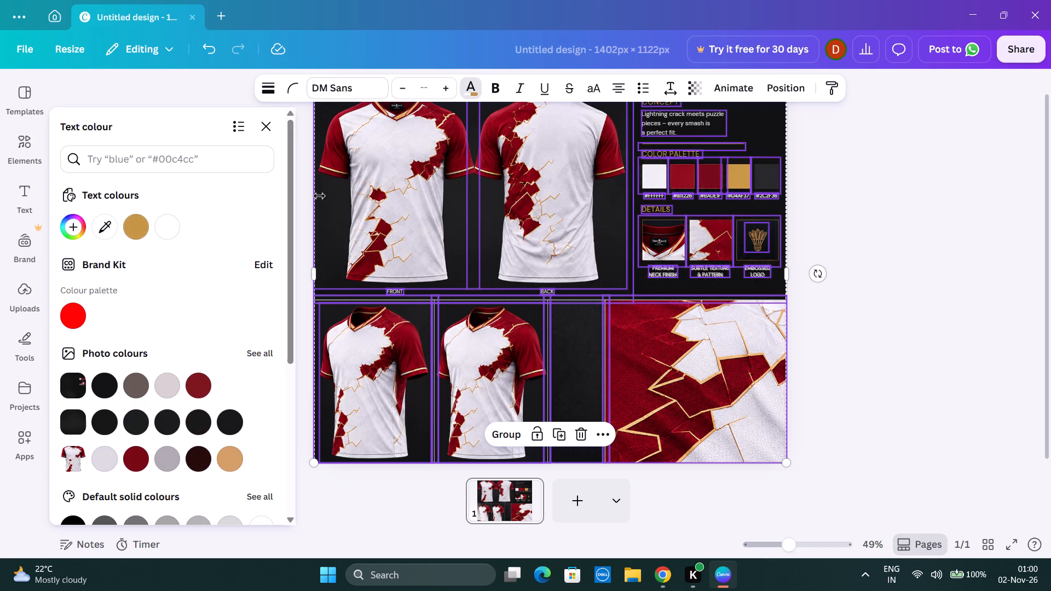
click(269, 129)
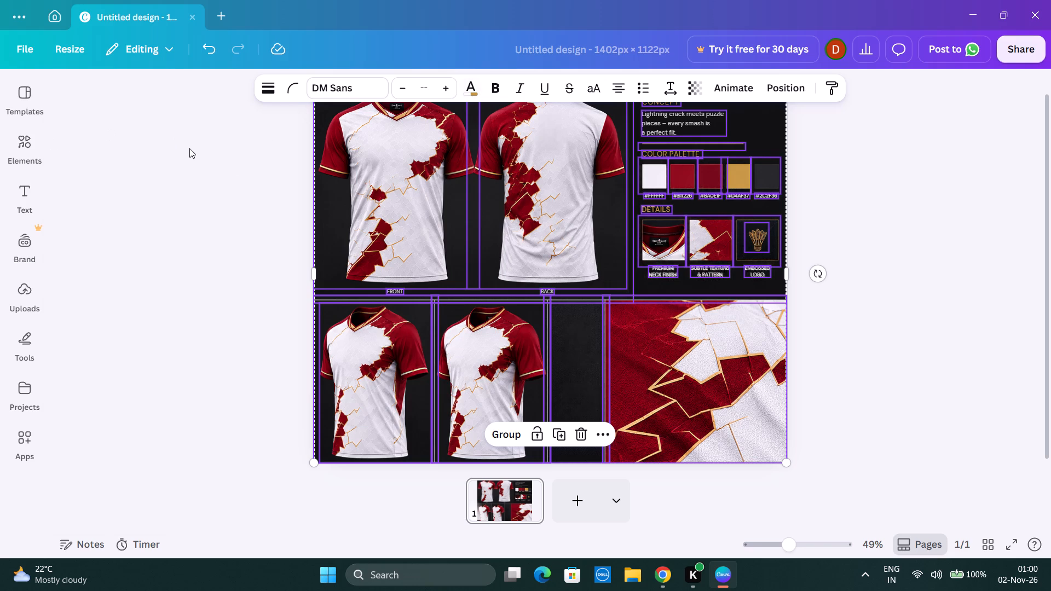
click(464, 80)
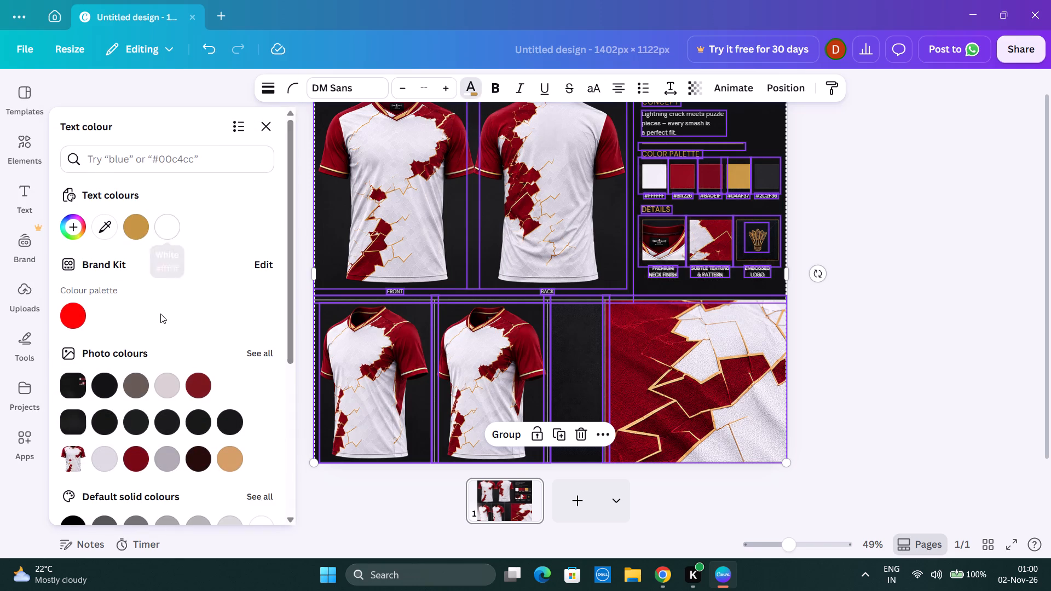
scroll(185, 330, down, 4)
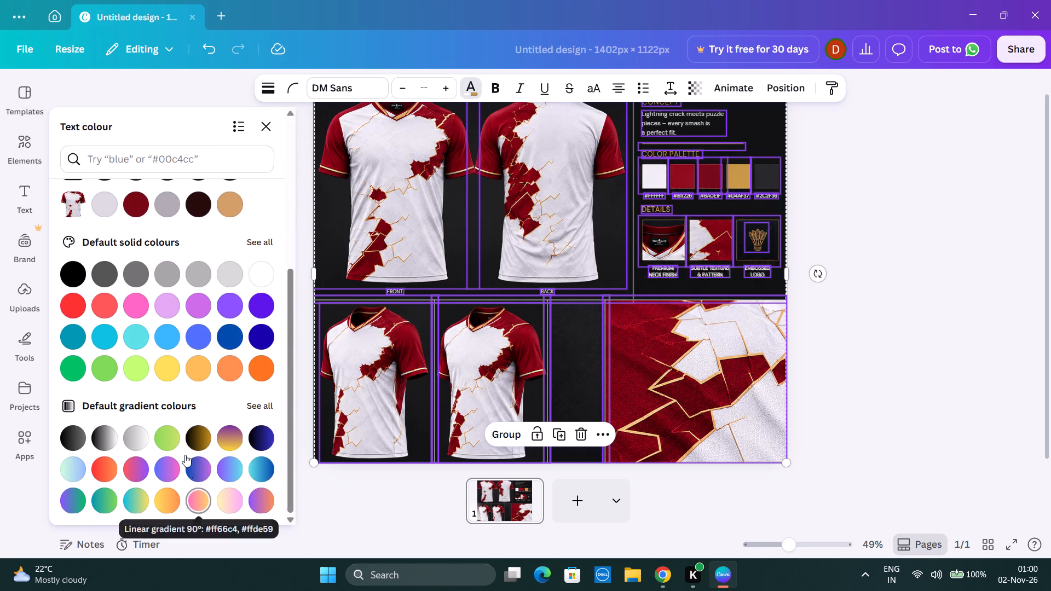
click(169, 437)
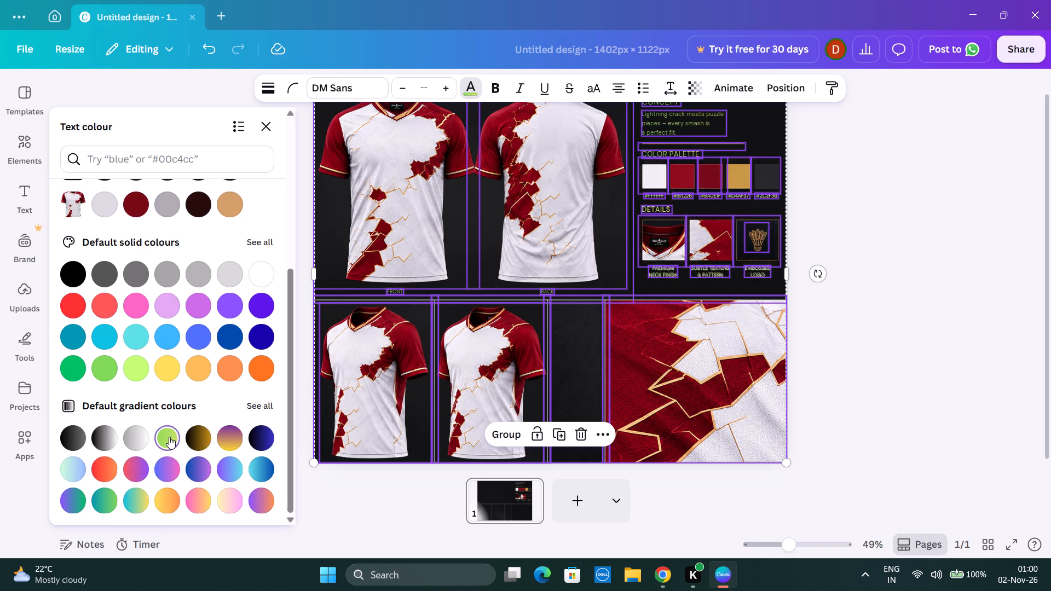
click(169, 437)
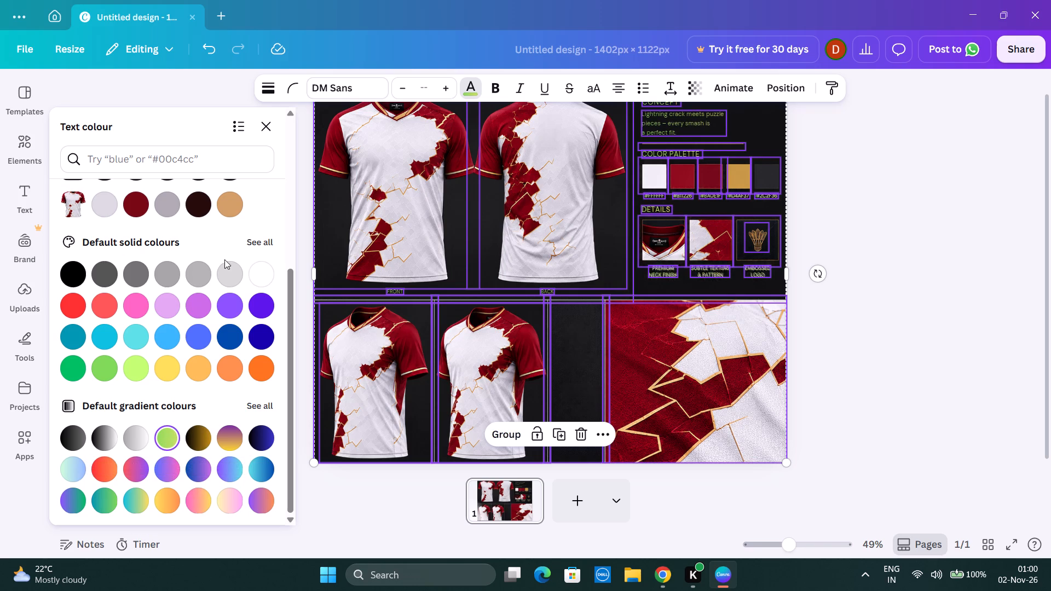
click(261, 281)
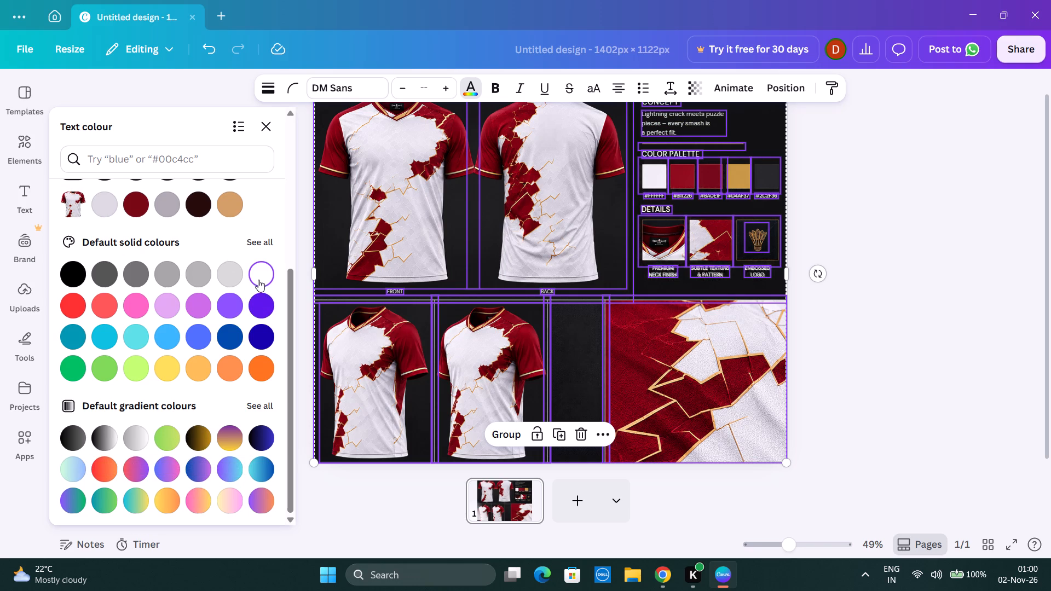
scroll(244, 222, up, 3)
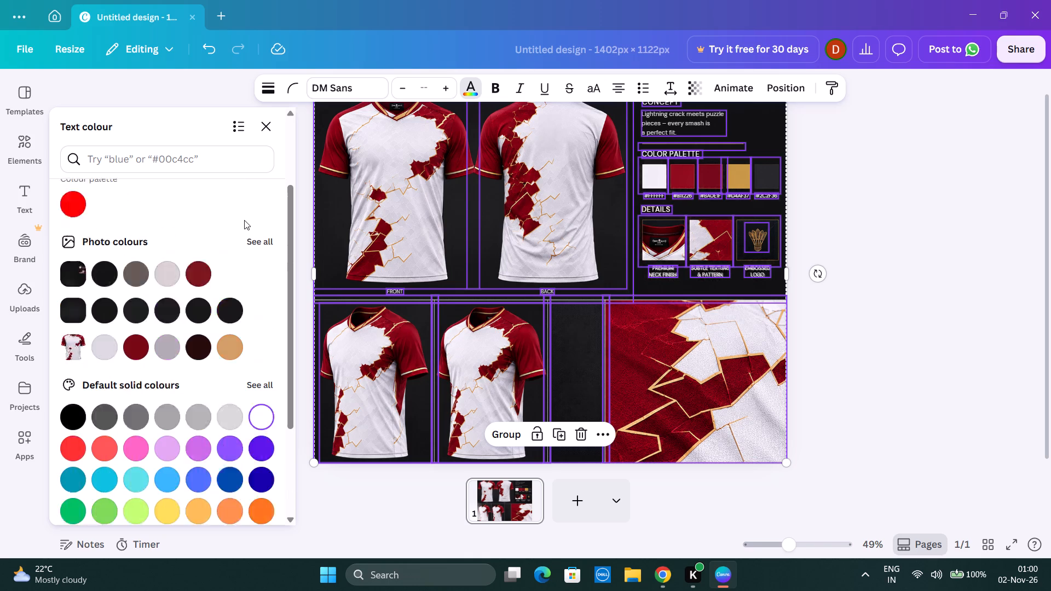
scroll(242, 221, up, 2)
scroll(406, 198, up, 4)
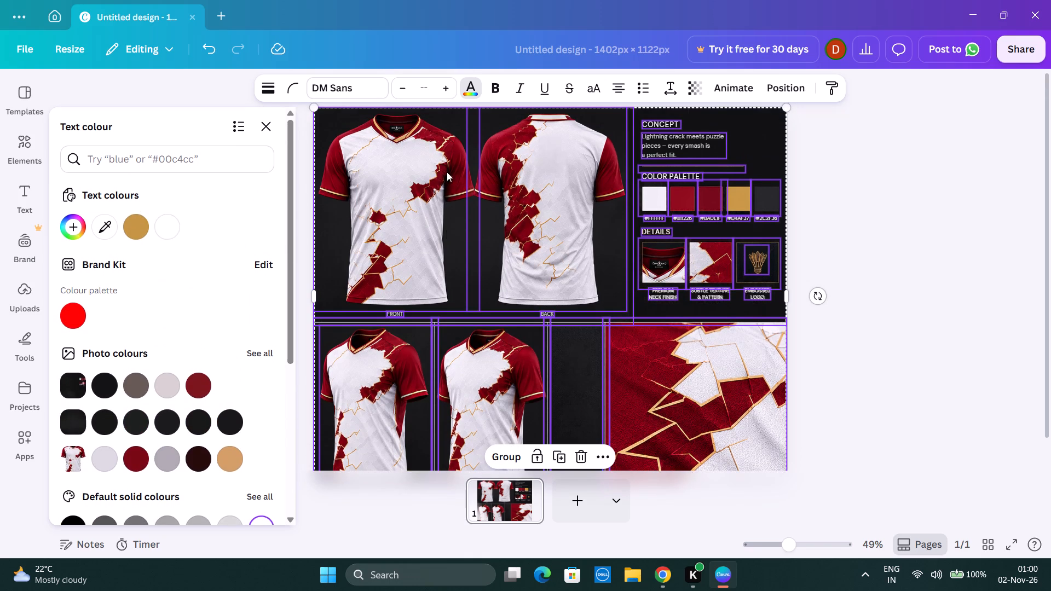
click(908, 198)
click(237, 173)
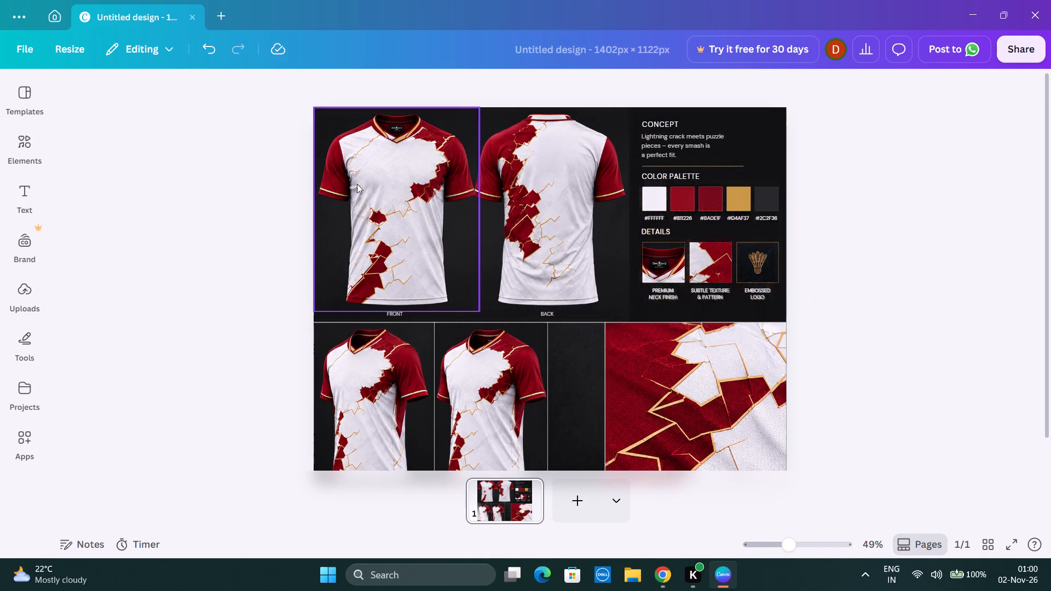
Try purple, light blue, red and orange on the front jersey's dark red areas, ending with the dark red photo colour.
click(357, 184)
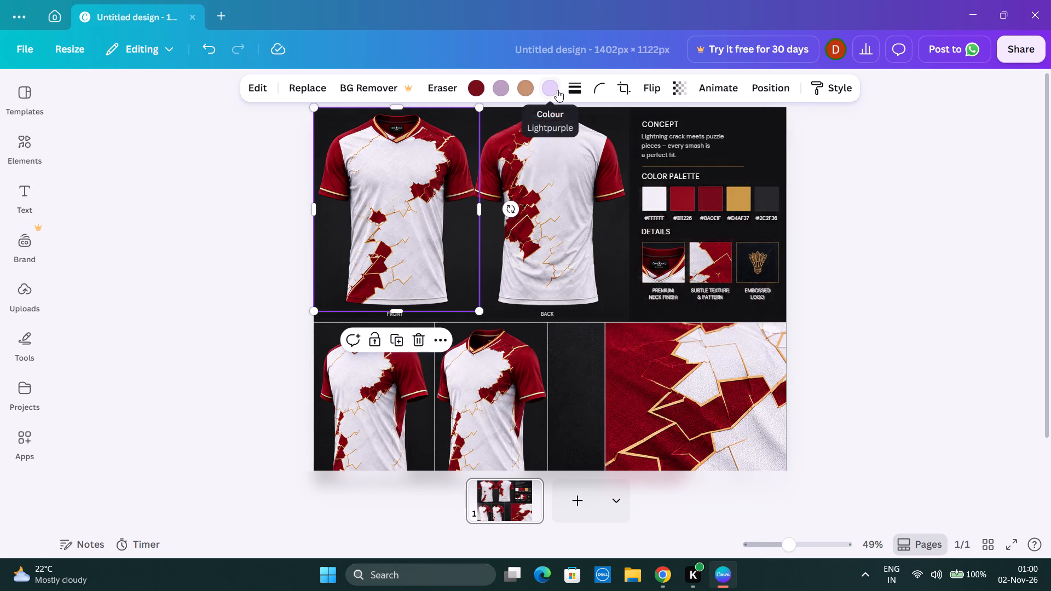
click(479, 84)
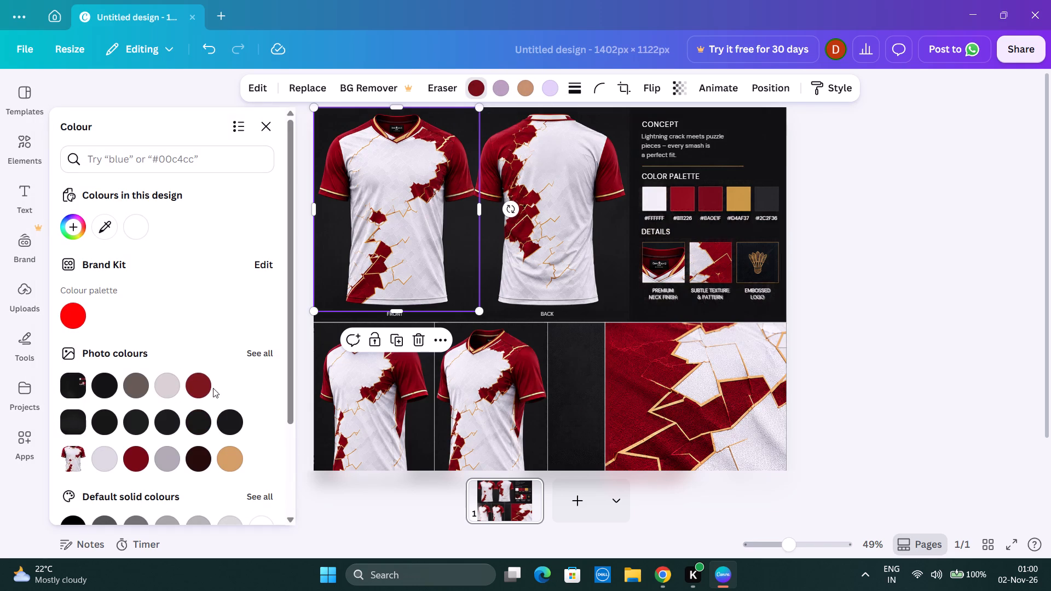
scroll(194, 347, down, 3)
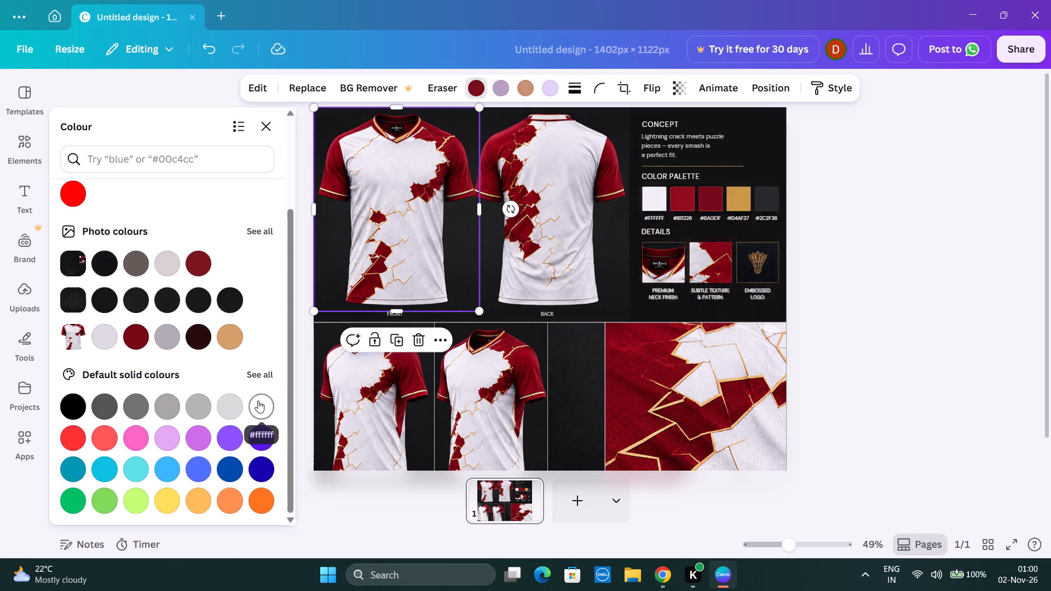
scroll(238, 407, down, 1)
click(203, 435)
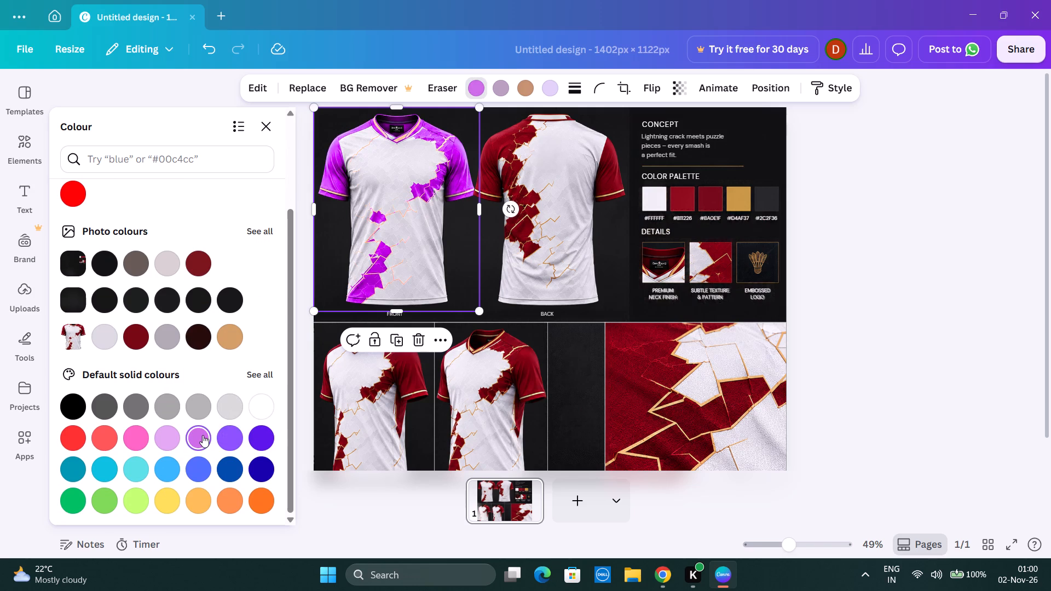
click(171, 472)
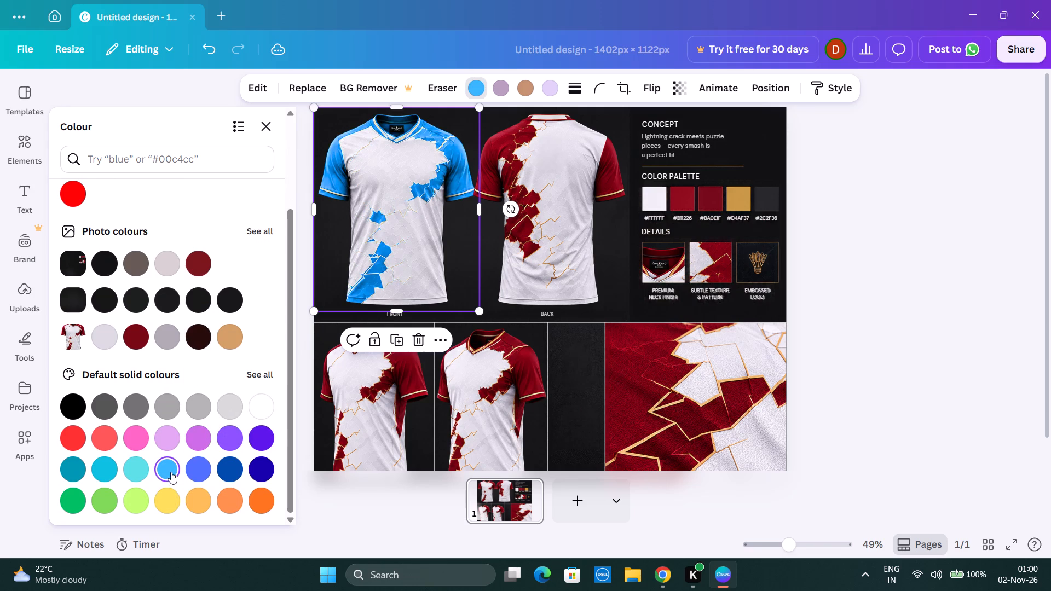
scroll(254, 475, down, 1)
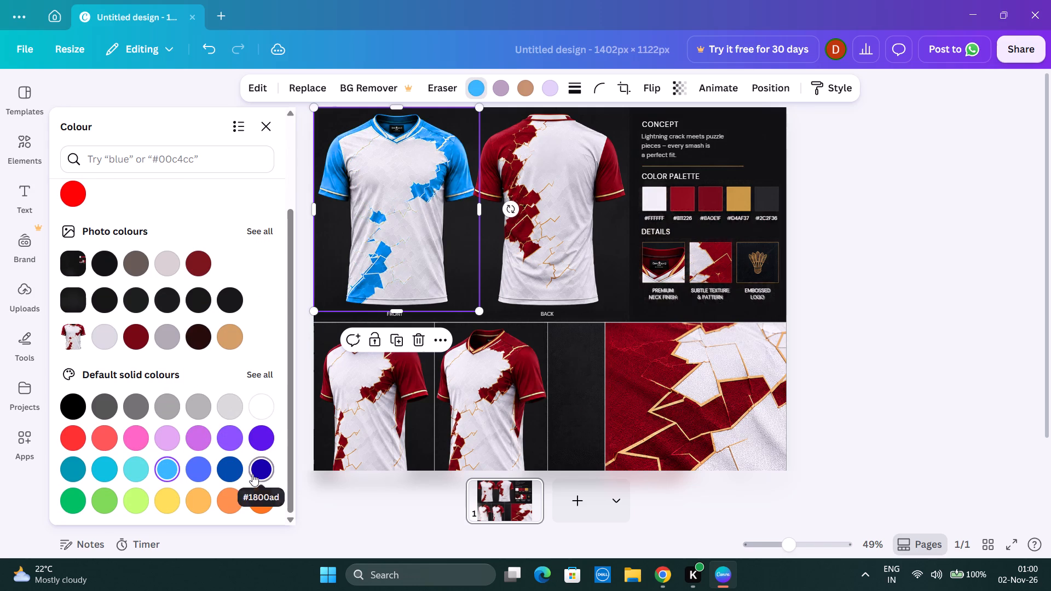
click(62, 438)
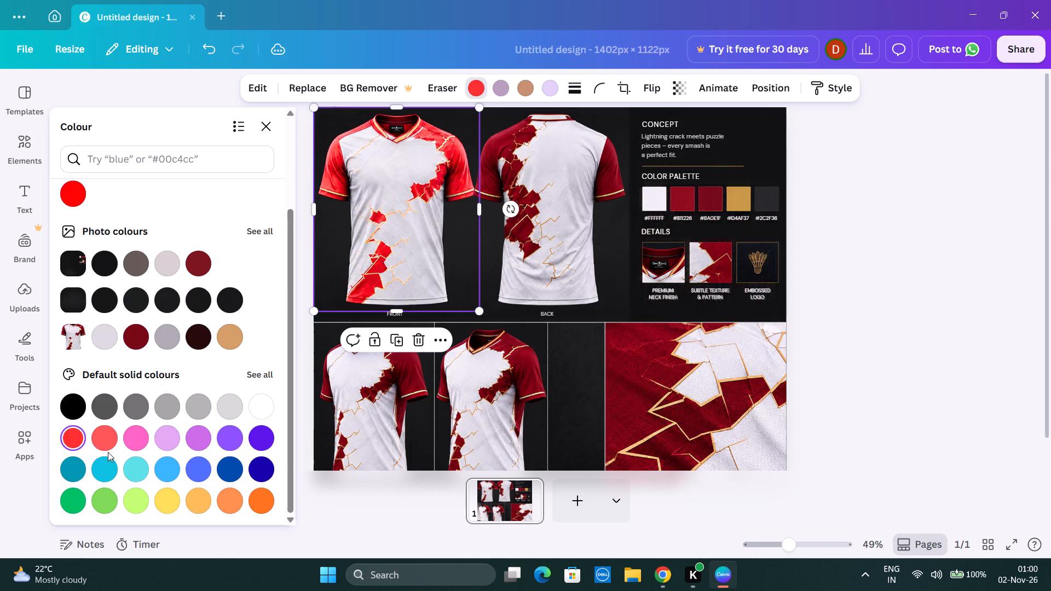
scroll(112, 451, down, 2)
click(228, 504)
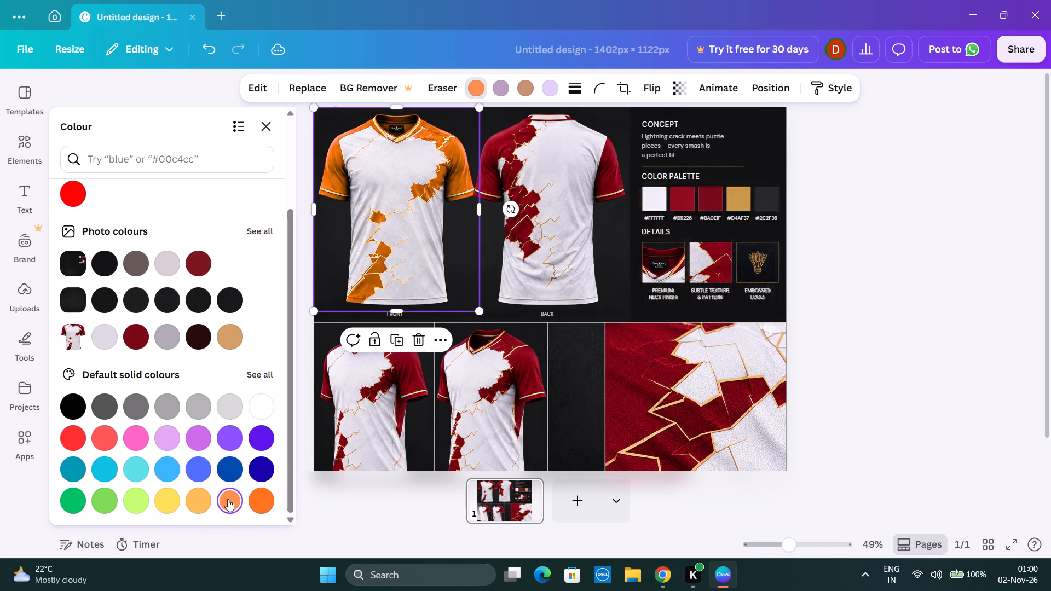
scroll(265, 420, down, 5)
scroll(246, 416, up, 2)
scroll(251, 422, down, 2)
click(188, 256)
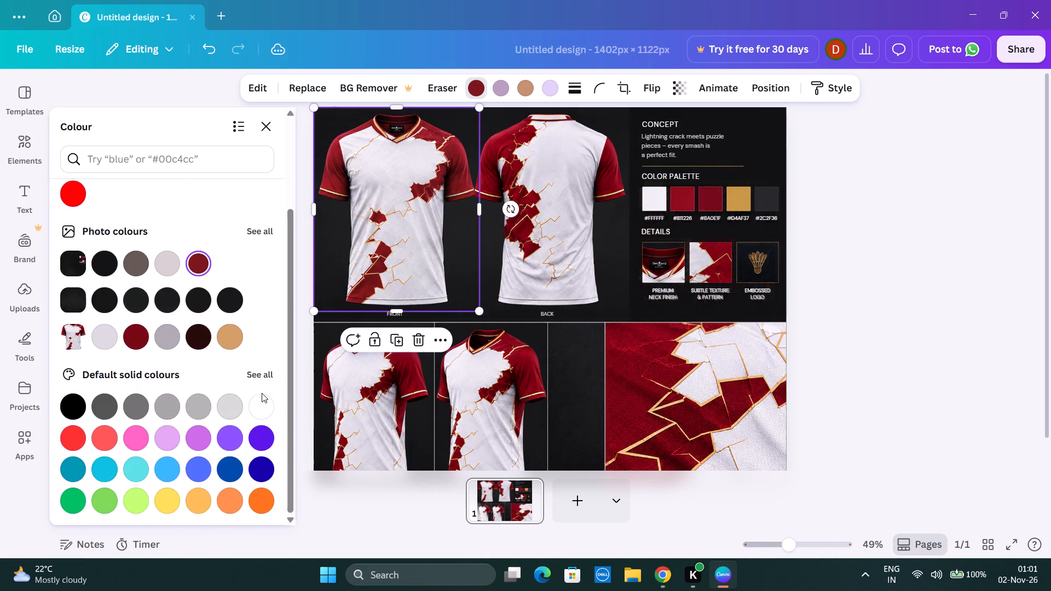
Recolour the front jersey's dark red areas bright purple using the full set of default solid colours.
click(264, 374)
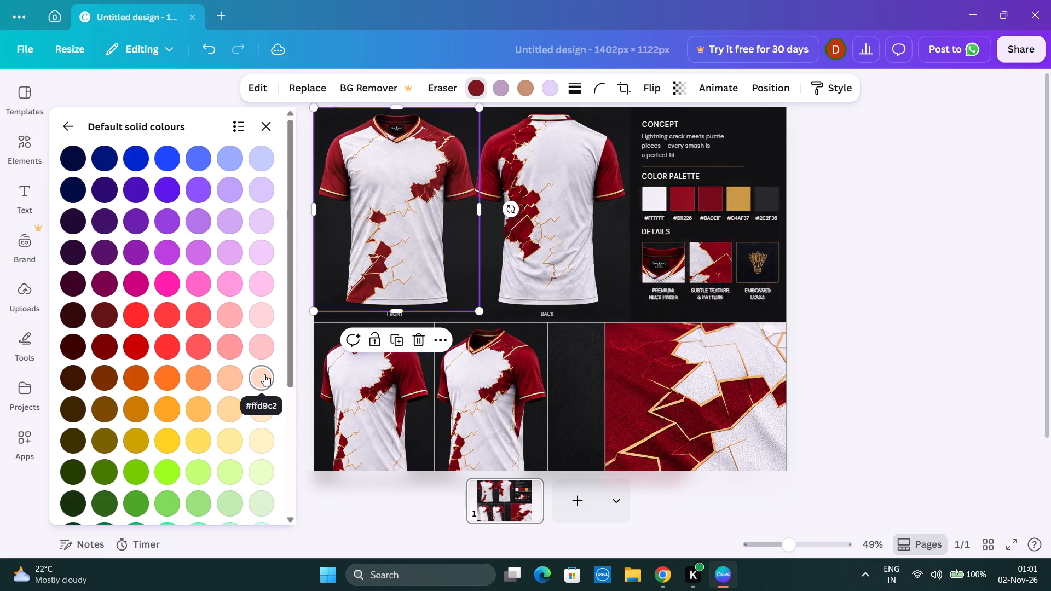
click(197, 246)
click(172, 245)
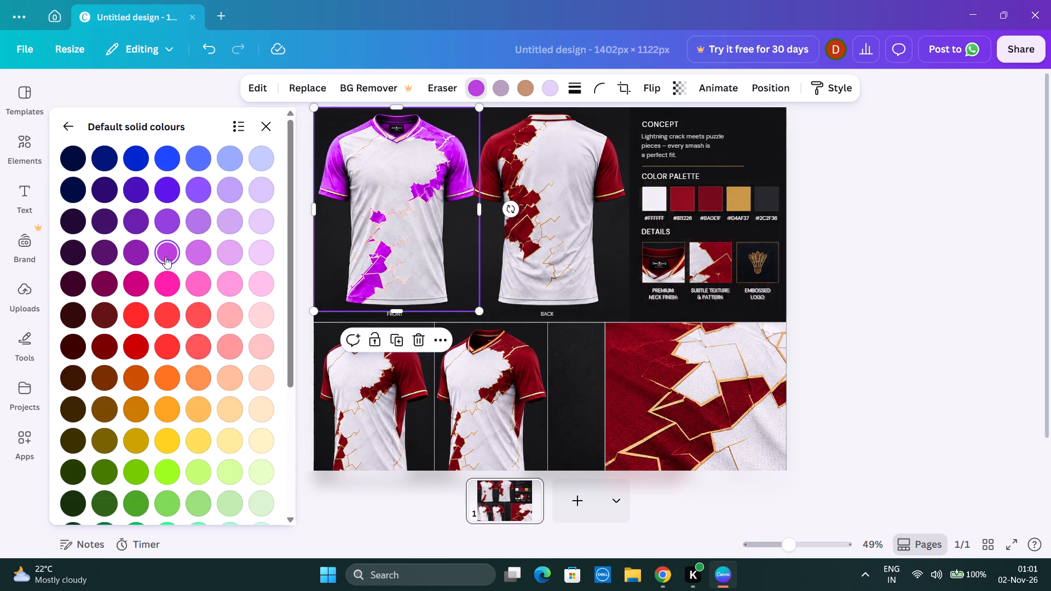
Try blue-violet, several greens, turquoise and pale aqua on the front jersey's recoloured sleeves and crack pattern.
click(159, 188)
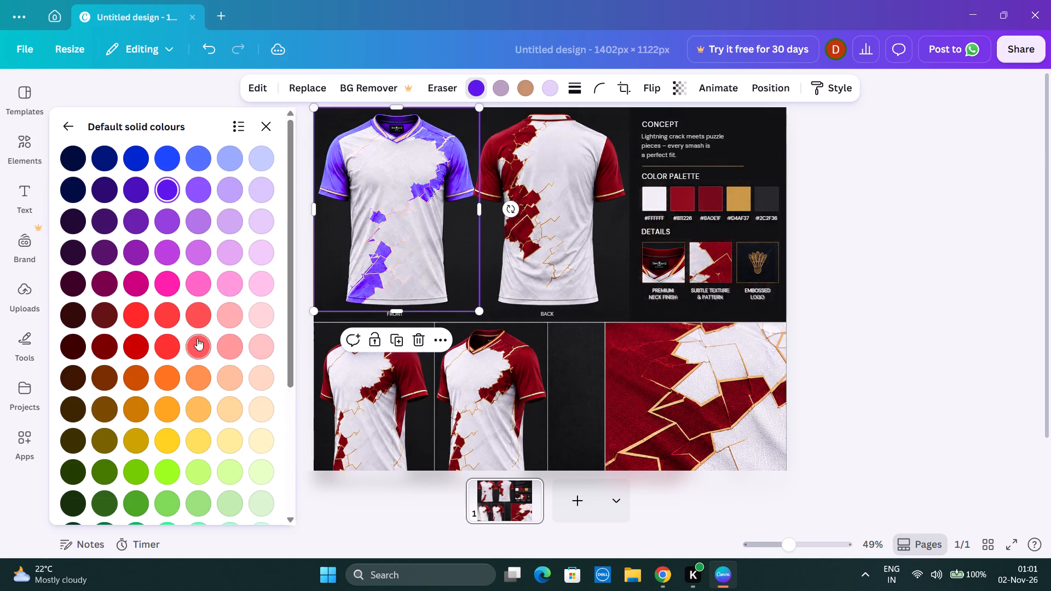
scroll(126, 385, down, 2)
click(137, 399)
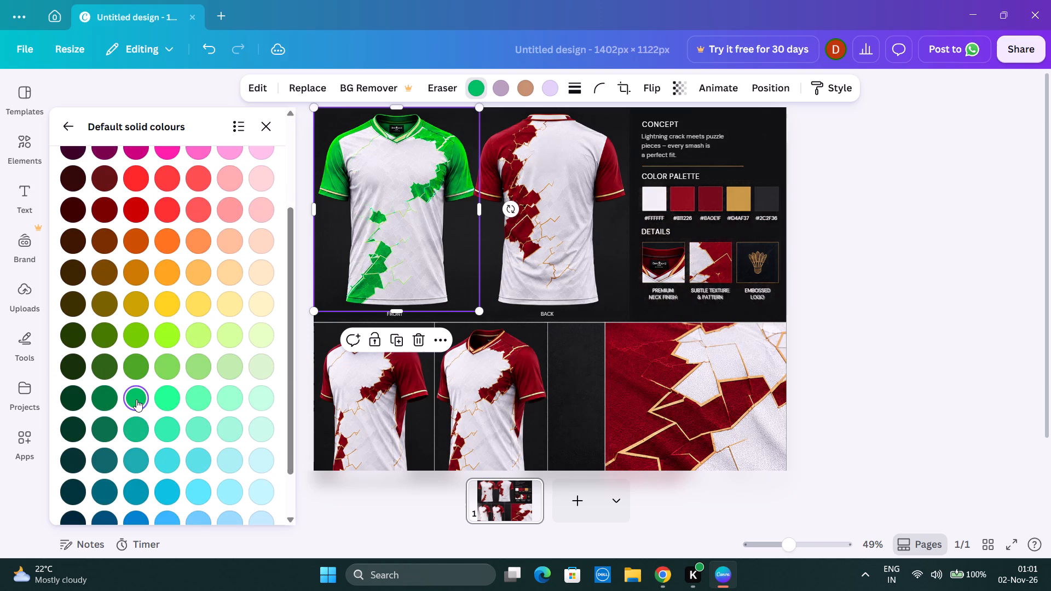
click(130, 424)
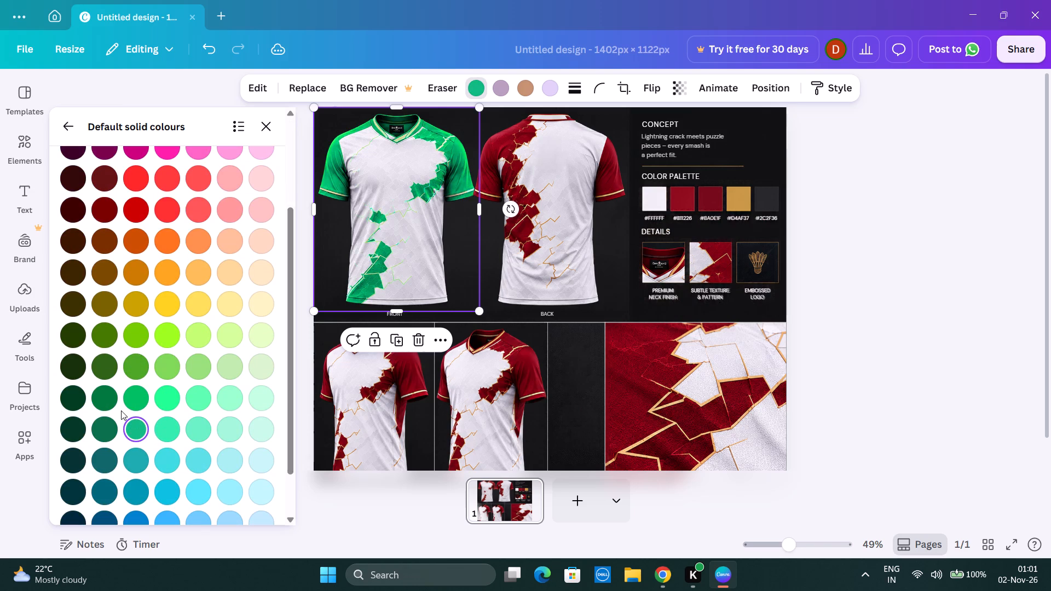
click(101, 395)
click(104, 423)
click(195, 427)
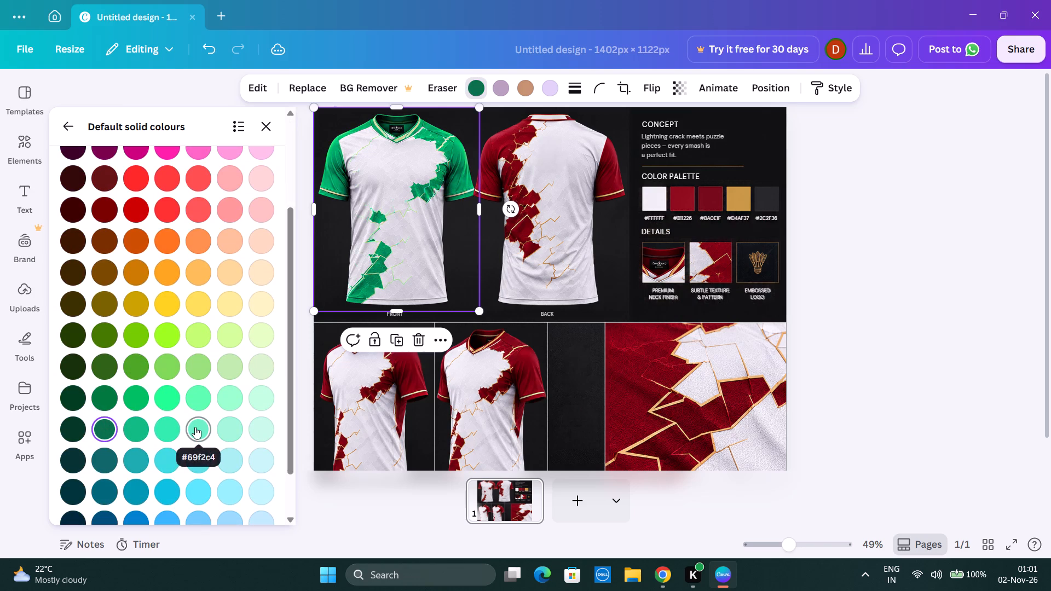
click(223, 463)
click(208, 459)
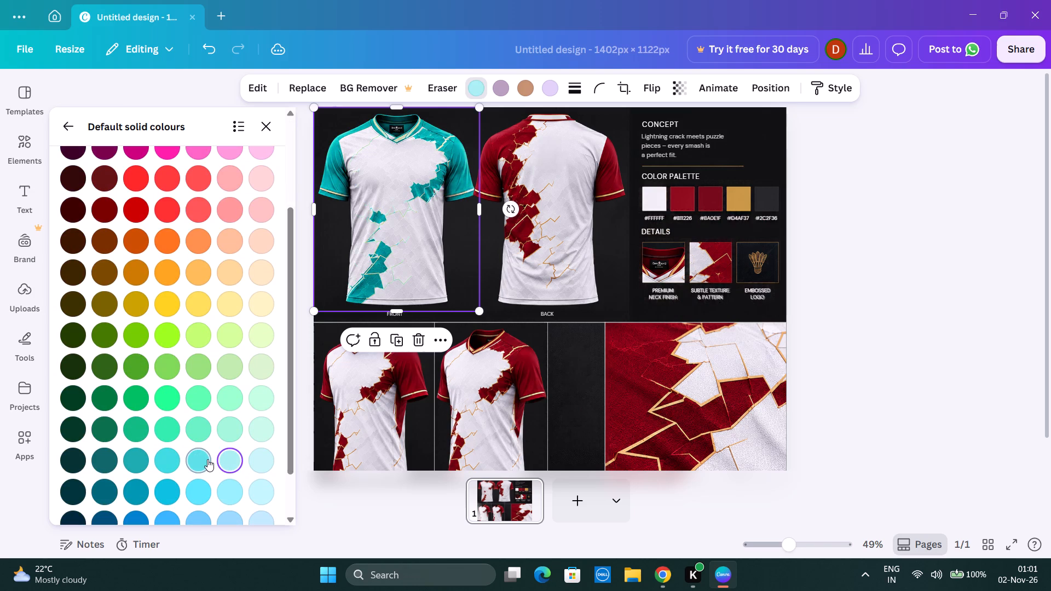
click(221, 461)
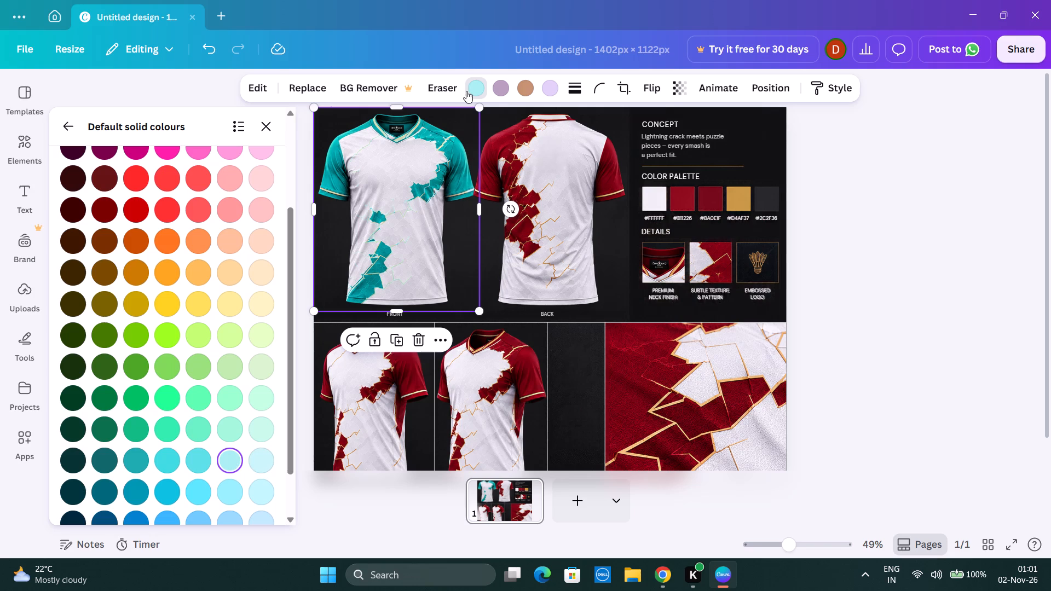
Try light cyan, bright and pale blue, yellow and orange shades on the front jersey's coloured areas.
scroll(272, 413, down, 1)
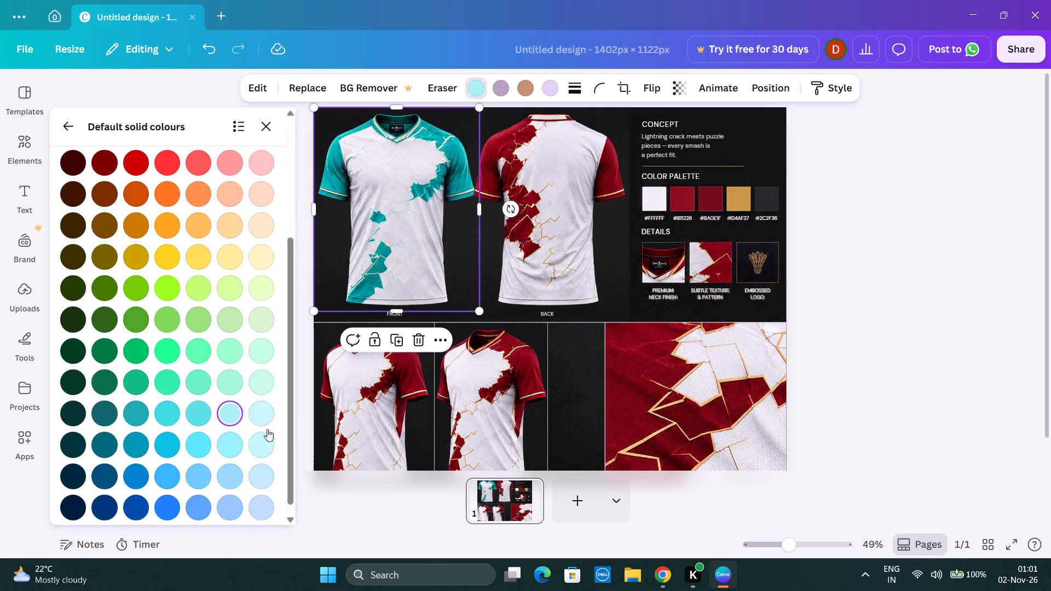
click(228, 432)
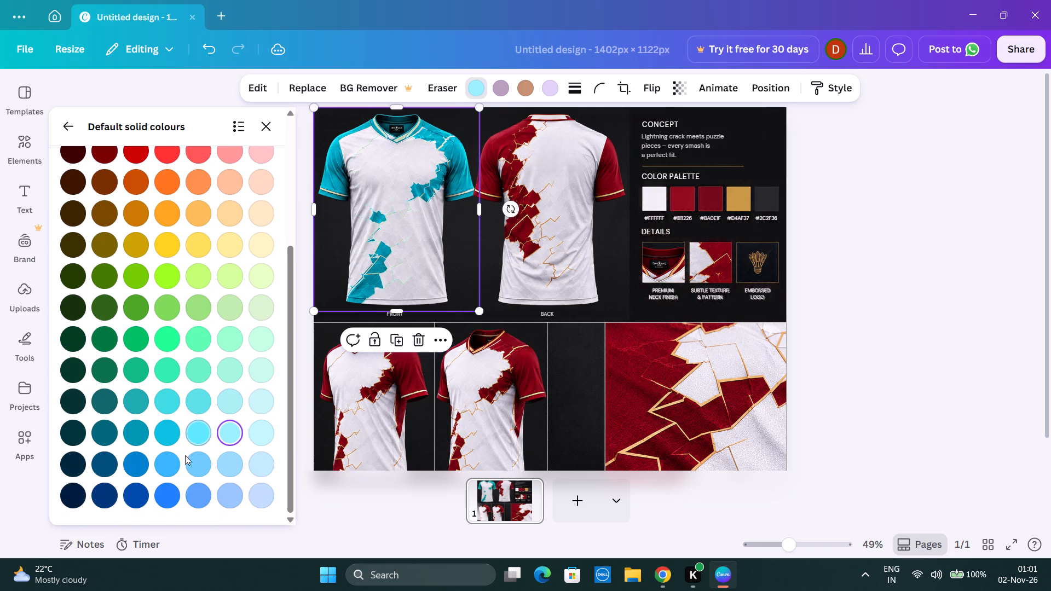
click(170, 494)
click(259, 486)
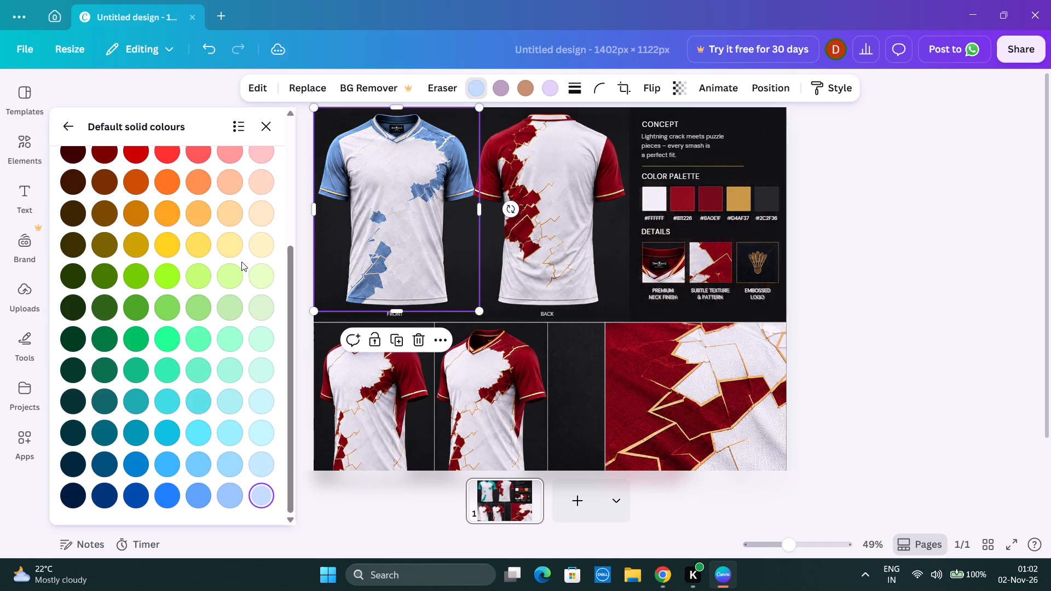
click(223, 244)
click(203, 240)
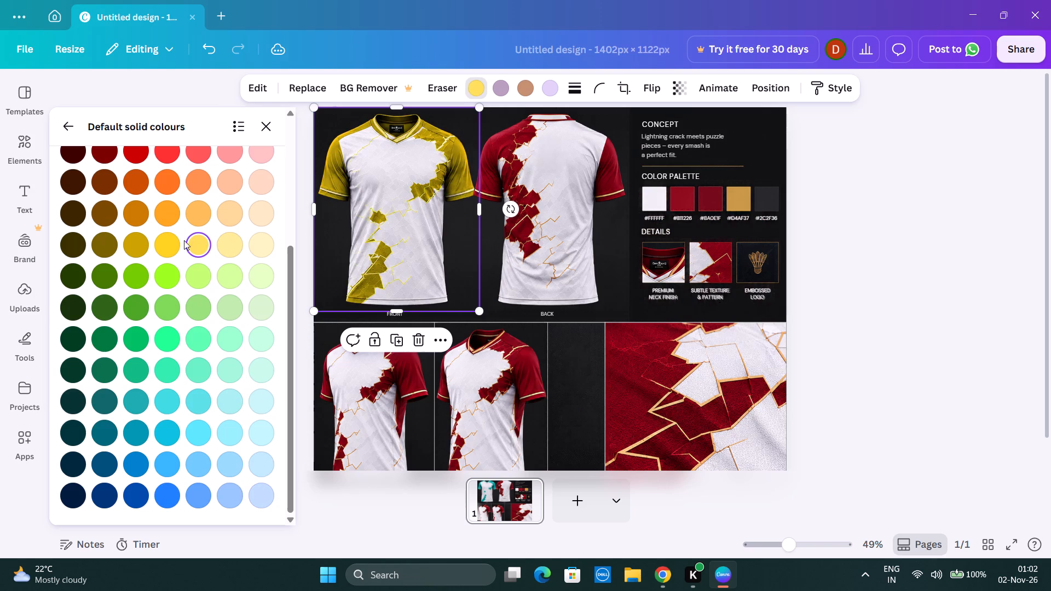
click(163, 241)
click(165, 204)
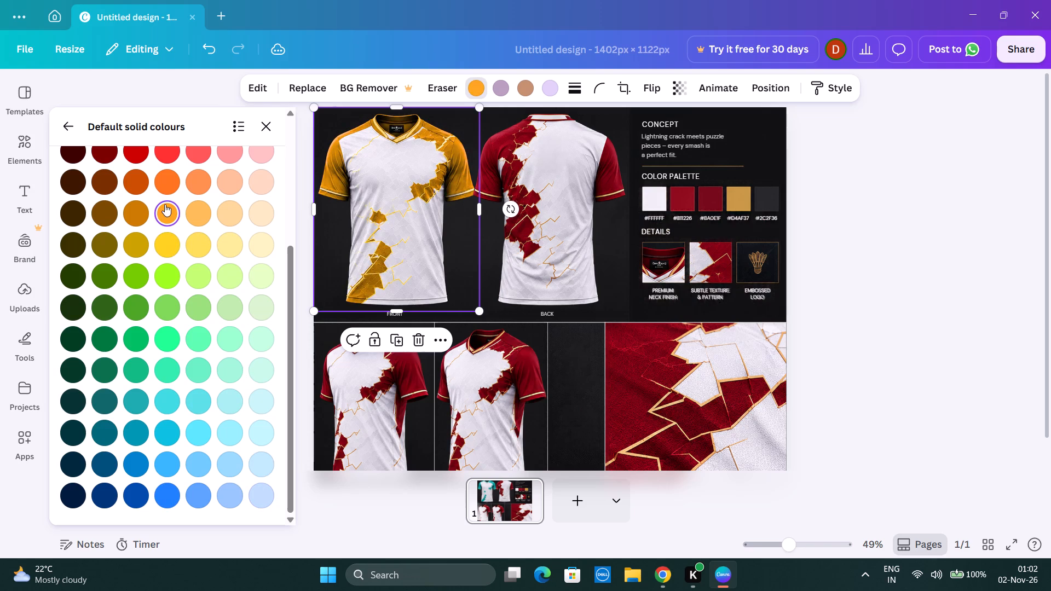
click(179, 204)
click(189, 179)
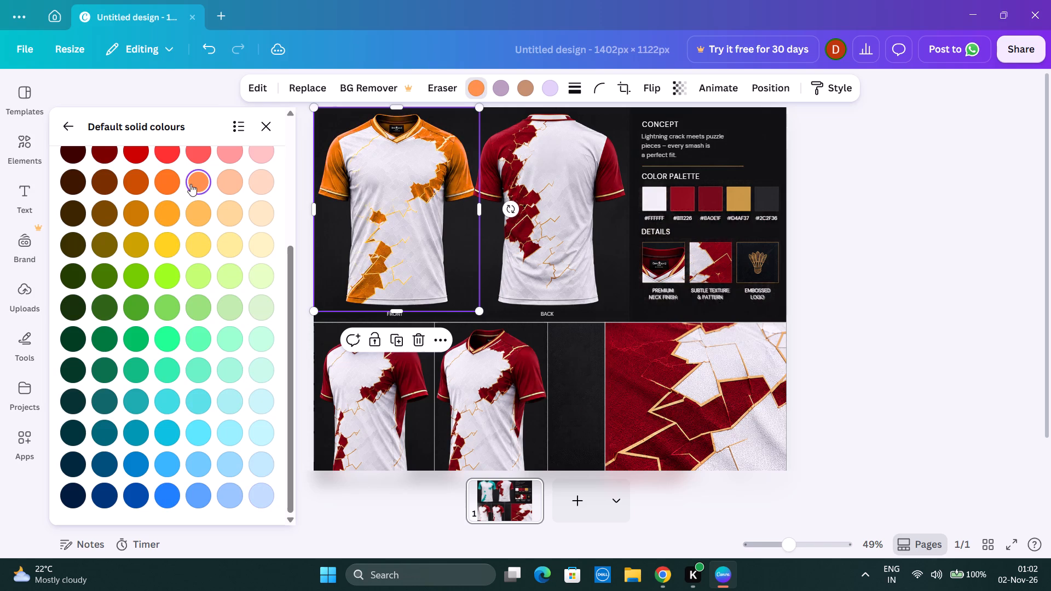
Try coral red, hot pink, violet and blue shades on the front jersey's coloured areas, ending with pale lavender.
scroll(197, 201, up, 1)
click(198, 216)
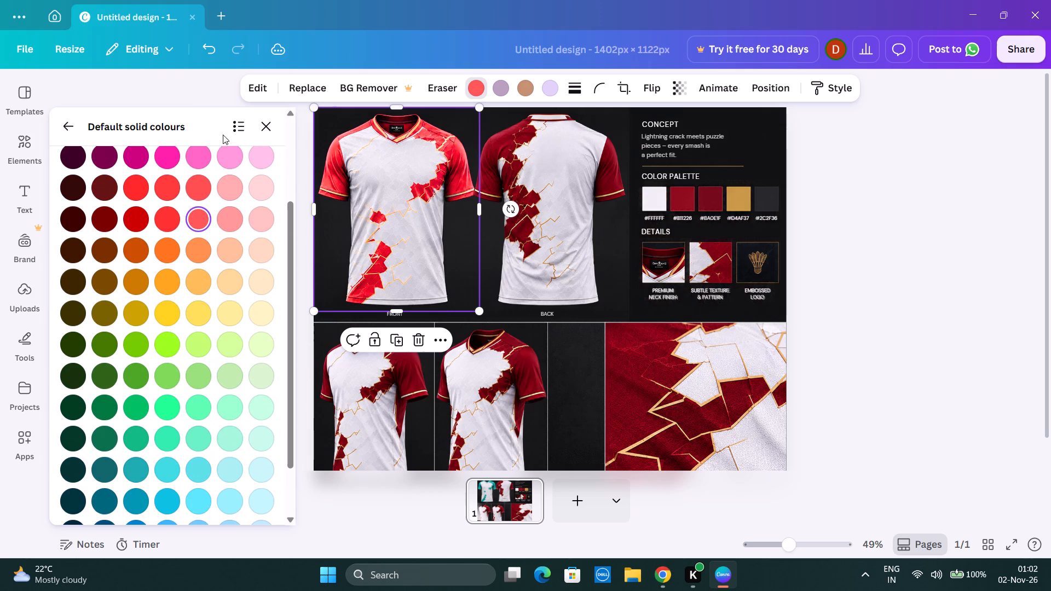
click(170, 158)
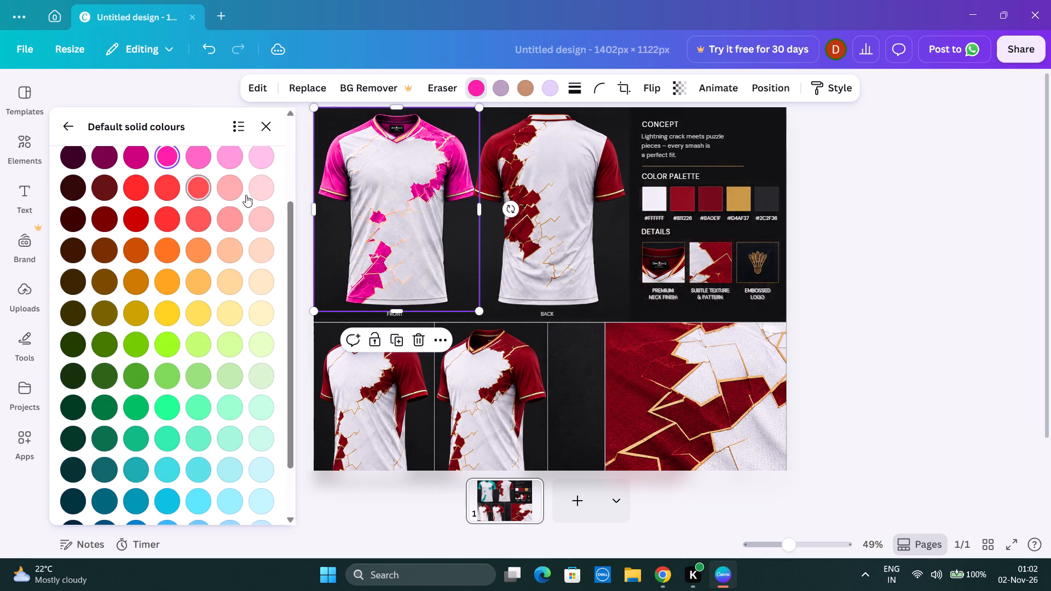
scroll(297, 183, up, 2)
scroll(199, 218, up, 3)
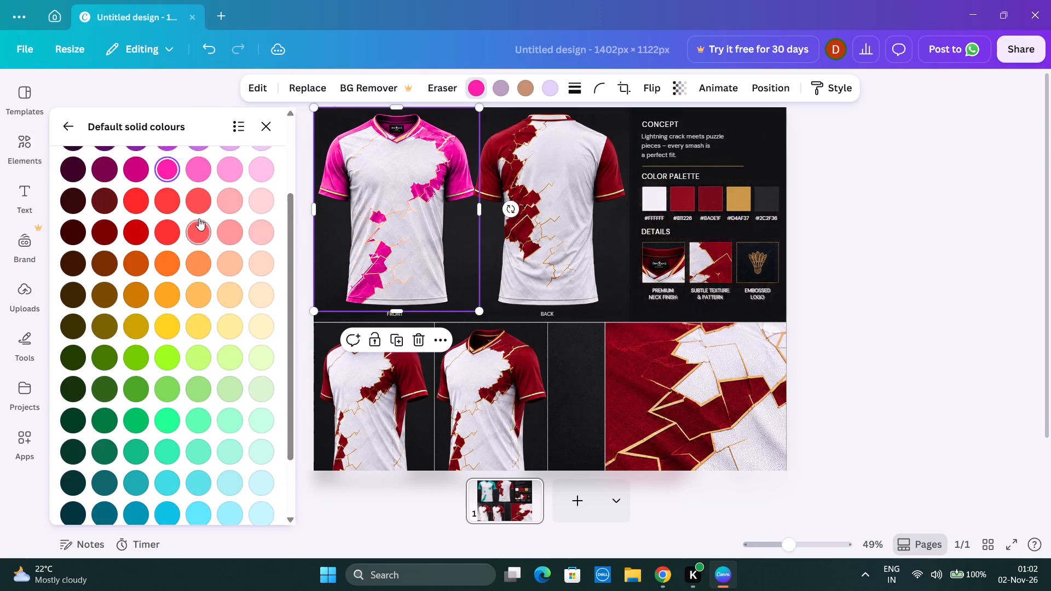
scroll(199, 218, up, 1)
click(206, 183)
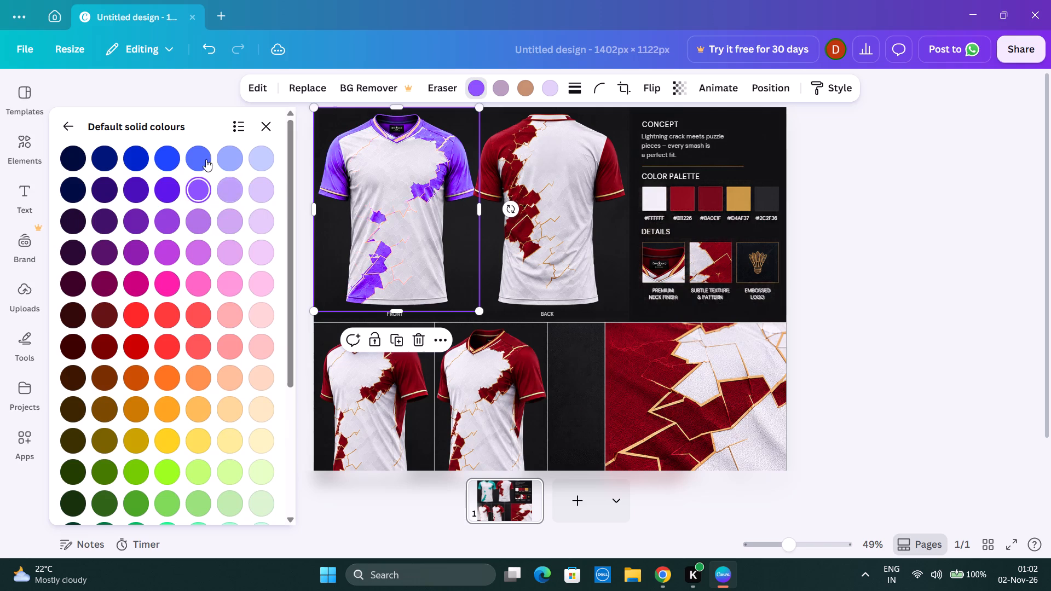
click(199, 159)
click(253, 160)
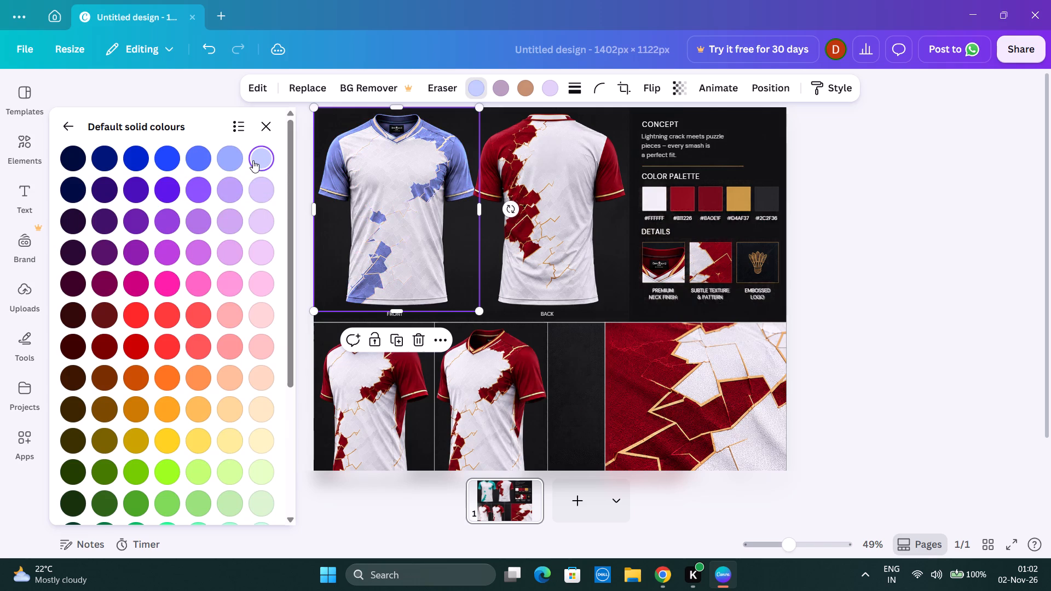
click(253, 183)
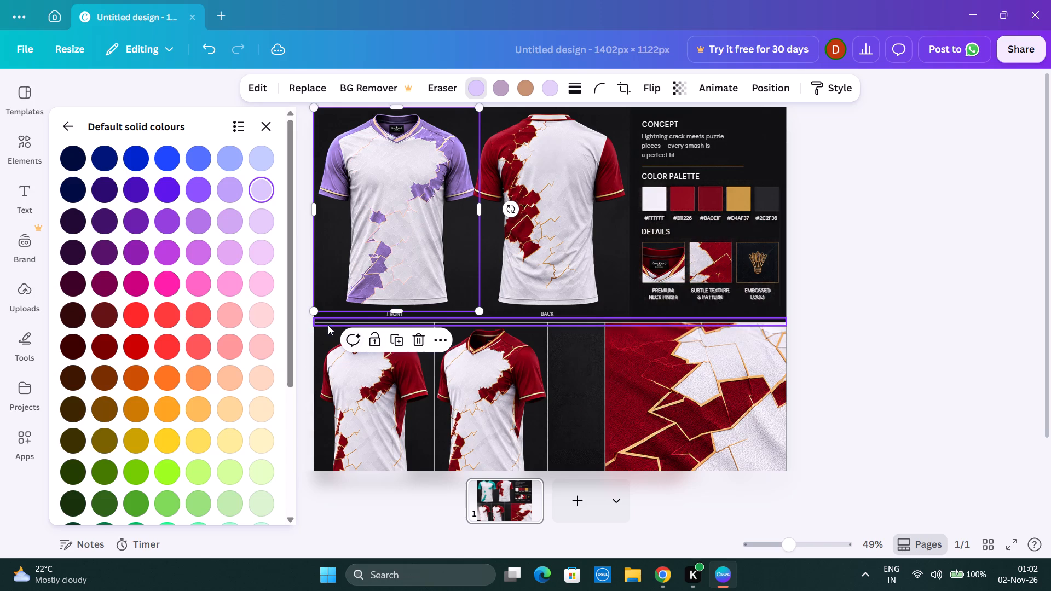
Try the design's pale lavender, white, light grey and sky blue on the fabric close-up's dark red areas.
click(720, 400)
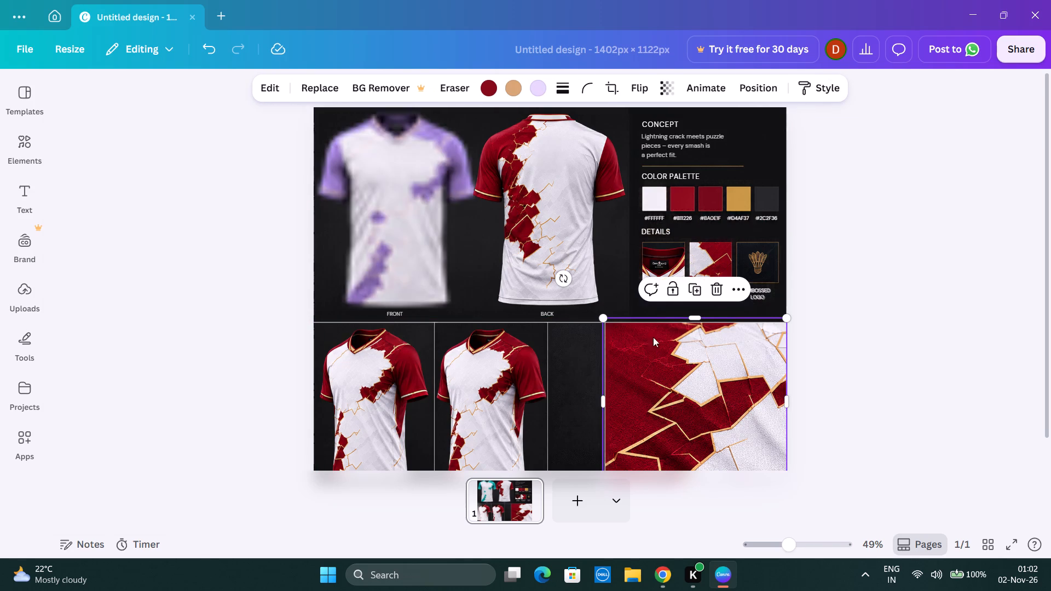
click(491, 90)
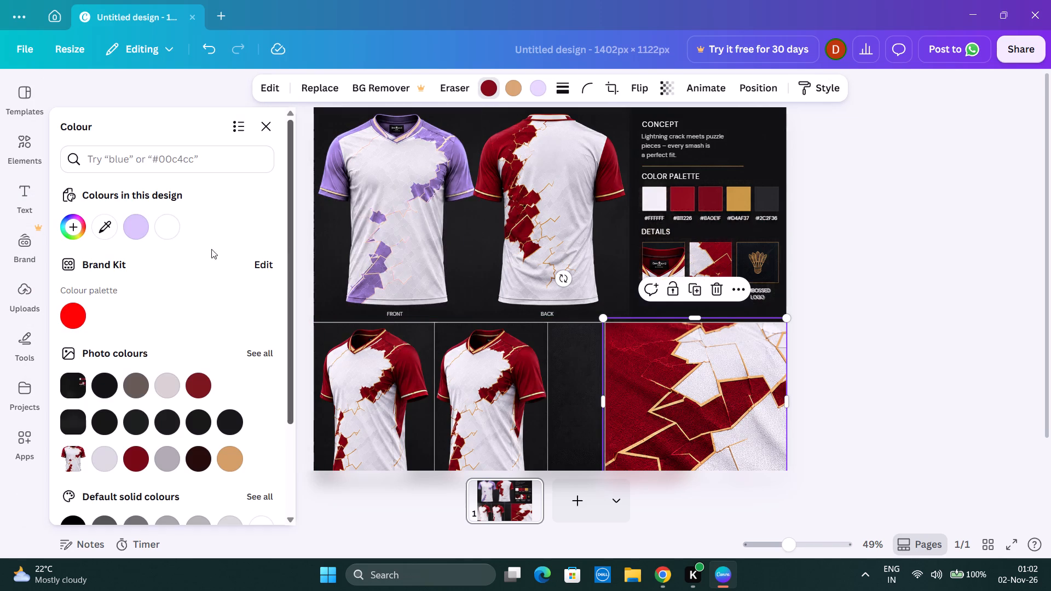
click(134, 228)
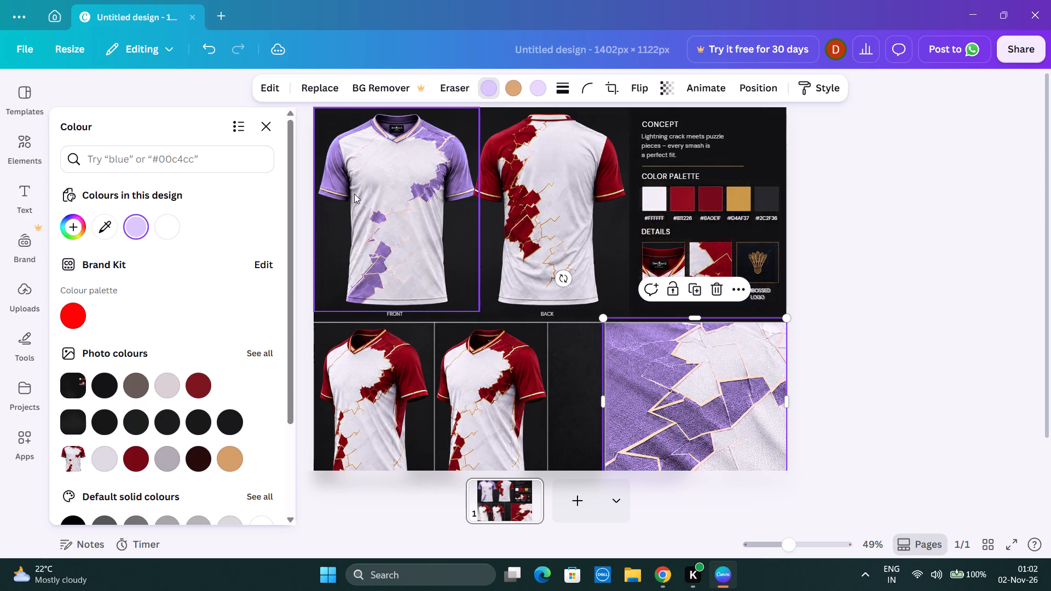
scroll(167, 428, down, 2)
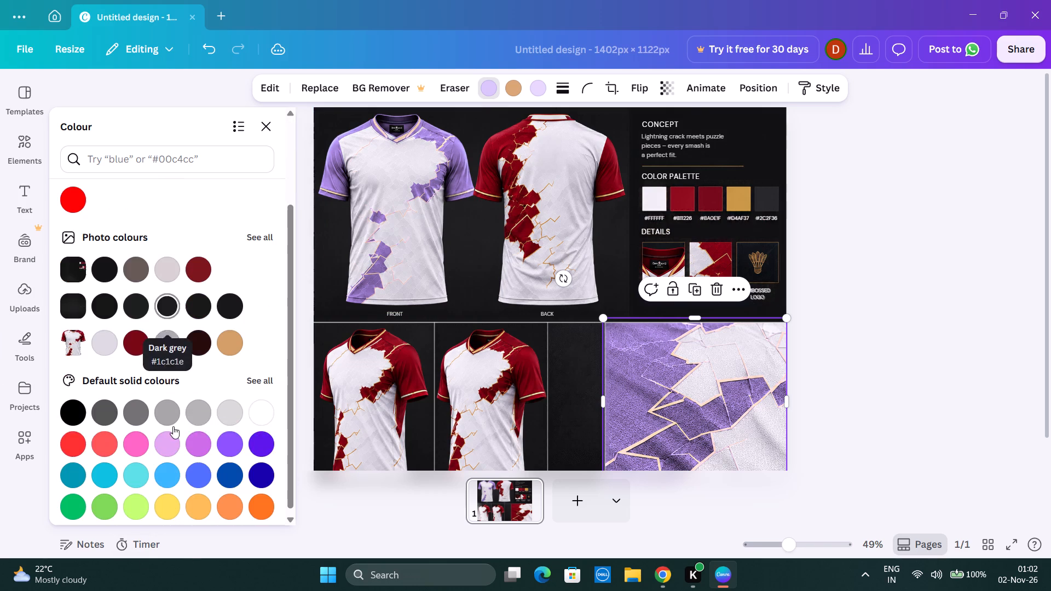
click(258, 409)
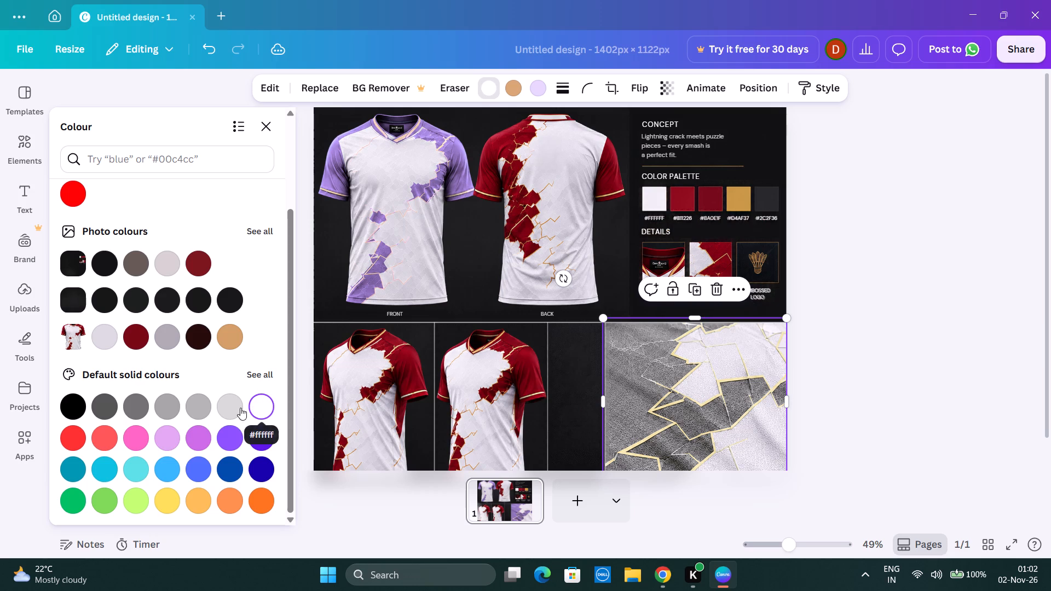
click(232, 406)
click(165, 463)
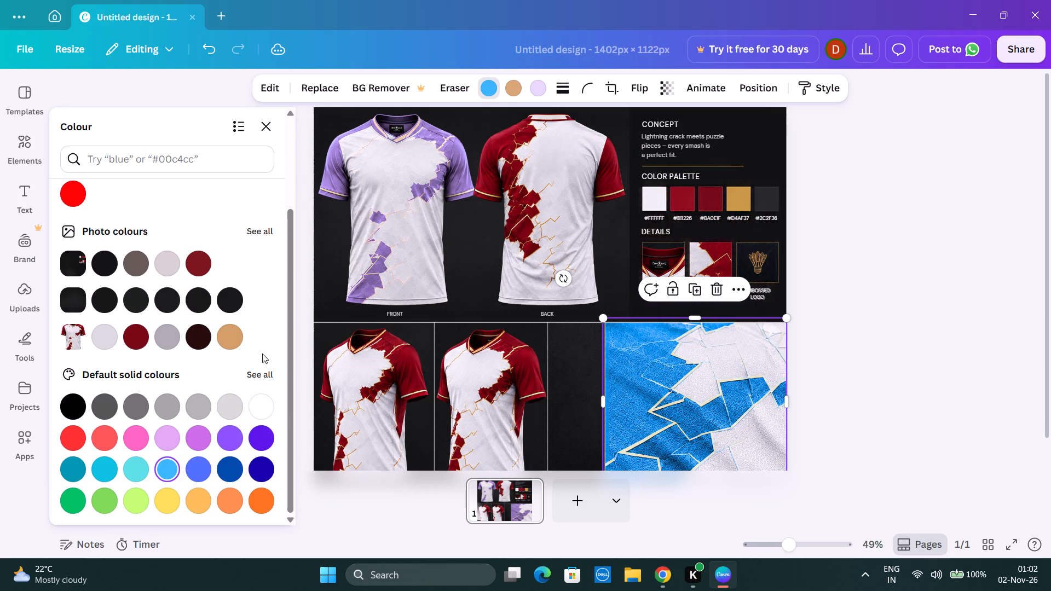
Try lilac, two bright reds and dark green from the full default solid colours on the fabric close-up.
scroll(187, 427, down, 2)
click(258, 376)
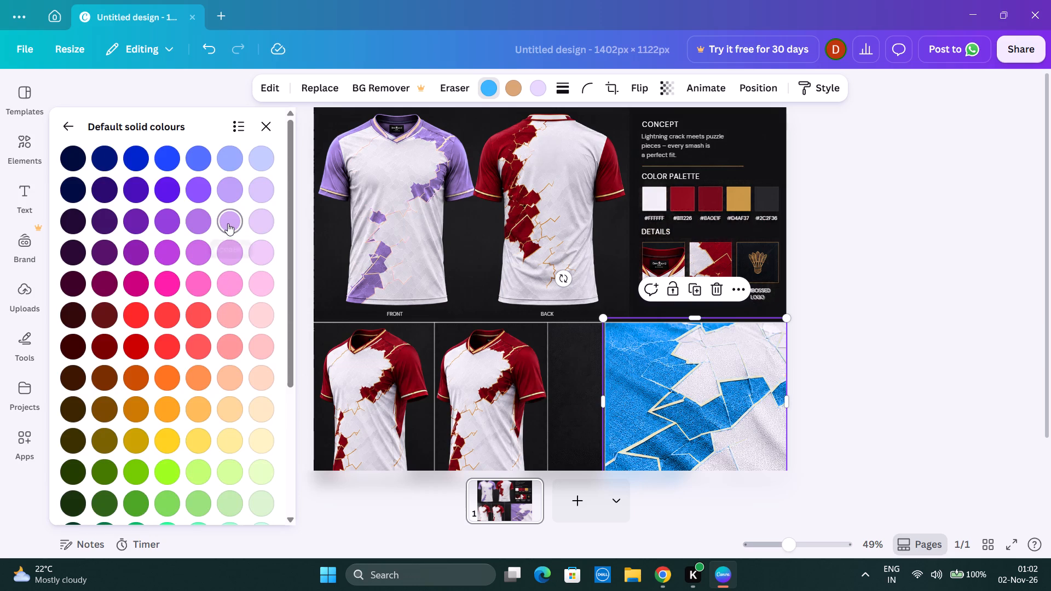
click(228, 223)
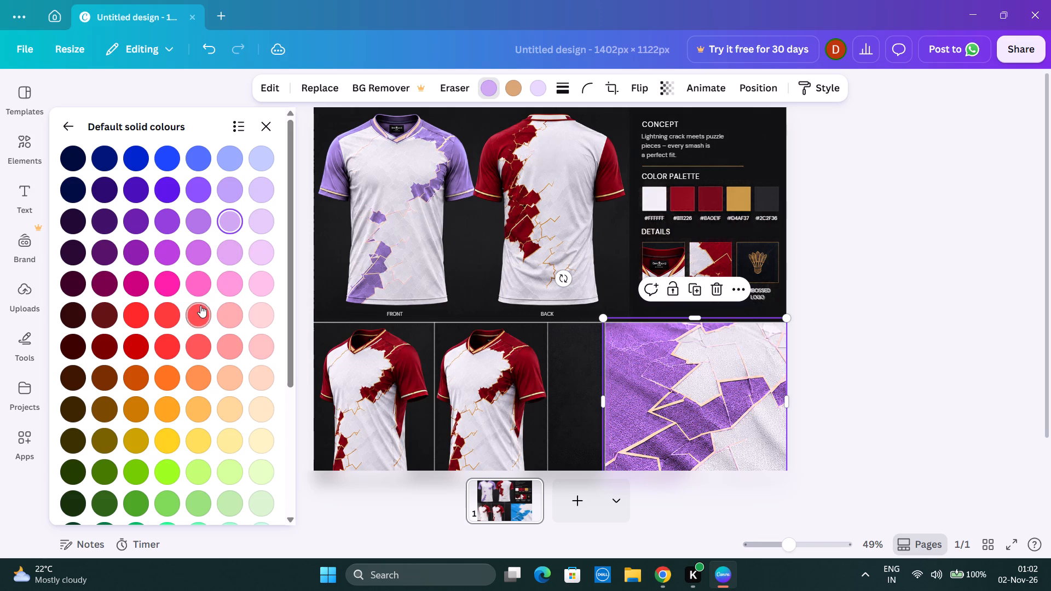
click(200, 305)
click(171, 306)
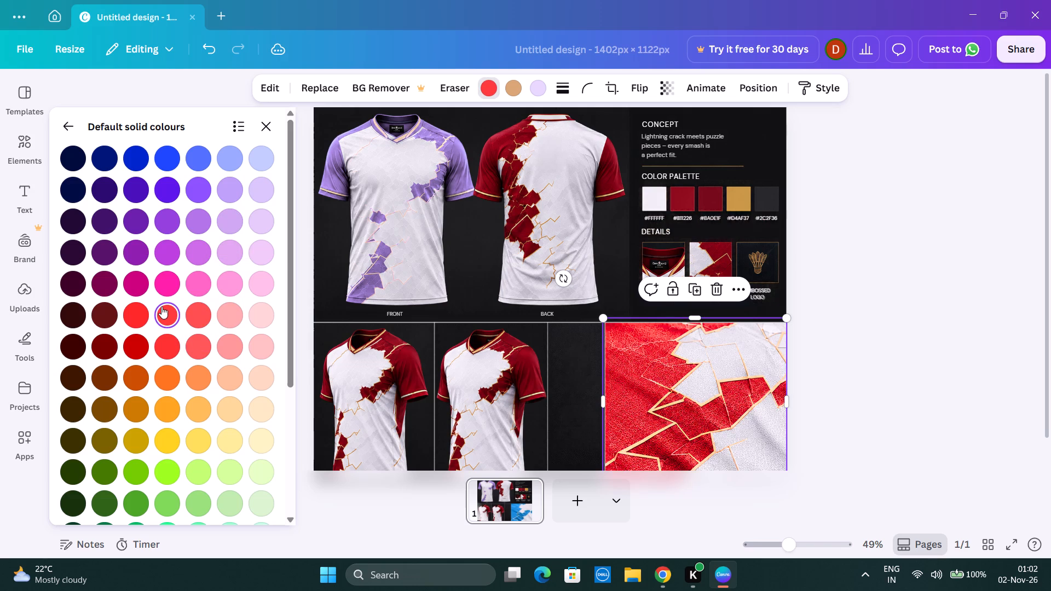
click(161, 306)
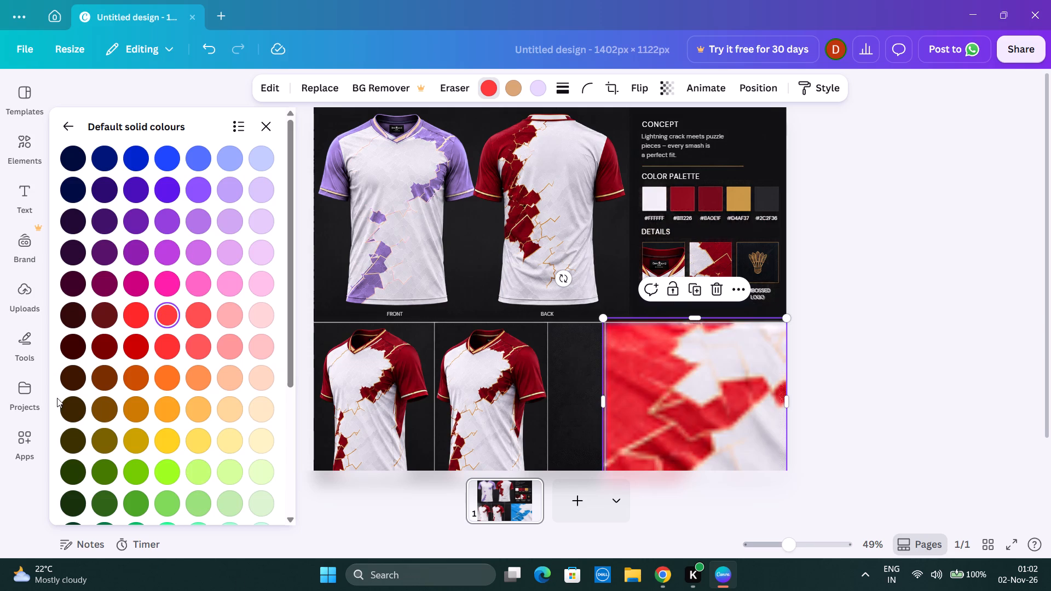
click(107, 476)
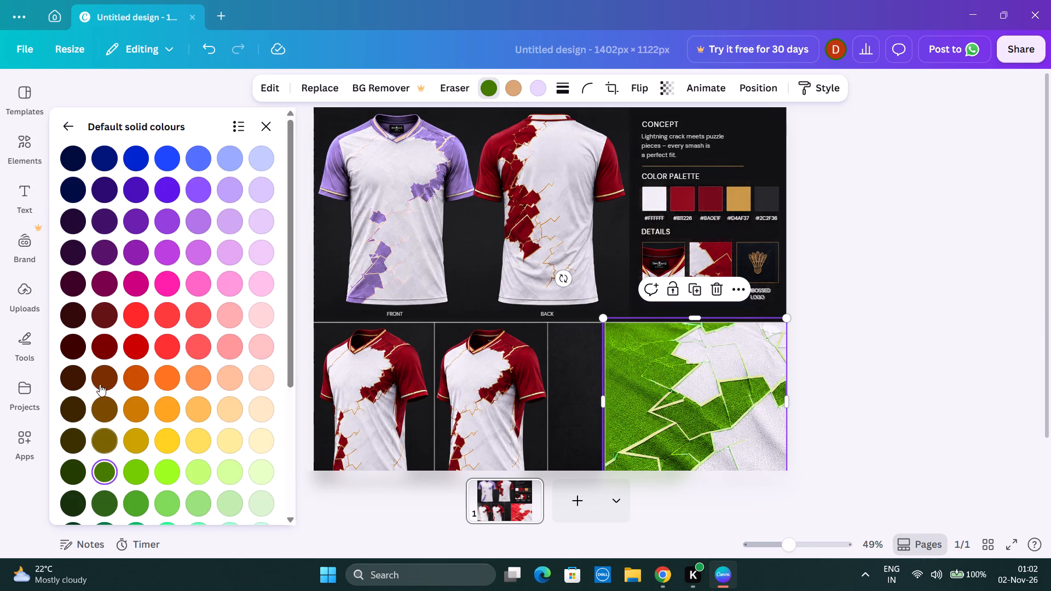
Try pale yellow, salmon, pale pink, peach and turquoise on the fabric close-up's coloured areas, ending with pale aqua.
click(236, 438)
click(233, 344)
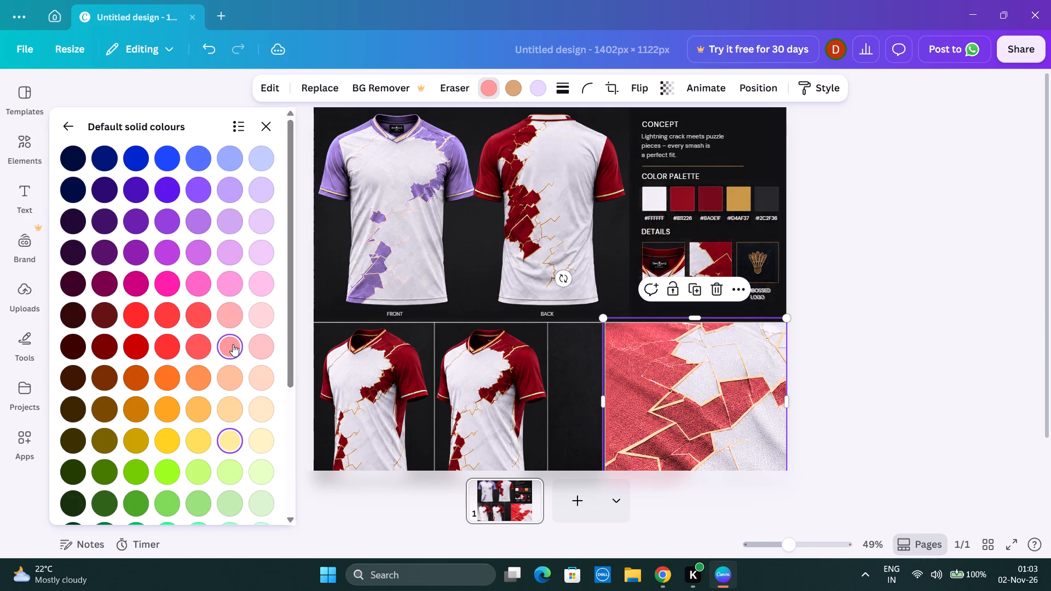
click(268, 280)
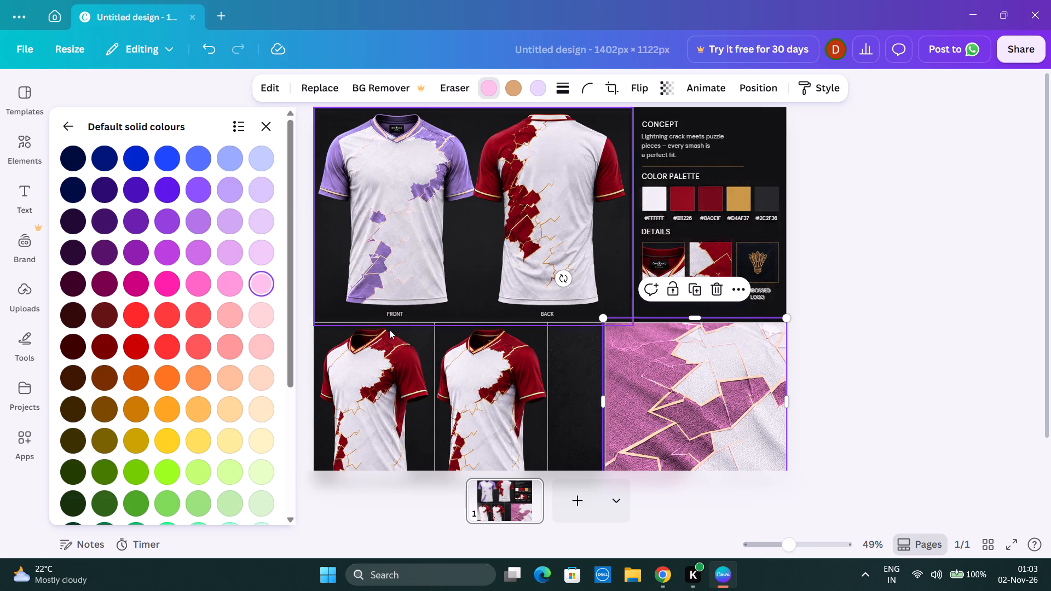
click(224, 402)
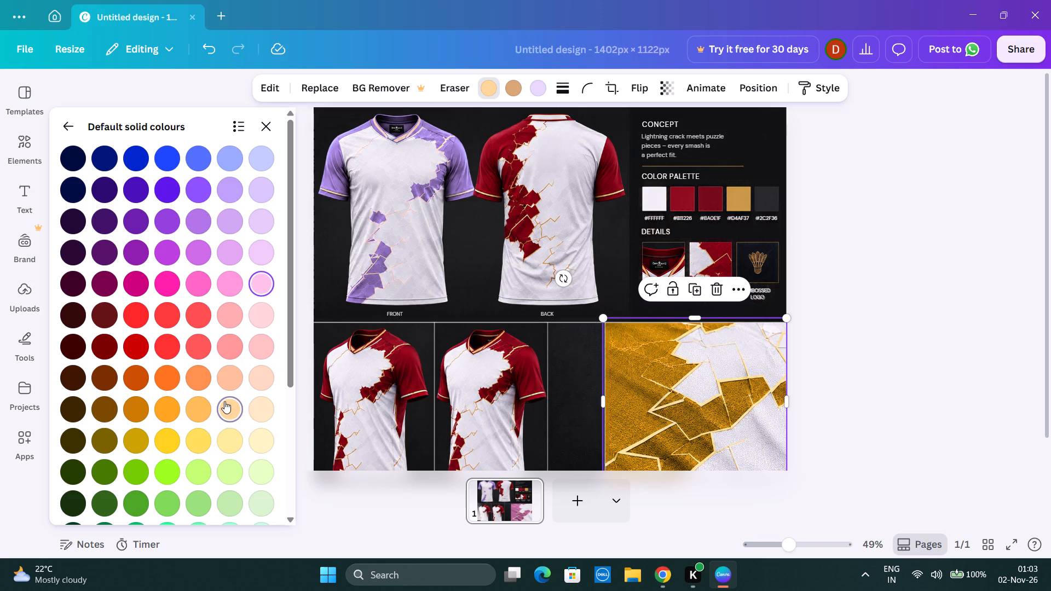
scroll(249, 357, down, 3)
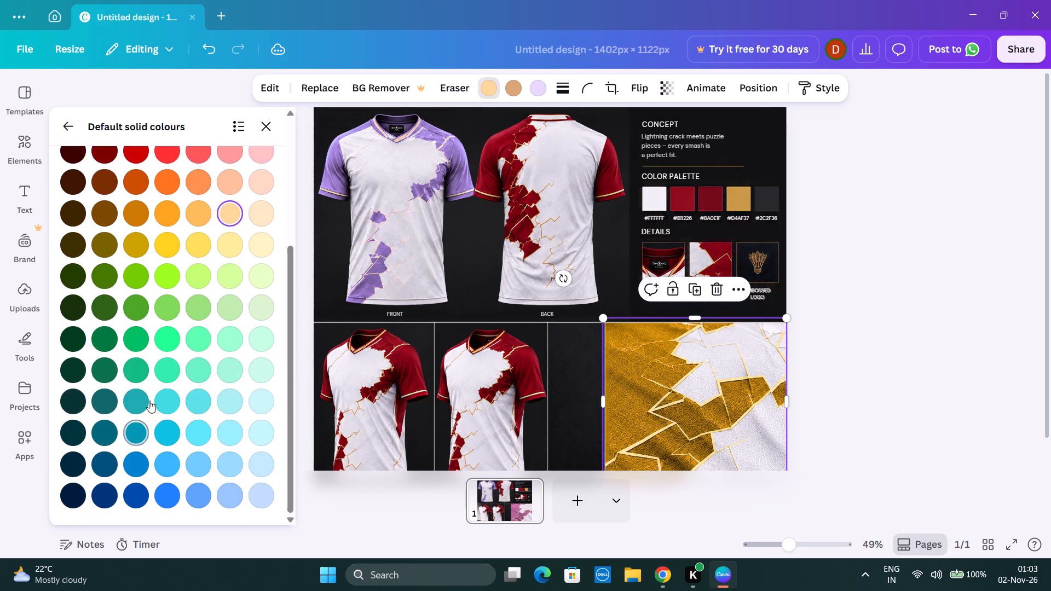
click(158, 396)
click(226, 409)
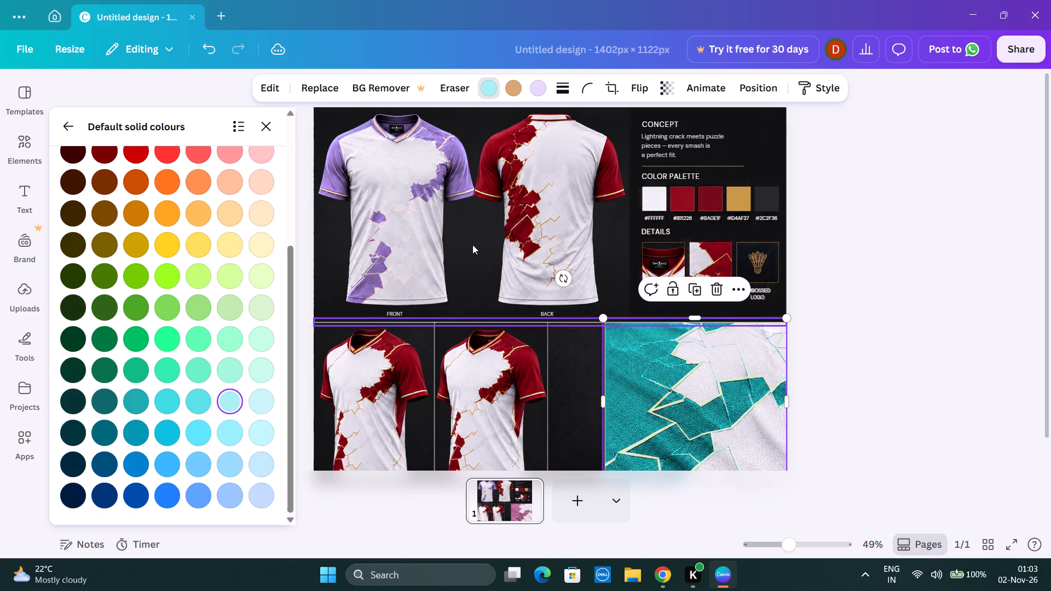
Try aqua, bright cyan and turquoise blue from the full default solid colours on the front jersey's lavender areas, ending with pale aqua.
click(400, 182)
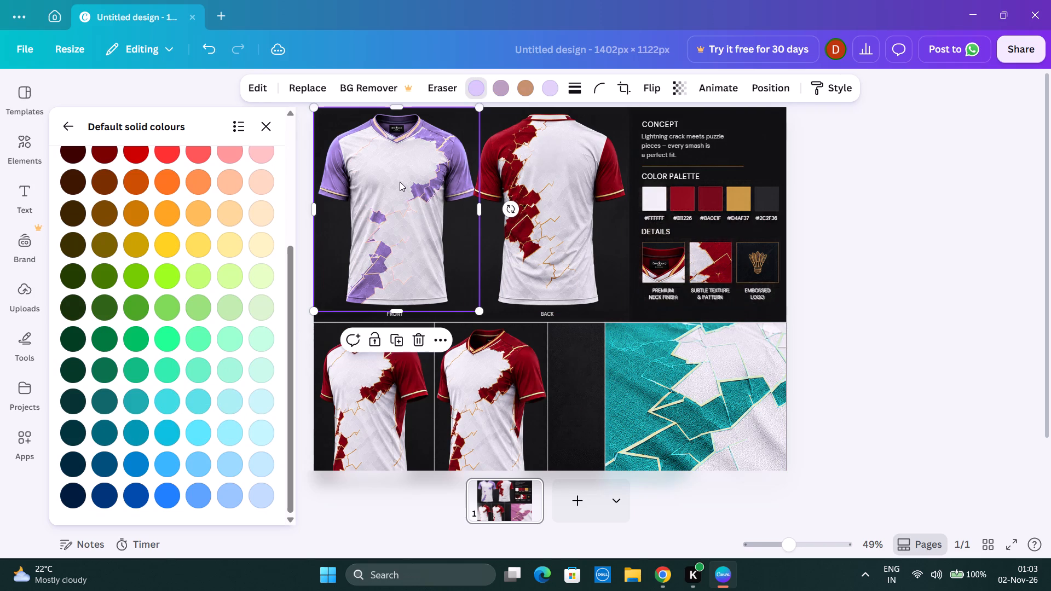
click(484, 85)
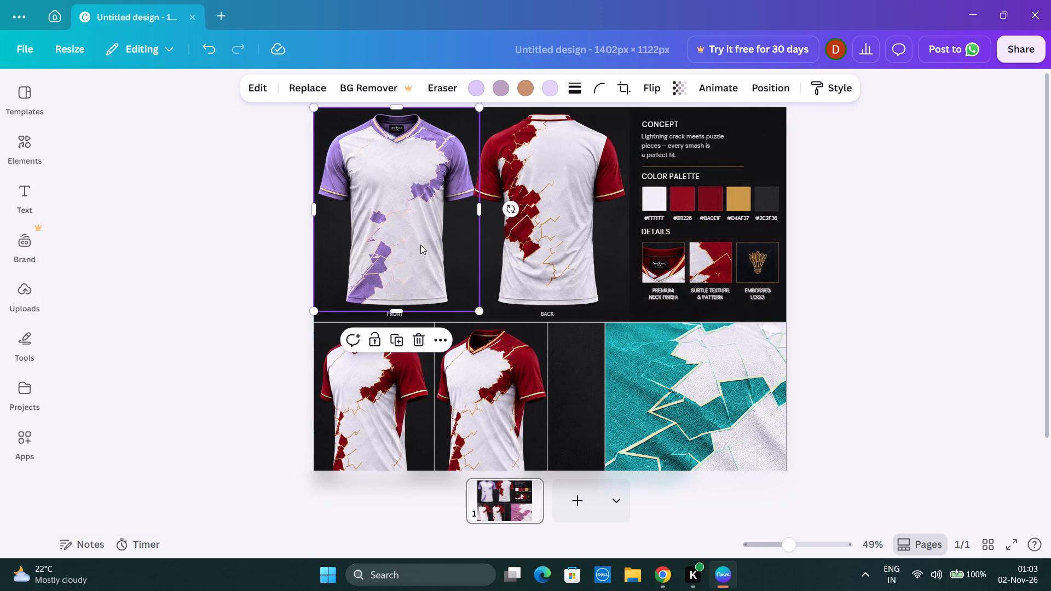
click(474, 85)
scroll(229, 305, down, 2)
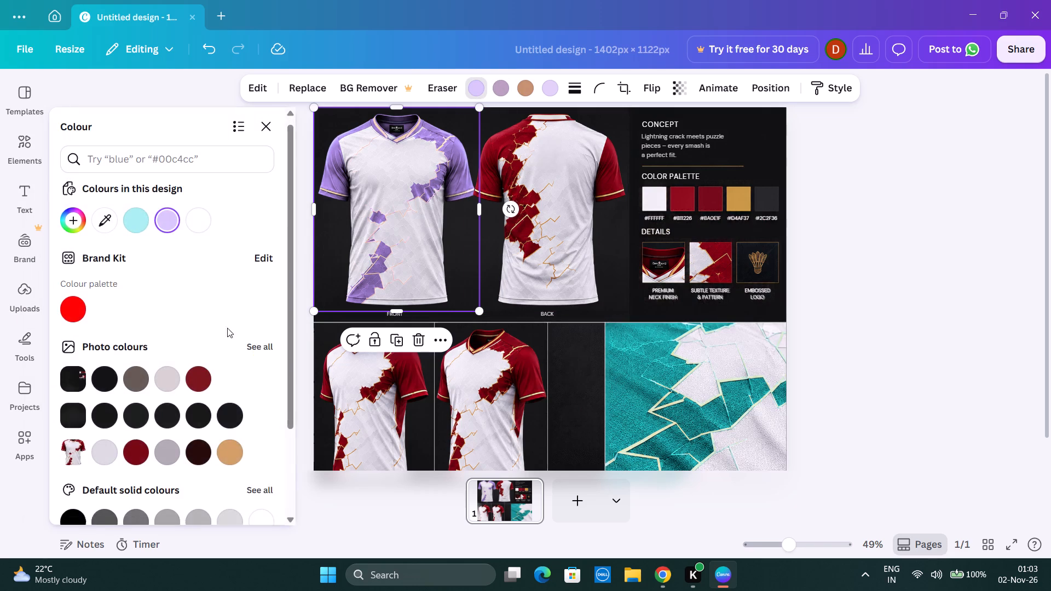
scroll(227, 328, down, 1)
scroll(249, 374, down, 3)
click(257, 378)
scroll(238, 357, down, 2)
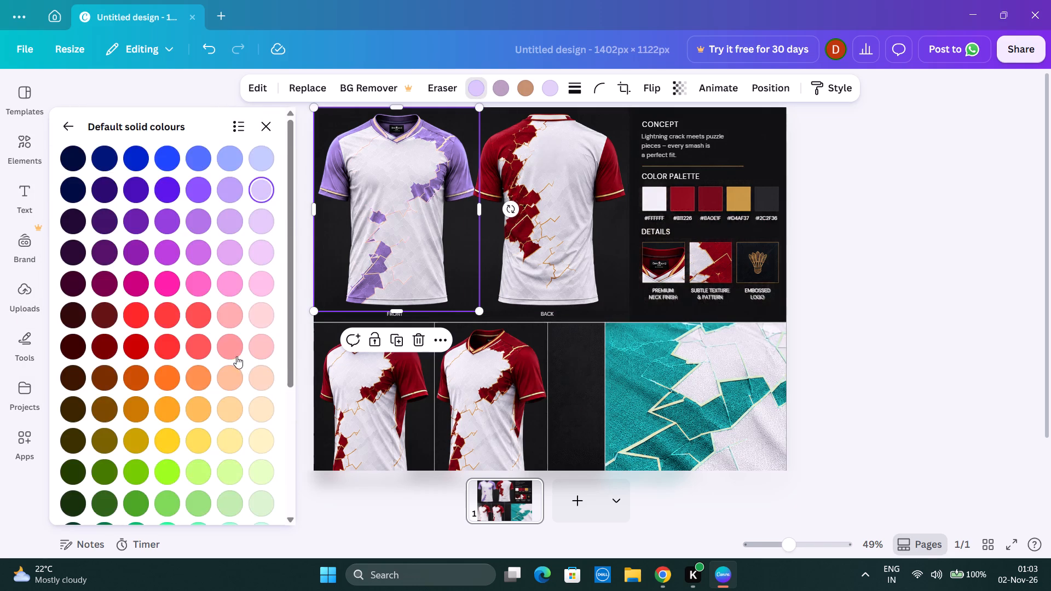
scroll(236, 356, down, 5)
click(229, 430)
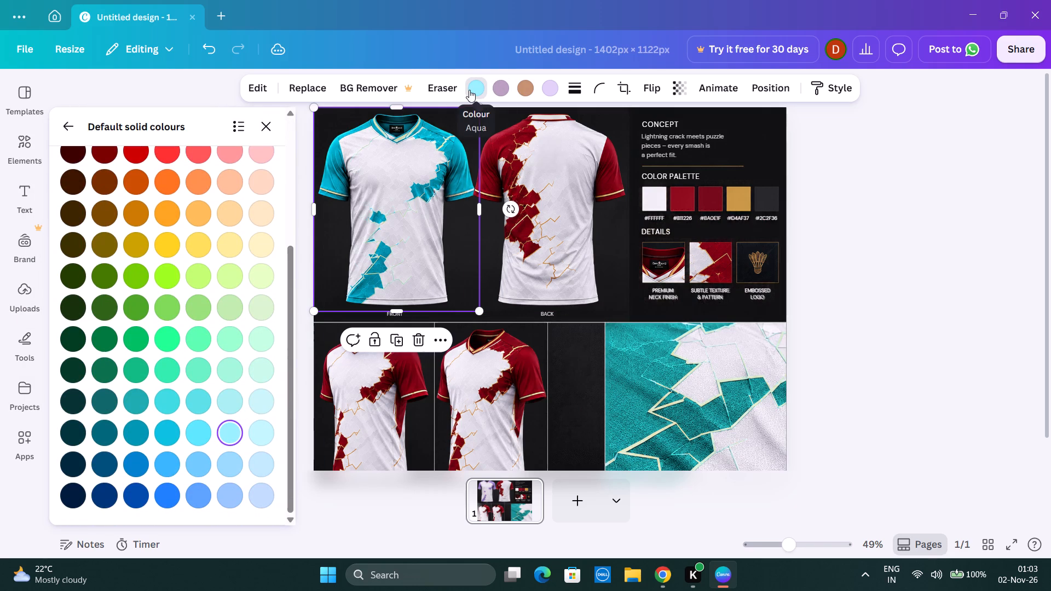
click(194, 432)
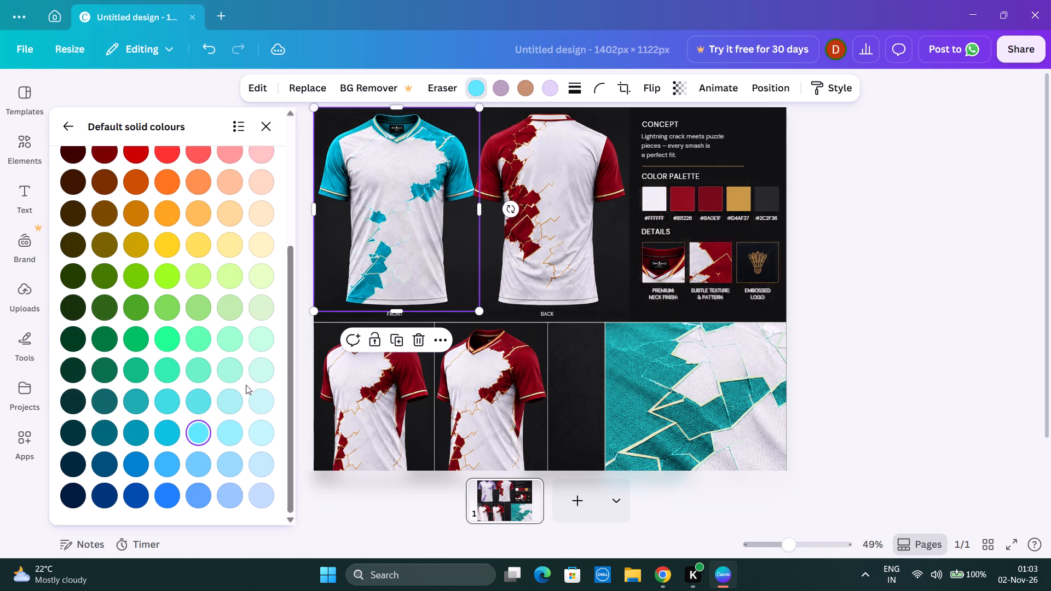
click(200, 405)
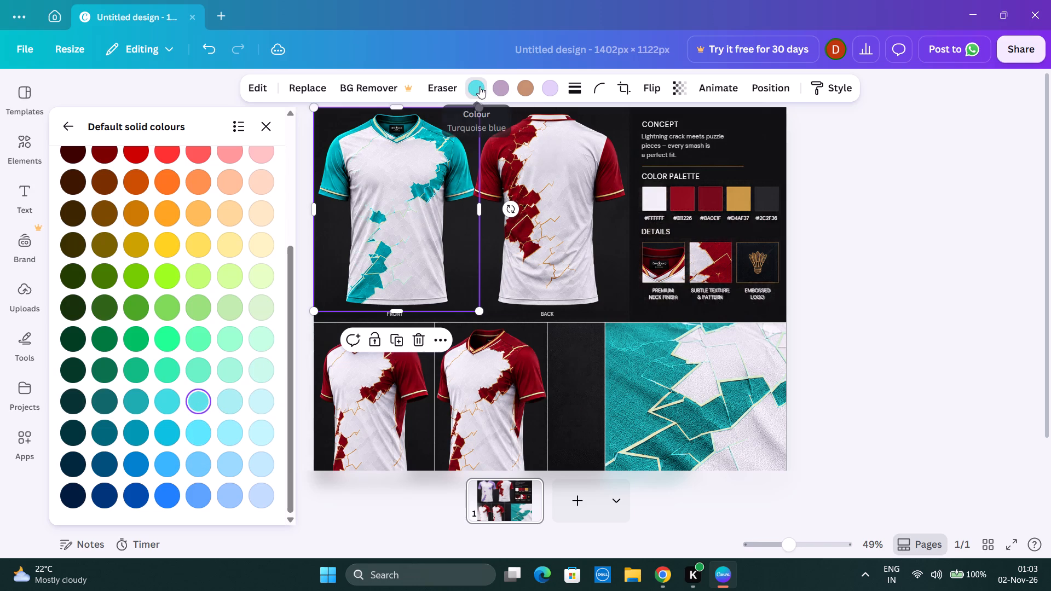
click(232, 405)
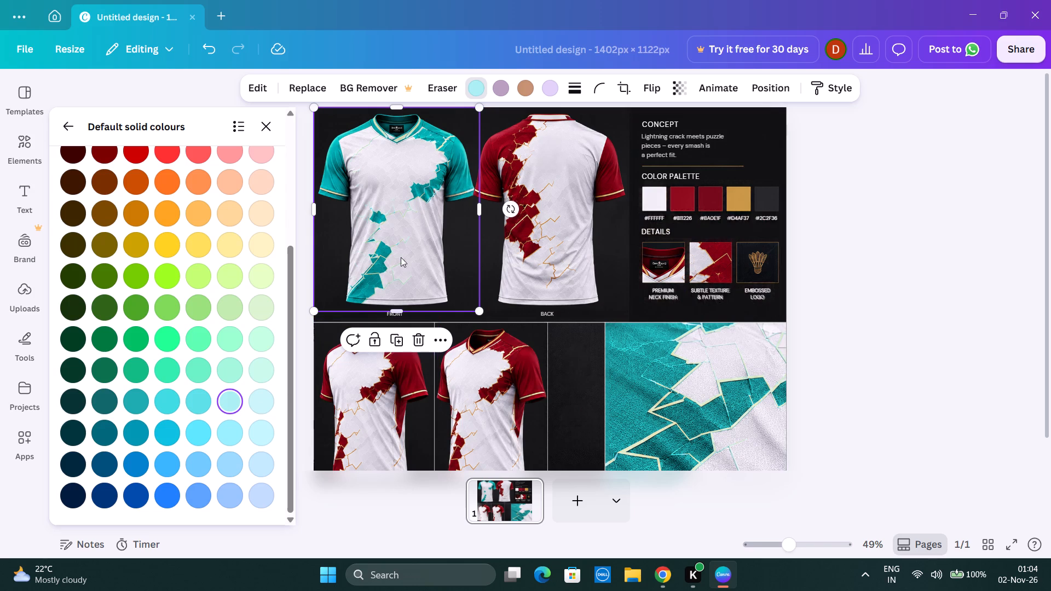
Try coral, bright red, purple, pale lilac and pink for the front jersey's tan accent colour, ending with light salmon pink.
scroll(403, 229, up, 1)
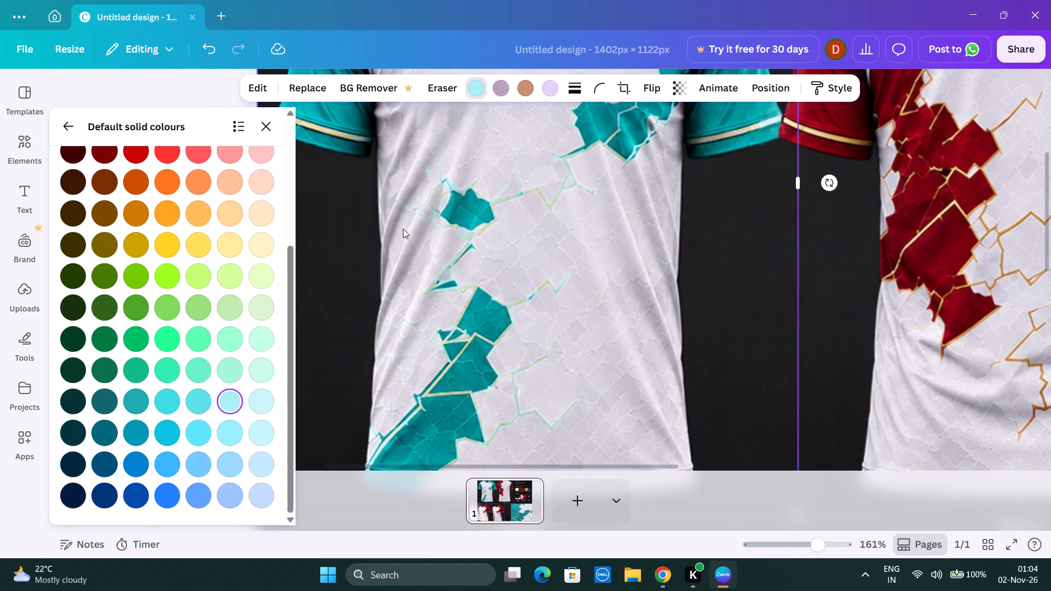
scroll(417, 246, up, 1)
scroll(528, 284, up, 2)
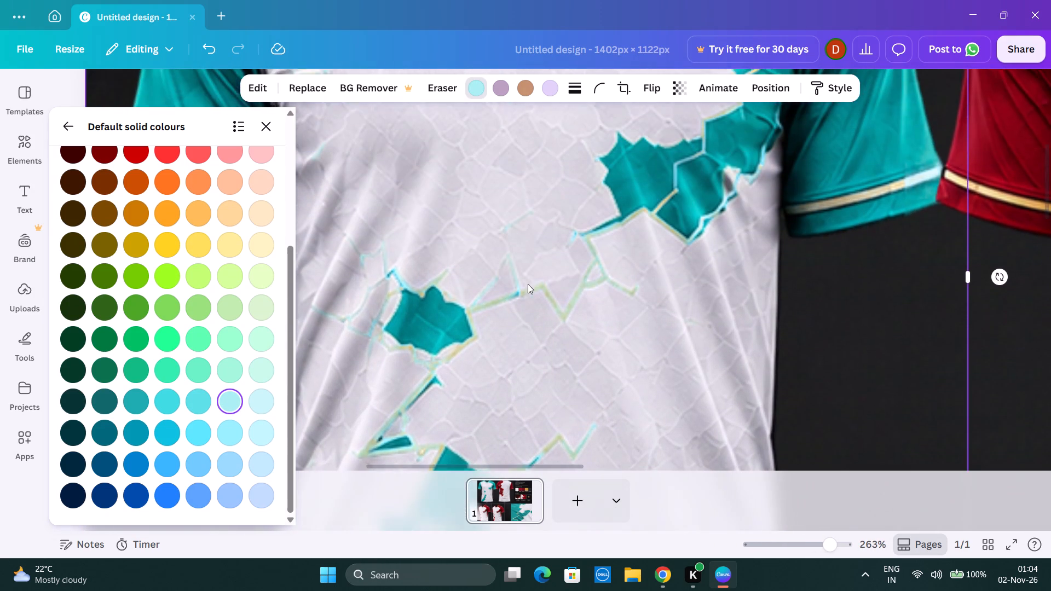
scroll(528, 284, up, 1)
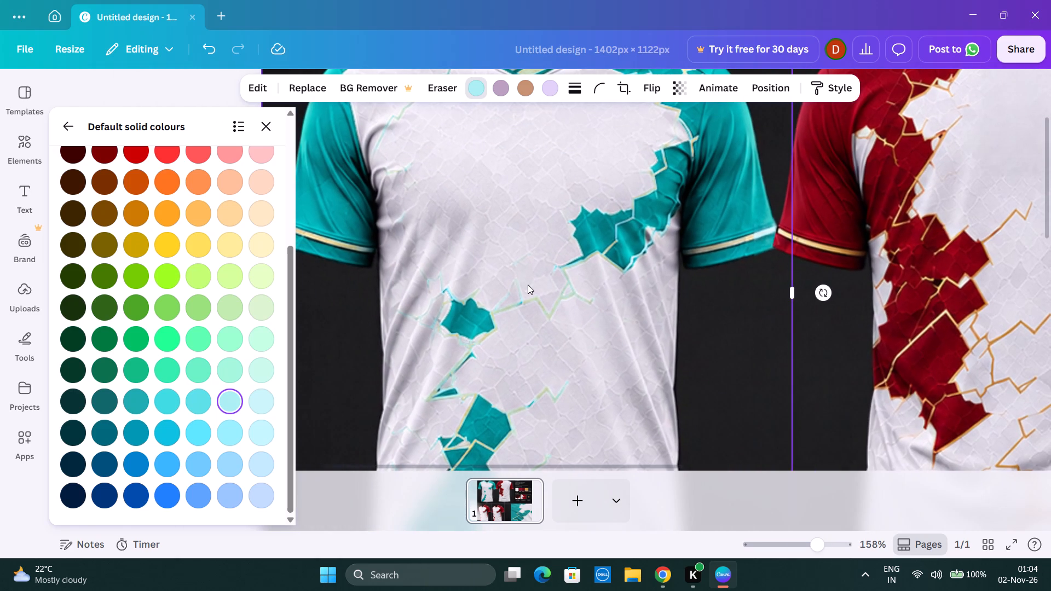
click(534, 85)
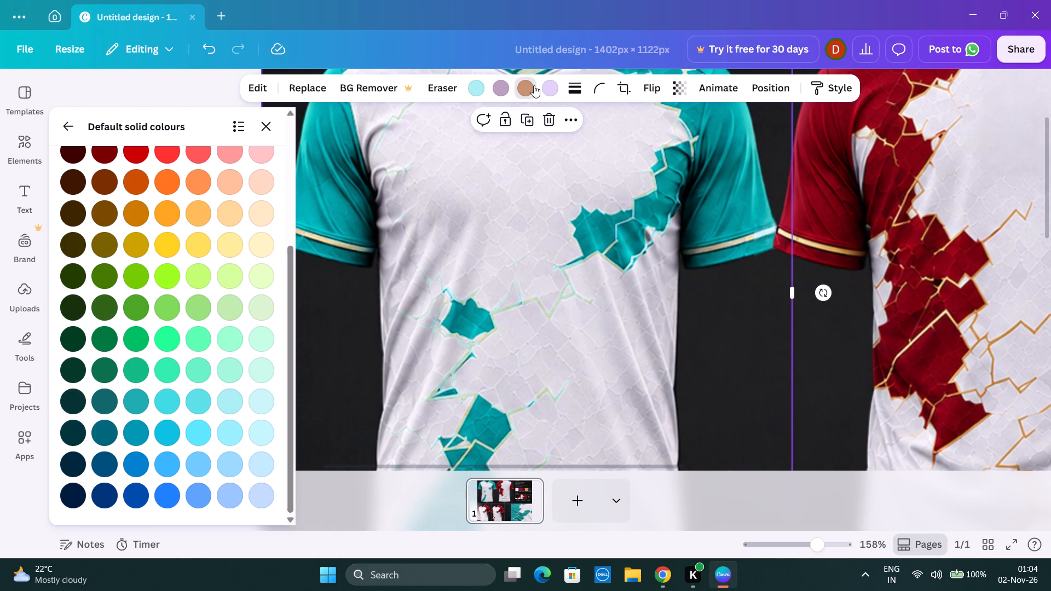
scroll(275, 202, up, 2)
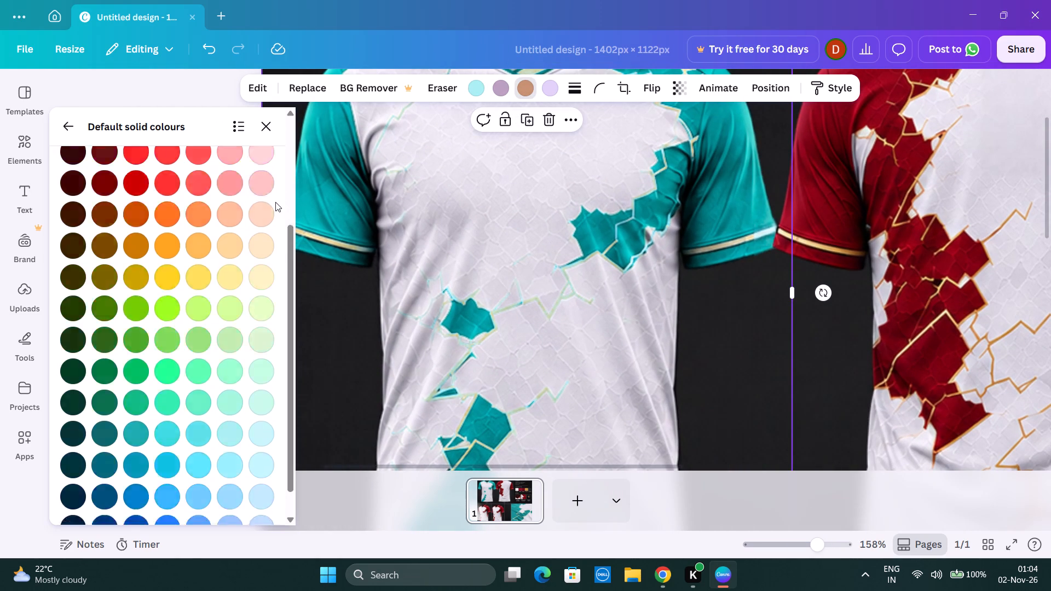
click(195, 286)
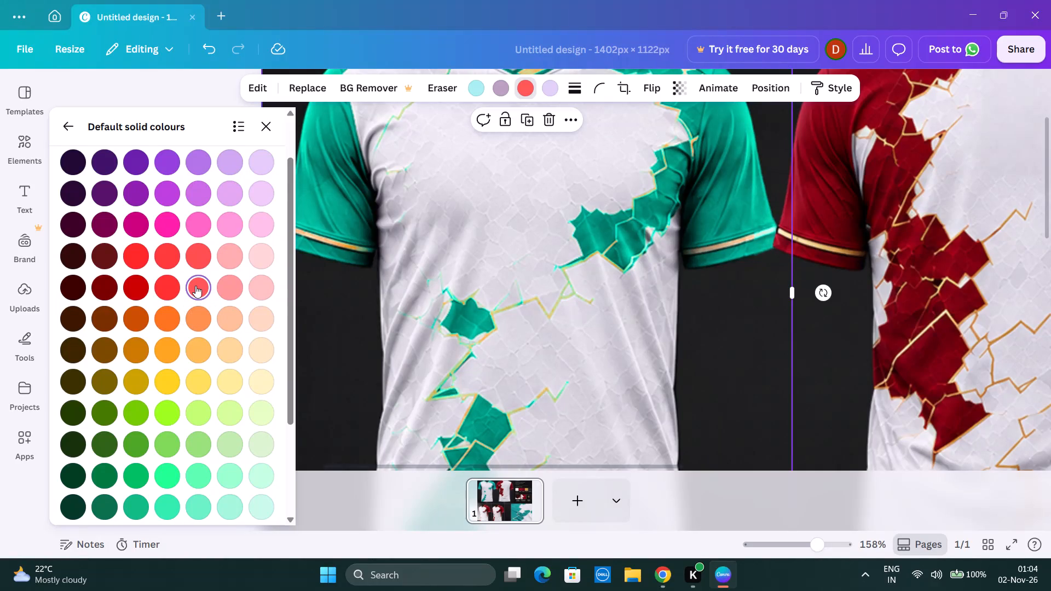
click(160, 283)
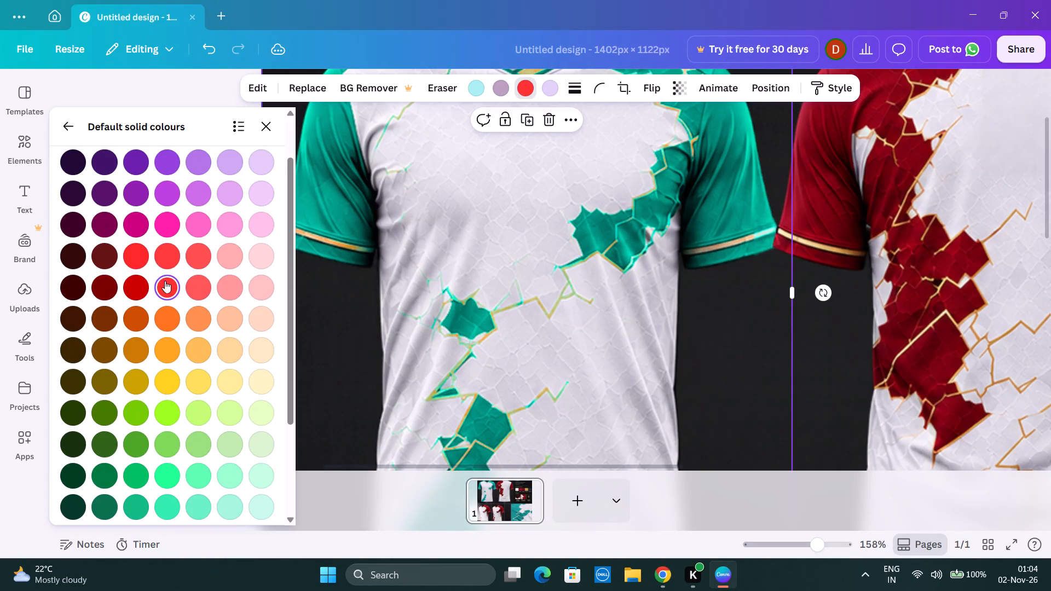
scroll(217, 276, up, 3)
click(168, 251)
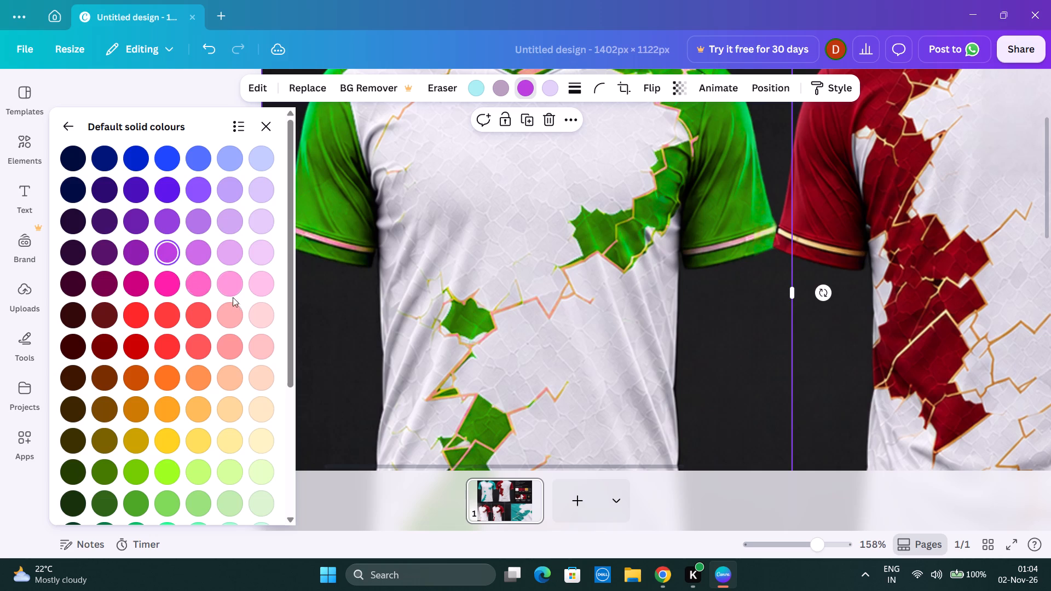
click(228, 314)
click(258, 314)
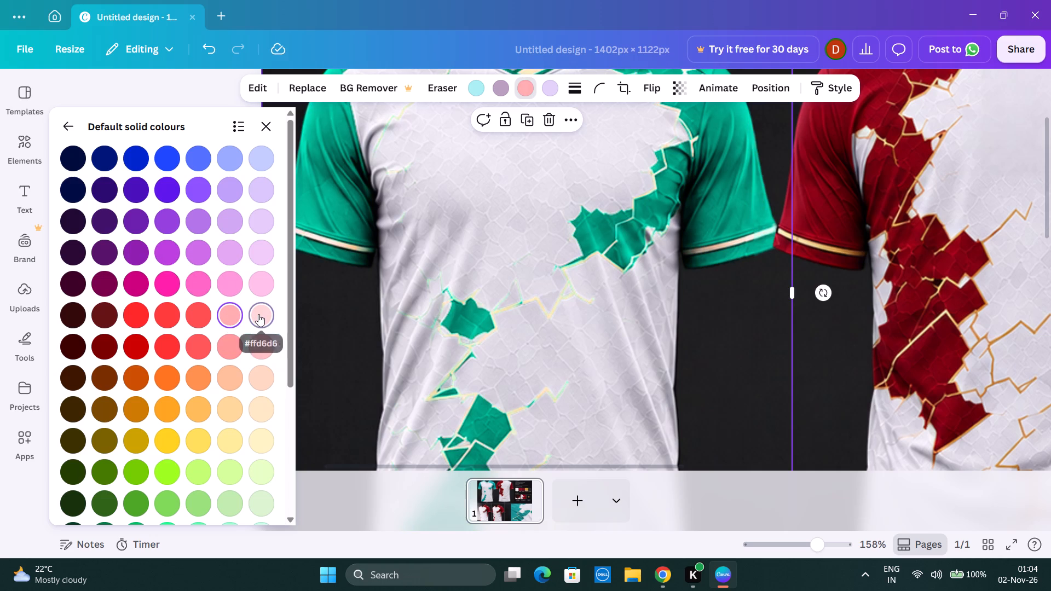
click(257, 240)
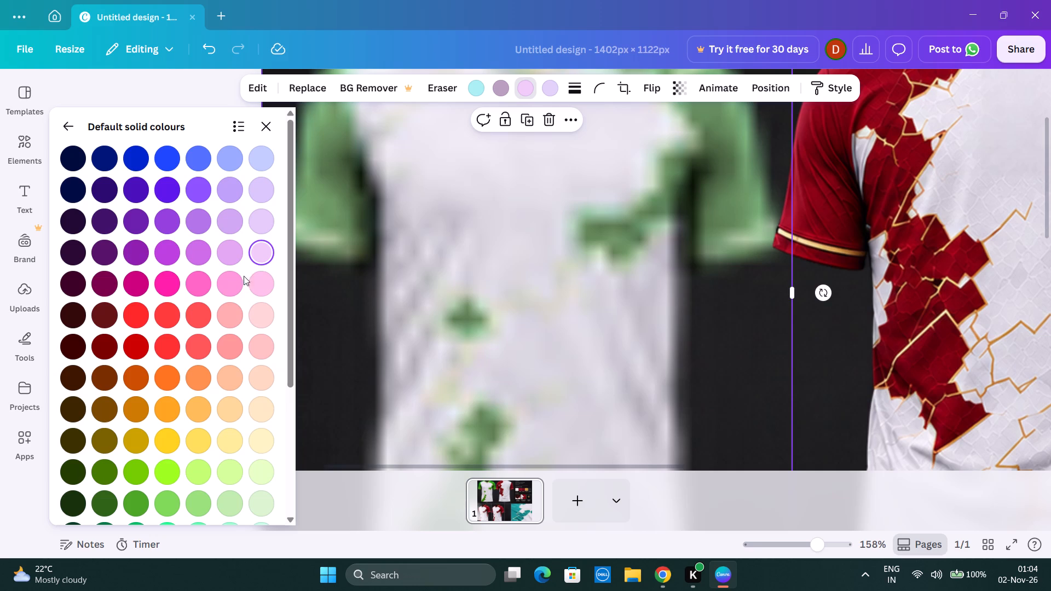
click(239, 281)
click(233, 310)
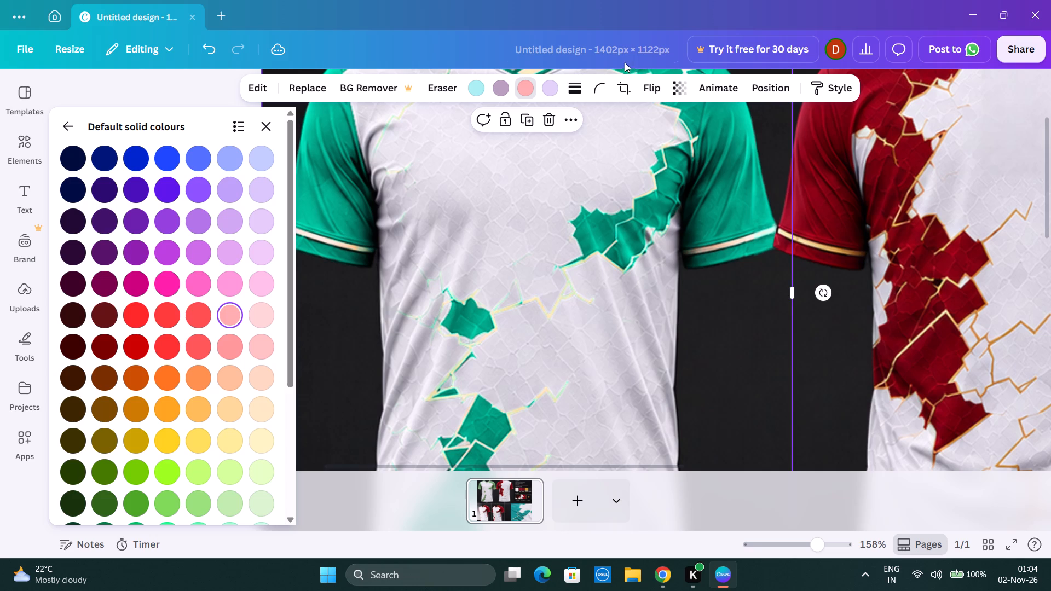
Try violet, bright blue and light lilac for the front jersey's muted mauve colour, ending with medium purple #b174e7.
click(551, 86)
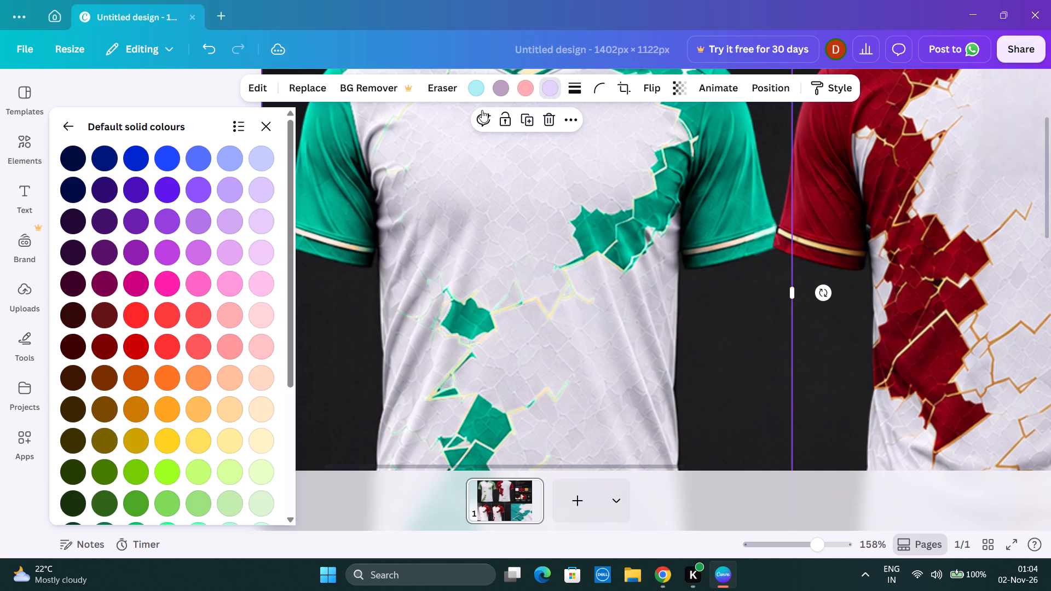
click(505, 81)
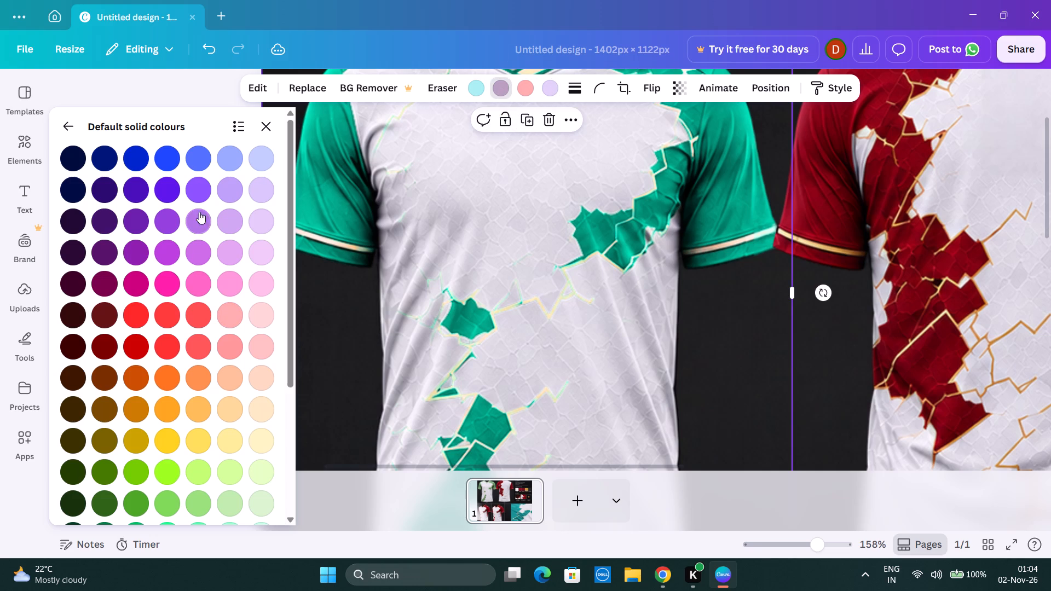
click(194, 184)
click(165, 159)
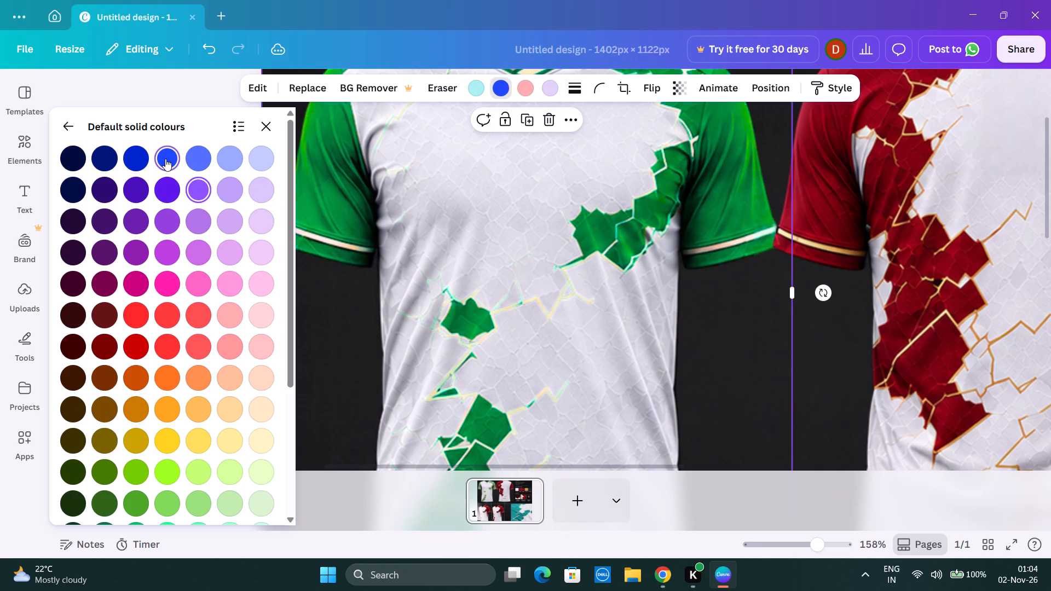
click(223, 219)
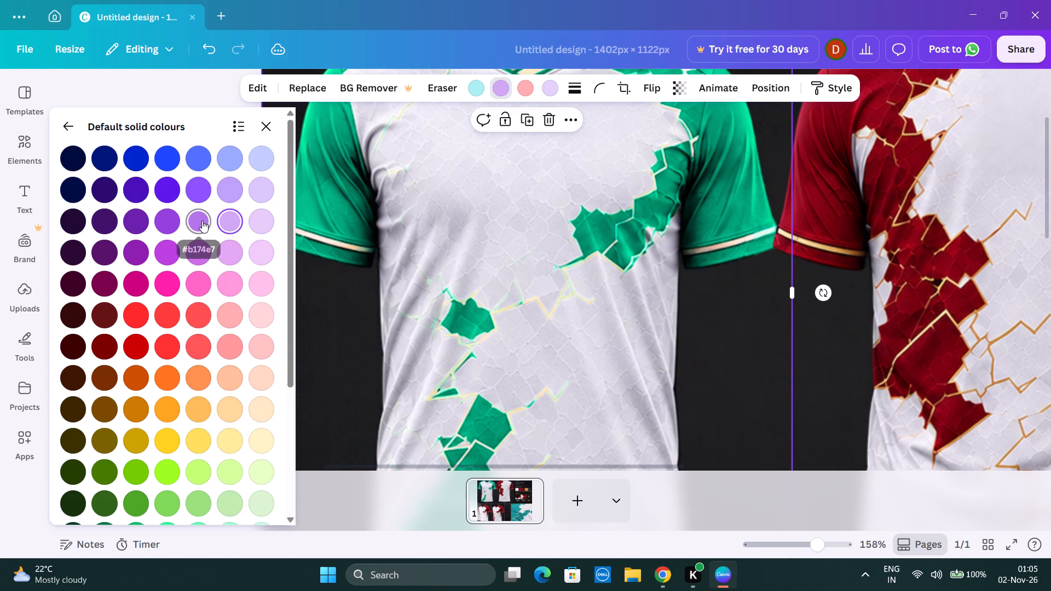
click(202, 221)
Try pale pink and dark magenta for the front jersey's pale lavender base colour, ending with pale lilac.
click(555, 88)
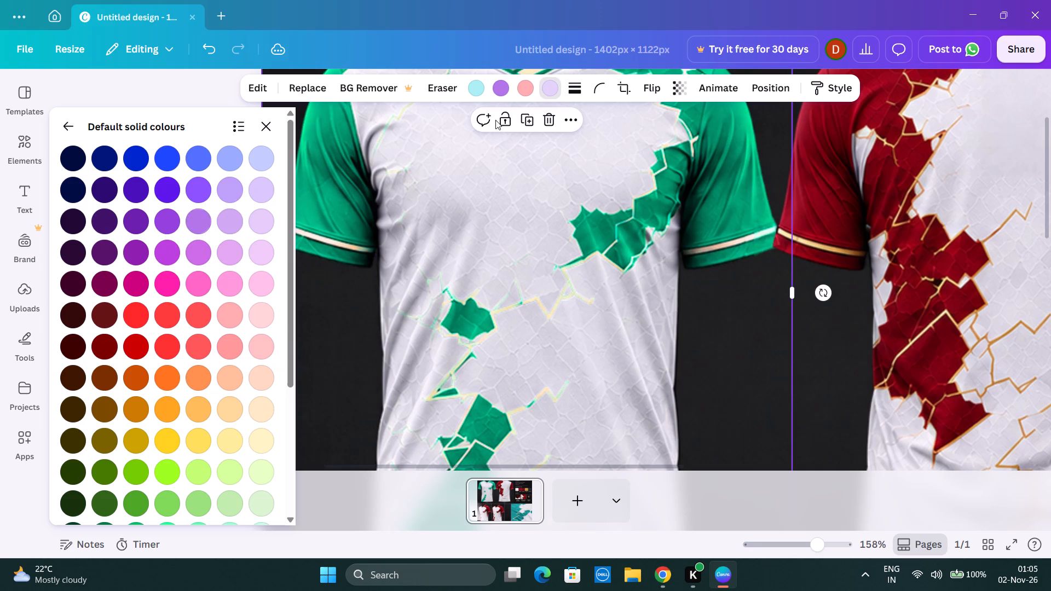
click(268, 280)
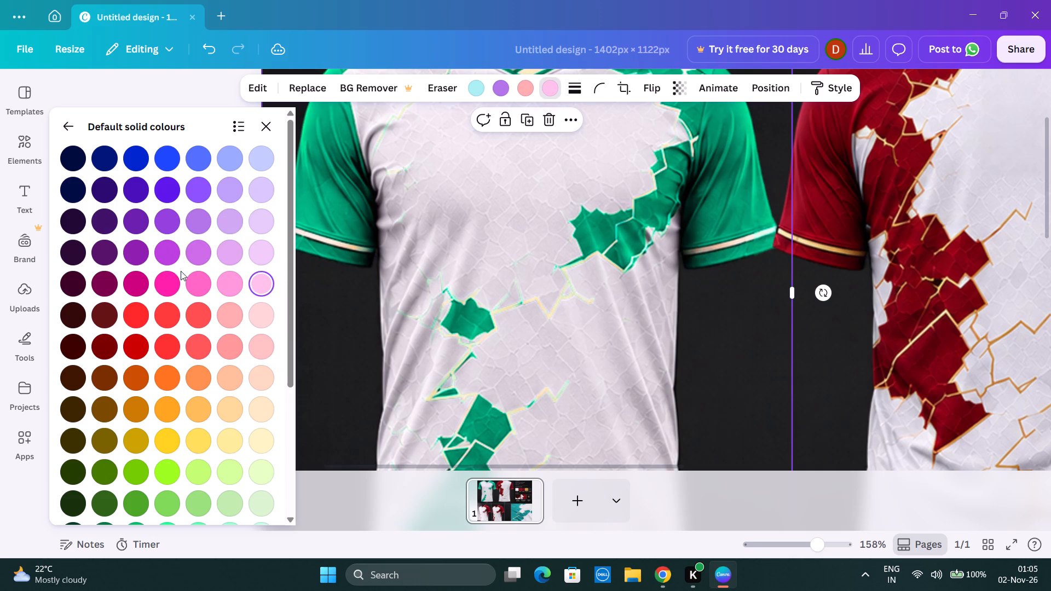
click(103, 282)
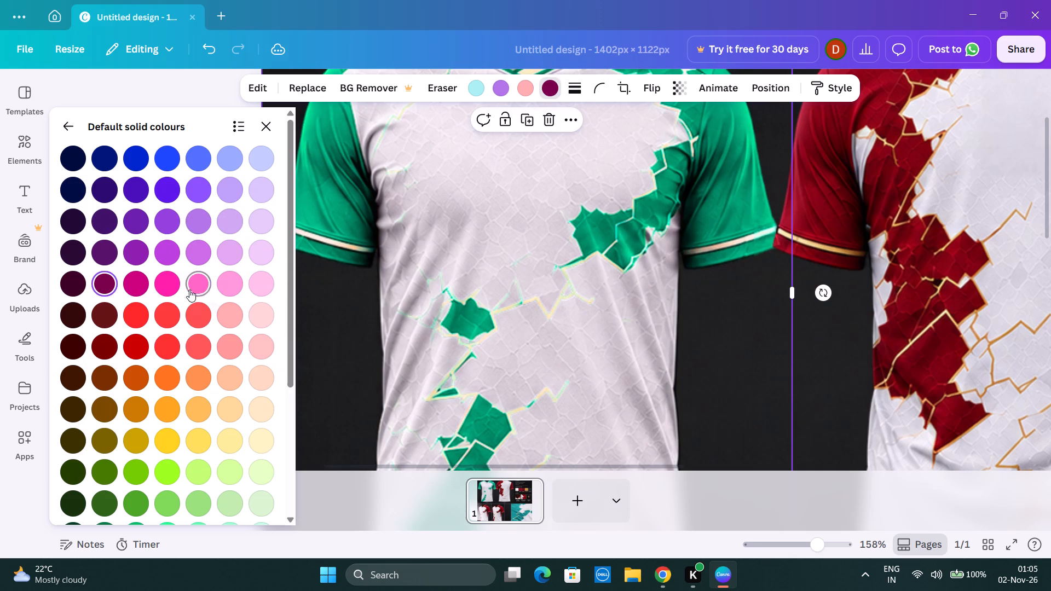
click(257, 255)
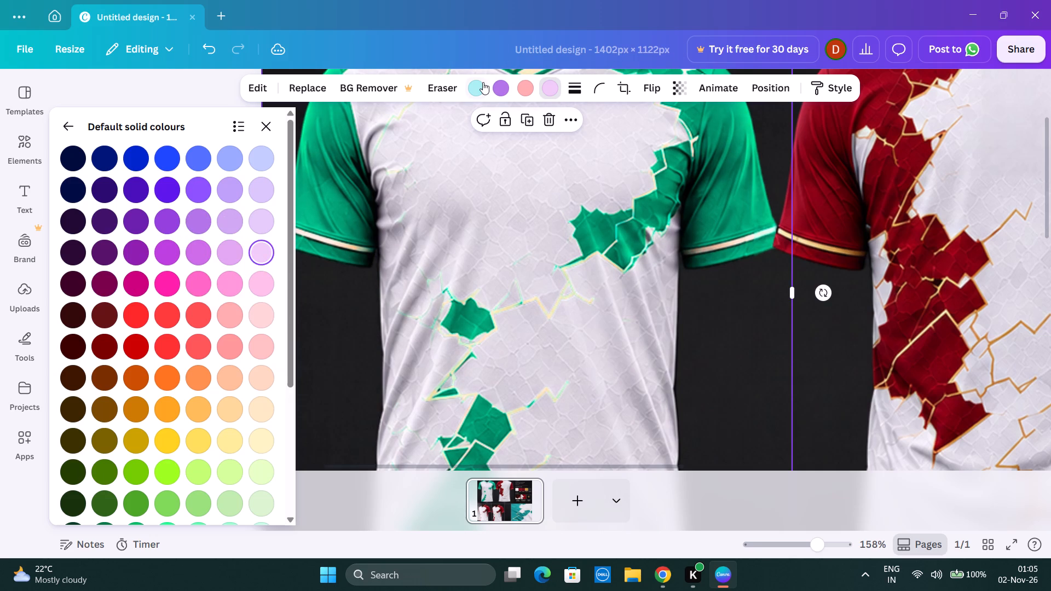
Change the front jersey's pale aqua colour to a stronger turquoise from the default solid colours.
click(482, 82)
scroll(172, 381, down, 5)
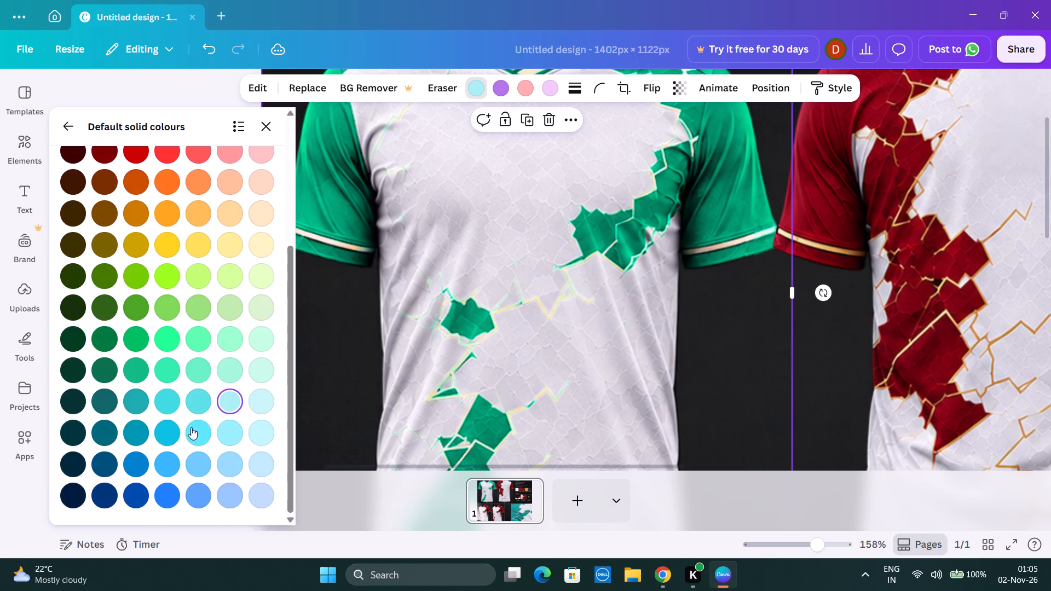
click(164, 403)
click(175, 404)
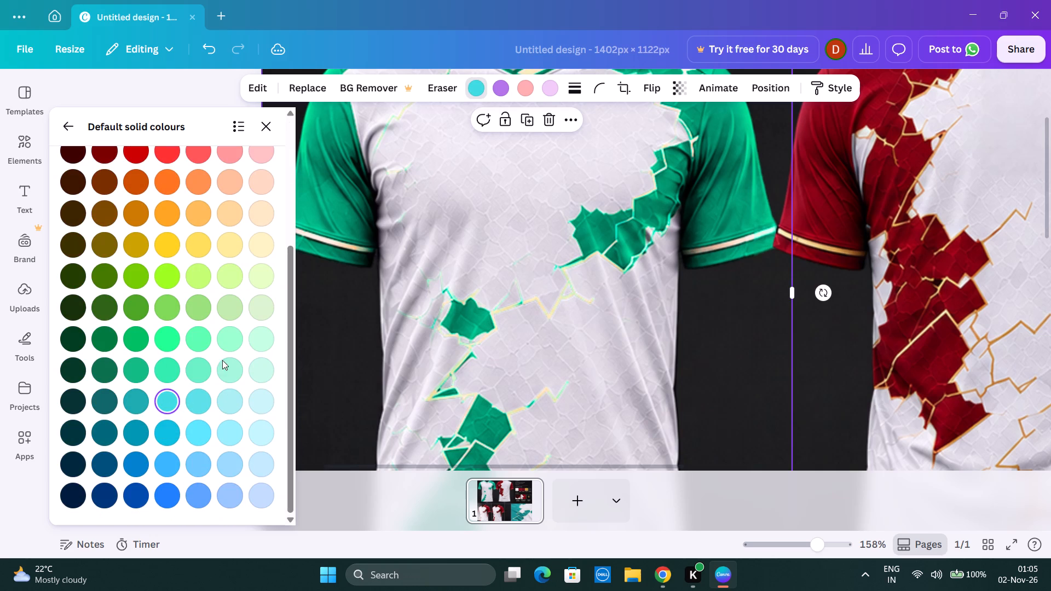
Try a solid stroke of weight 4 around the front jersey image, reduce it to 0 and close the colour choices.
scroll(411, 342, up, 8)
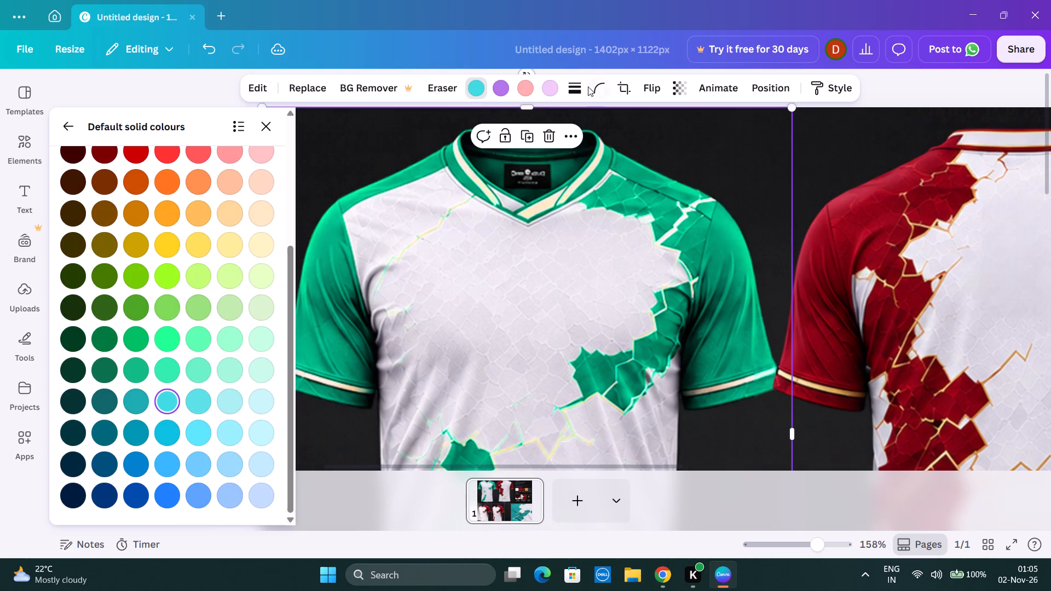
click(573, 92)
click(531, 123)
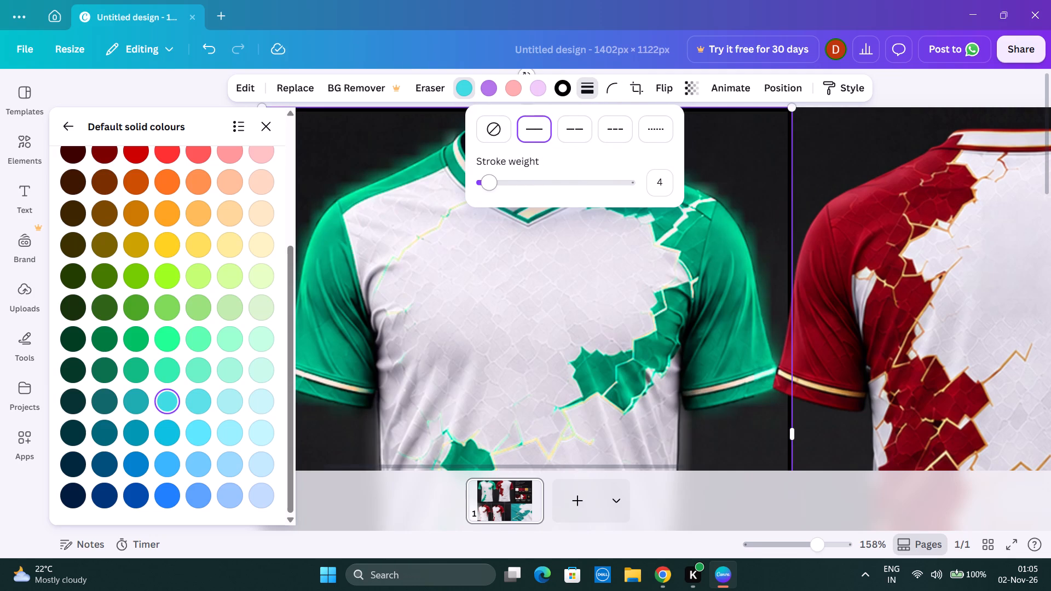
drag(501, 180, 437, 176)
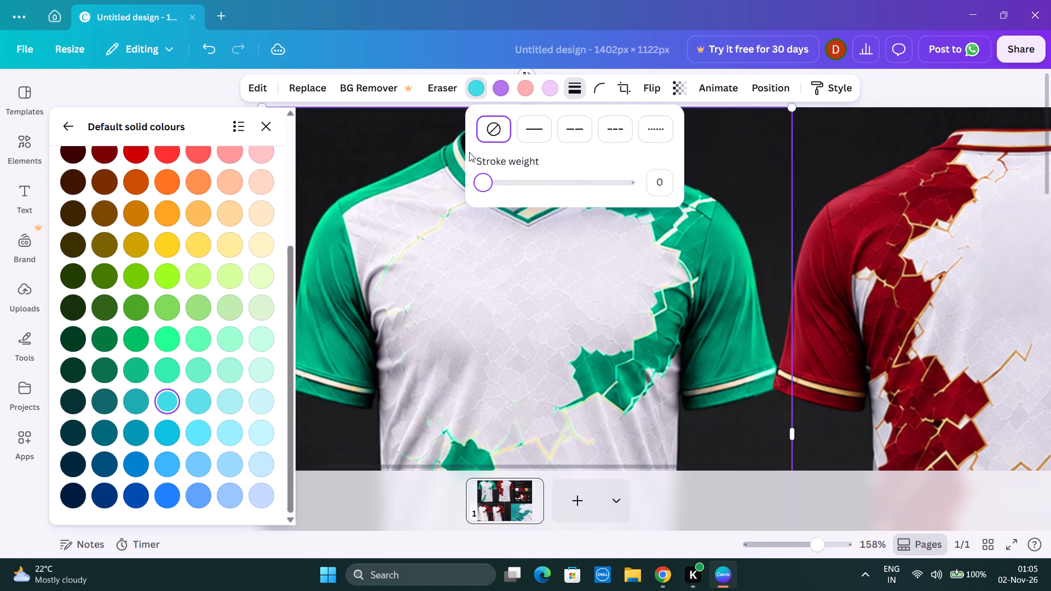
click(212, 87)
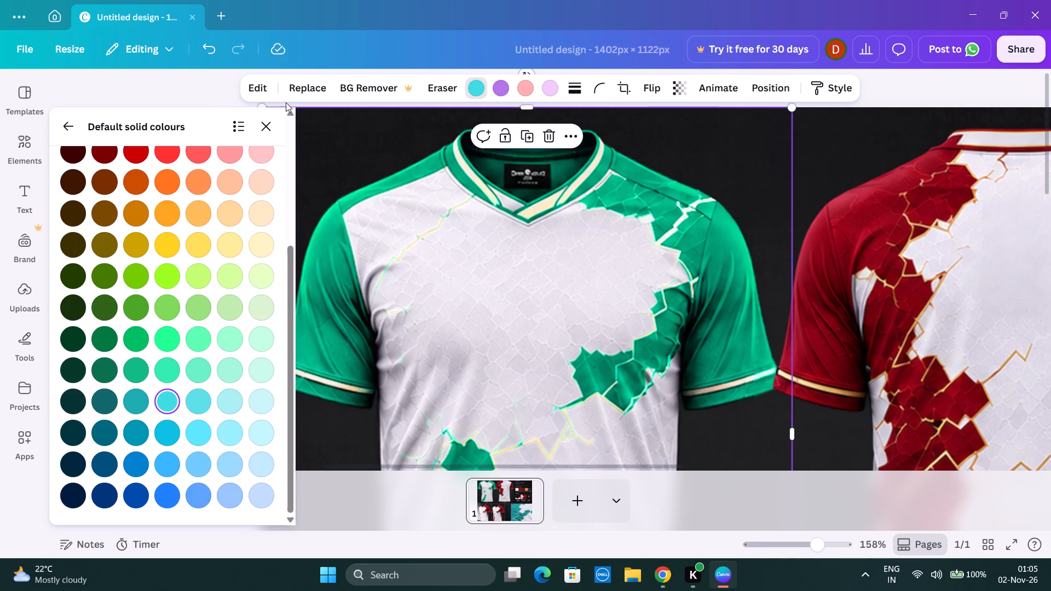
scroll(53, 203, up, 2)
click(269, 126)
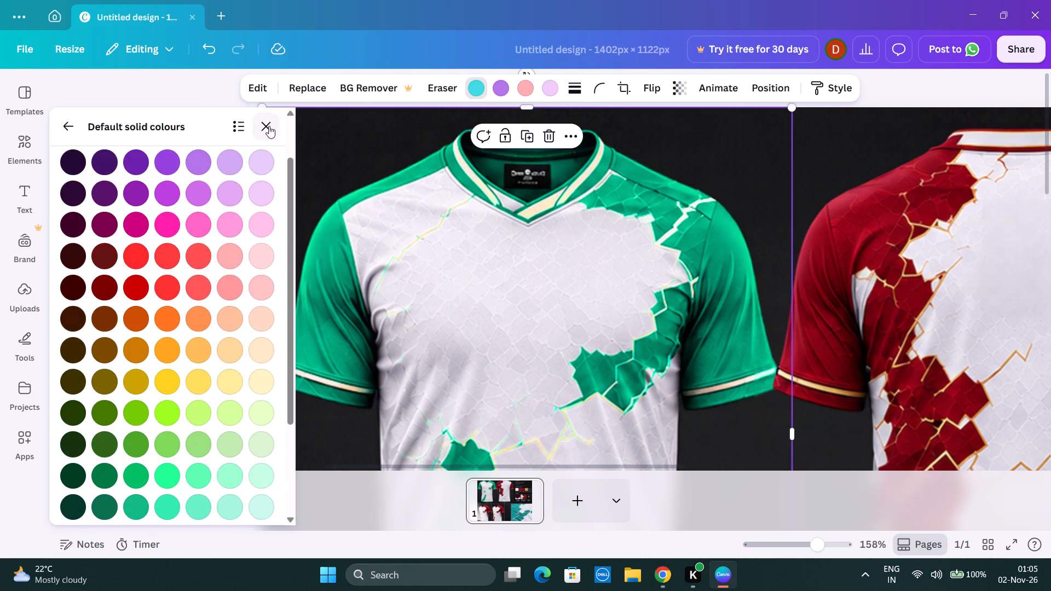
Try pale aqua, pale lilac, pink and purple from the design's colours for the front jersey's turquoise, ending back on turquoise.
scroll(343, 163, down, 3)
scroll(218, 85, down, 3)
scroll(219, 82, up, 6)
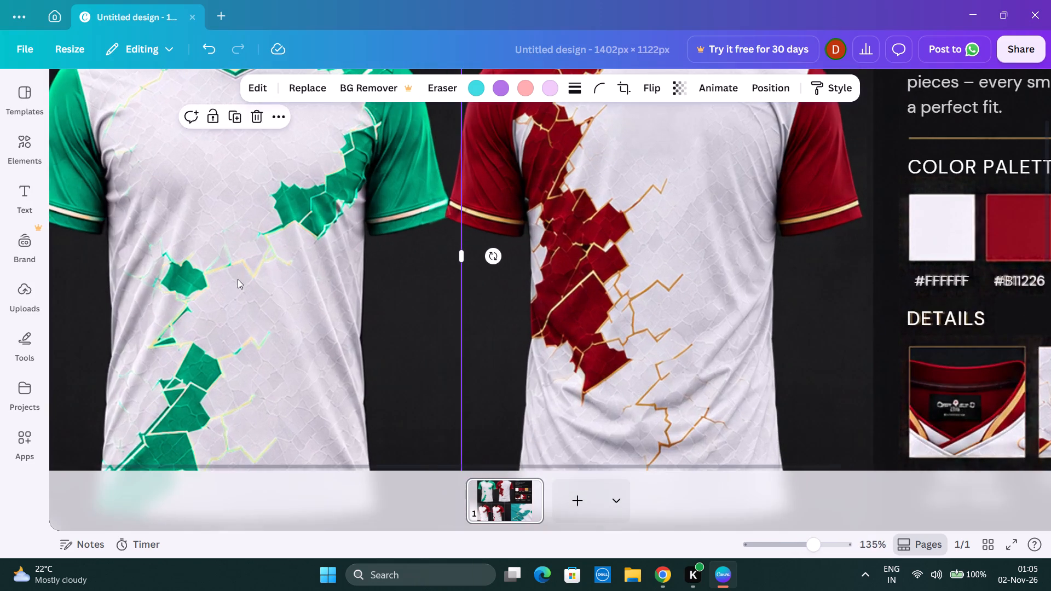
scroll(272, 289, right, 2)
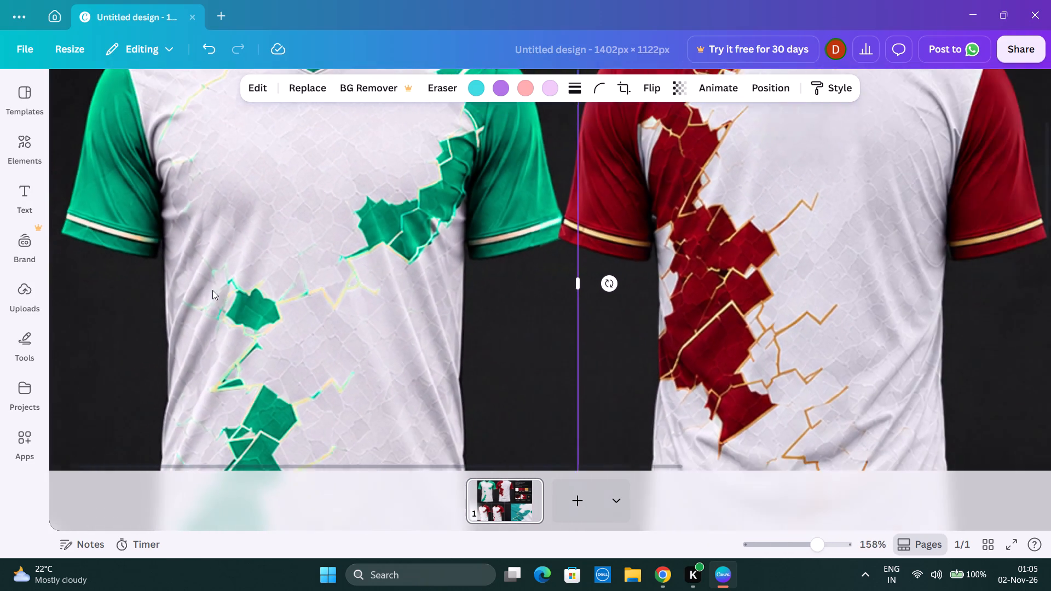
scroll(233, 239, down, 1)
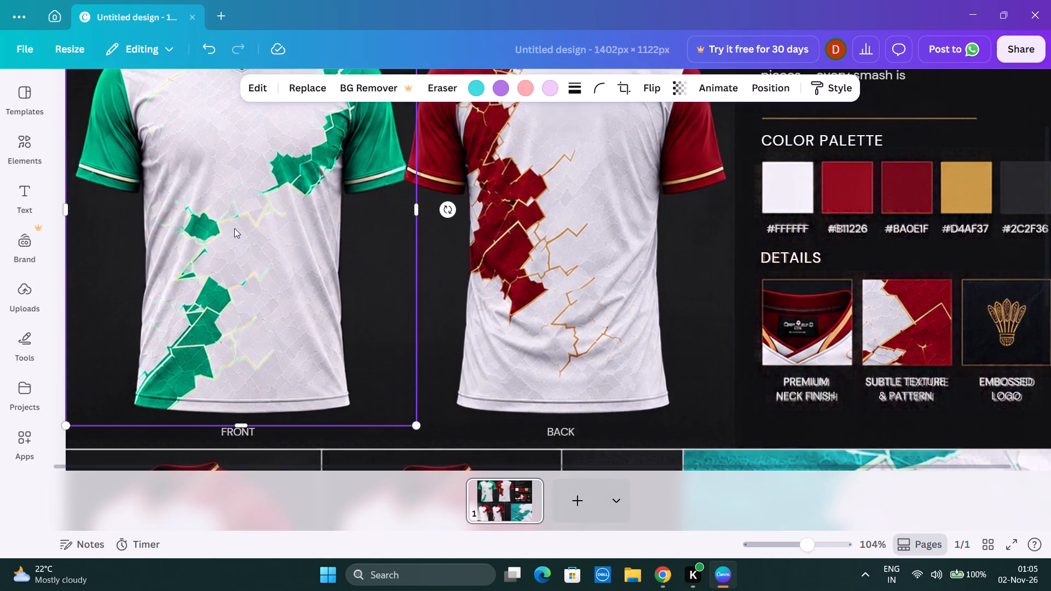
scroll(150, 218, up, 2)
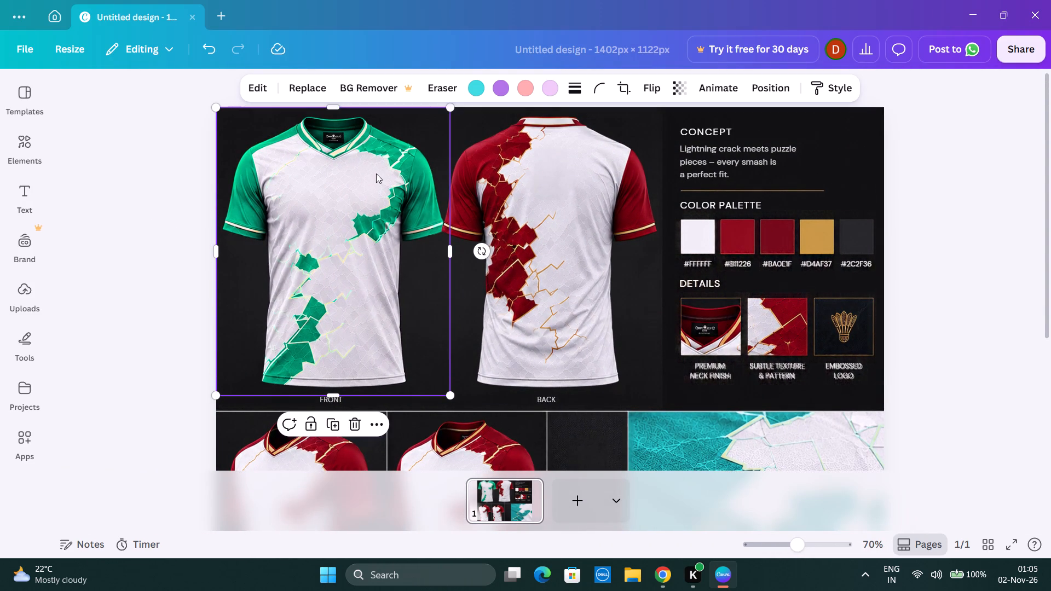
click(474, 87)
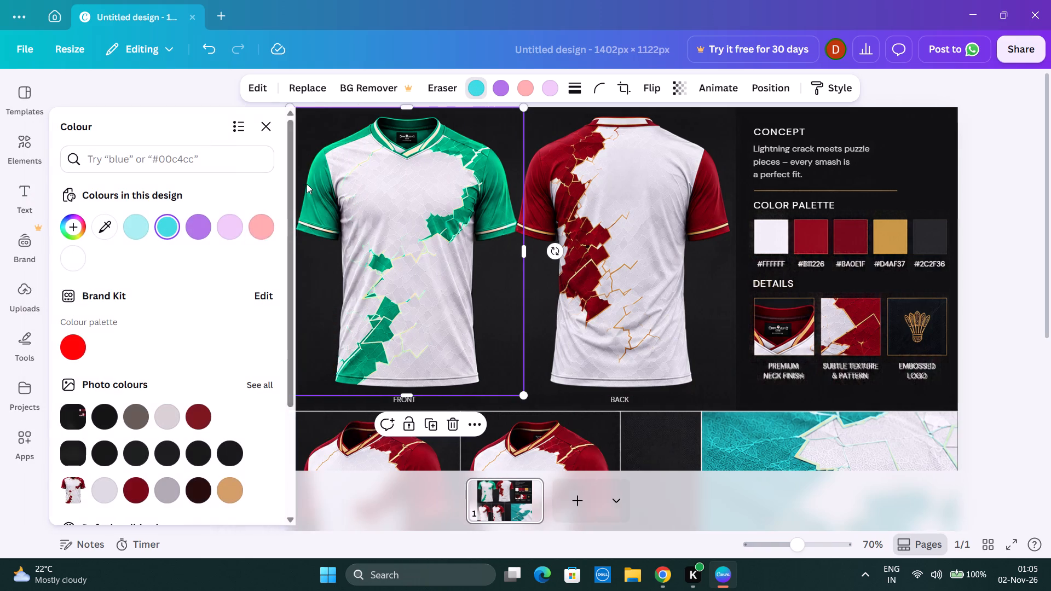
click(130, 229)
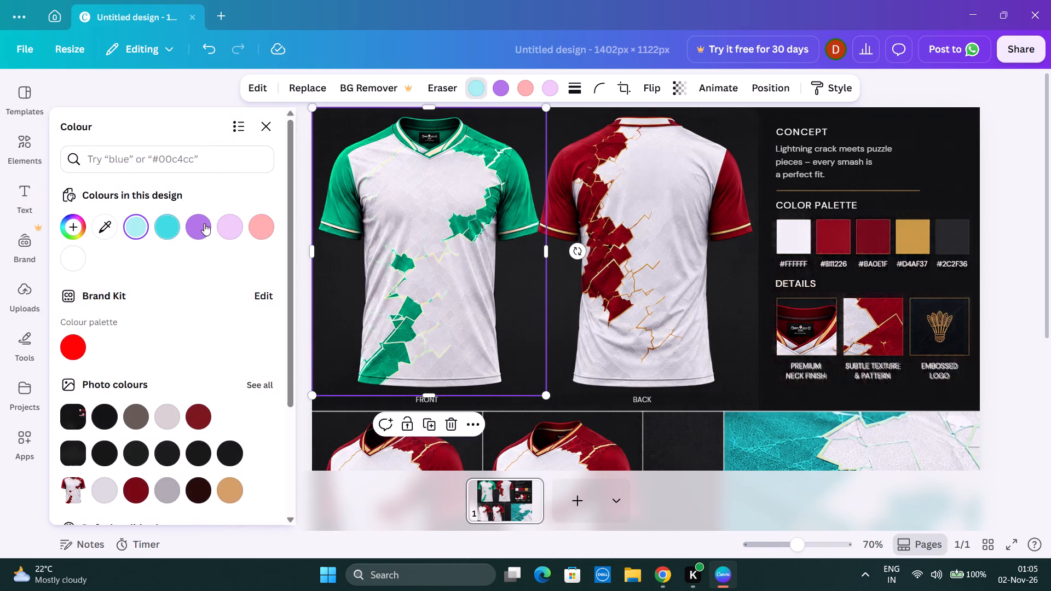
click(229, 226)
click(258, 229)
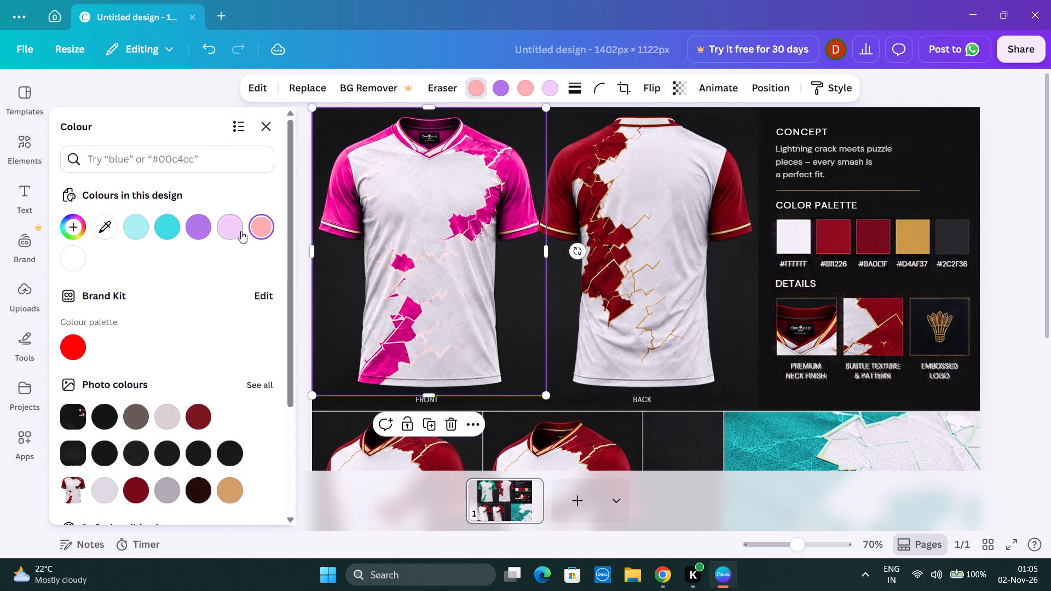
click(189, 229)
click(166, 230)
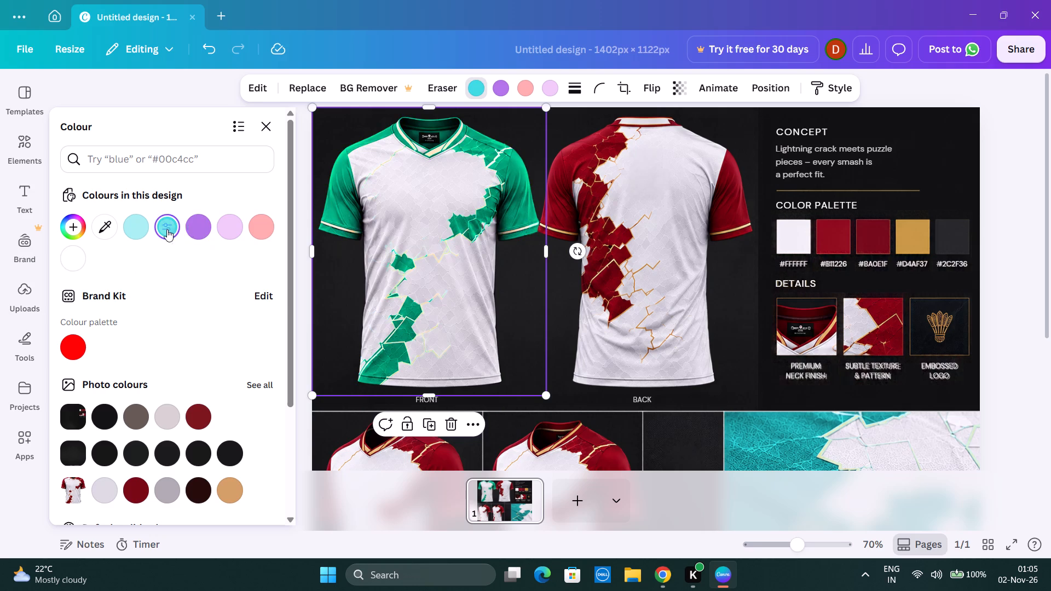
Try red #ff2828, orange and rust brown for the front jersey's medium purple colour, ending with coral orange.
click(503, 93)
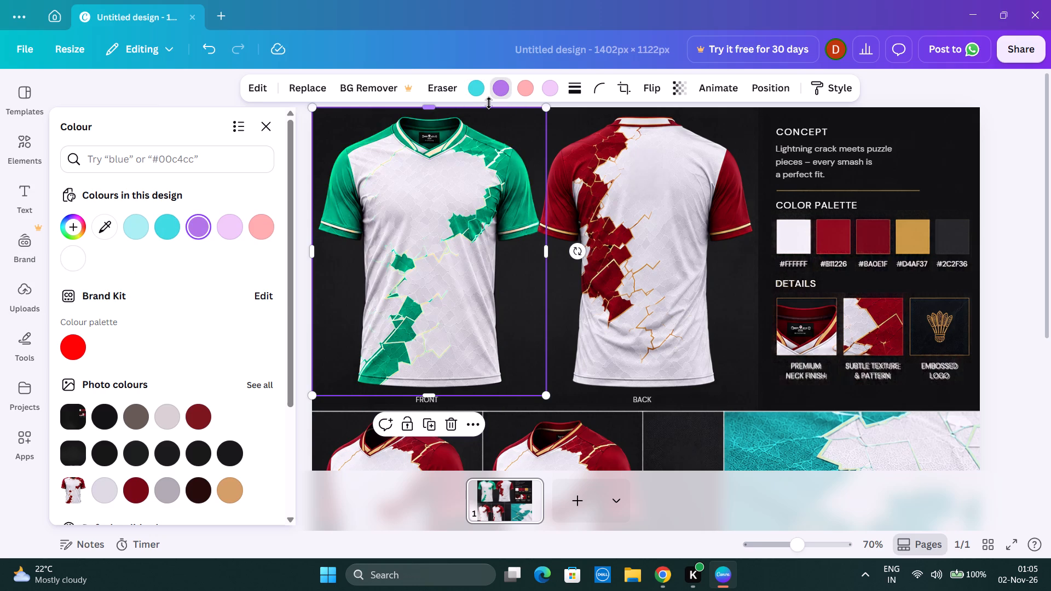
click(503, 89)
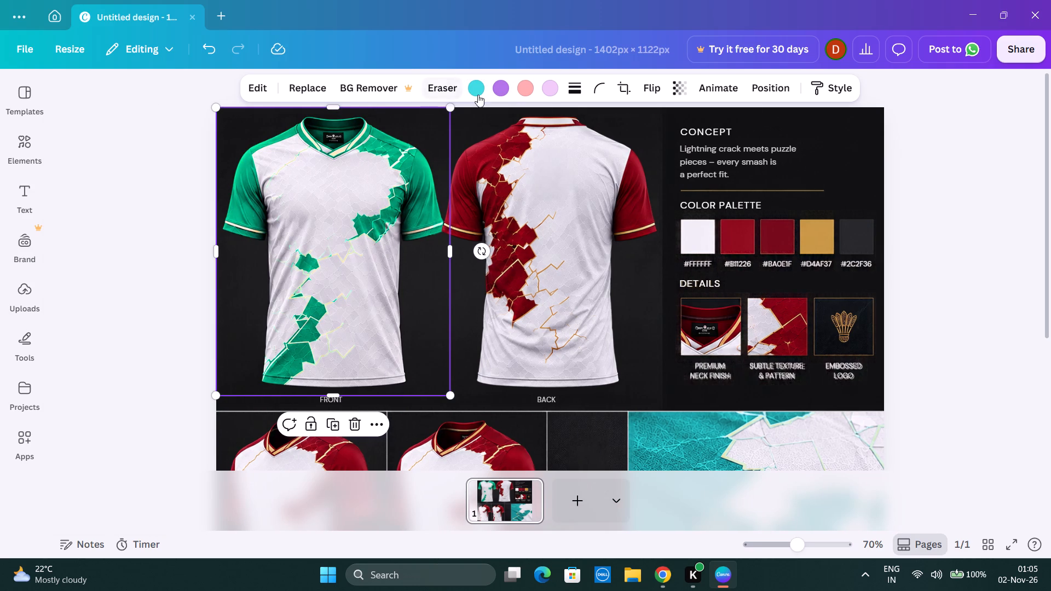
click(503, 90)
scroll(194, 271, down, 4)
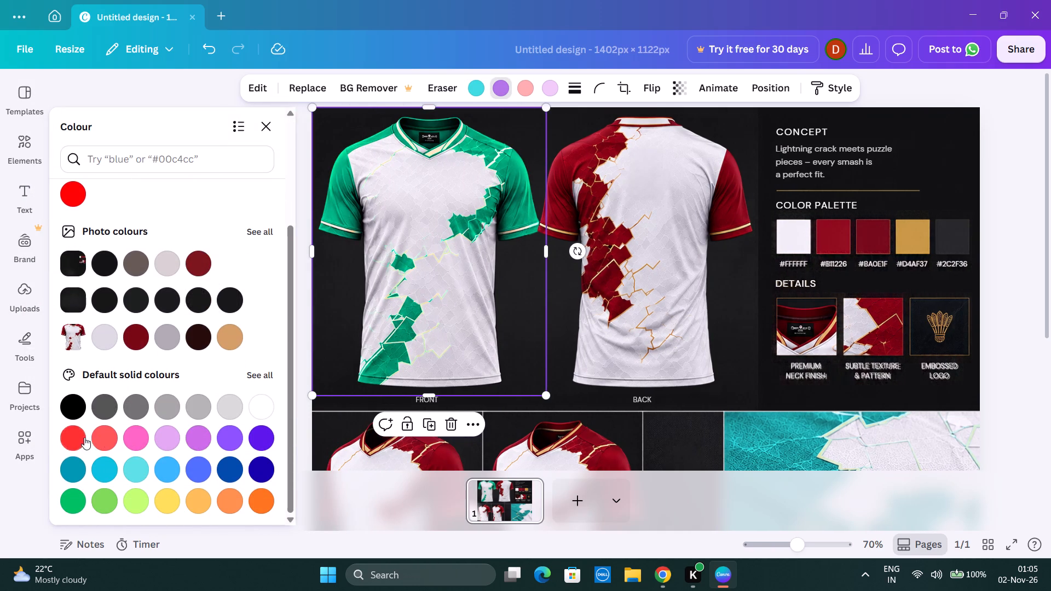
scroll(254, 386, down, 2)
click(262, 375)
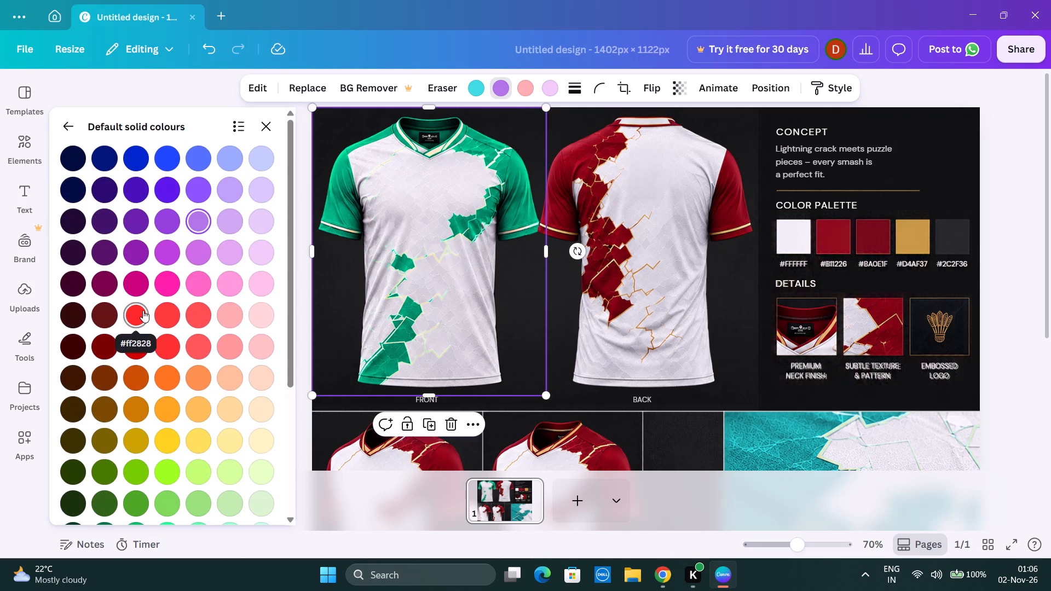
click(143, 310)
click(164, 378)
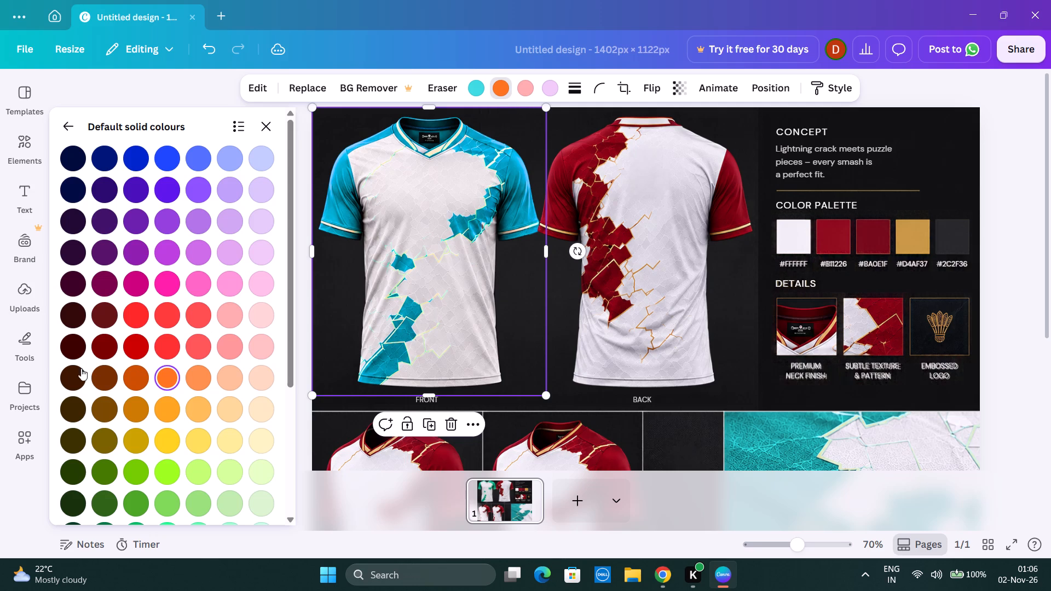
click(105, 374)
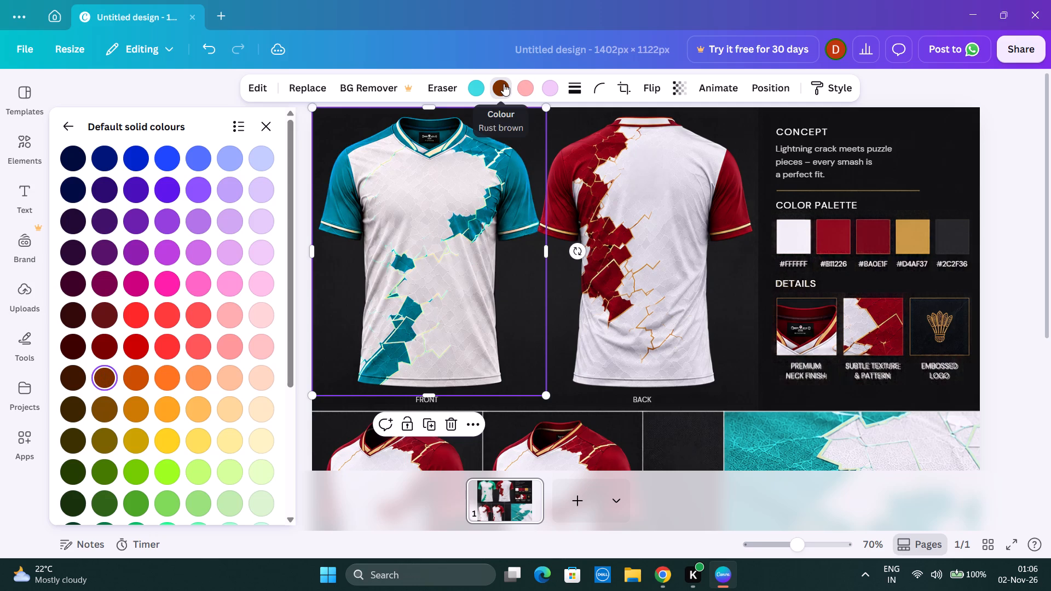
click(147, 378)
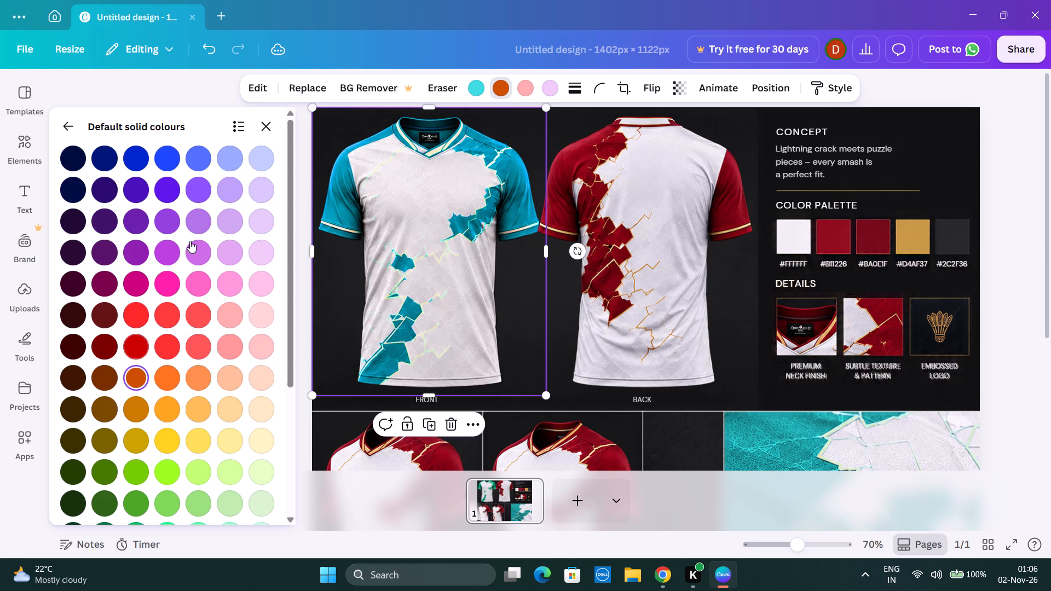
Change the front jersey's pale lilac colour to Cotton candy pink and close the colour choices.
click(550, 88)
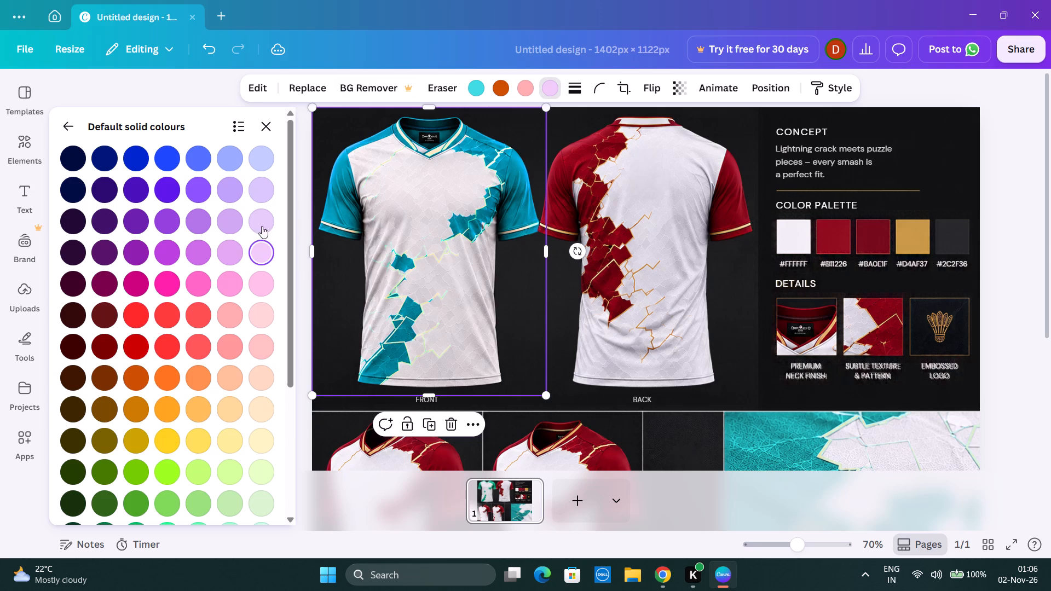
click(262, 277)
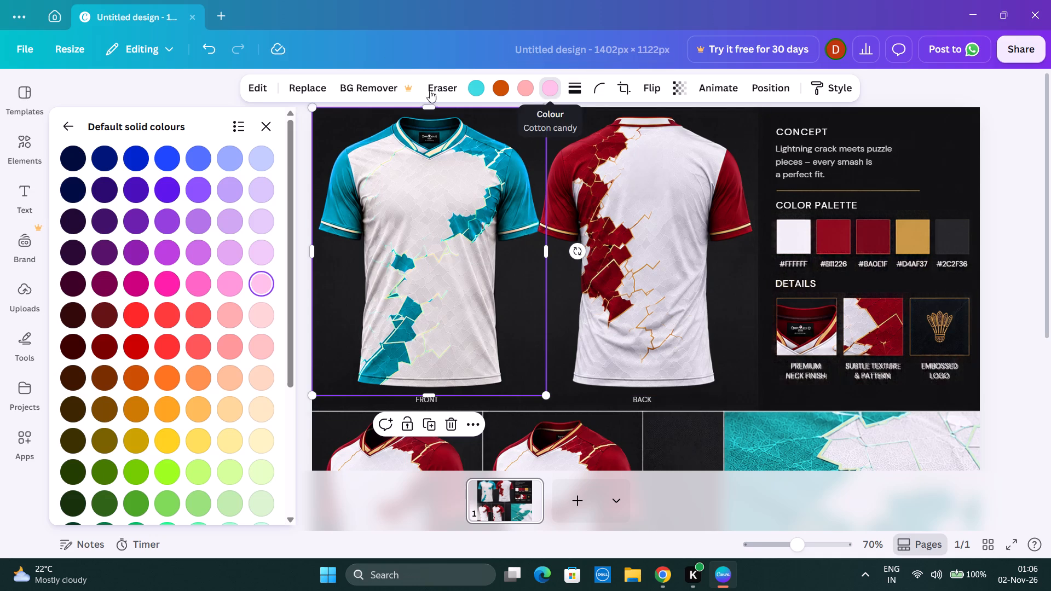
click(155, 80)
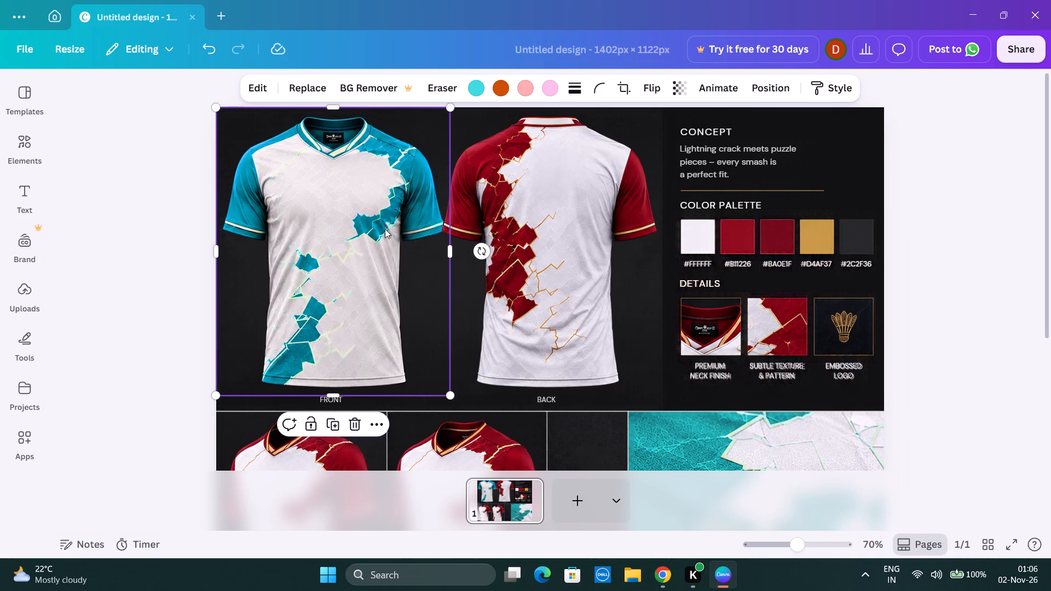
Check the fabric close-up's colours and change the front jersey's turquoise to the matching pale aqua, Mint frost.
scroll(584, 286, down, 2)
click(755, 360)
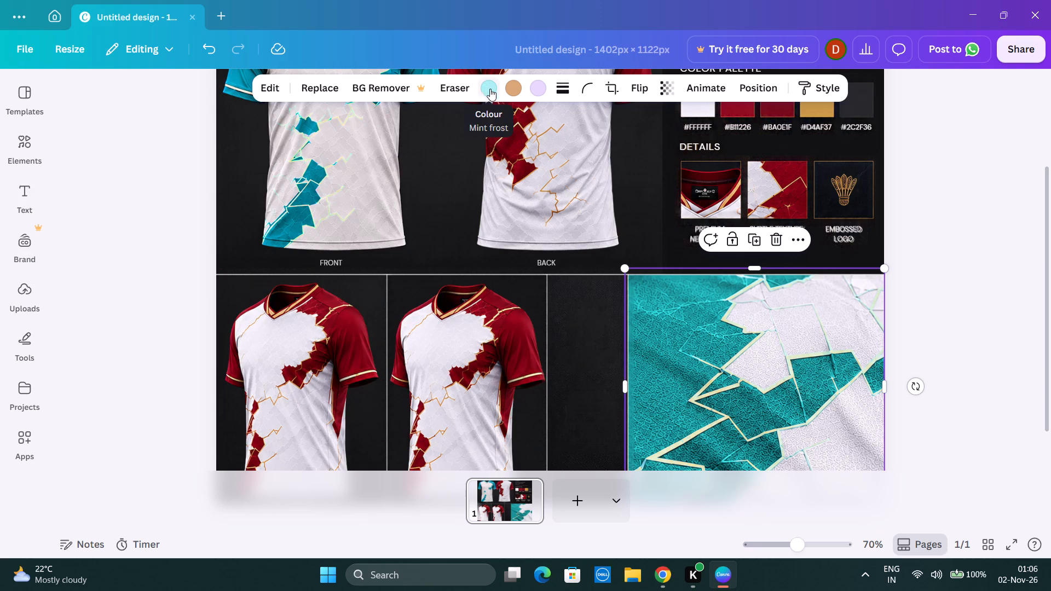
scroll(415, 216, up, 3)
click(349, 206)
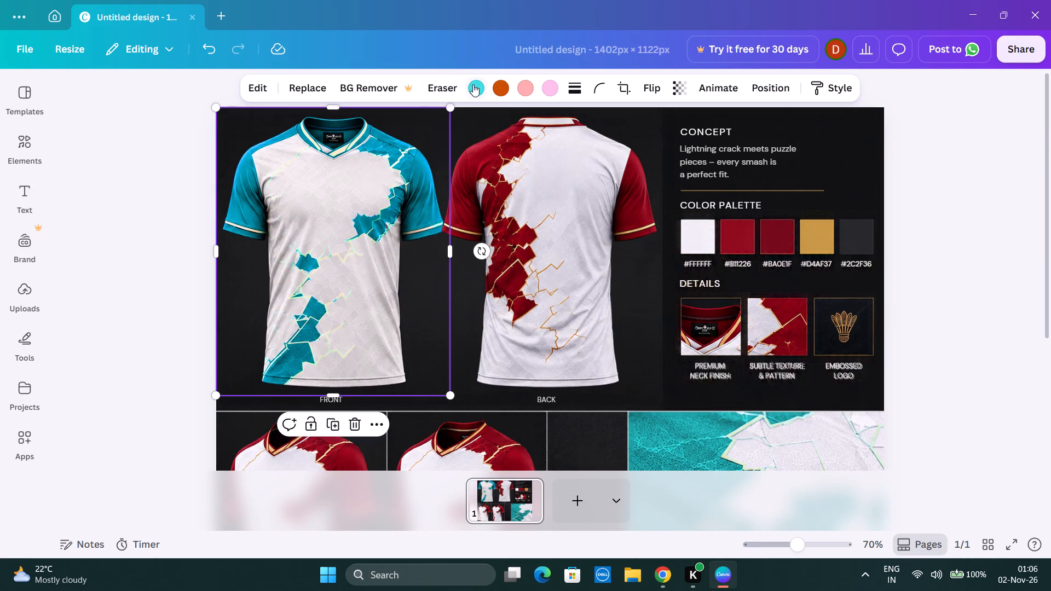
click(473, 84)
scroll(200, 293, down, 3)
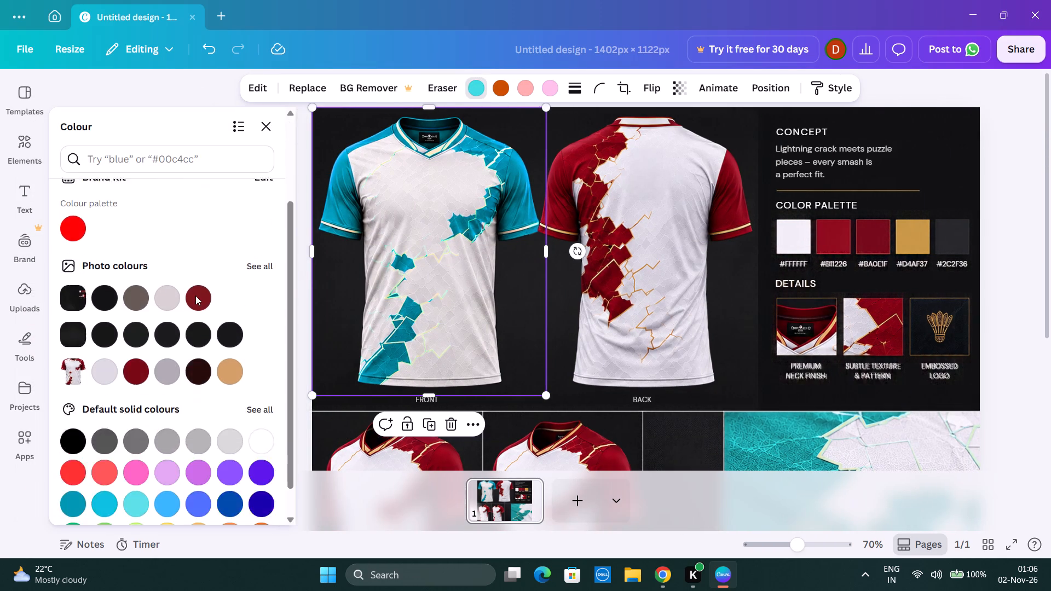
scroll(194, 288, up, 3)
click(137, 225)
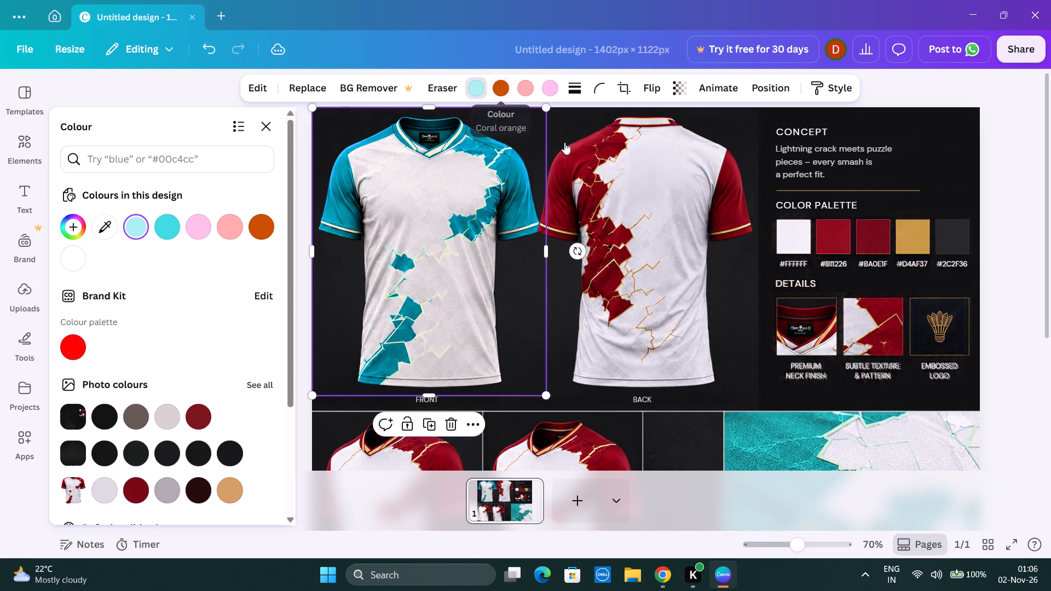
Recheck the fabric close-up's colours and change the front jersey's coral orange to the tan from the photo colours.
click(880, 436)
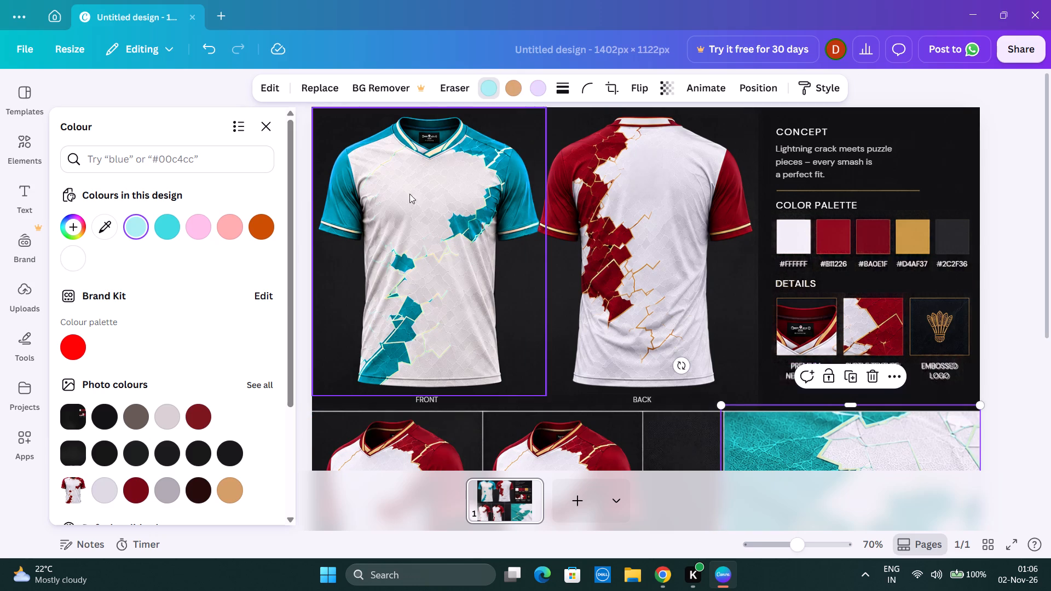
click(409, 208)
click(500, 81)
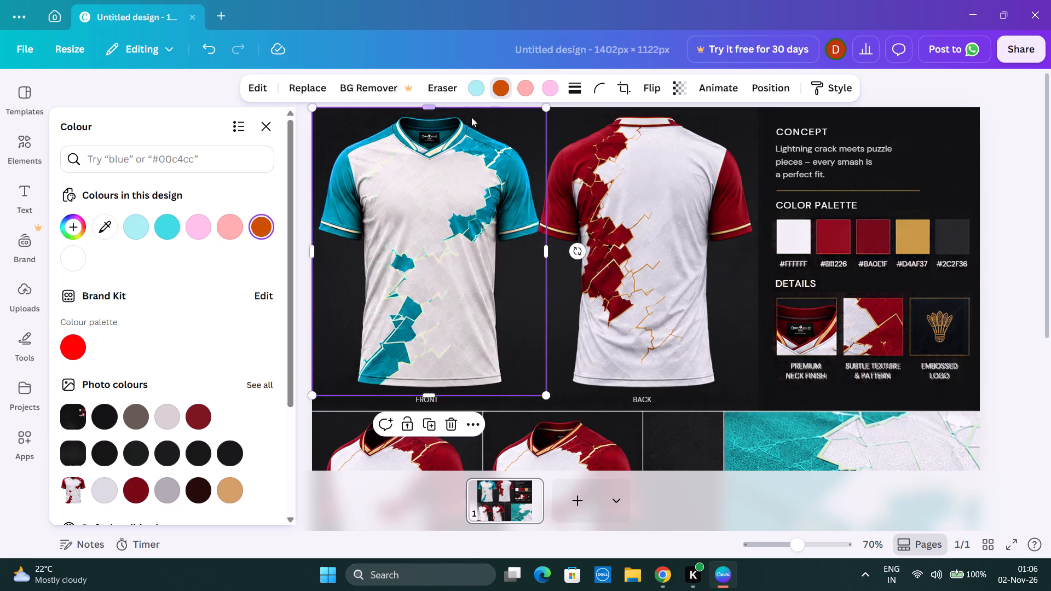
scroll(190, 305, down, 2)
scroll(189, 273, up, 2)
scroll(192, 270, down, 5)
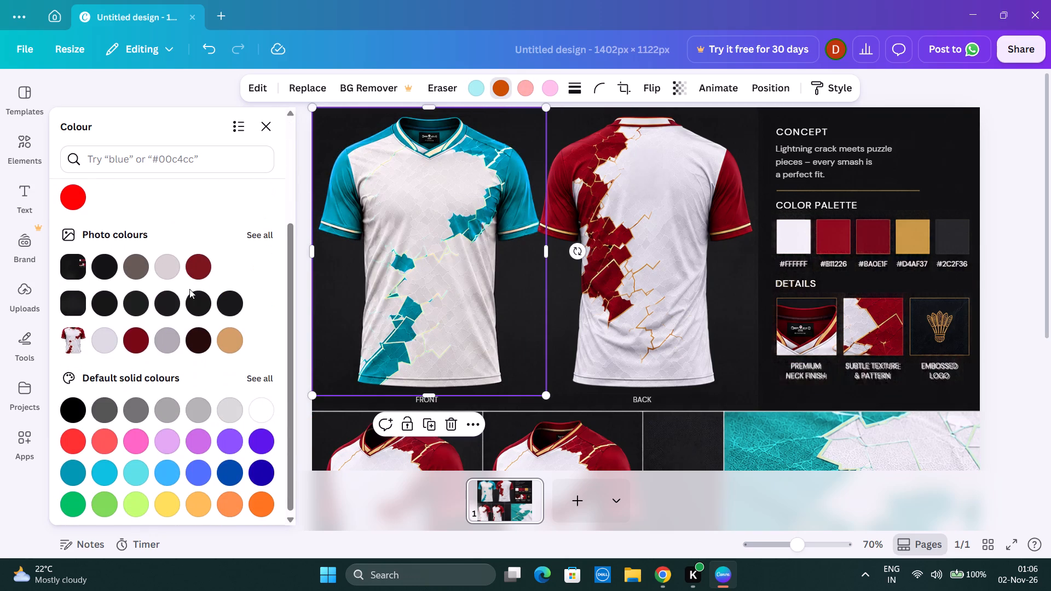
click(235, 332)
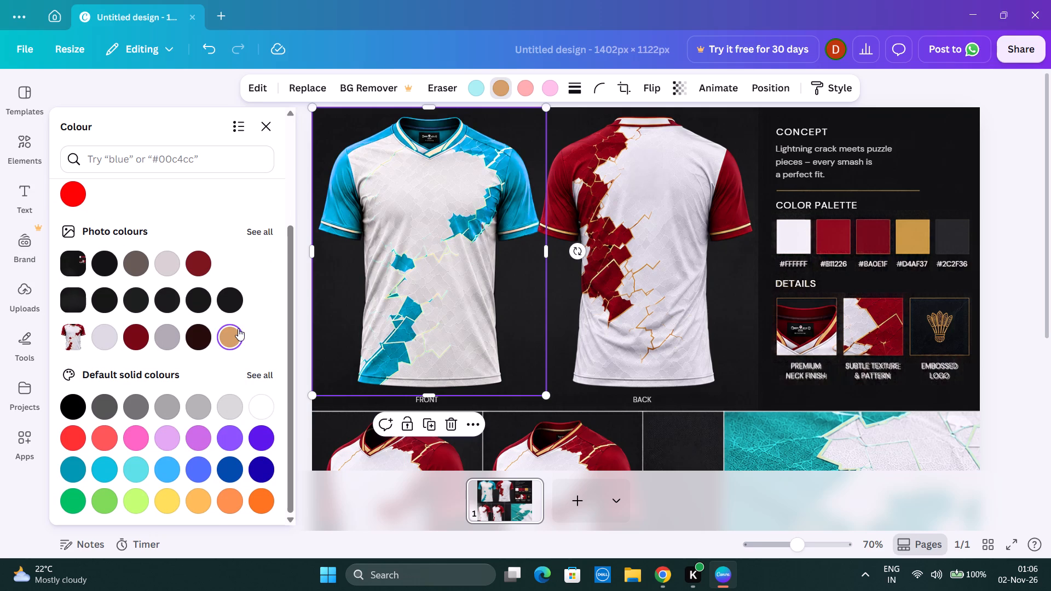
Try white and several lilac and purple shades for the front jersey's light pink colour, ending with bright pink #ff1fa9.
click(520, 89)
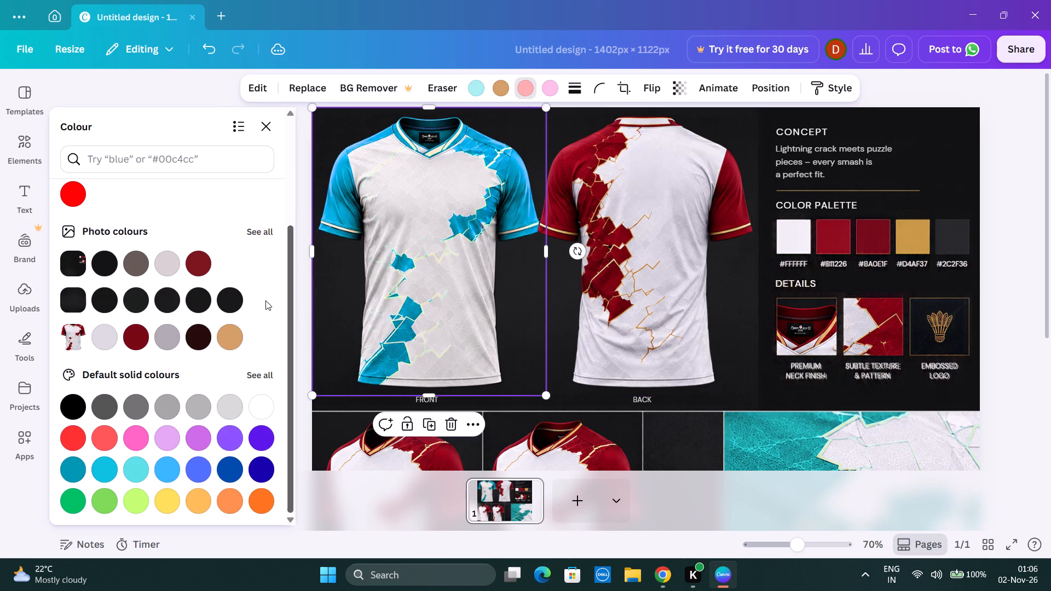
click(260, 396)
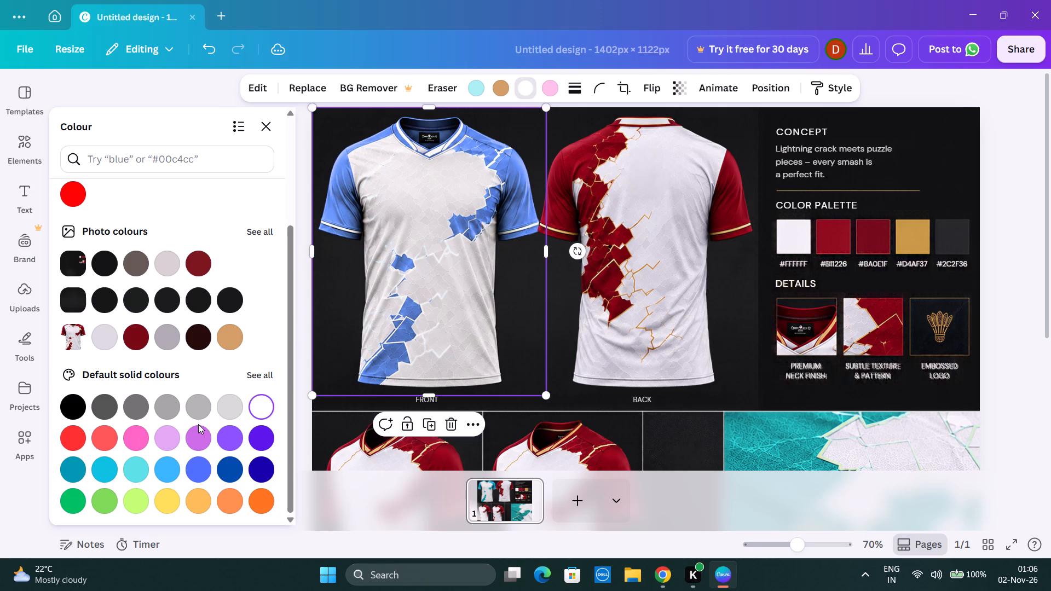
click(176, 438)
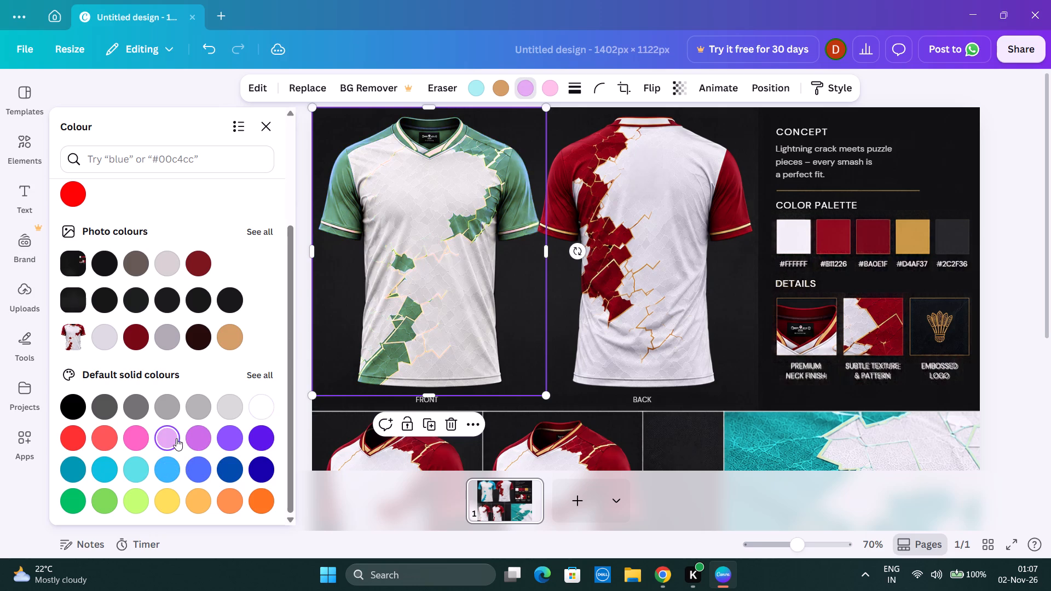
scroll(99, 380, down, 2)
scroll(251, 450, down, 4)
scroll(170, 434, down, 2)
click(258, 373)
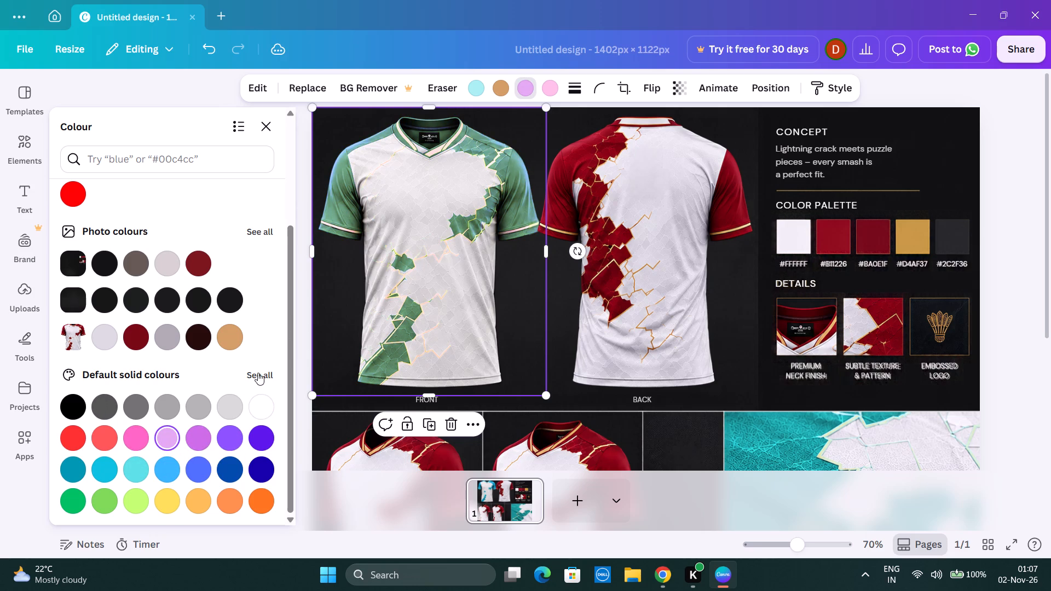
click(253, 223)
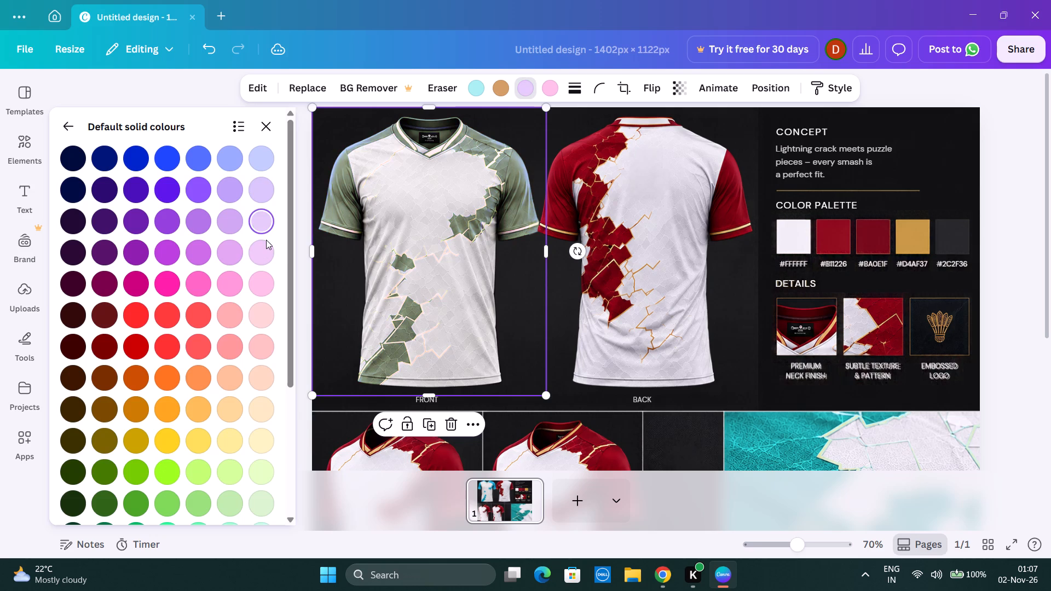
click(266, 246)
click(234, 251)
click(218, 194)
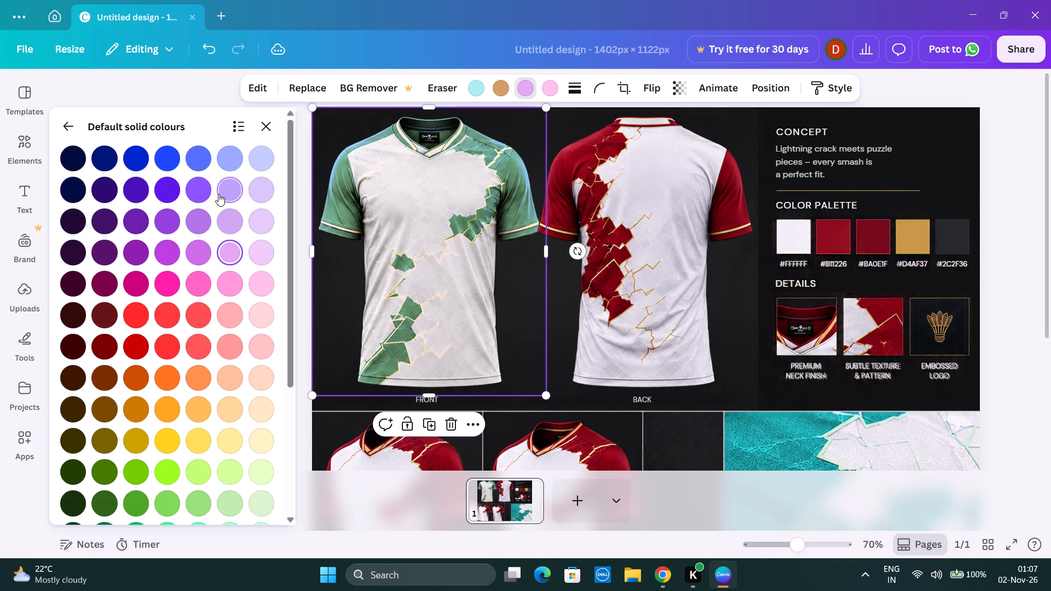
click(199, 249)
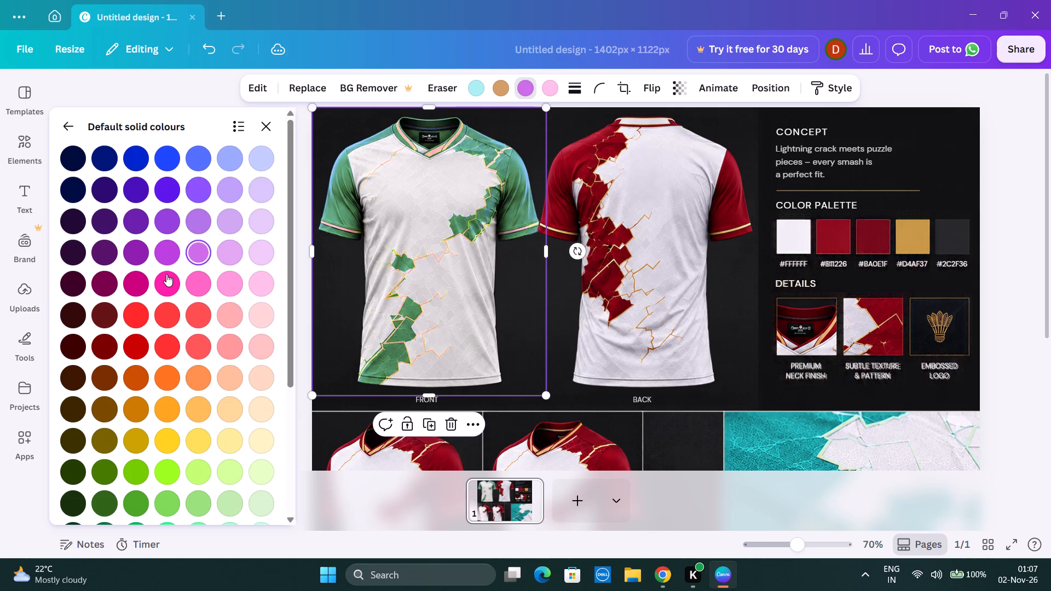
click(163, 279)
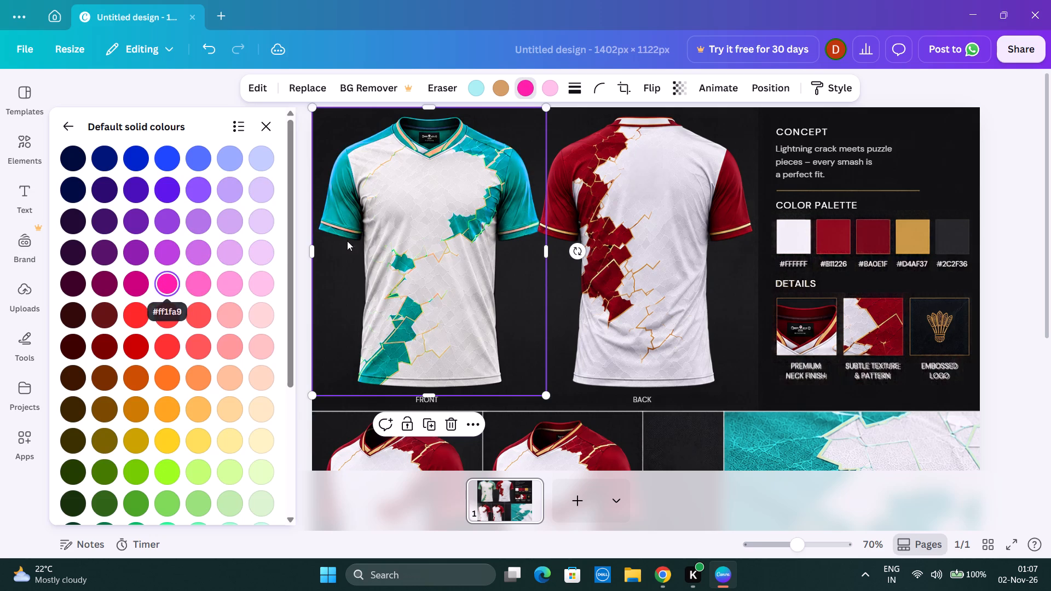
Change the front jersey's bright pink colour to the pale pink Cotton candy, trying Carnation pink first.
click(233, 284)
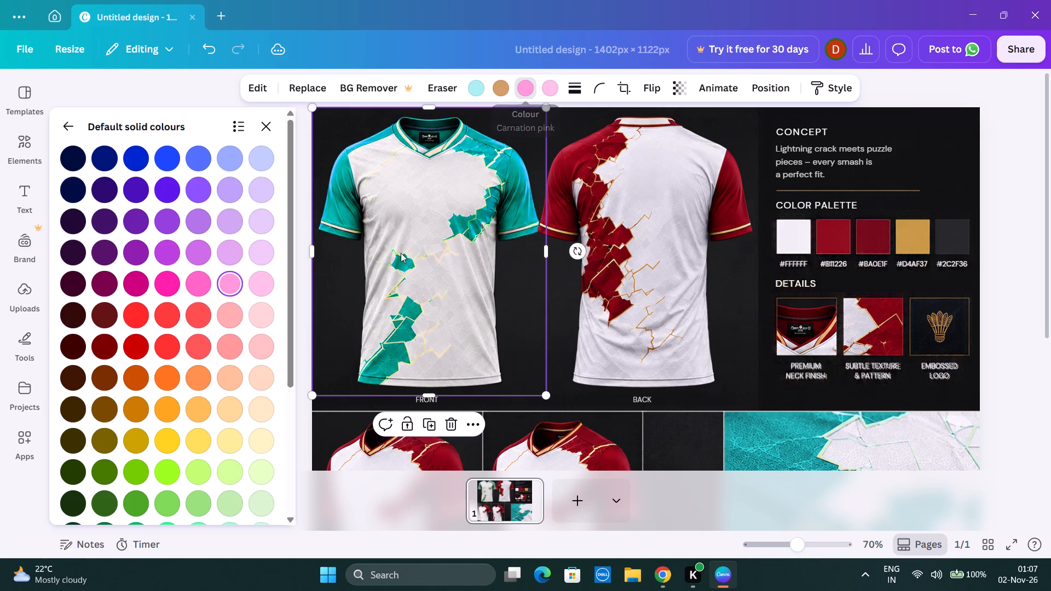
click(262, 277)
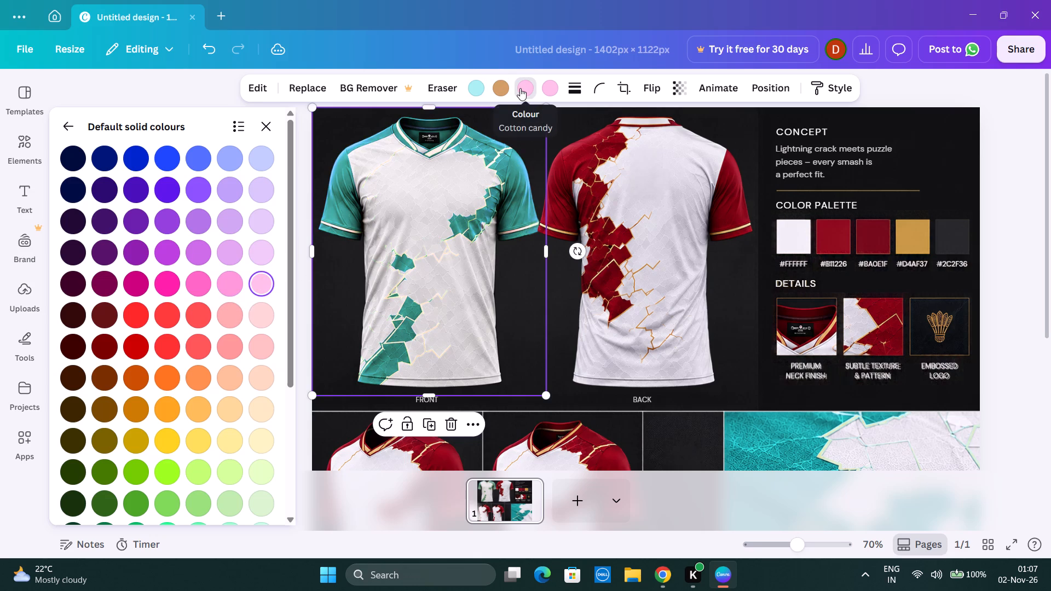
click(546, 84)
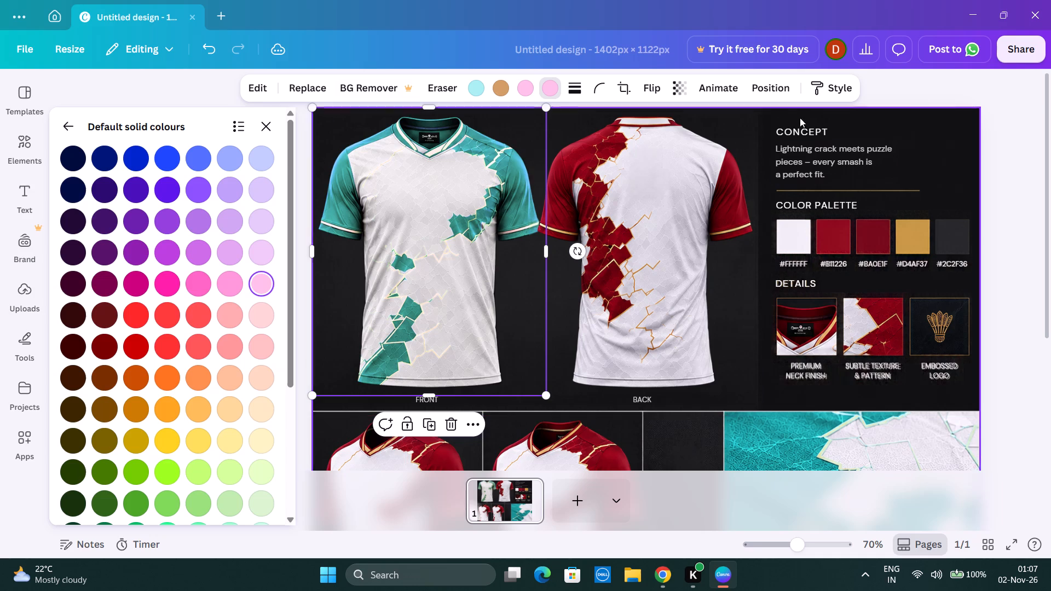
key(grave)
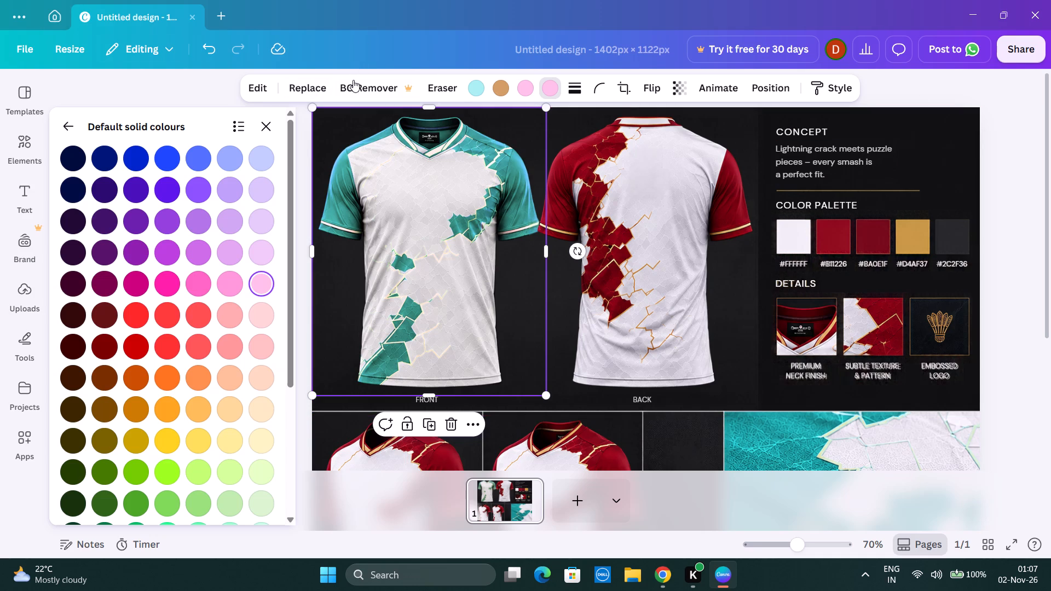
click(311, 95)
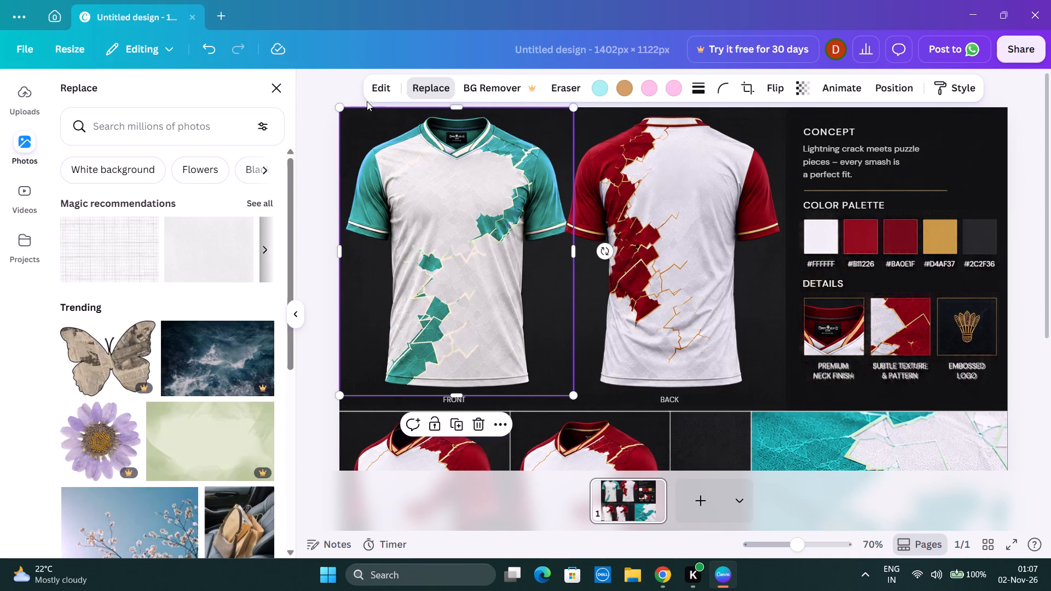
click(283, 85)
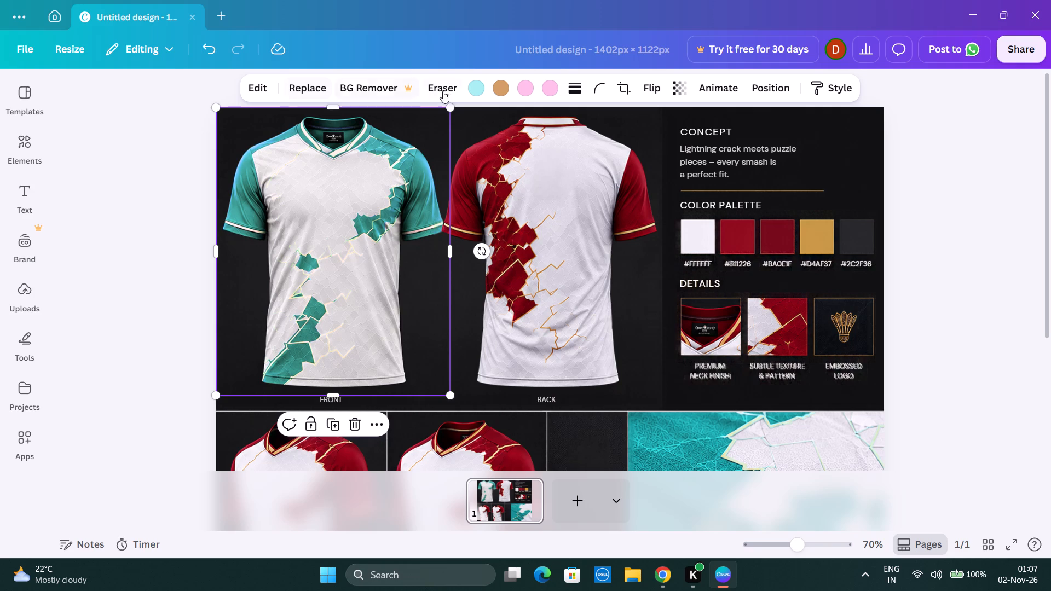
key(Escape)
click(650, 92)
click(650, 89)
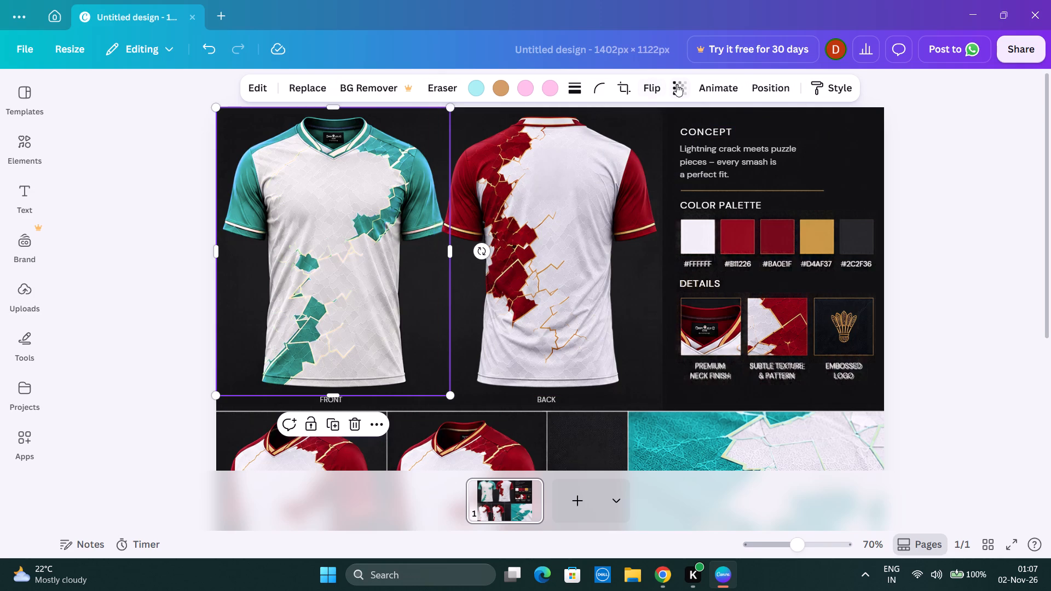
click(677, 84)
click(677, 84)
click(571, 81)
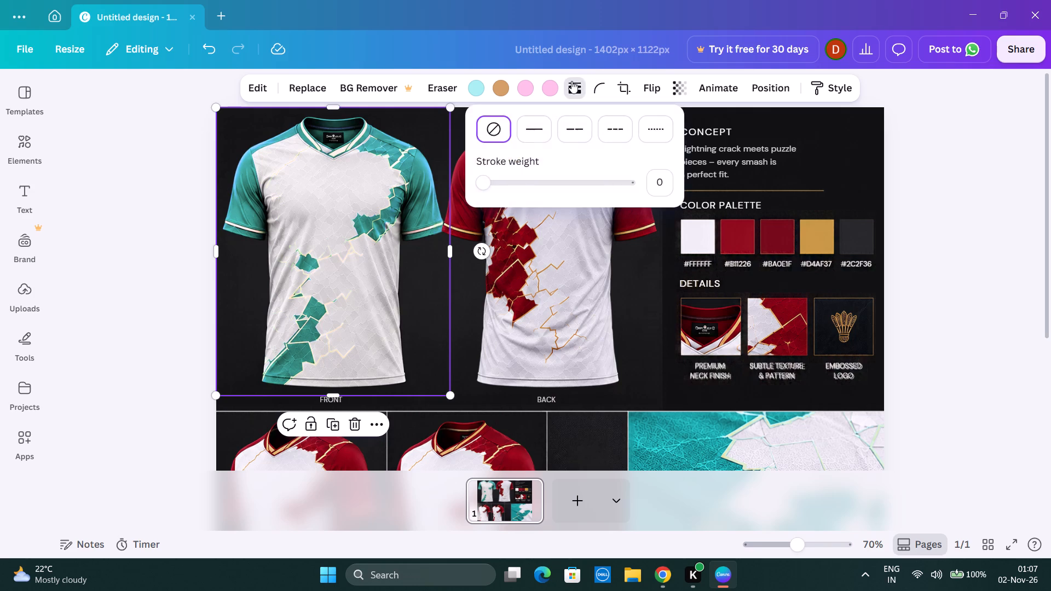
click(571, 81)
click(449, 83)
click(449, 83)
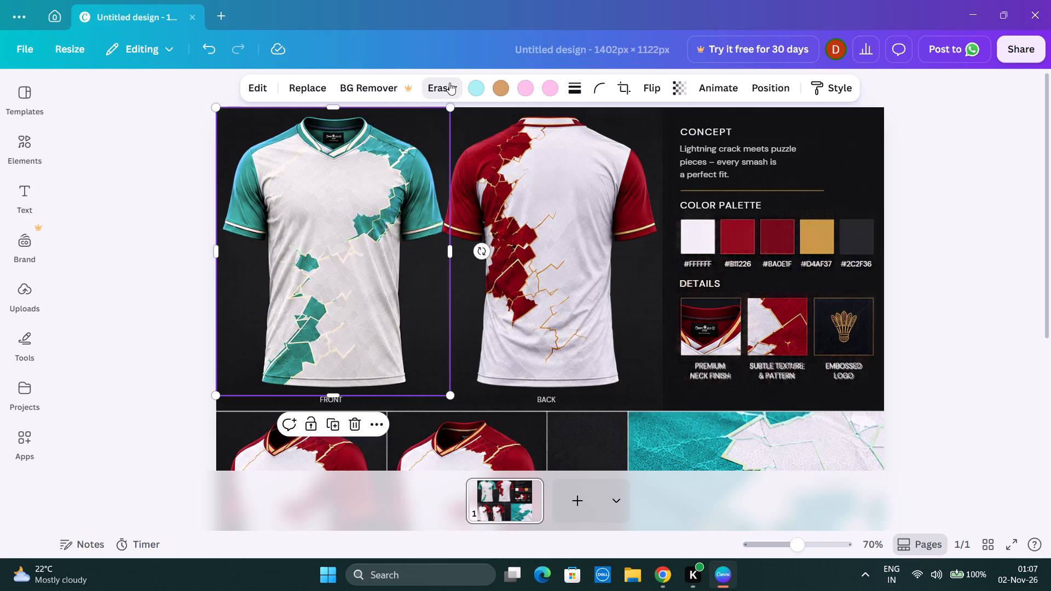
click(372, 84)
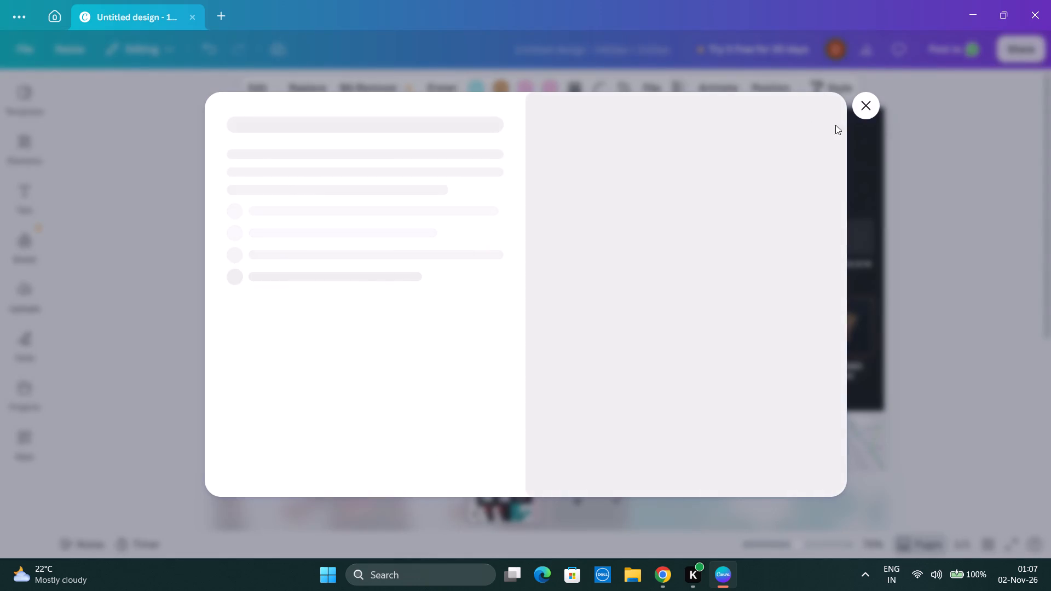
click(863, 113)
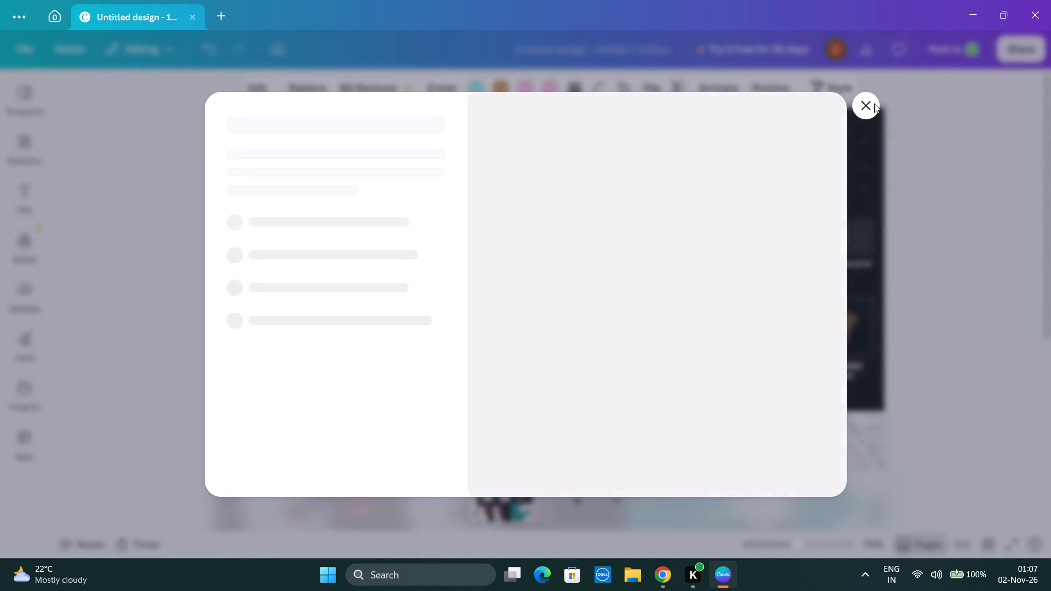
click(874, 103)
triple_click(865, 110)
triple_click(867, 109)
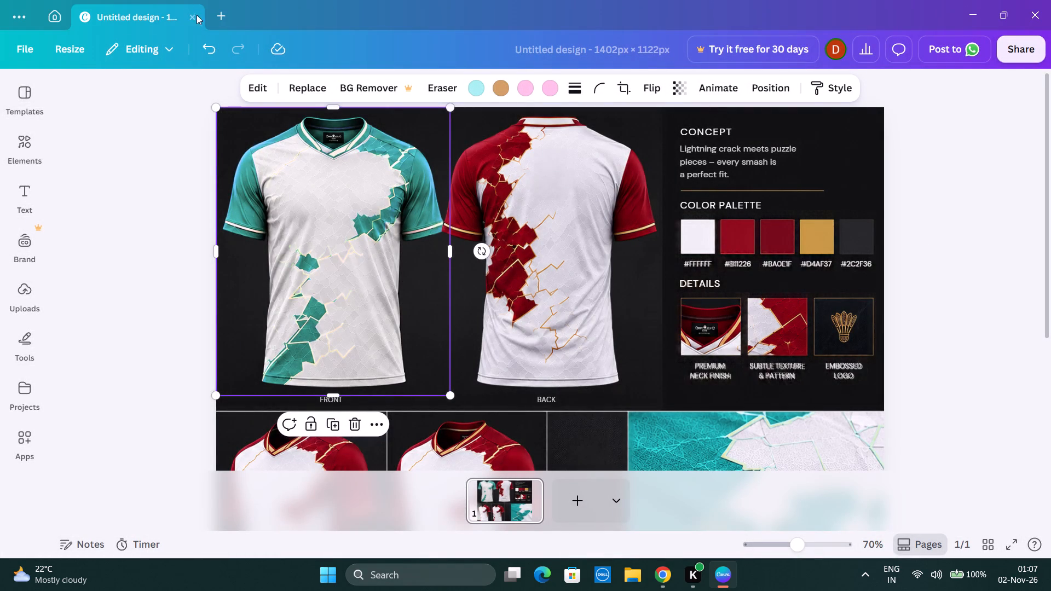
Close the recoloured design and open the original Premium Lightning Badminton Jersey Board.png in the editor as a new design.
click(197, 15)
click(192, 18)
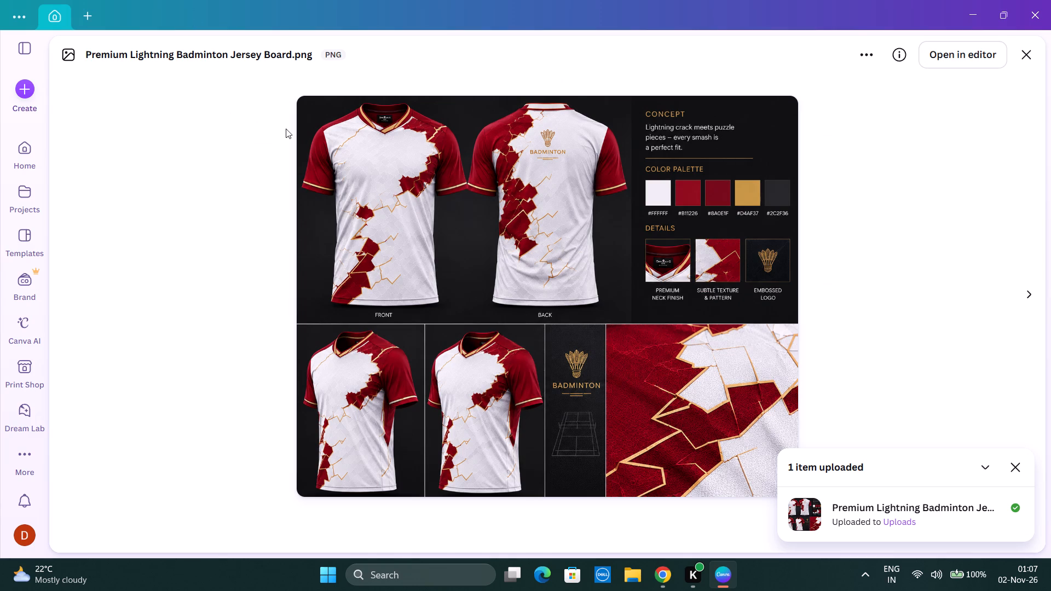
click(956, 54)
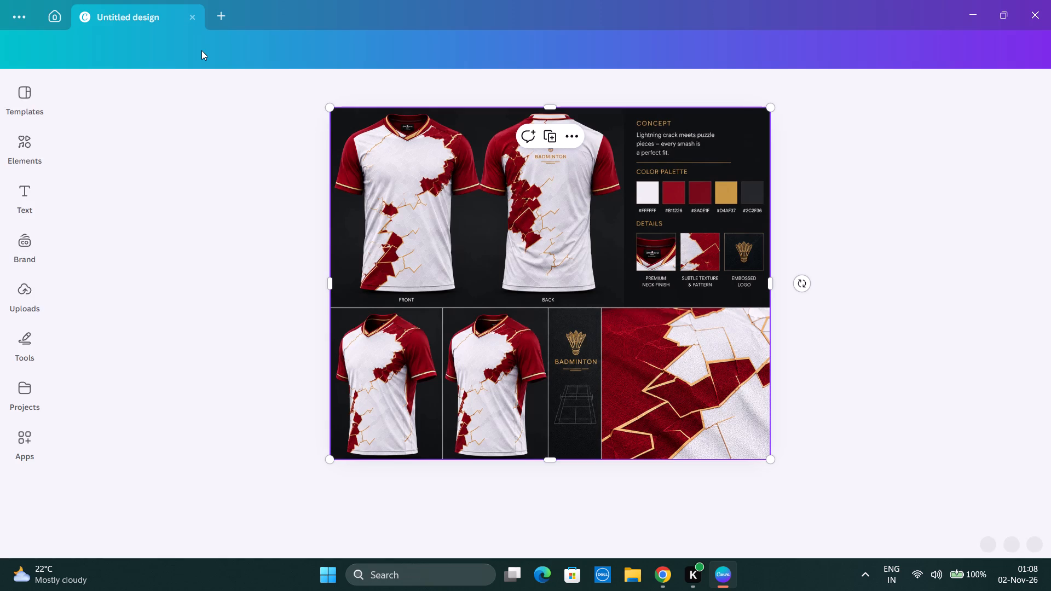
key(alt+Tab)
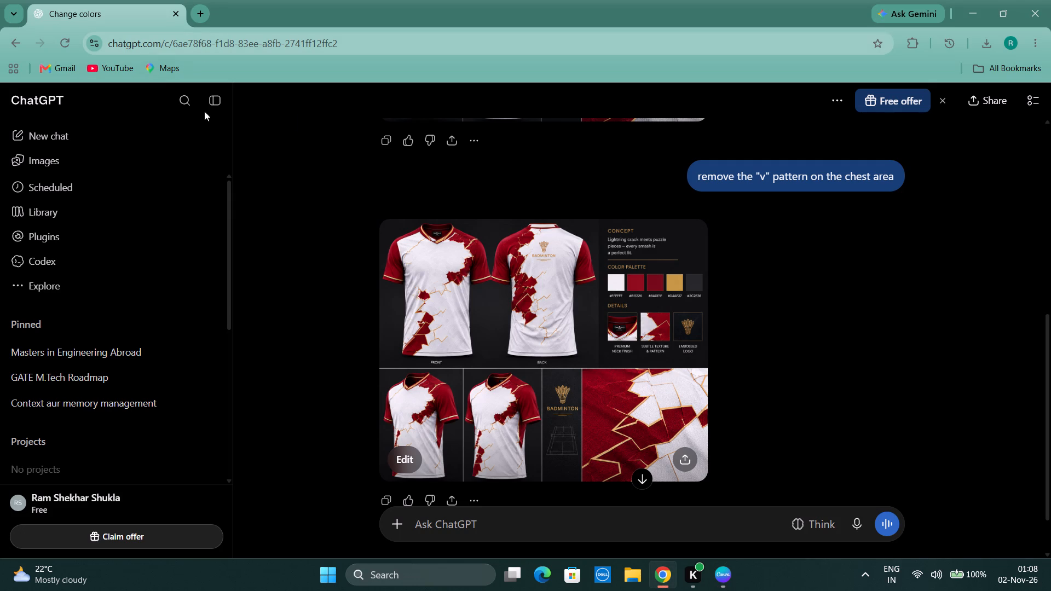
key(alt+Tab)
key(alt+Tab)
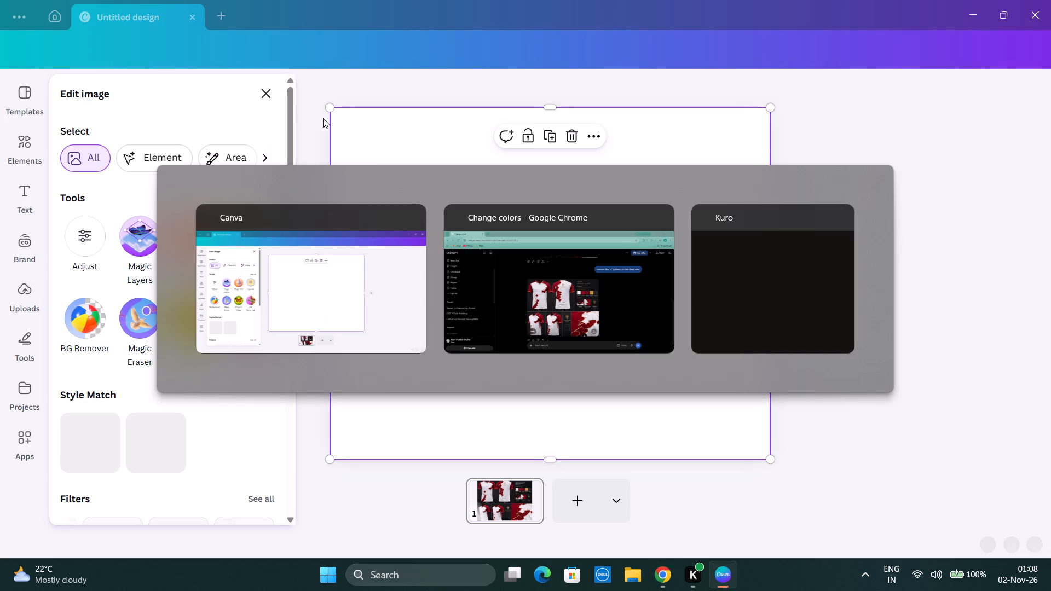
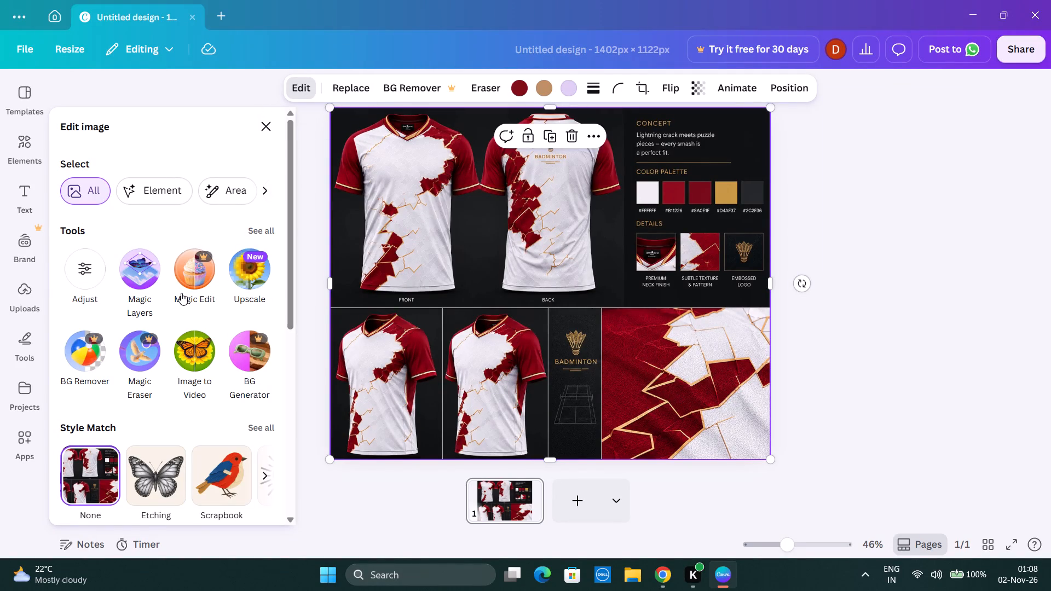
Split the jersey board image into editable layers with Magic Layers.
scroll(256, 325, down, 2)
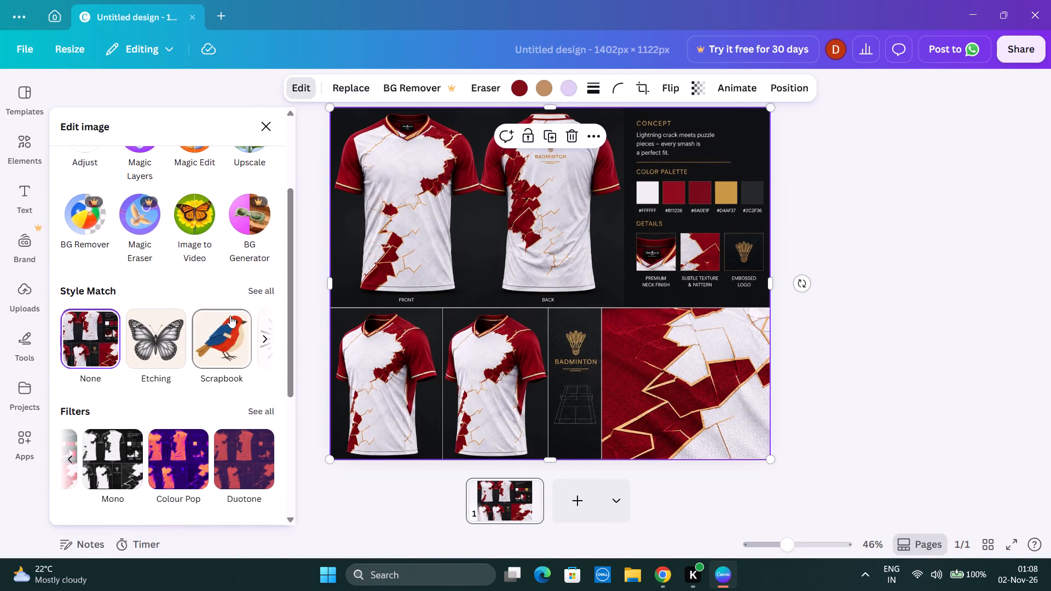
scroll(228, 314, up, 1)
scroll(148, 269, up, 1)
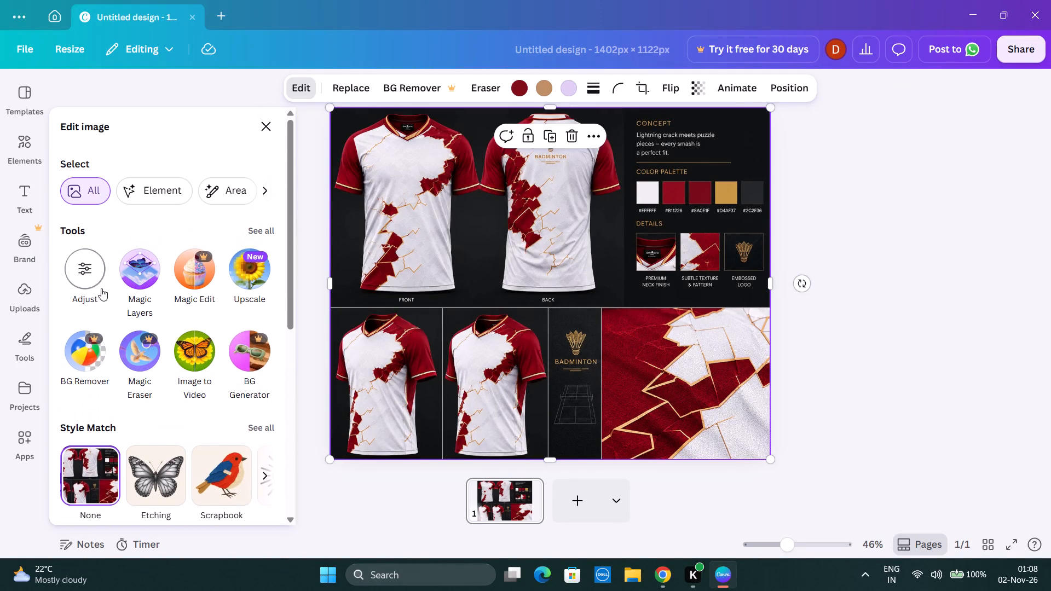
click(146, 276)
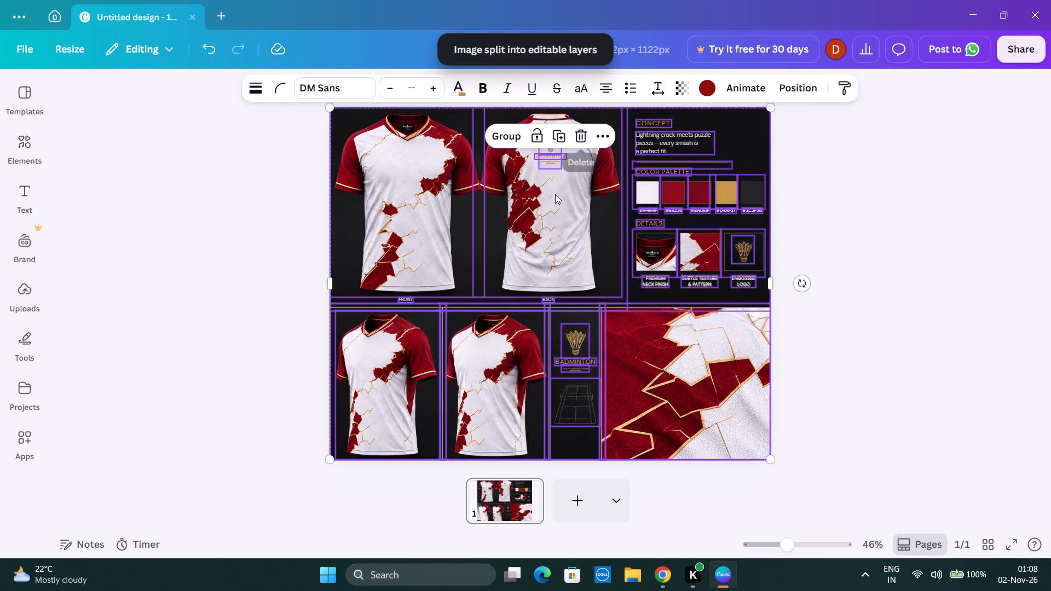
click(265, 199)
Delete the shuttlecock logo, the BADMINTON text and the small tagline beneath it from the back jersey.
click(552, 146)
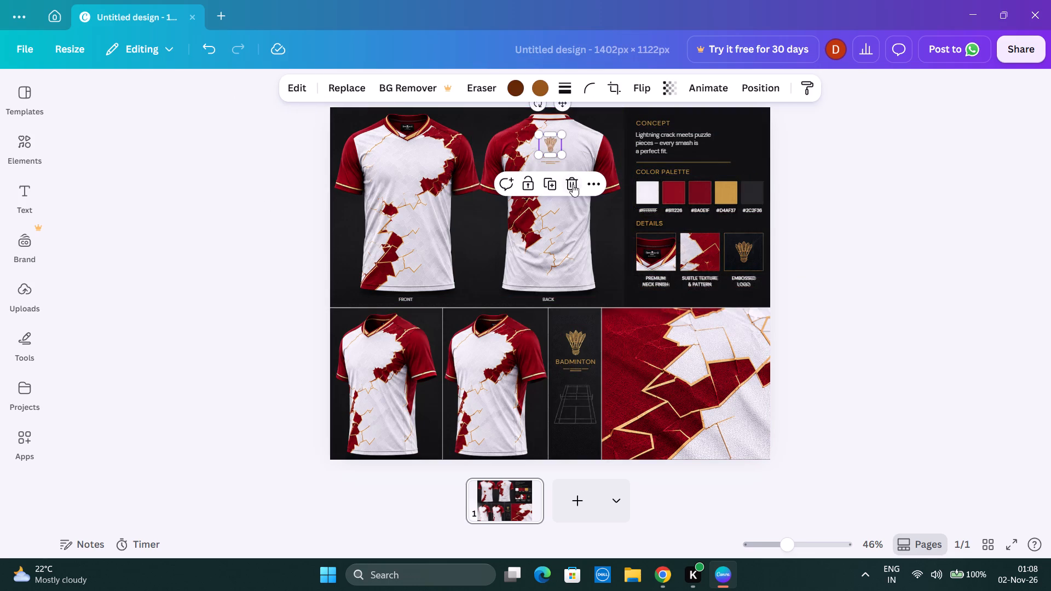
click(574, 184)
click(556, 154)
click(569, 126)
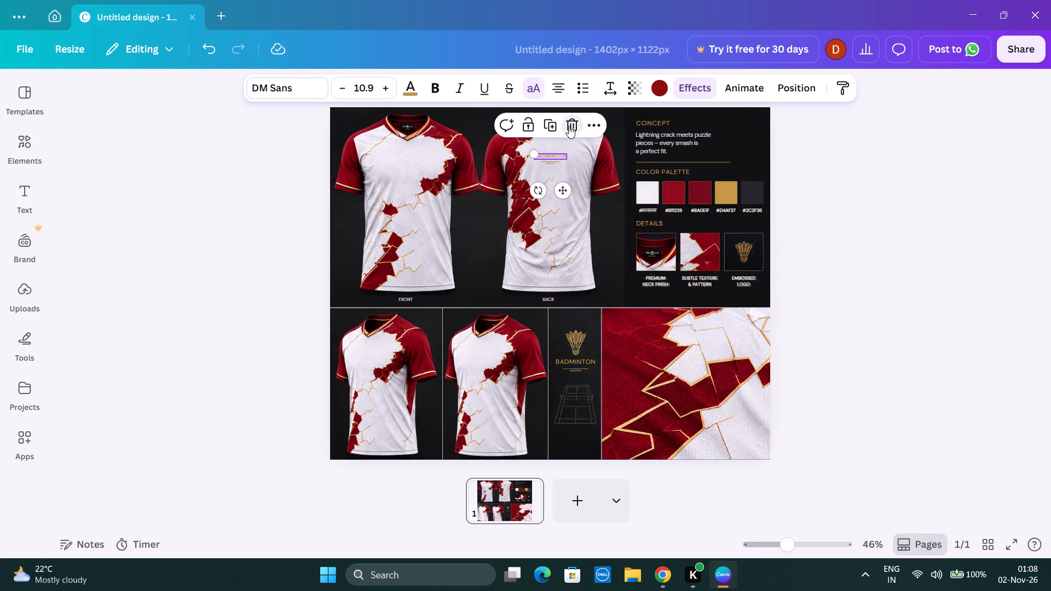
click(553, 160)
click(575, 127)
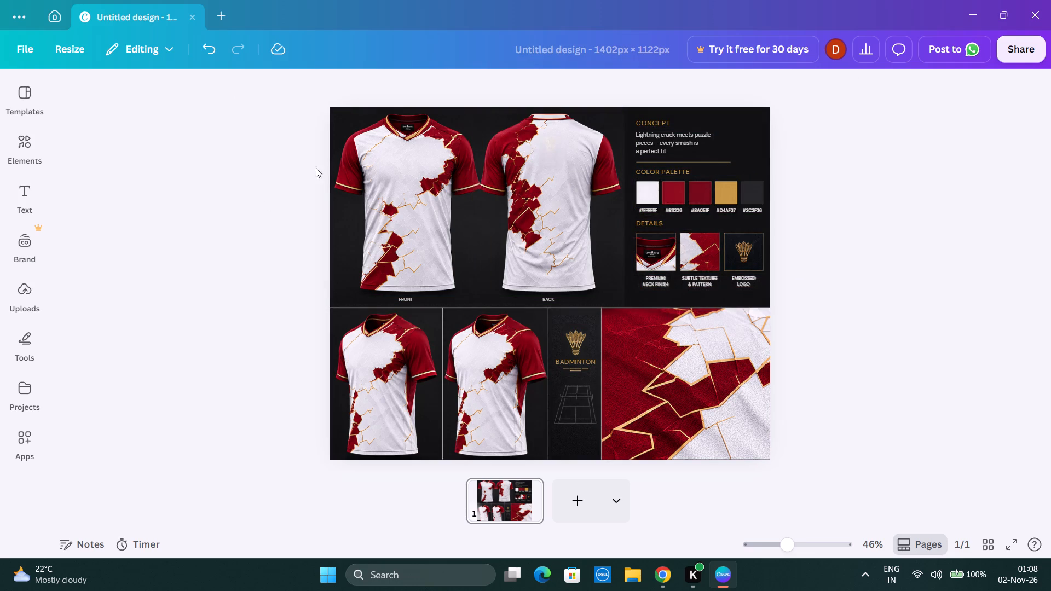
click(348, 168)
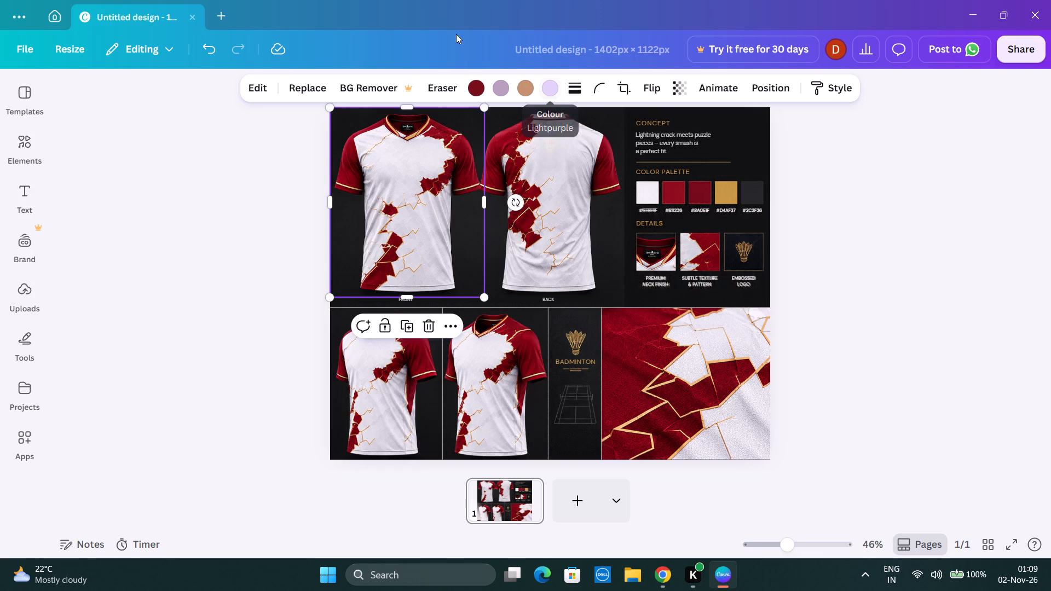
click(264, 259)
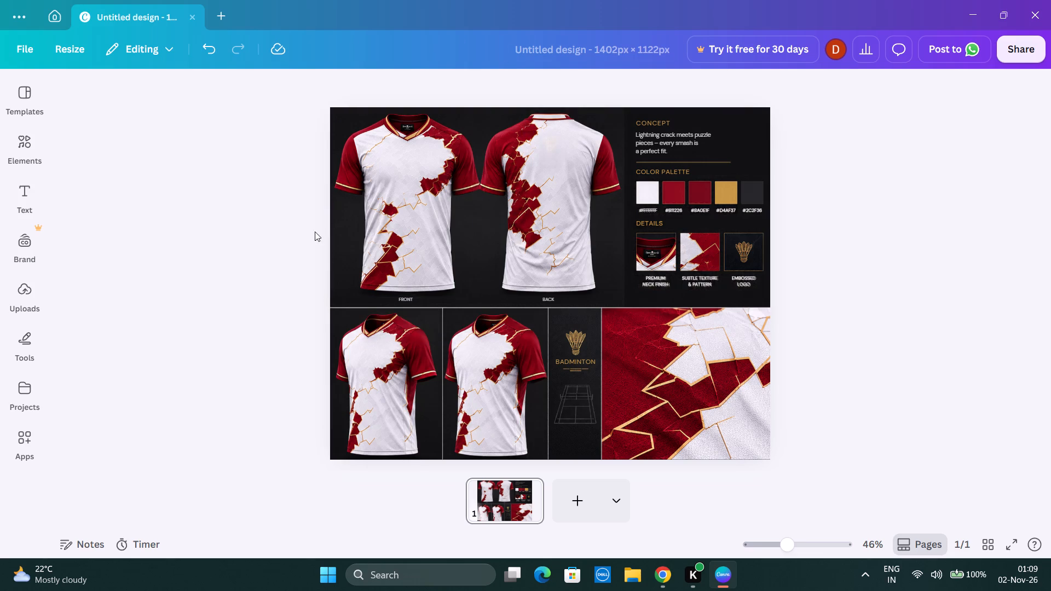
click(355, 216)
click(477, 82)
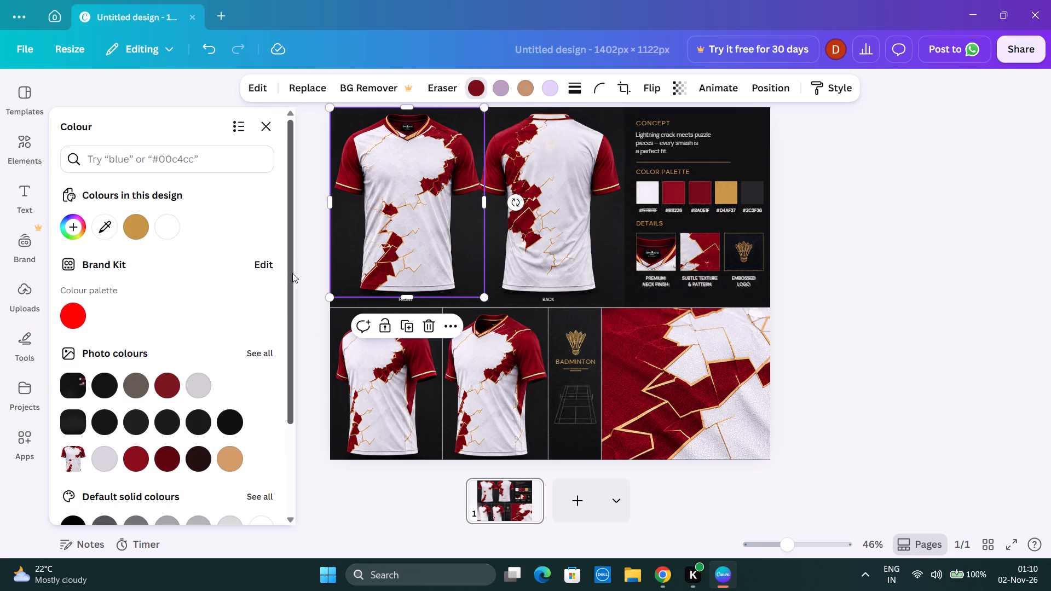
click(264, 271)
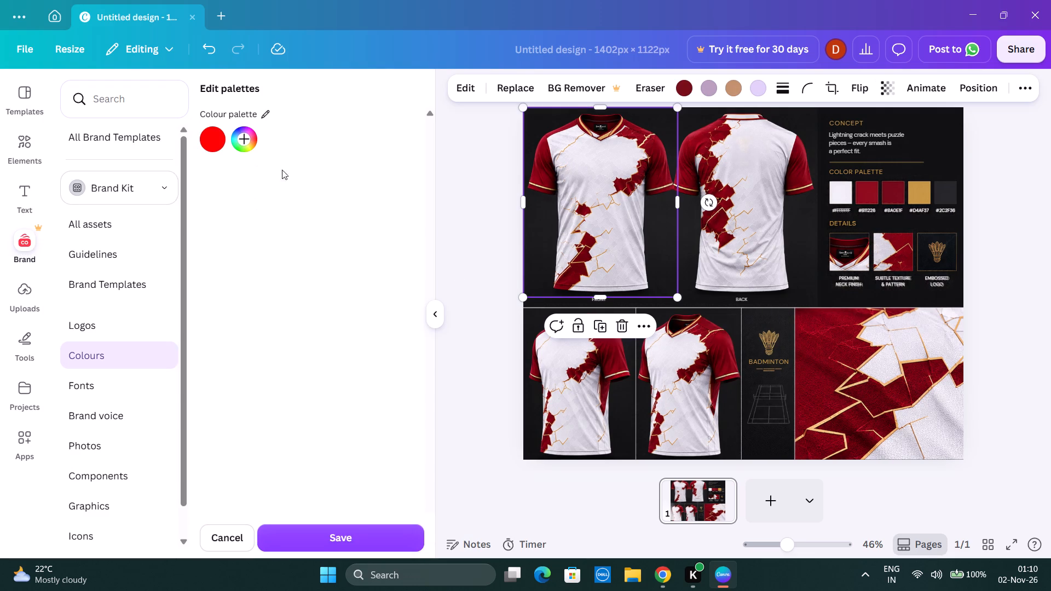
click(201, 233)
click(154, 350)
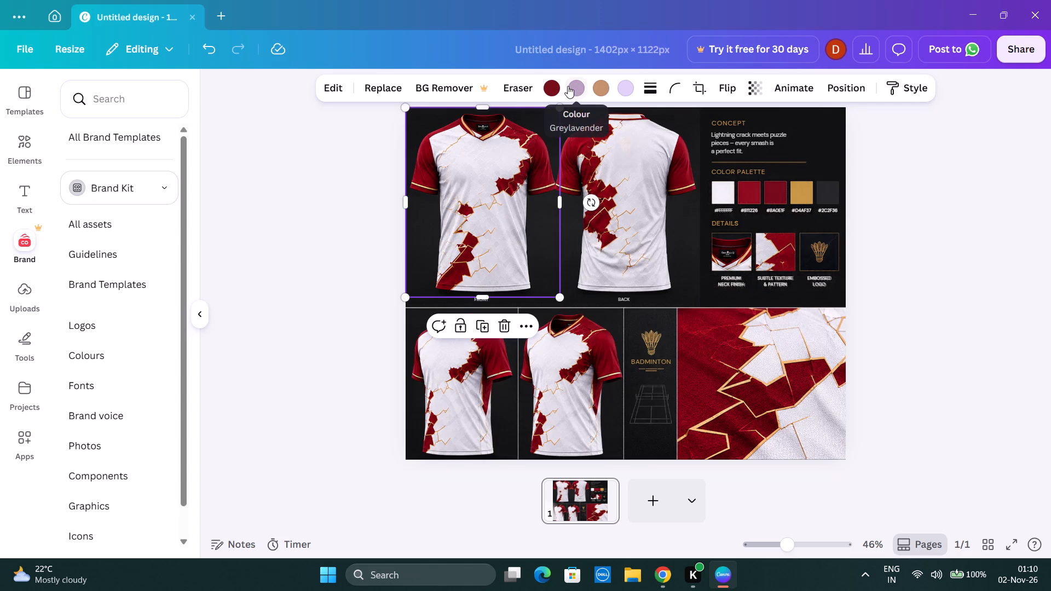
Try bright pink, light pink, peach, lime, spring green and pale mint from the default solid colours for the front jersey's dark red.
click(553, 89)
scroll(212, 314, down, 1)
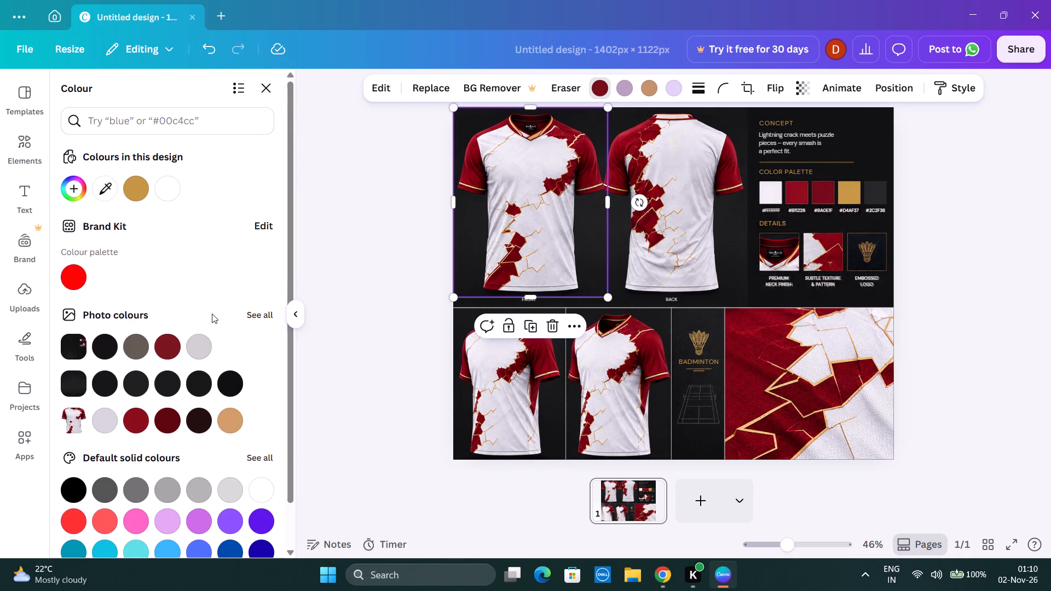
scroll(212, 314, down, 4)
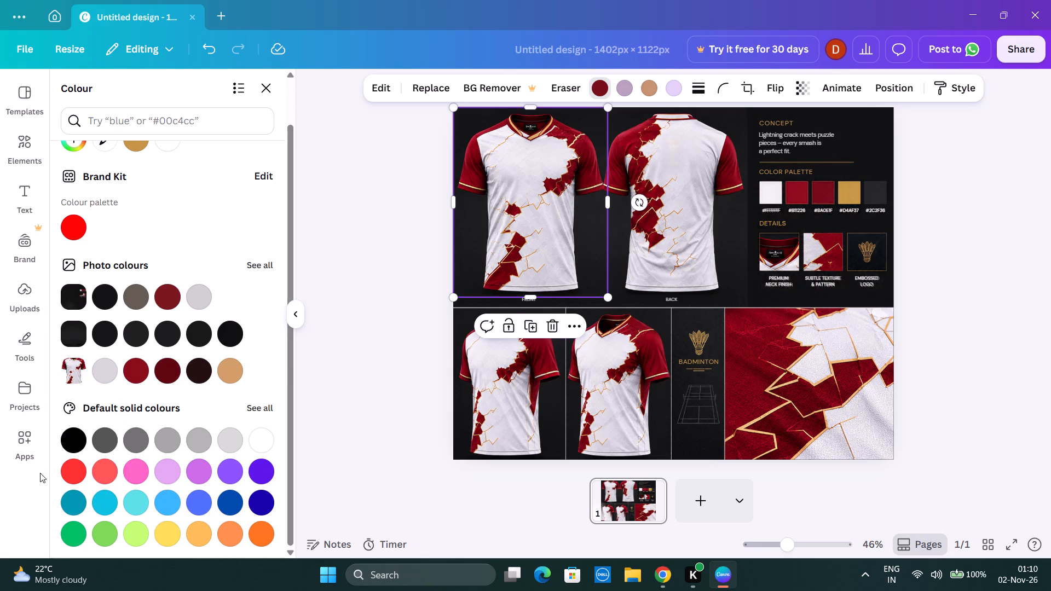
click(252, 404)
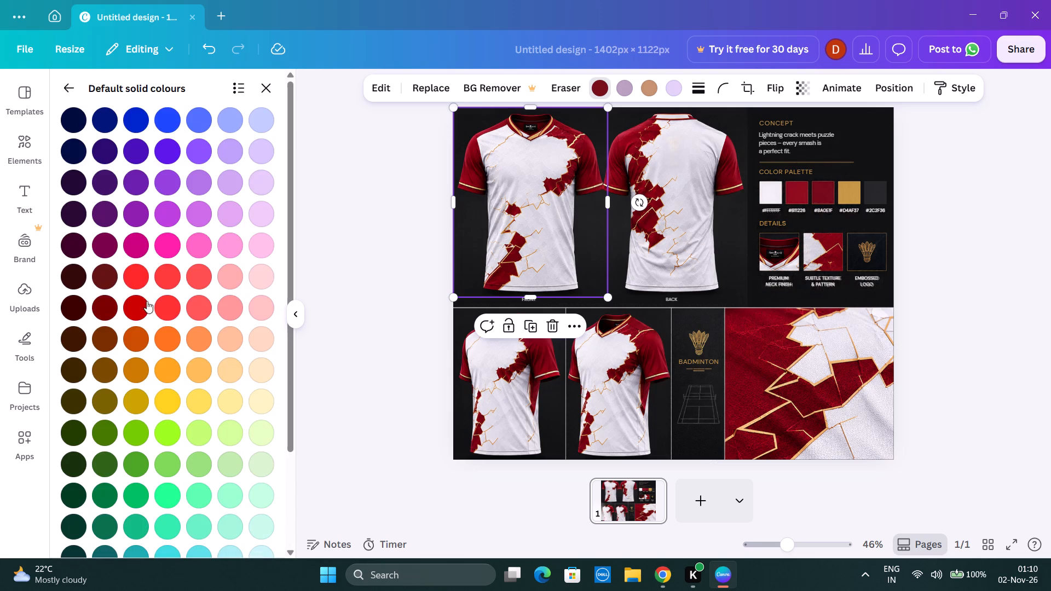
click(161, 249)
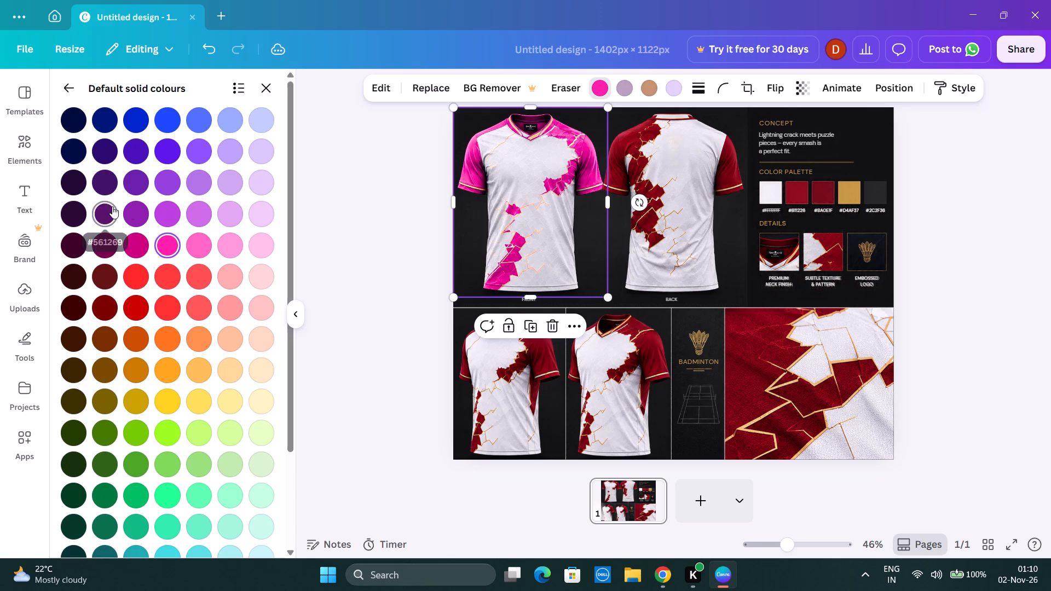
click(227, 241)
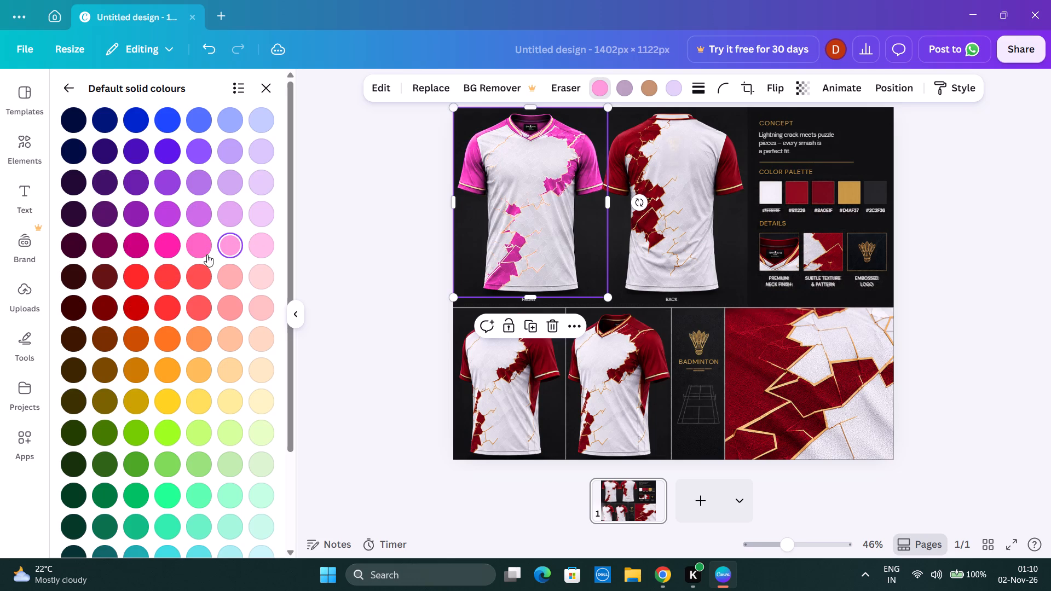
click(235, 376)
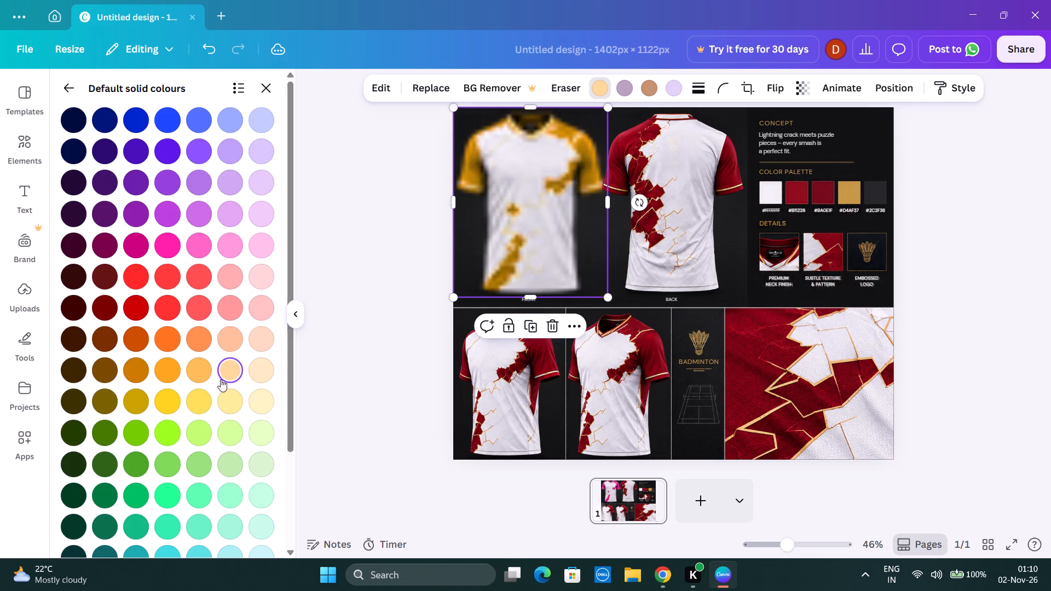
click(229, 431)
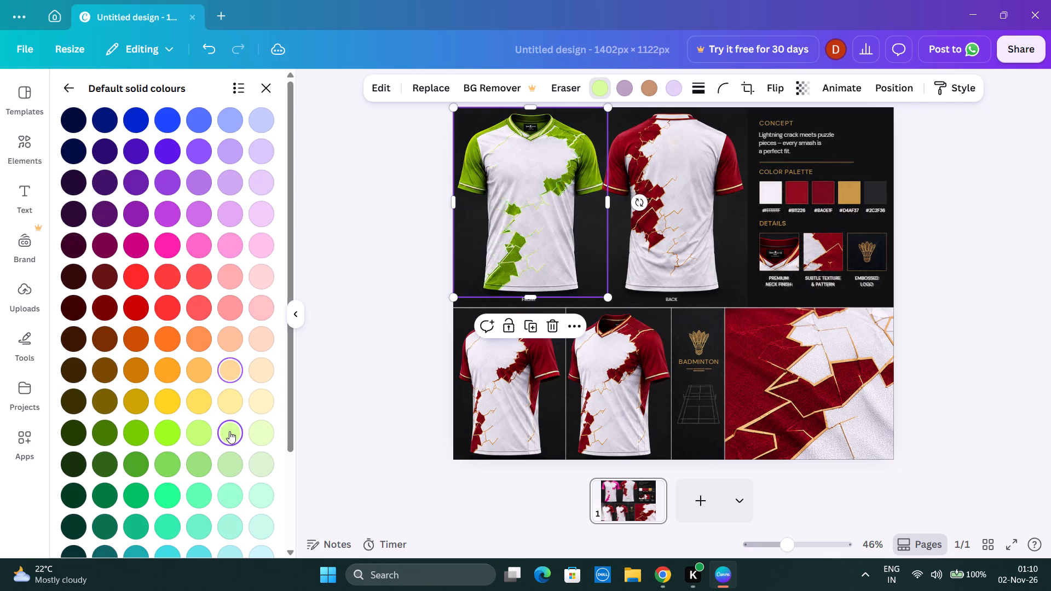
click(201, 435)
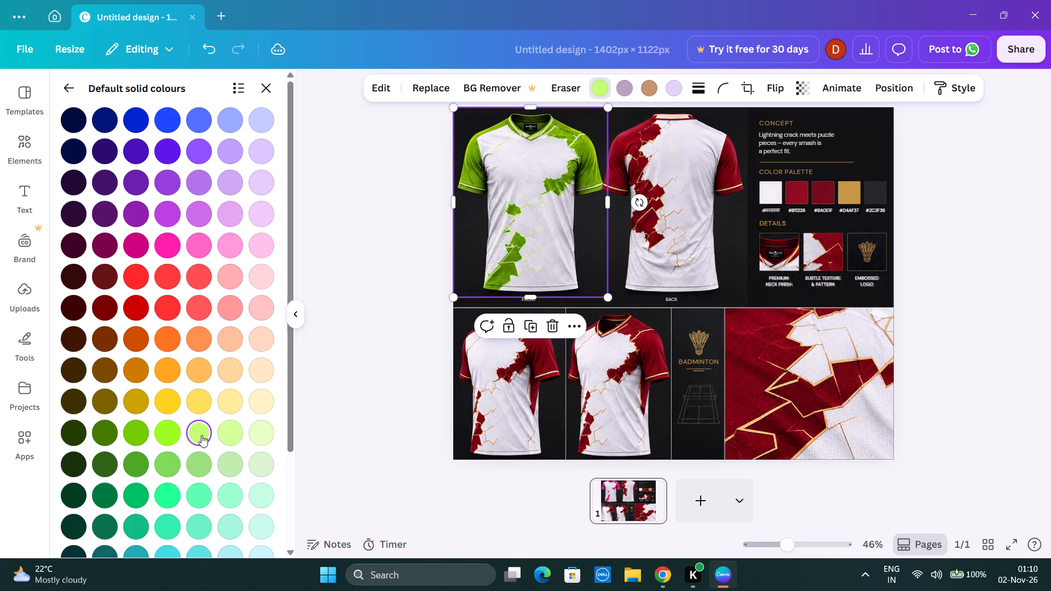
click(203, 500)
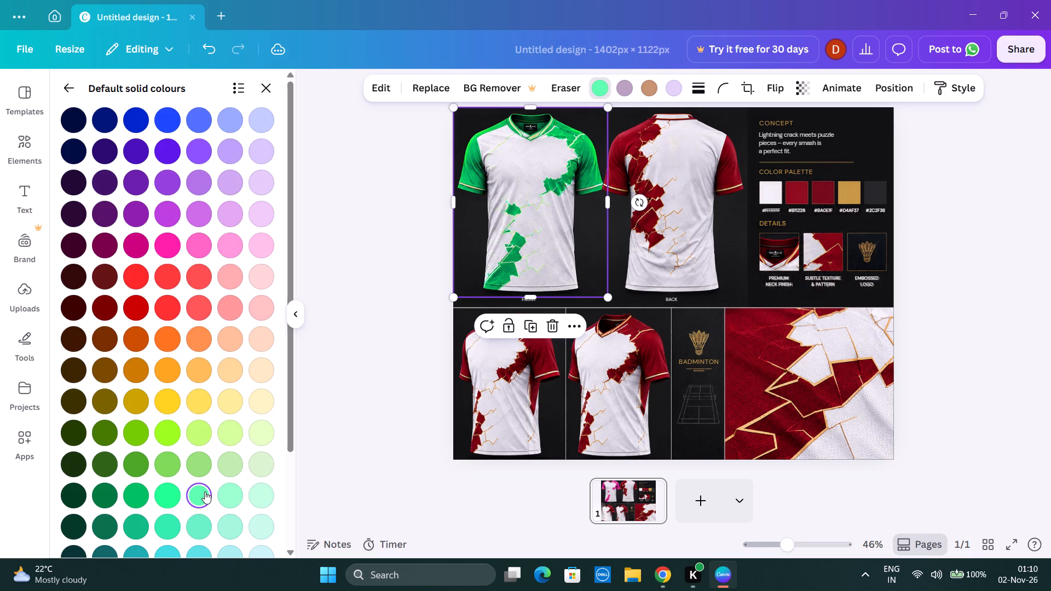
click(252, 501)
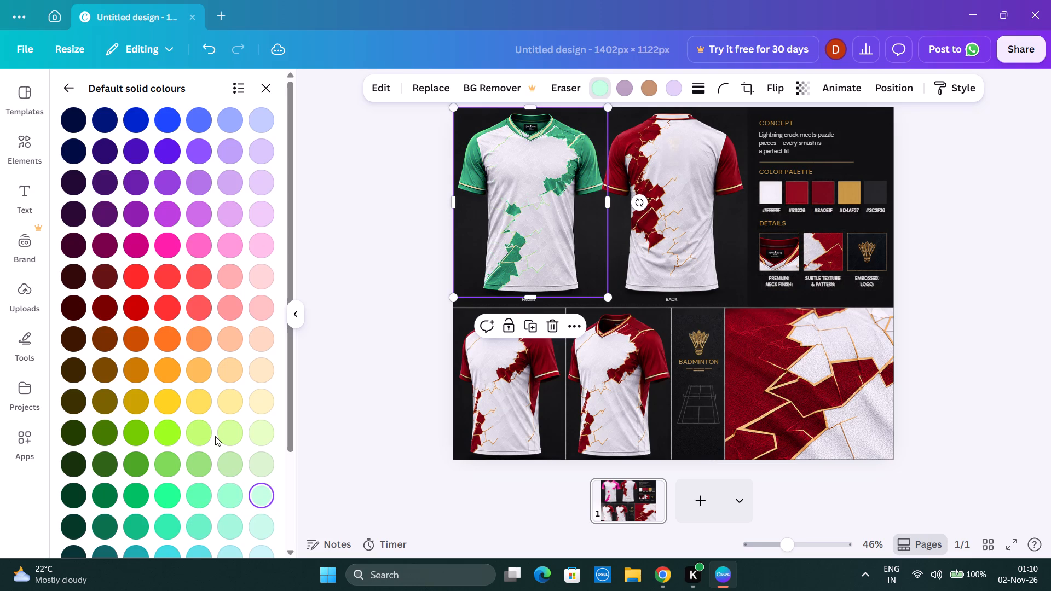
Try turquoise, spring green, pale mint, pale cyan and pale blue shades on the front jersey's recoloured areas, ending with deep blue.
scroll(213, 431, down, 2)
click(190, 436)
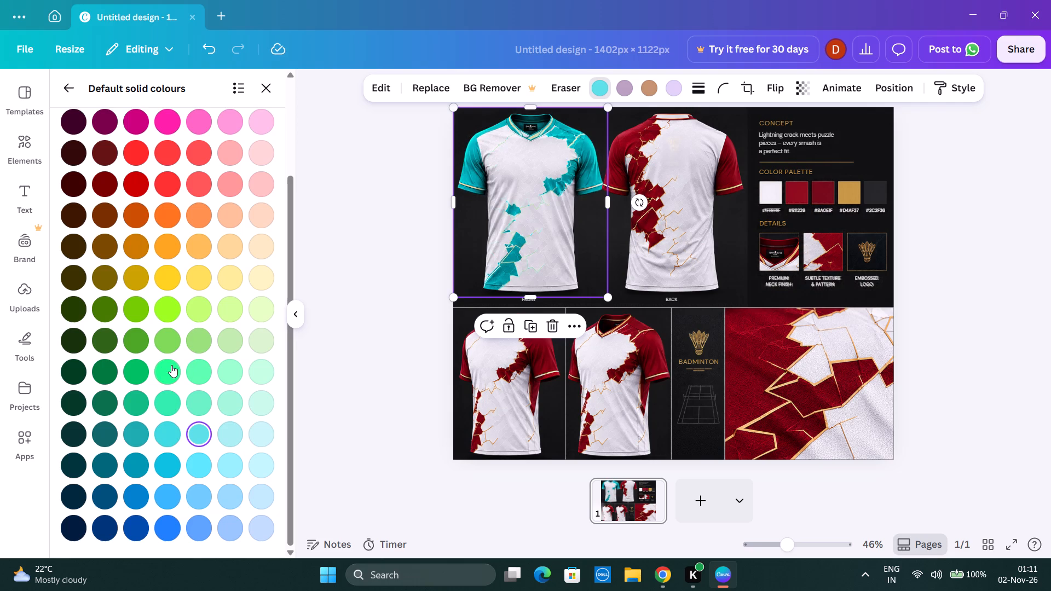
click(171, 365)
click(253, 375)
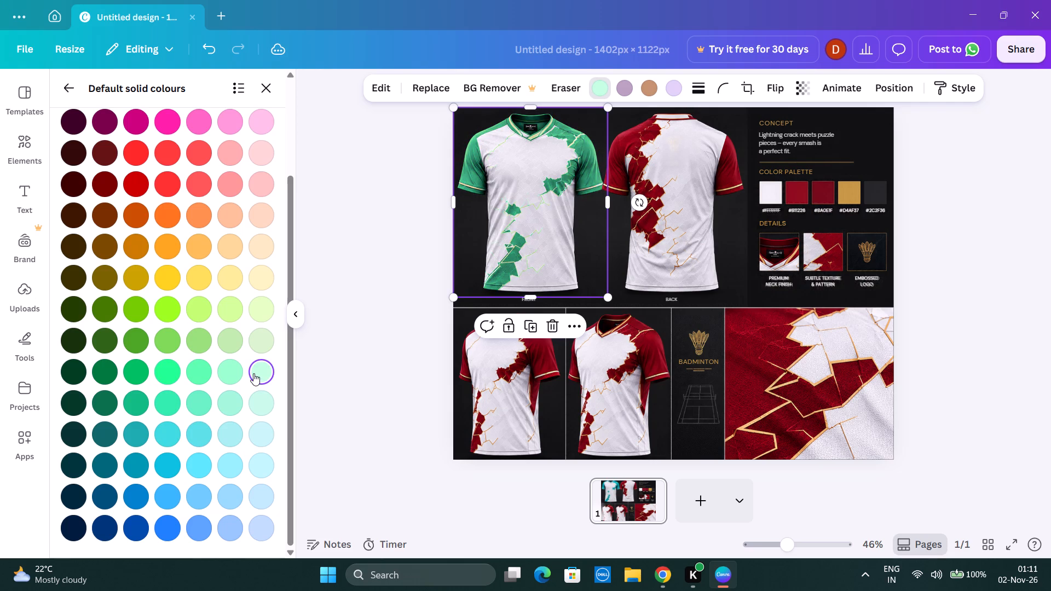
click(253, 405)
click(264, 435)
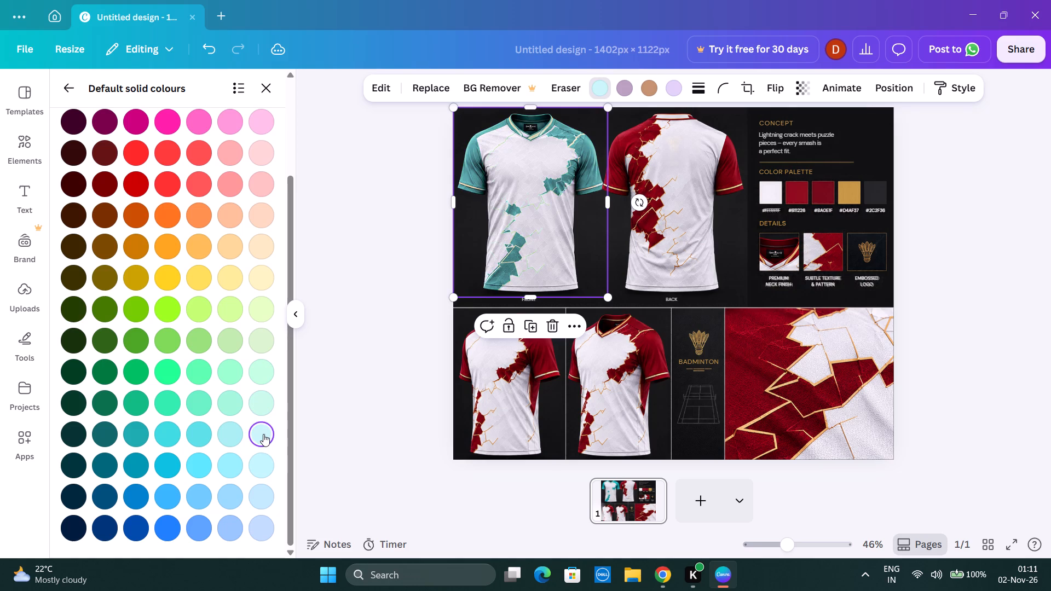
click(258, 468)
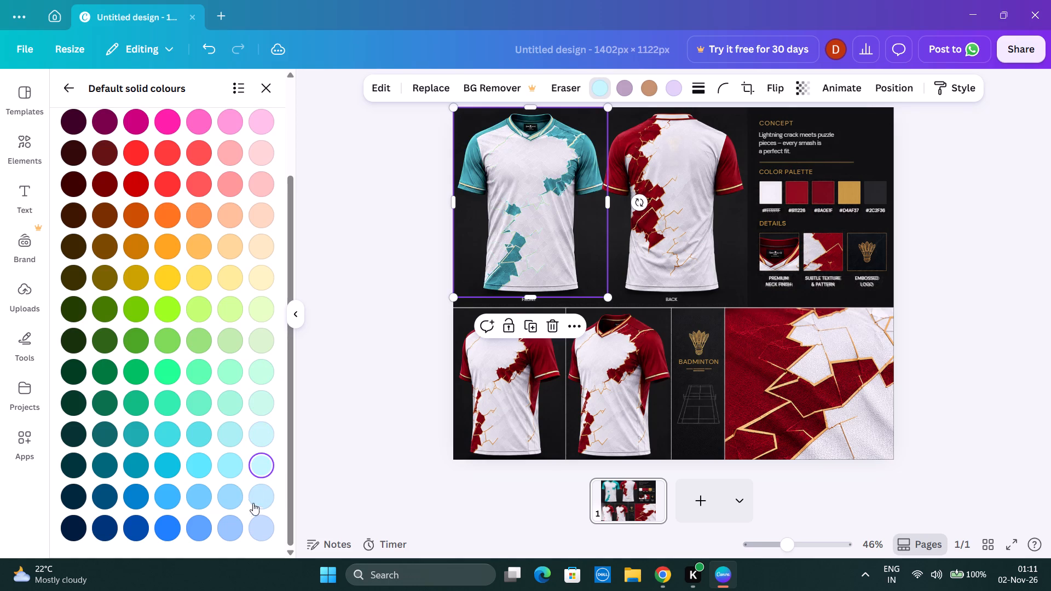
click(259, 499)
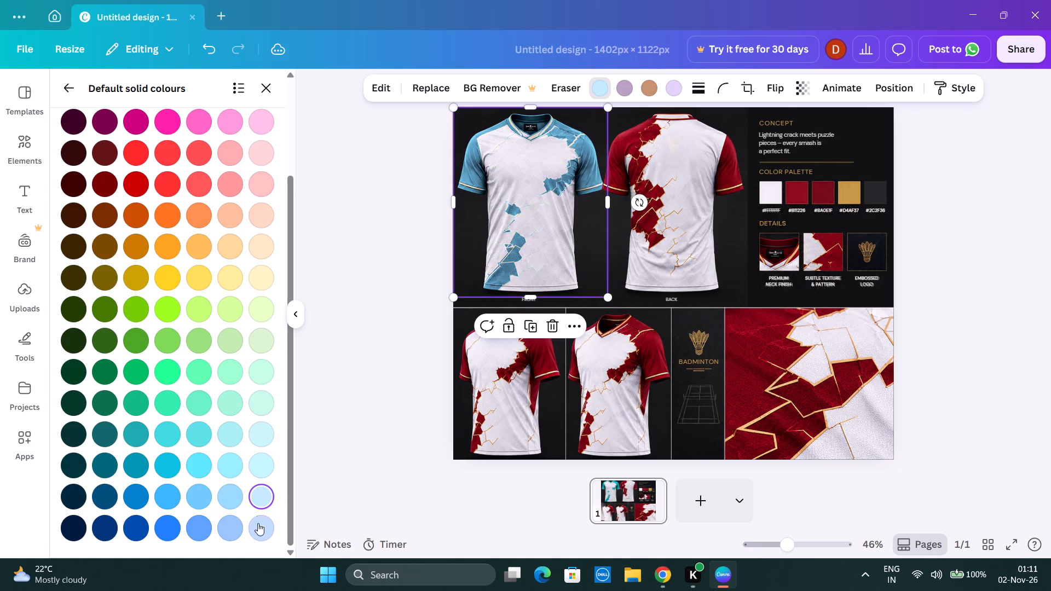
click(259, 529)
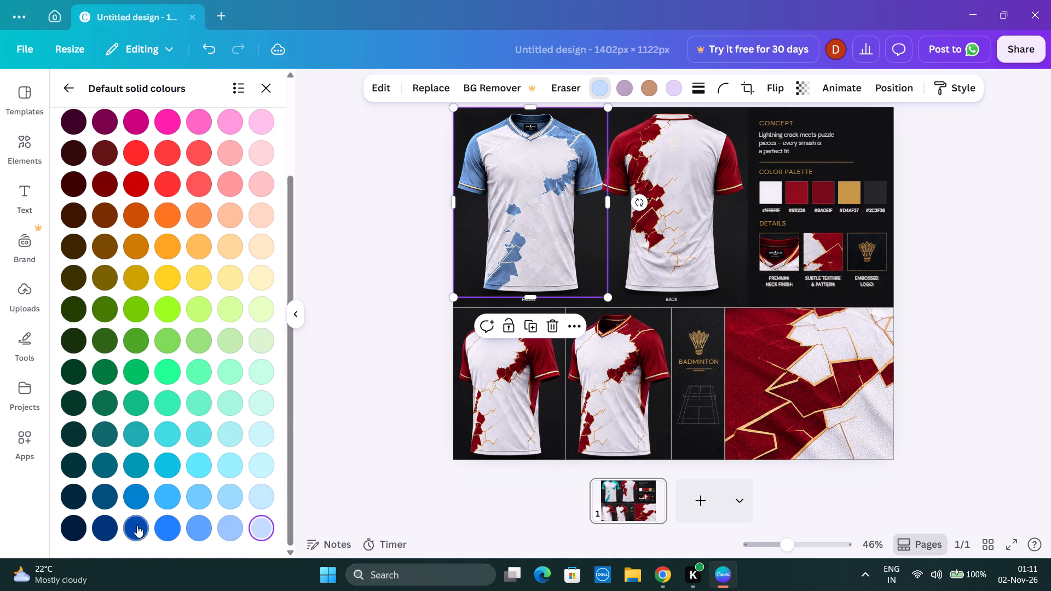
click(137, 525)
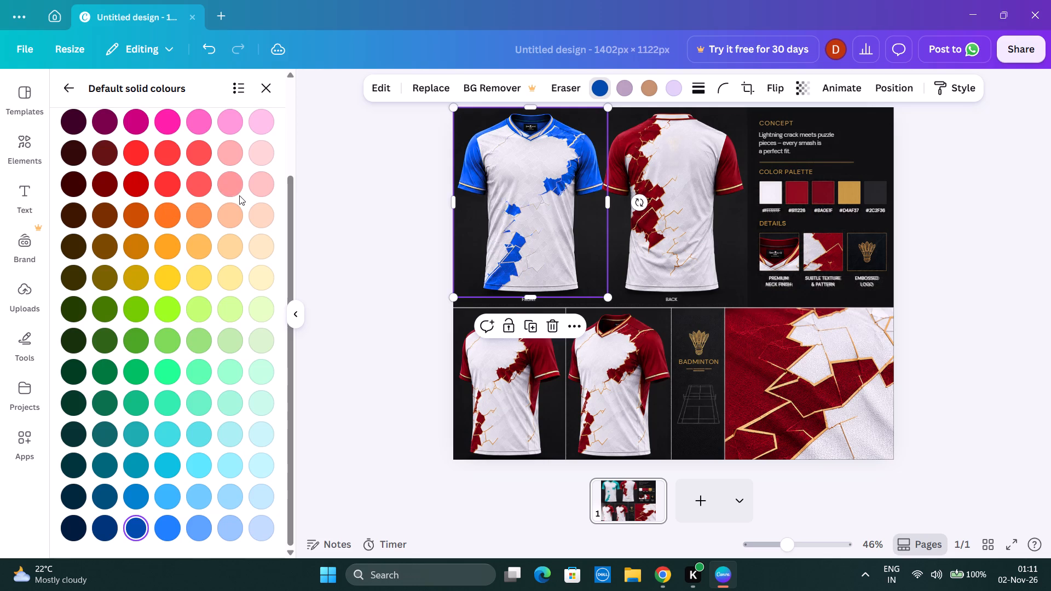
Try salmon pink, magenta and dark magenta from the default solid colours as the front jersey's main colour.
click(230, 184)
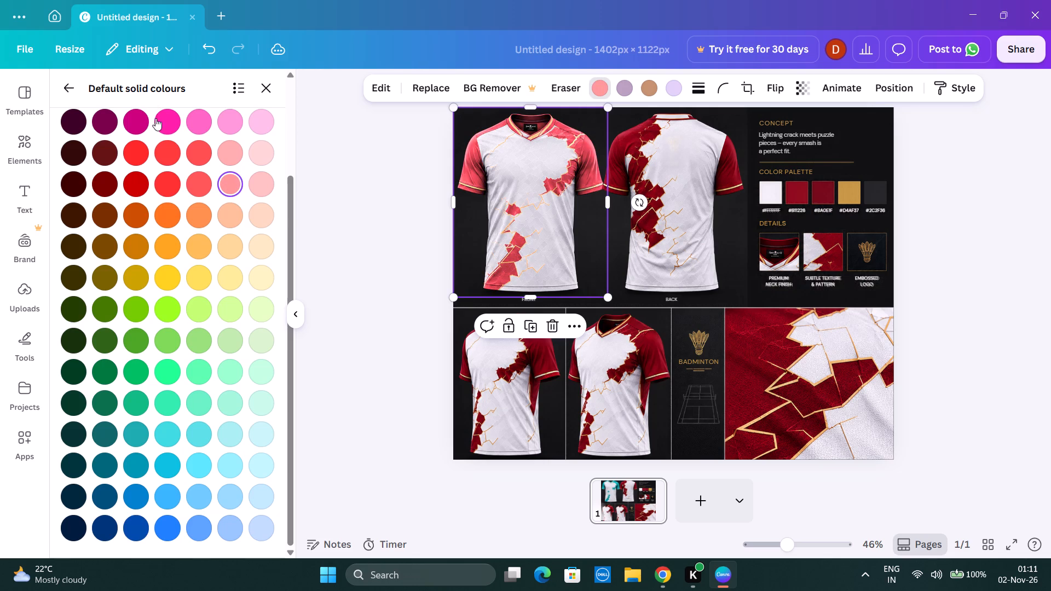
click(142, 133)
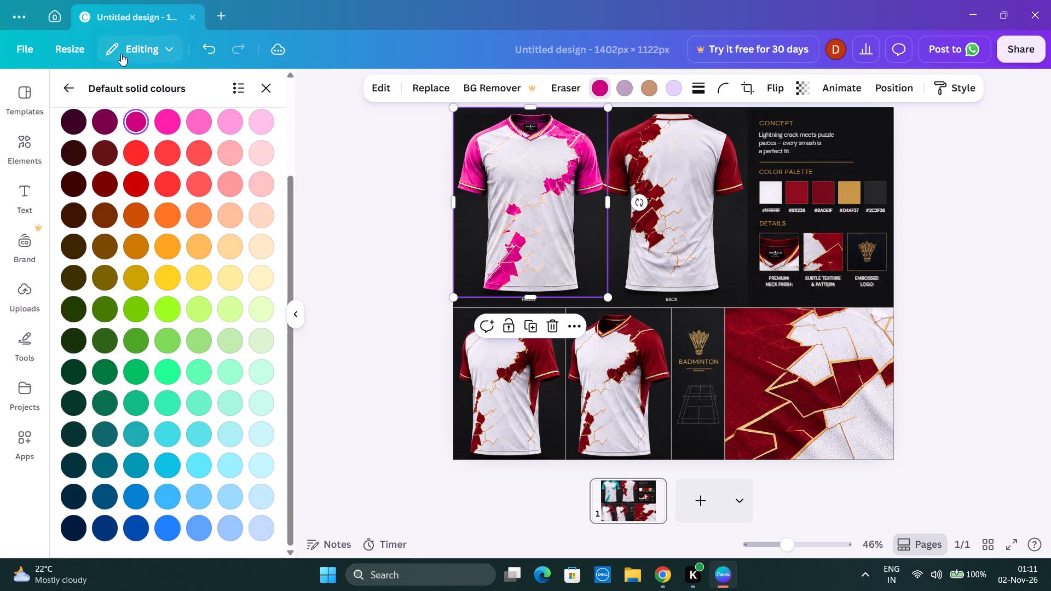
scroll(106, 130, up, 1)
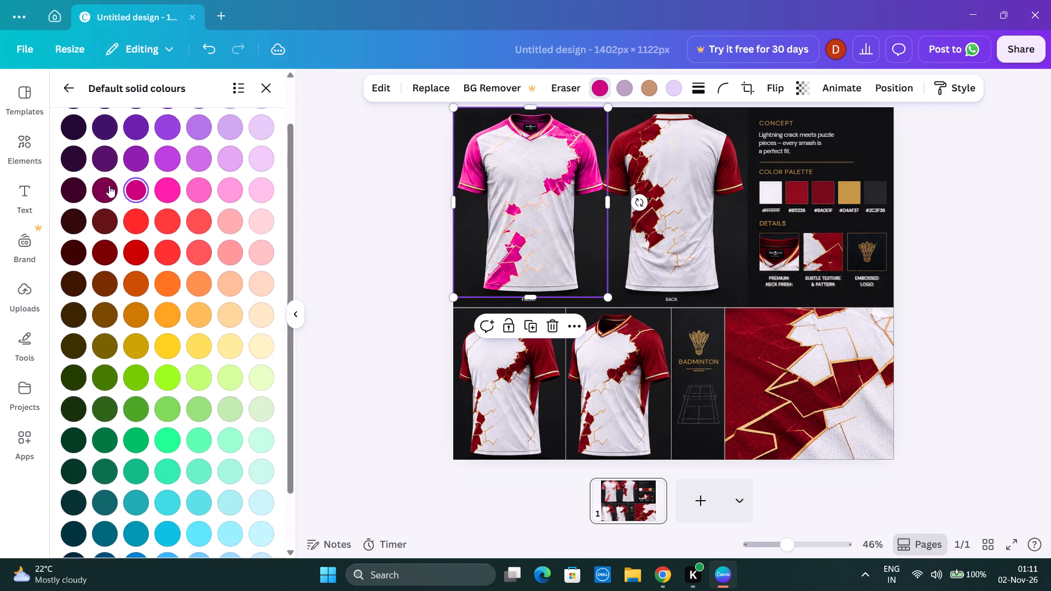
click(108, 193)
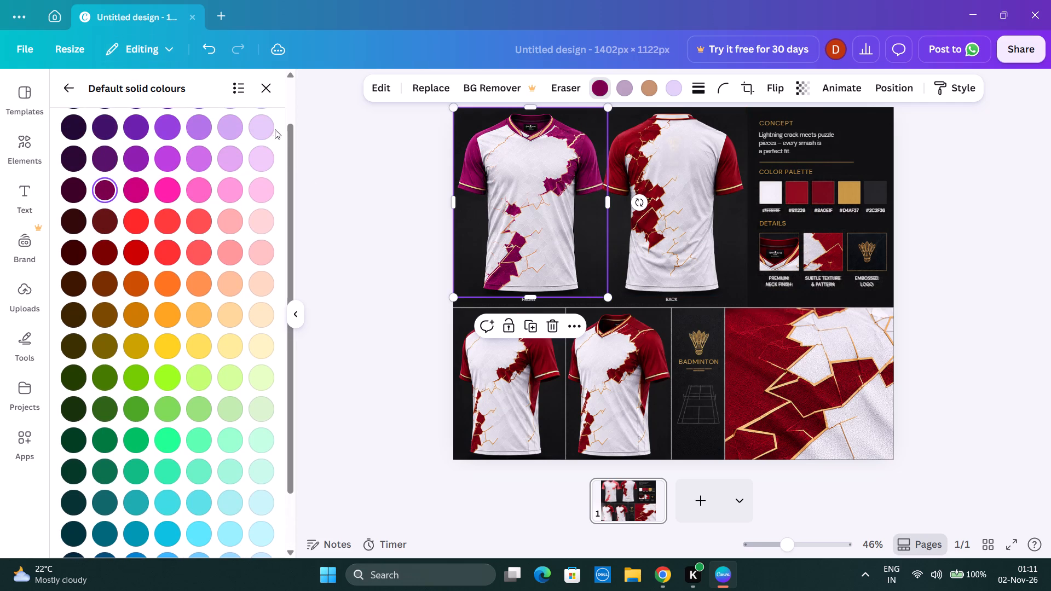
Try olive, lime, light, emerald and dark green shades on the front jersey's main colour, ending with dark teal #11676a.
click(109, 381)
click(107, 399)
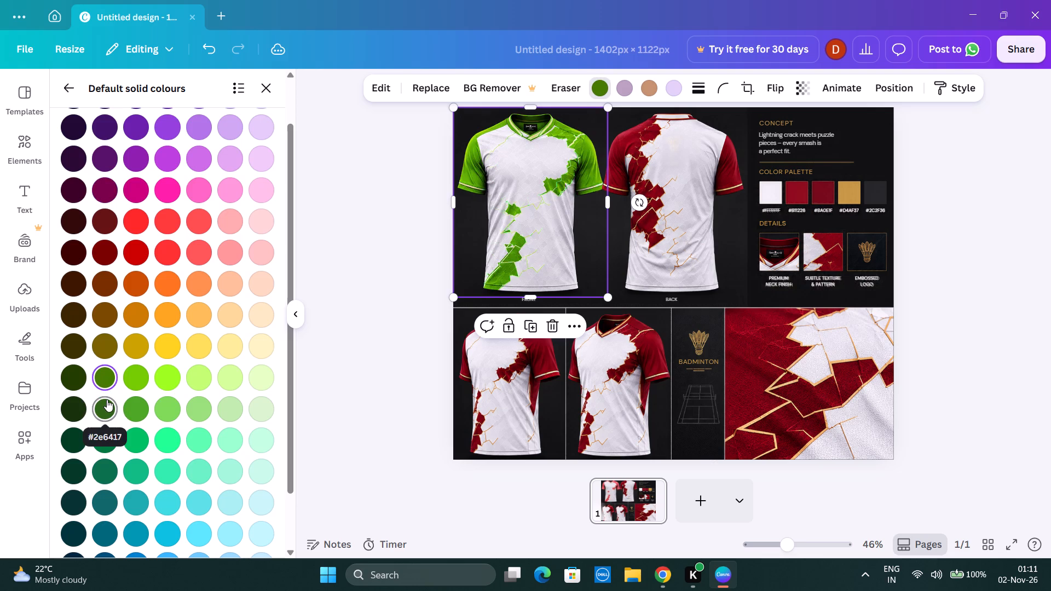
click(134, 380)
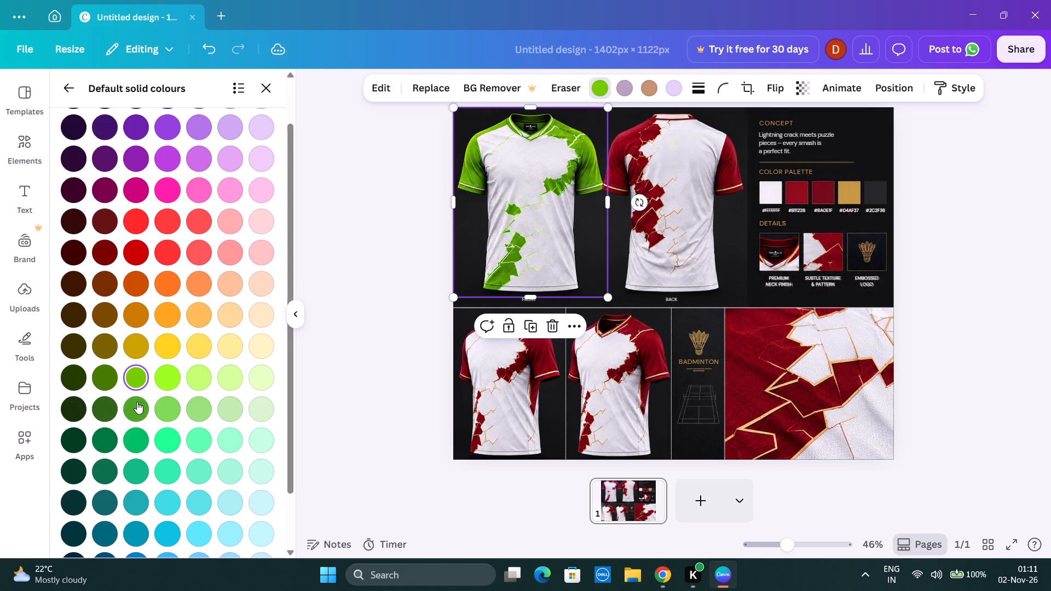
click(137, 402)
click(168, 409)
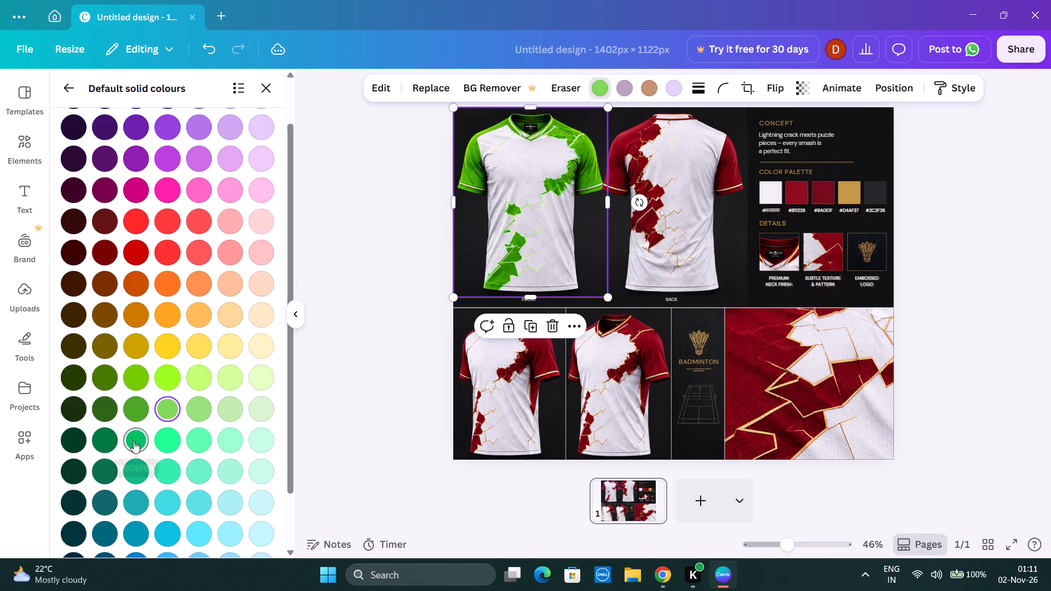
click(134, 441)
click(100, 437)
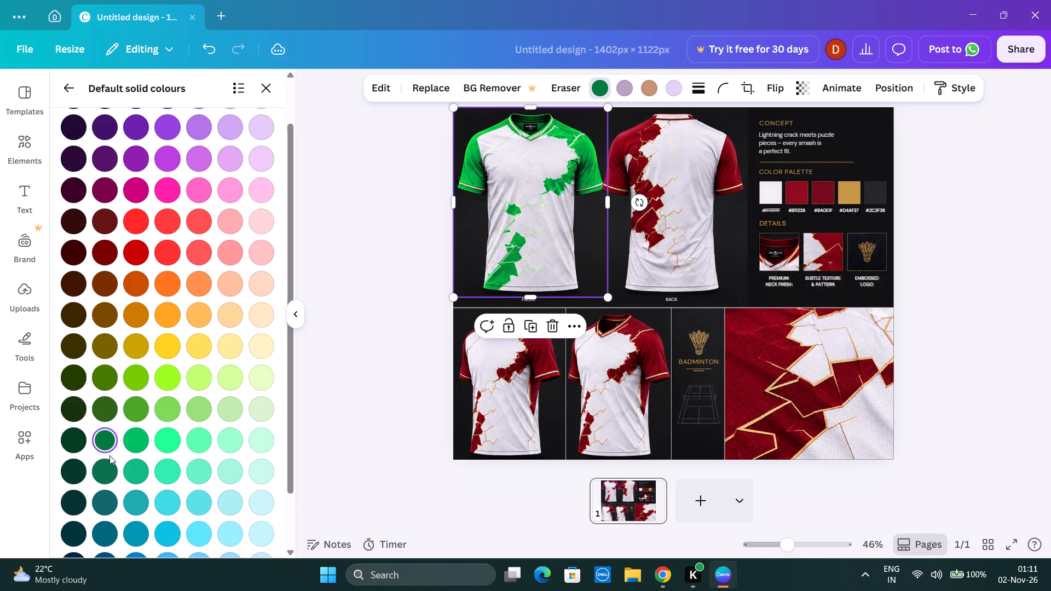
scroll(112, 457, down, 1)
click(111, 397)
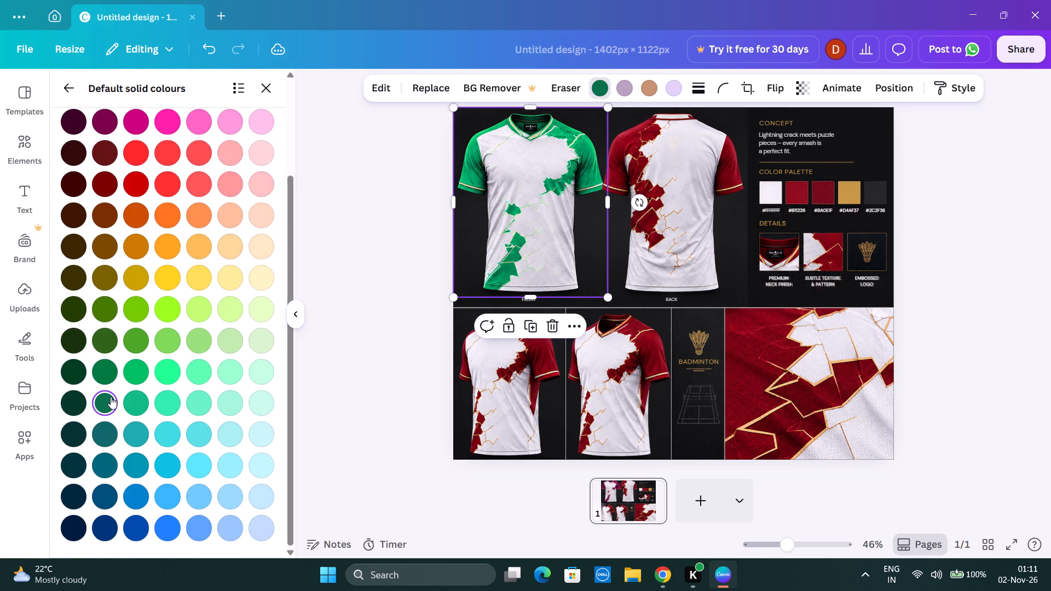
click(104, 442)
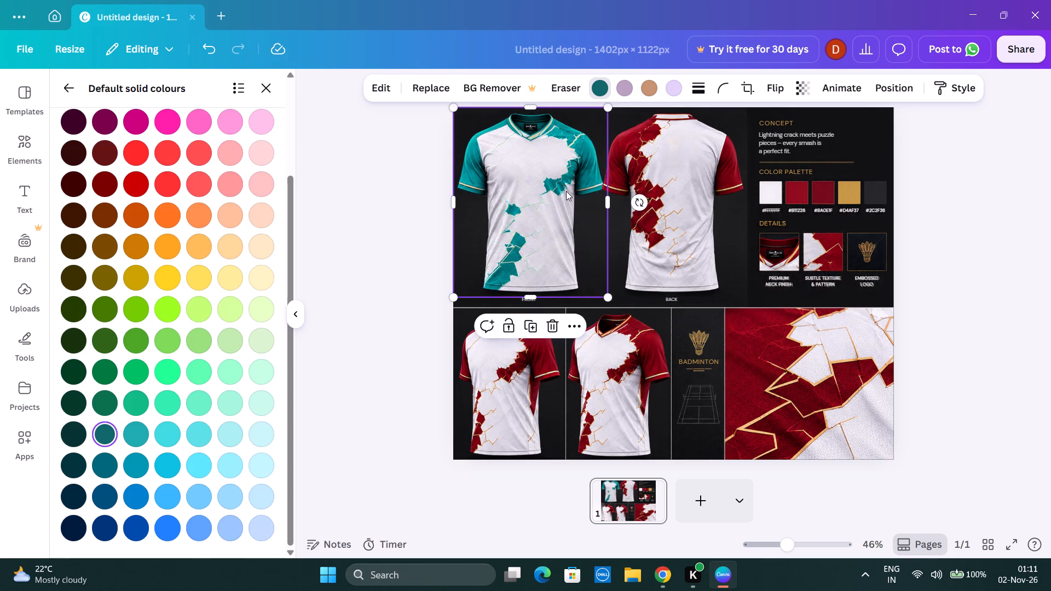
Examine the front jersey's teal areas, collar and crack lines close up.
scroll(509, 231, up, 1)
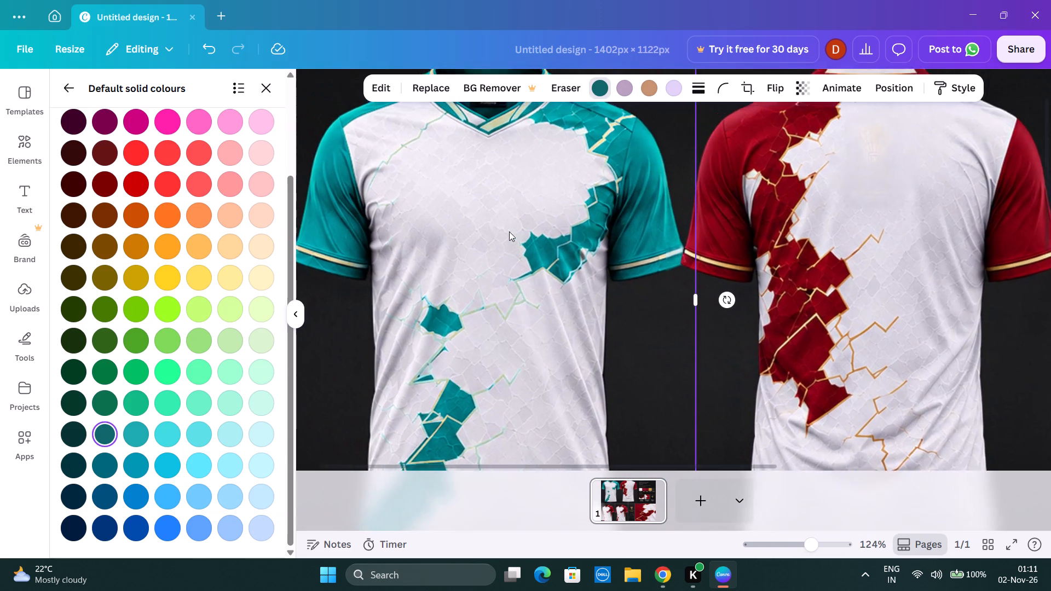
scroll(509, 231, up, 1)
scroll(223, 304, down, 7)
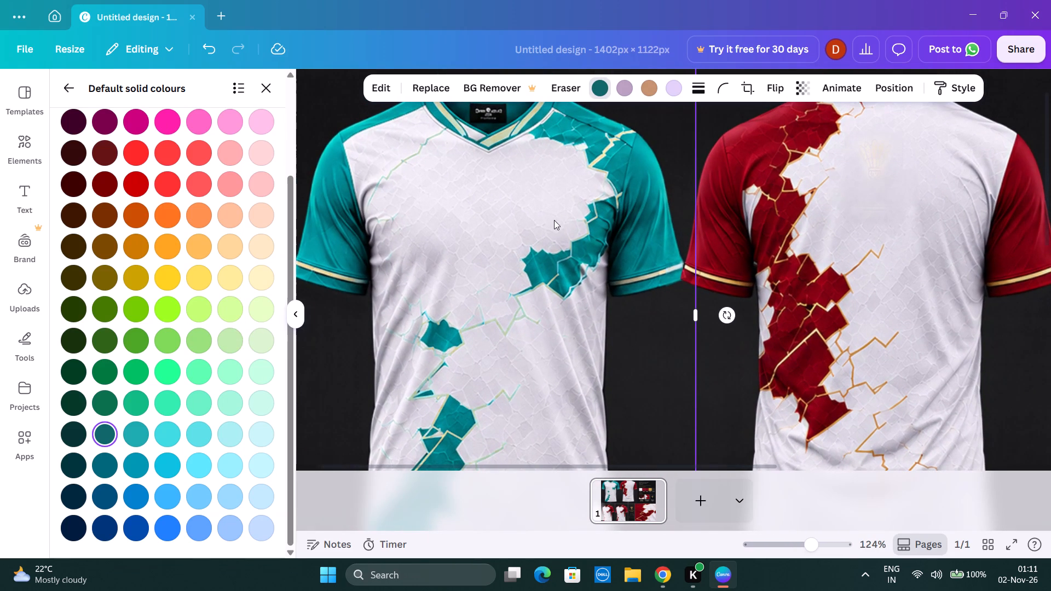
scroll(556, 234, up, 1)
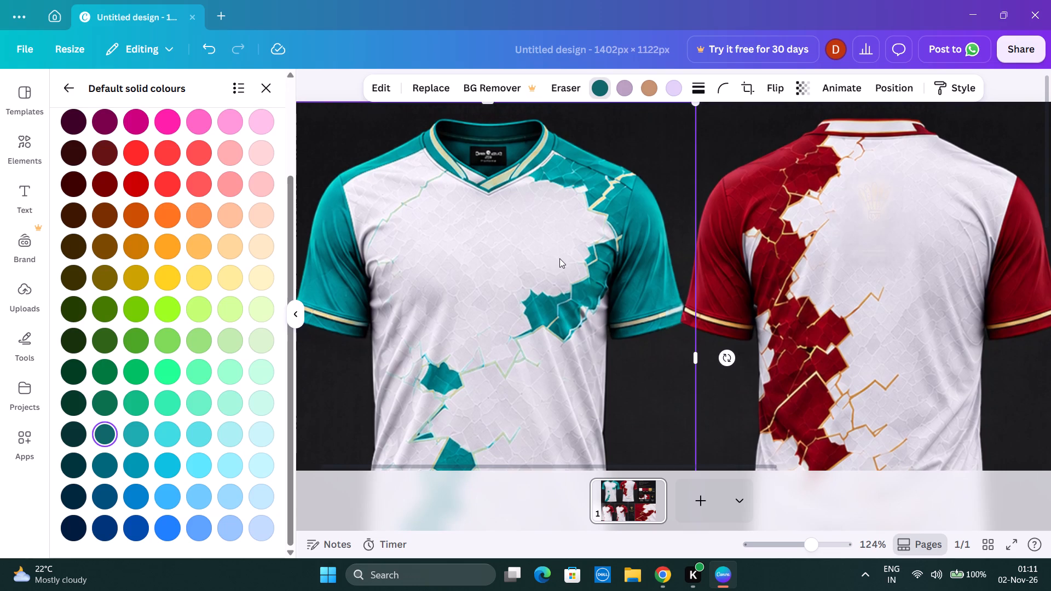
scroll(559, 258, up, 4)
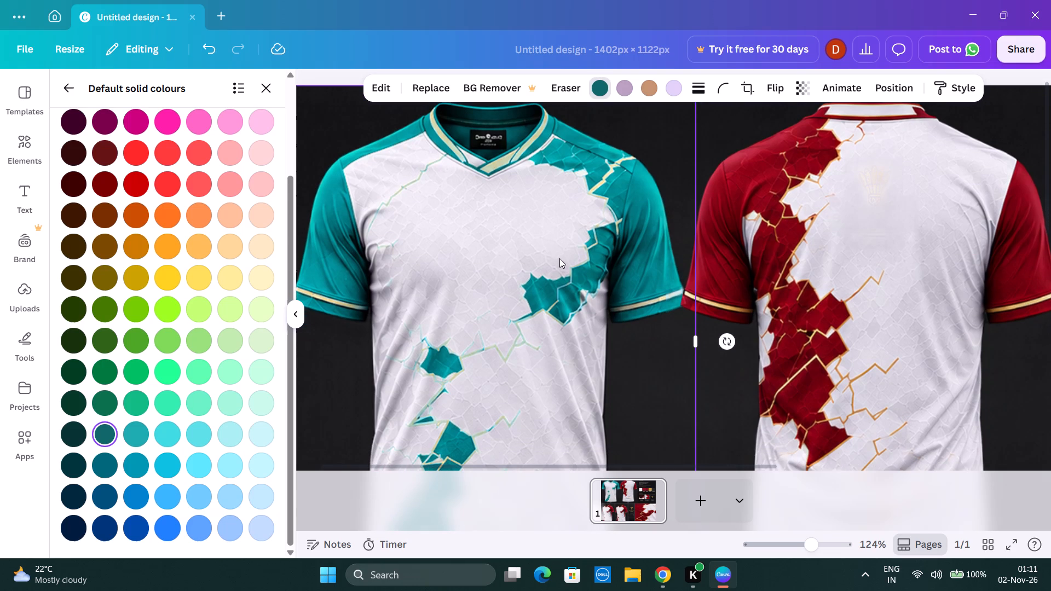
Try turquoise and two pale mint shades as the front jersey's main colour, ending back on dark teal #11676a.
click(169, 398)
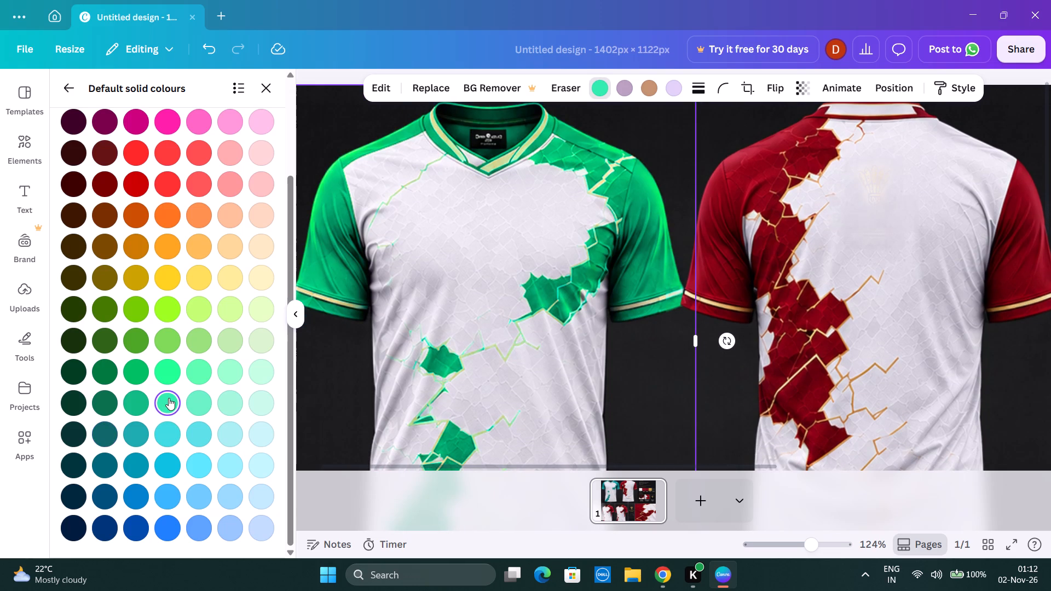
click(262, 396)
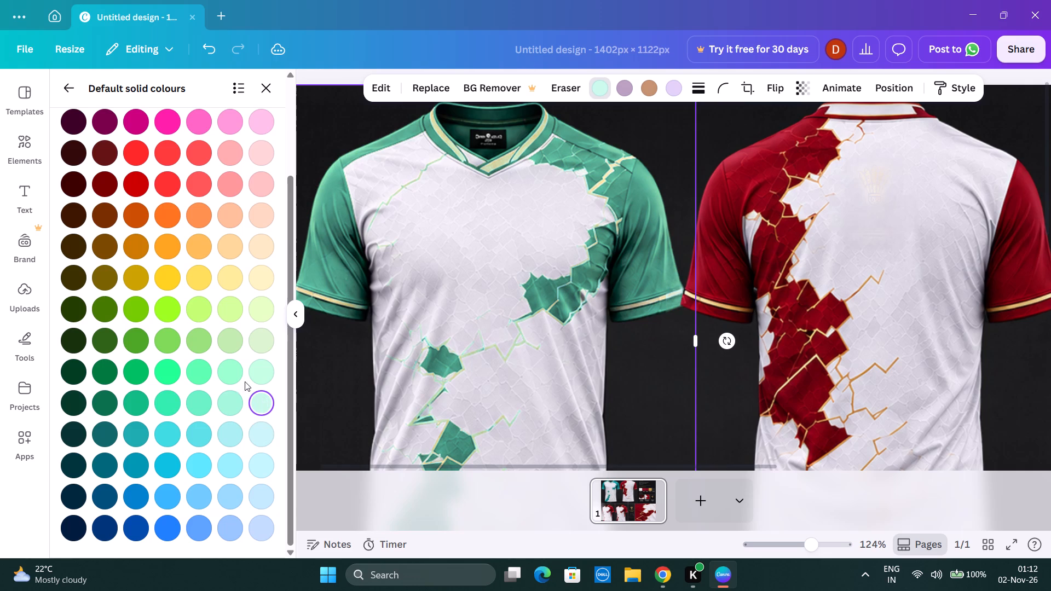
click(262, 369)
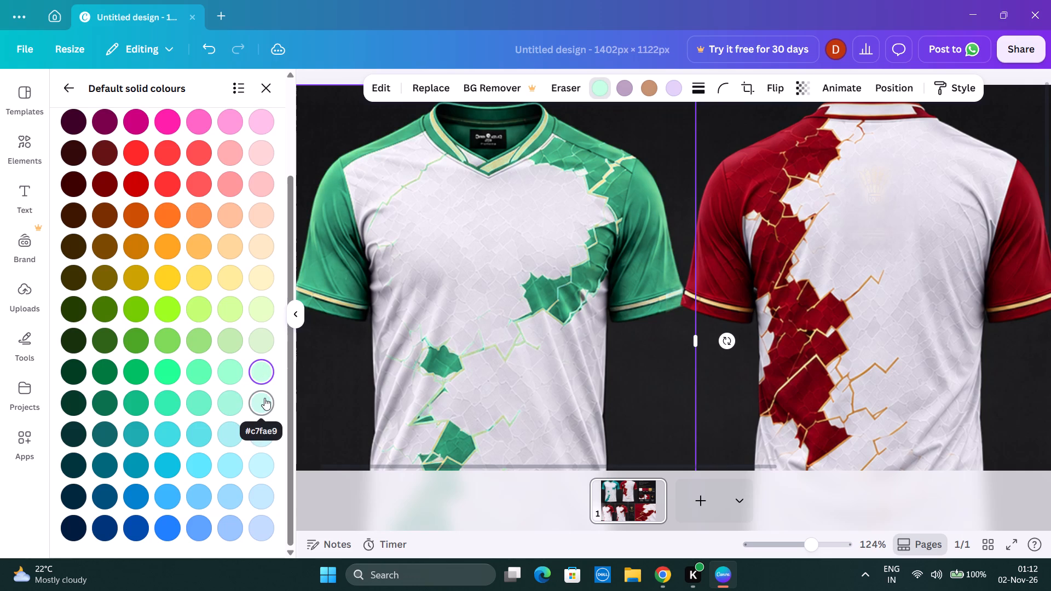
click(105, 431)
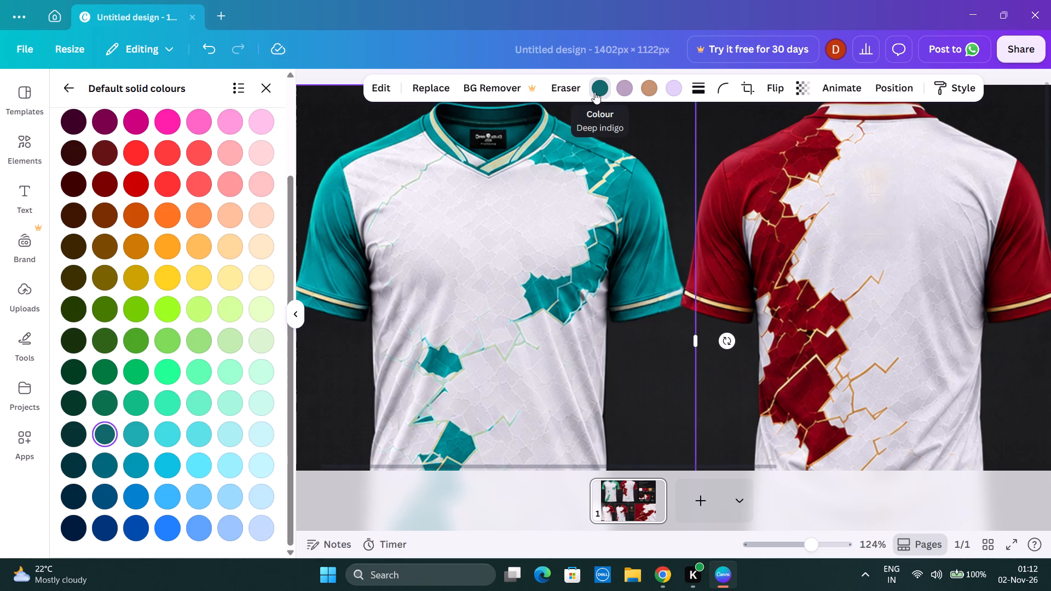
Set the front jersey's grey lavender, tan and pale lavender colours to the same dark teal #11676a.
click(626, 88)
click(106, 434)
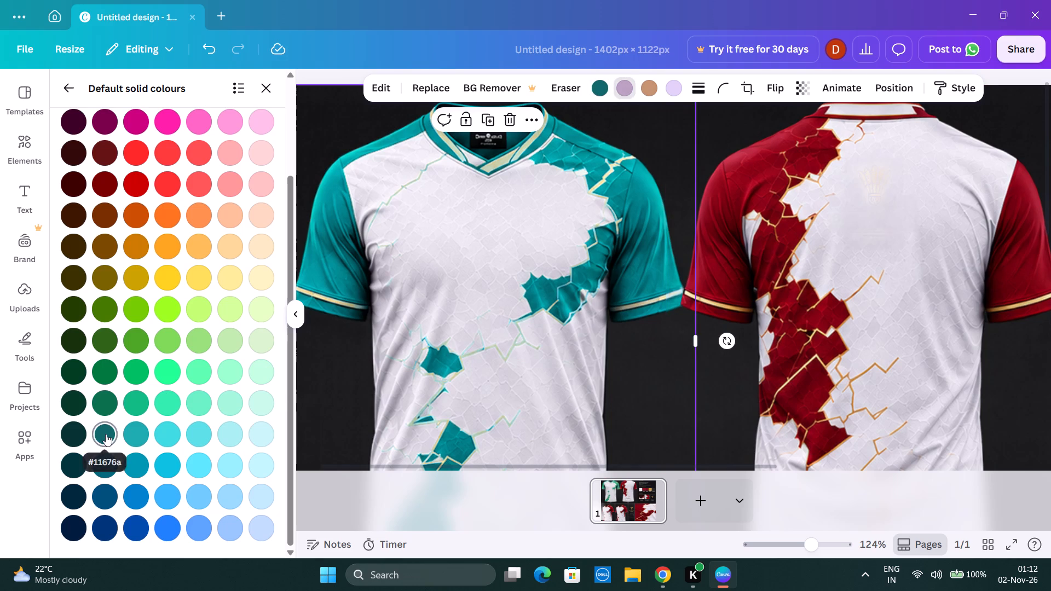
click(649, 87)
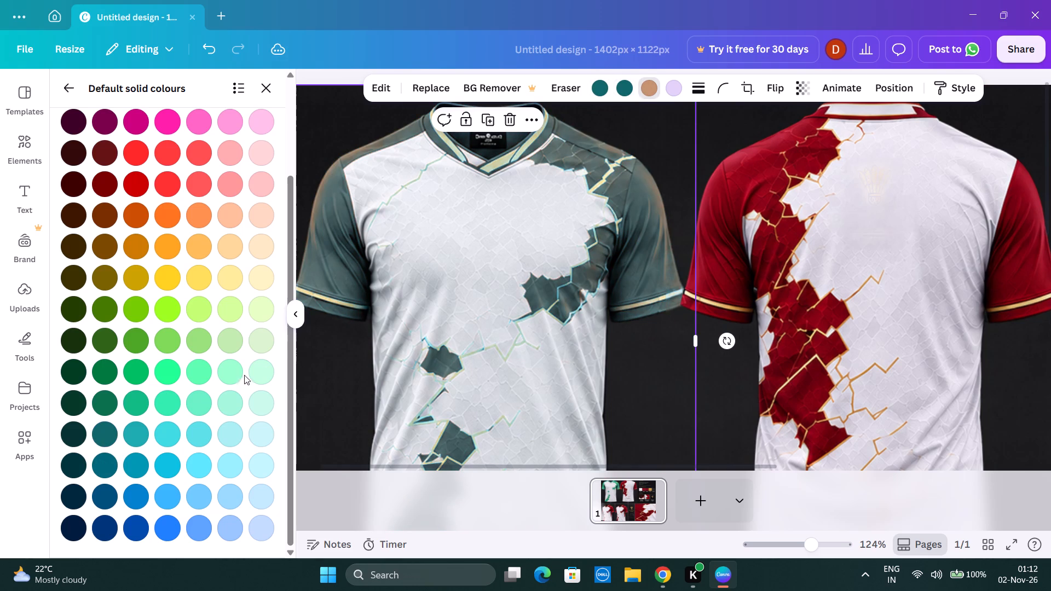
click(108, 438)
click(674, 80)
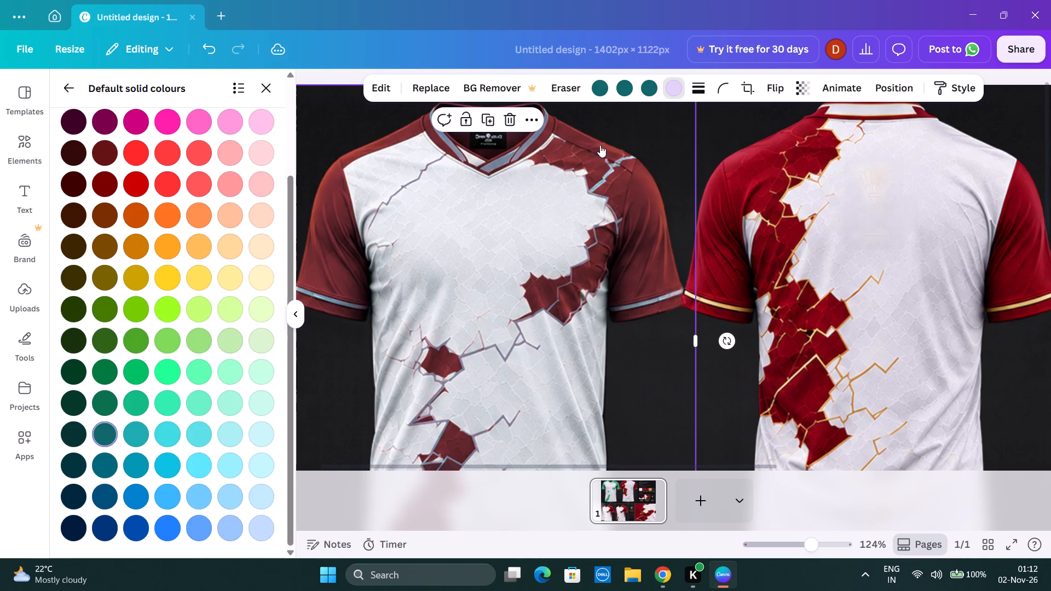
click(102, 431)
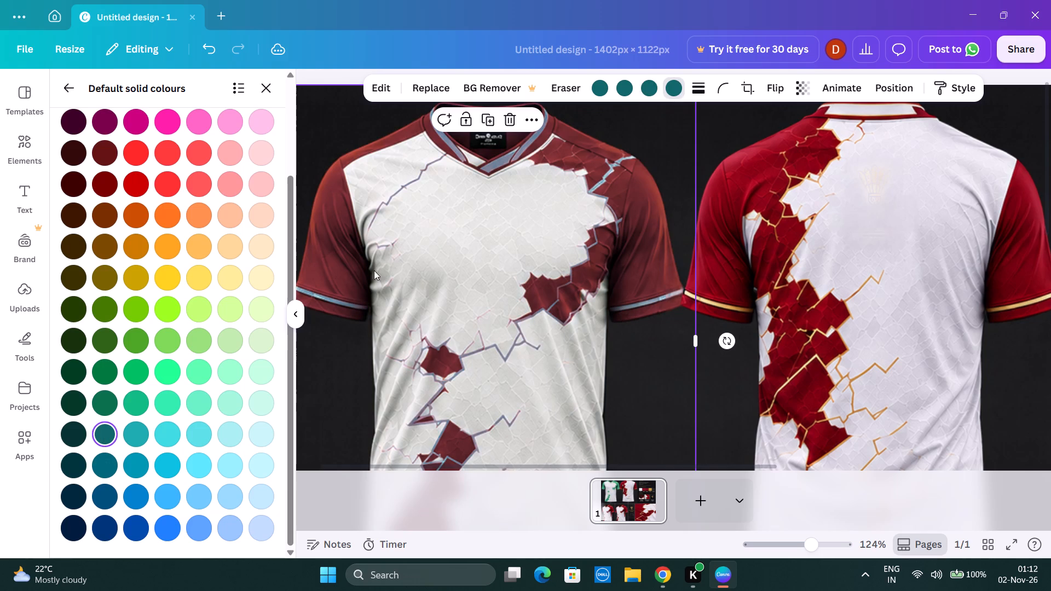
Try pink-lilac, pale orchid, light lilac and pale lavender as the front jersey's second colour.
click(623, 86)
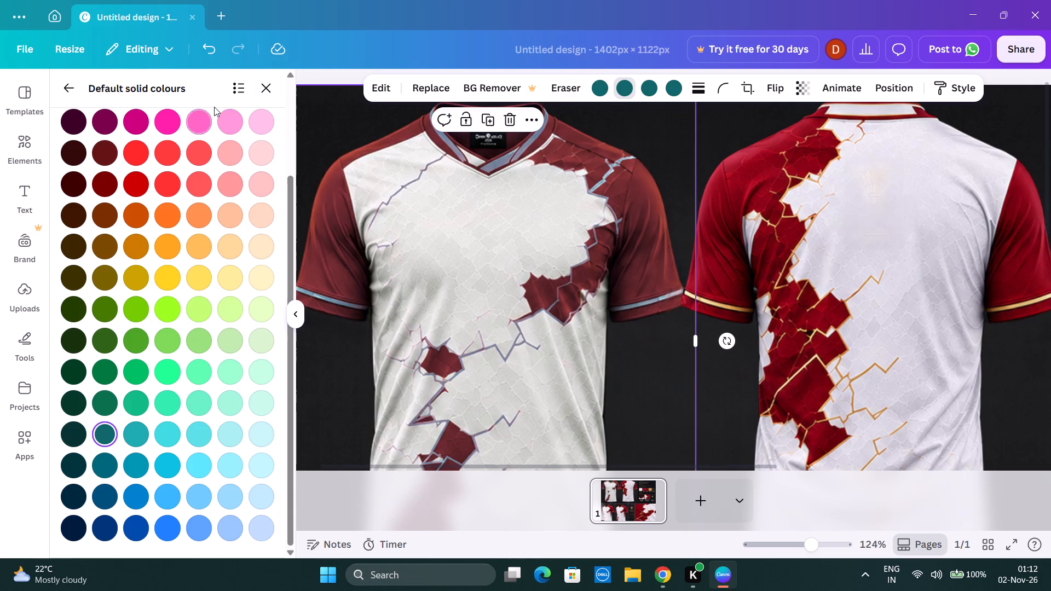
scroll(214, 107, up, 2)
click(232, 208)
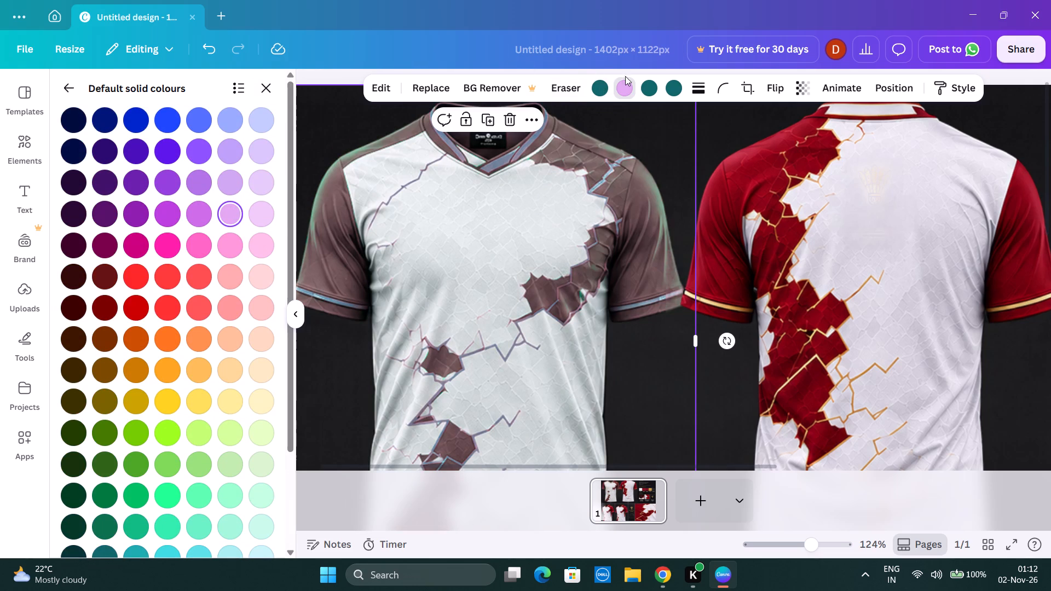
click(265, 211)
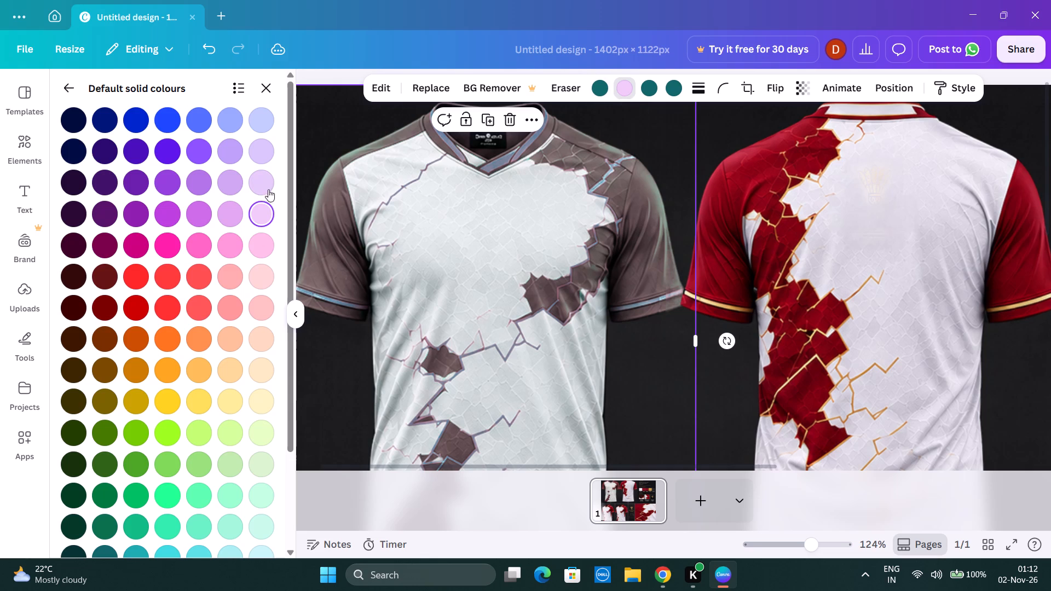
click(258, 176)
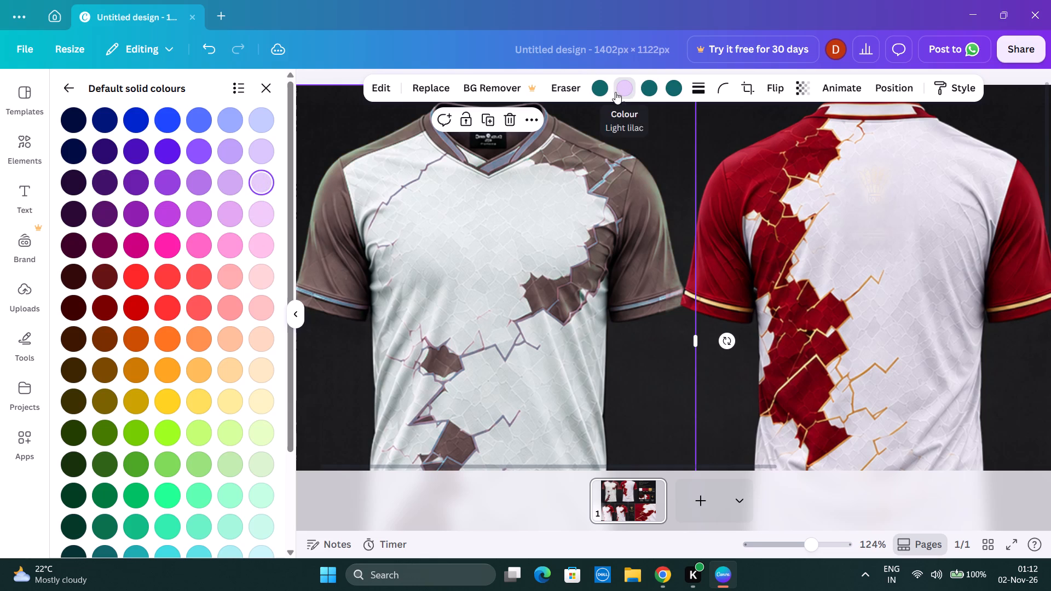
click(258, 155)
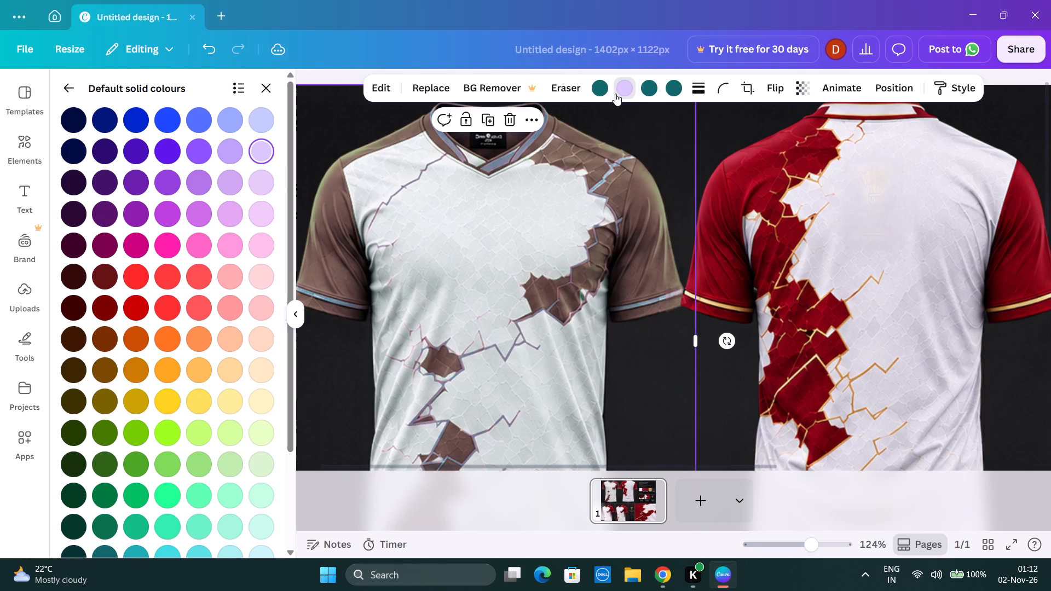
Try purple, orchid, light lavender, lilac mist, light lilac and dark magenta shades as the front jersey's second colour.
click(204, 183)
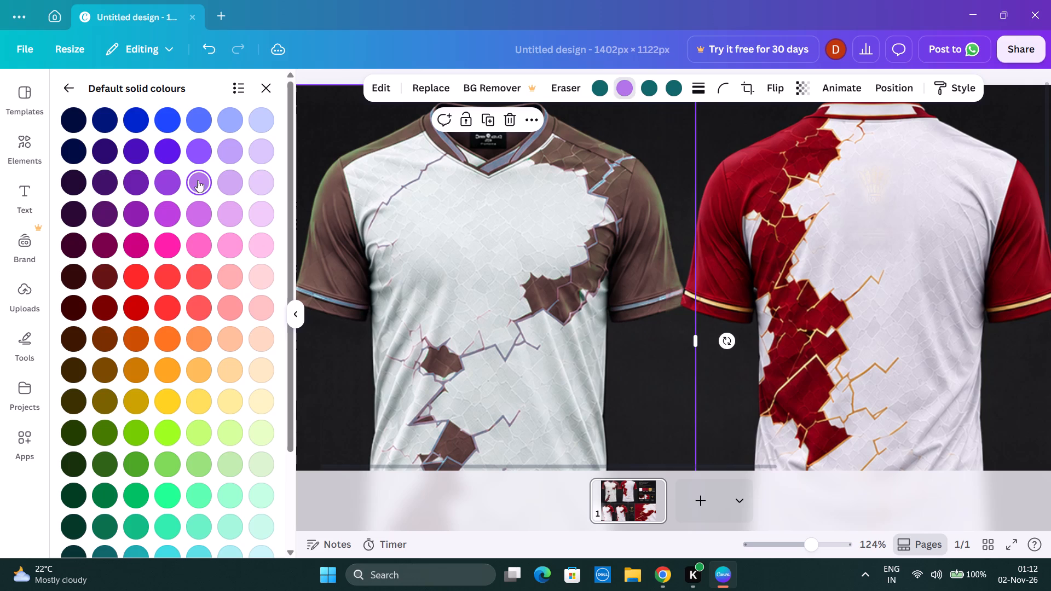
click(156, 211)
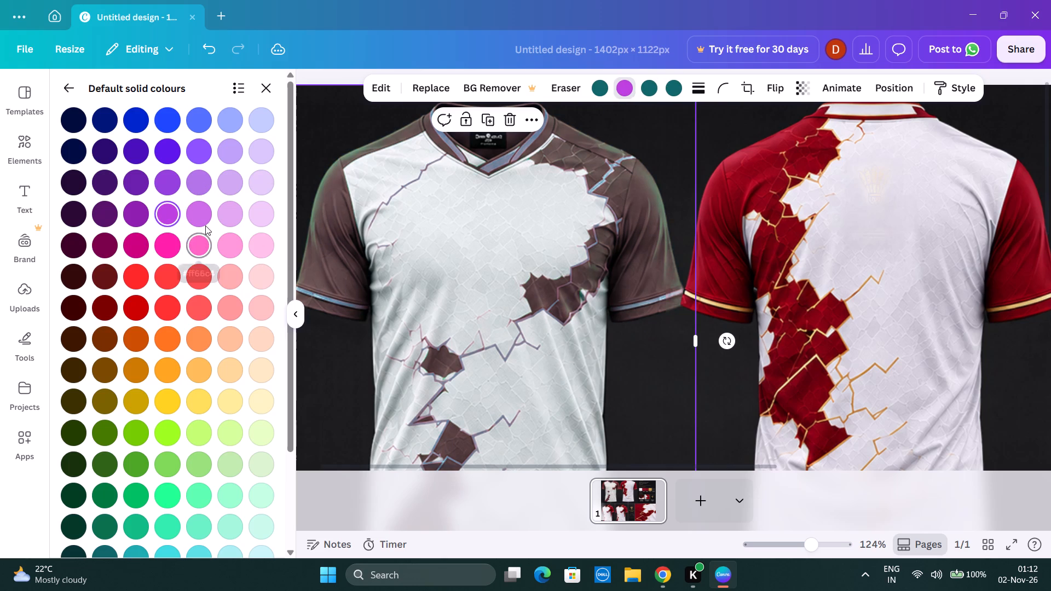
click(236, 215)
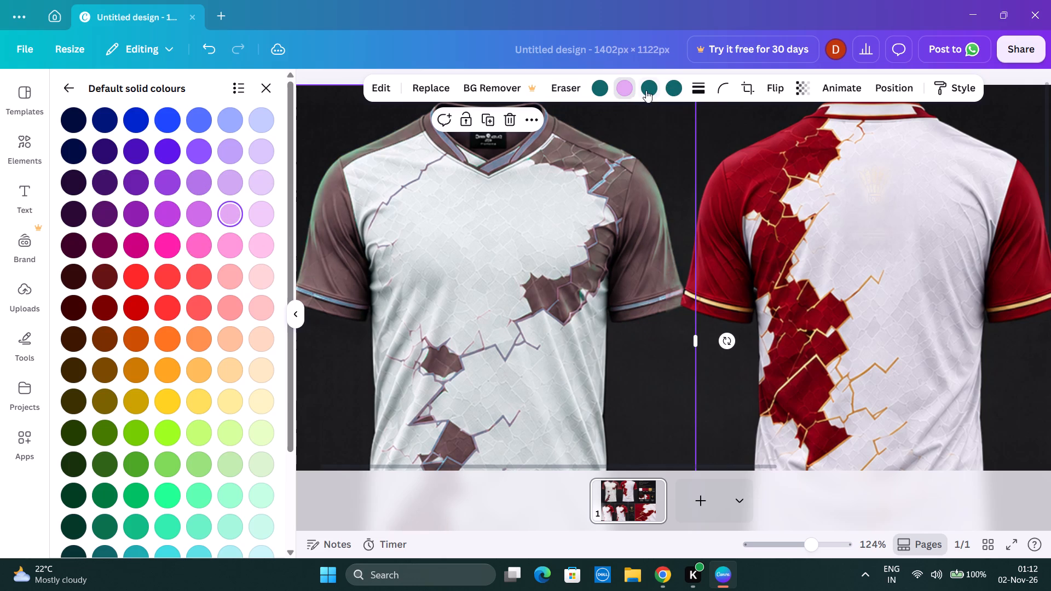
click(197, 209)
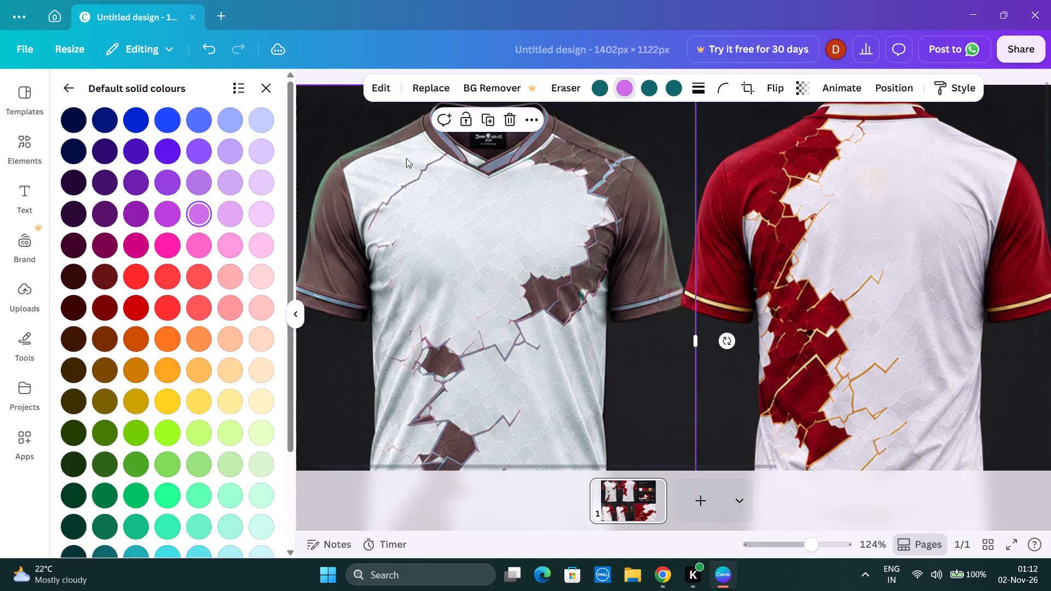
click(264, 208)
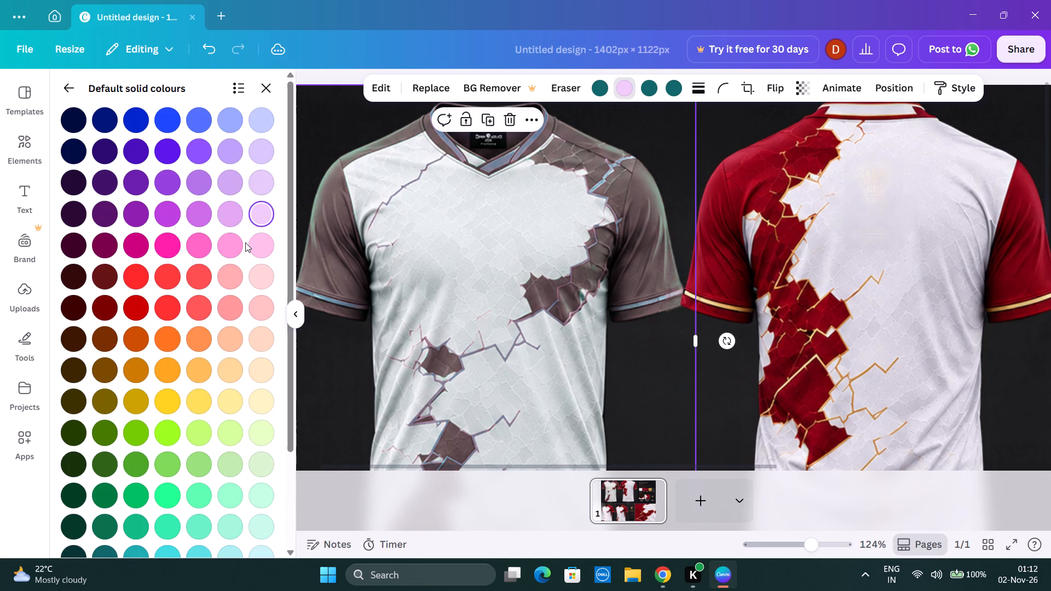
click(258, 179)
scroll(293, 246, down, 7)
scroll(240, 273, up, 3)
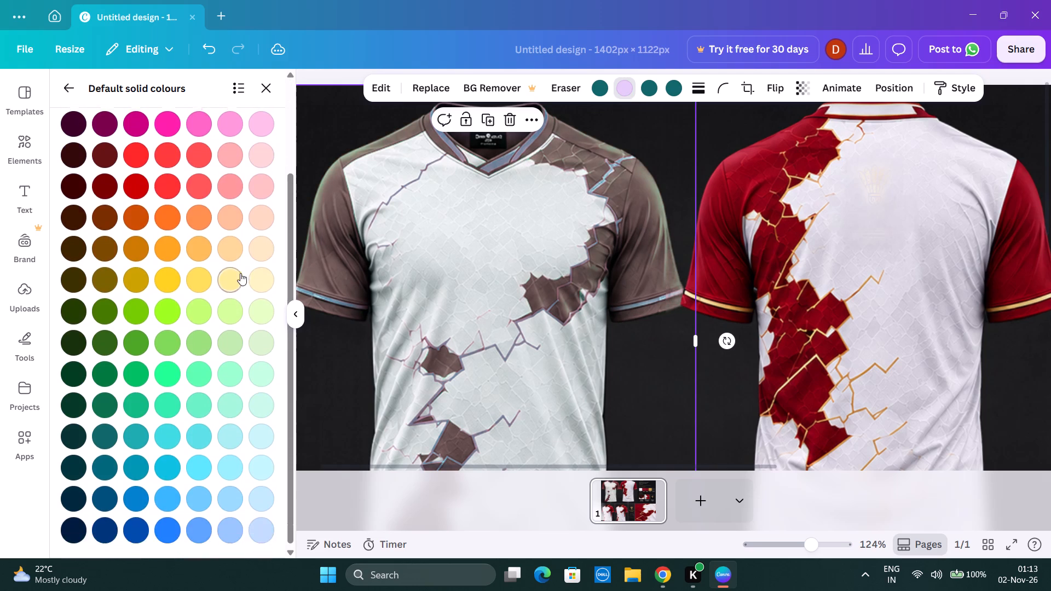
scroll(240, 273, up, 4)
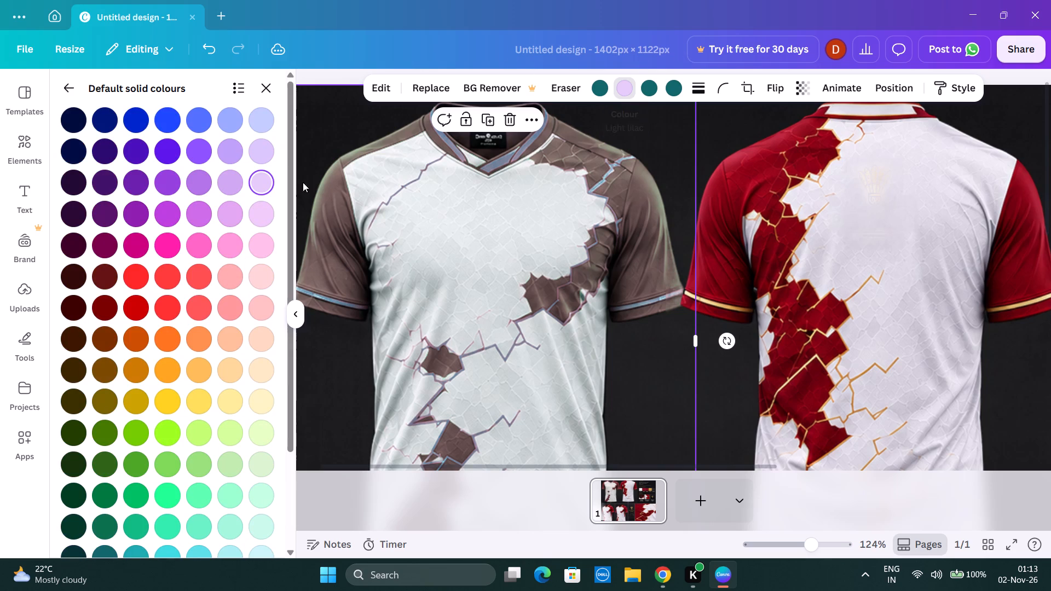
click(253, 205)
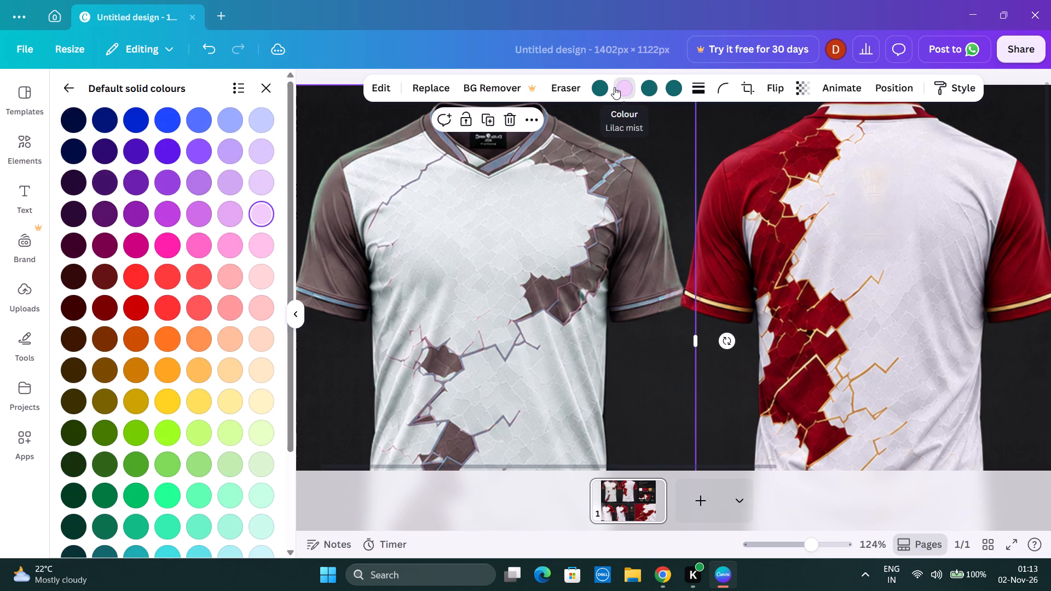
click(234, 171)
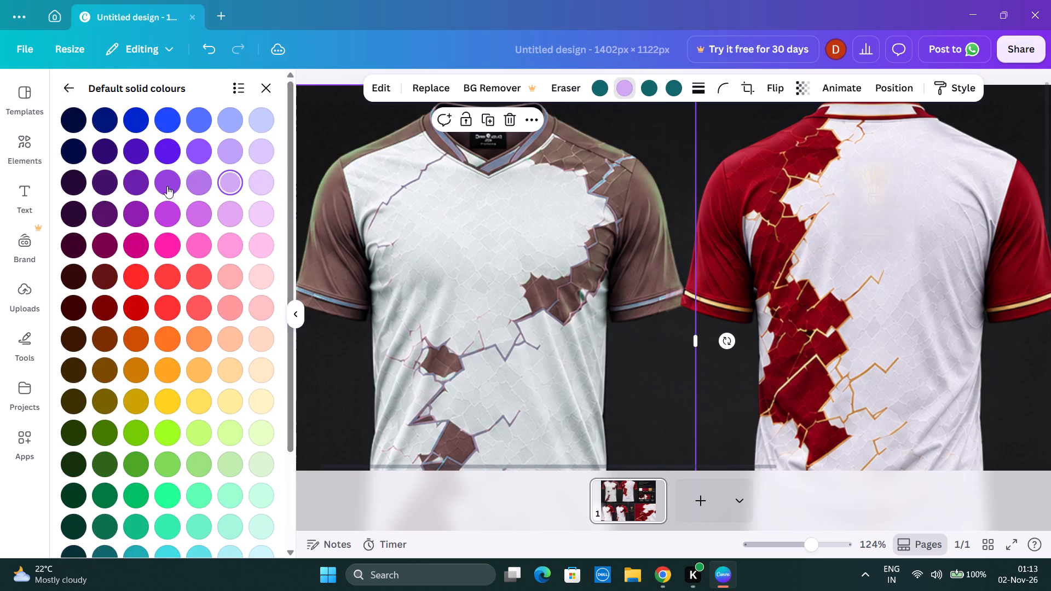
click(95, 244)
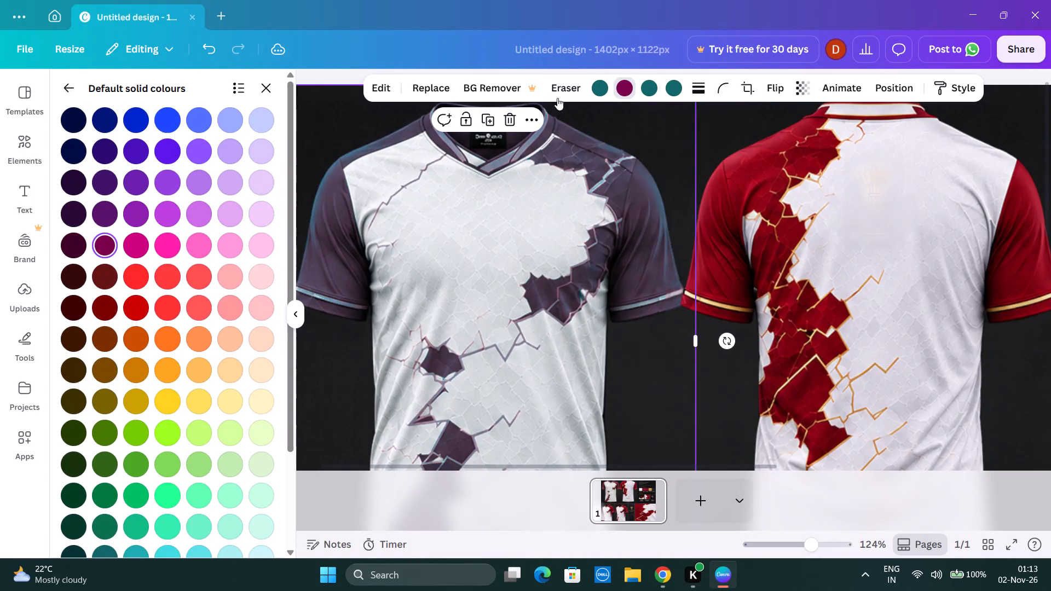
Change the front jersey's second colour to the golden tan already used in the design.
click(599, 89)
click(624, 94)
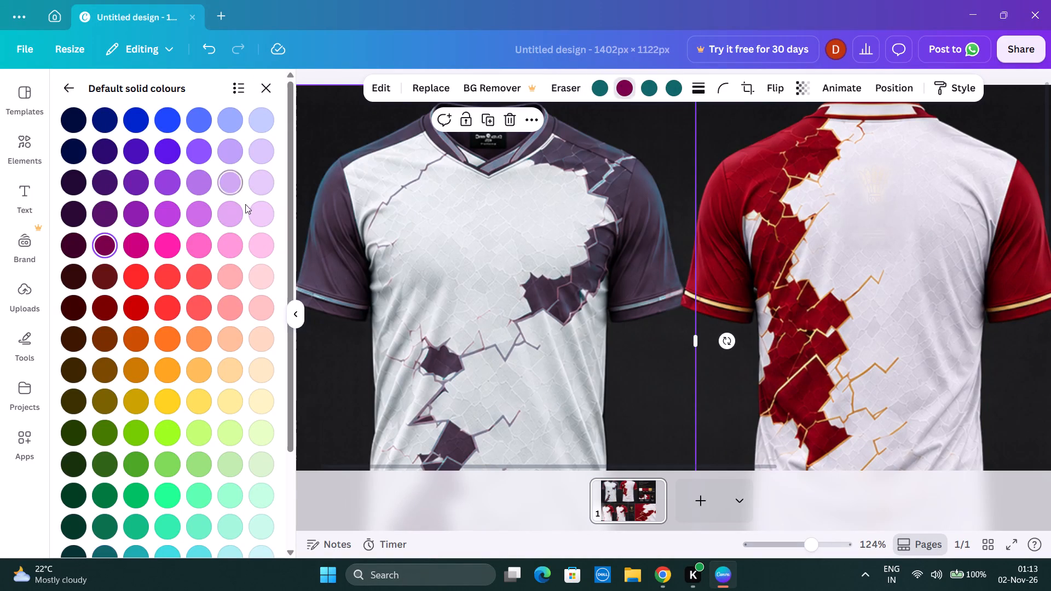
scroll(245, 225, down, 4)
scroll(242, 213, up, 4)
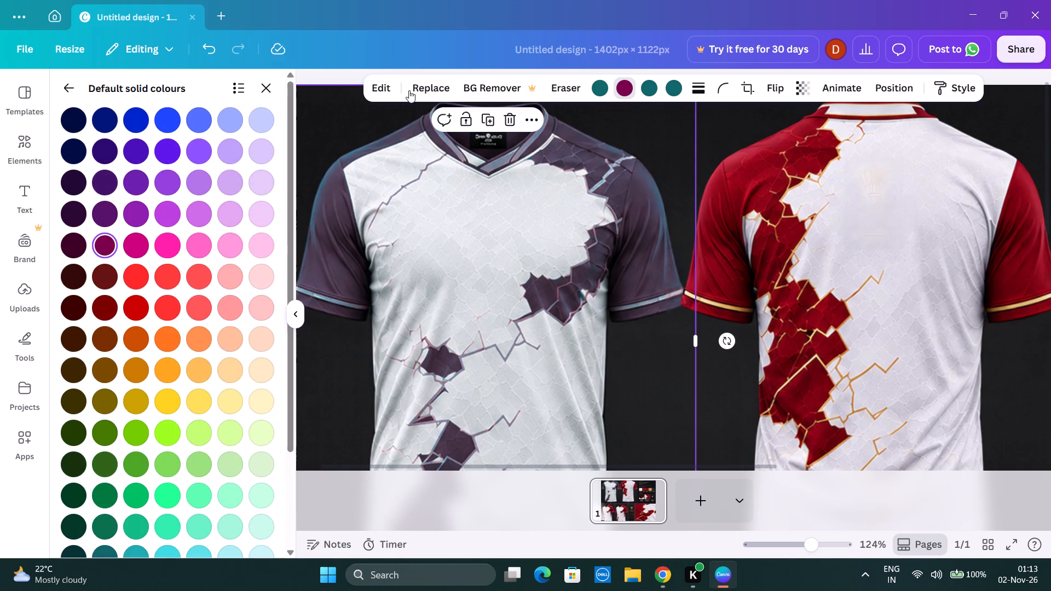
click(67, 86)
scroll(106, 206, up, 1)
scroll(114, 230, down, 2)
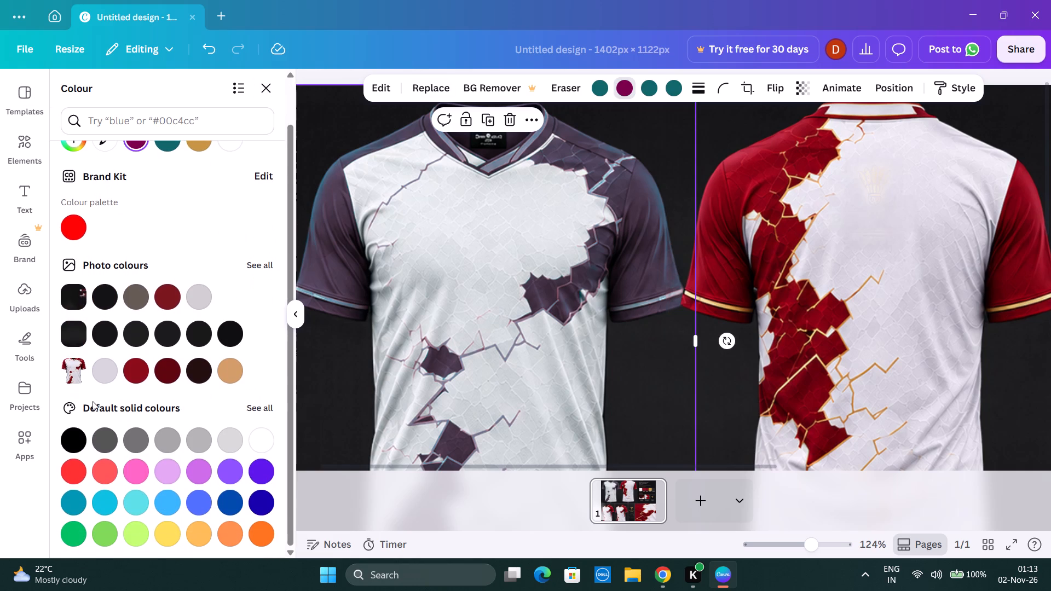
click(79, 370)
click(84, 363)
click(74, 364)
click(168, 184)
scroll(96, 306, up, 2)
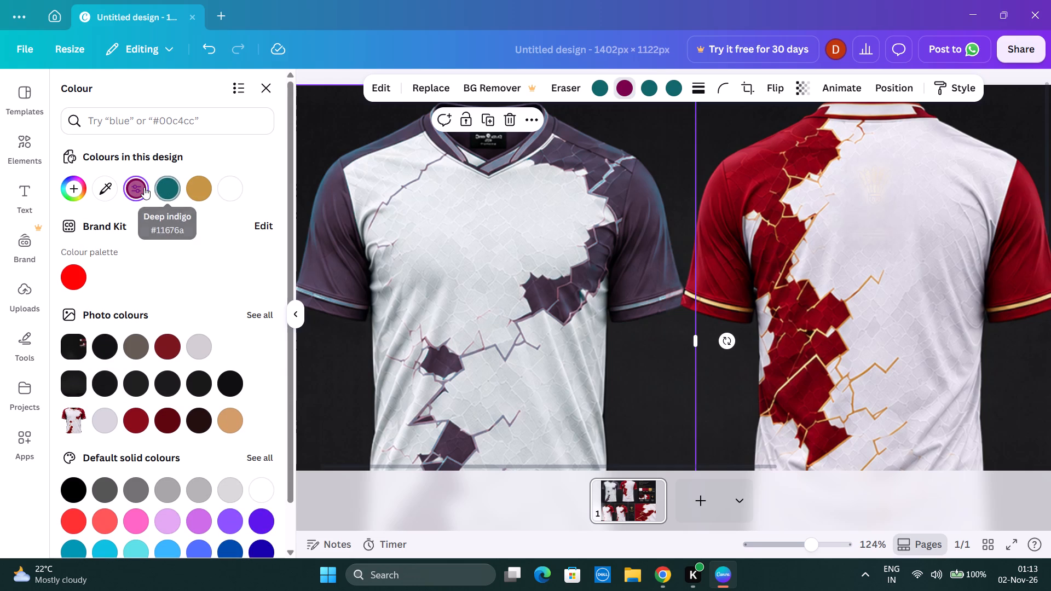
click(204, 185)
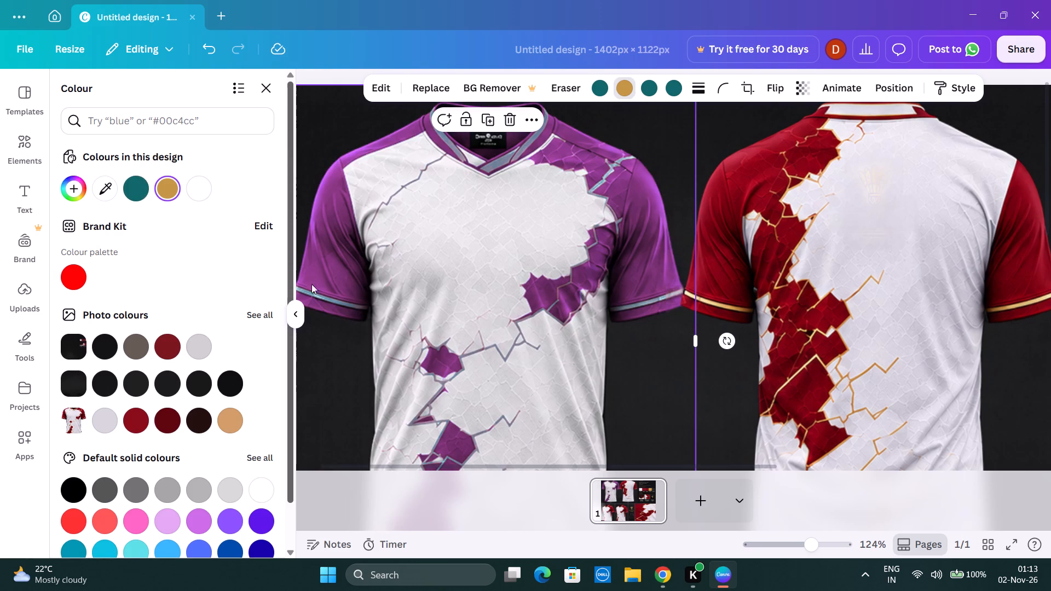
Set the front jersey's third colour to the design's golden tan.
click(654, 88)
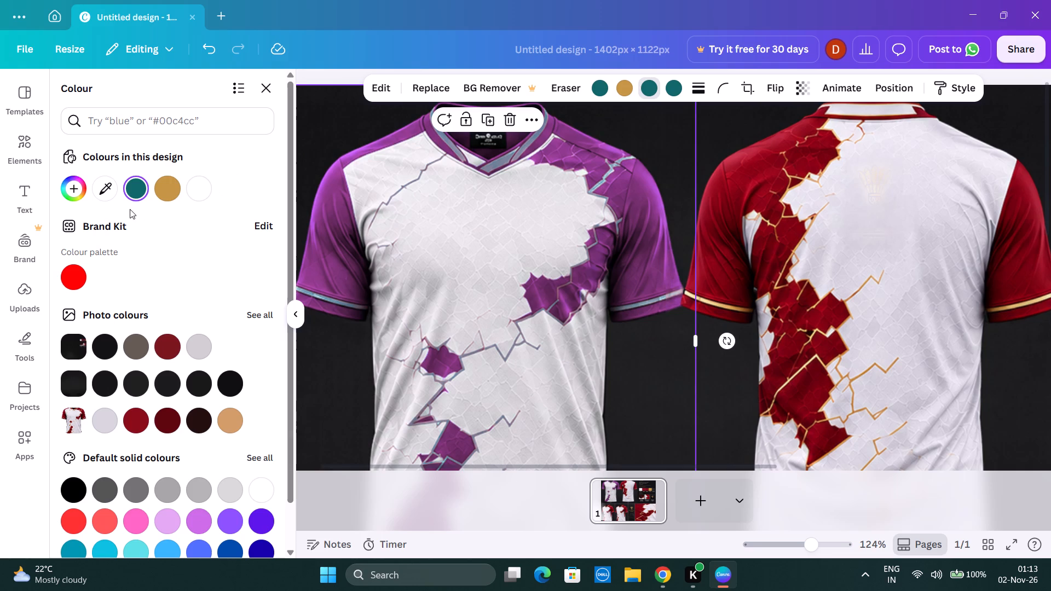
click(166, 185)
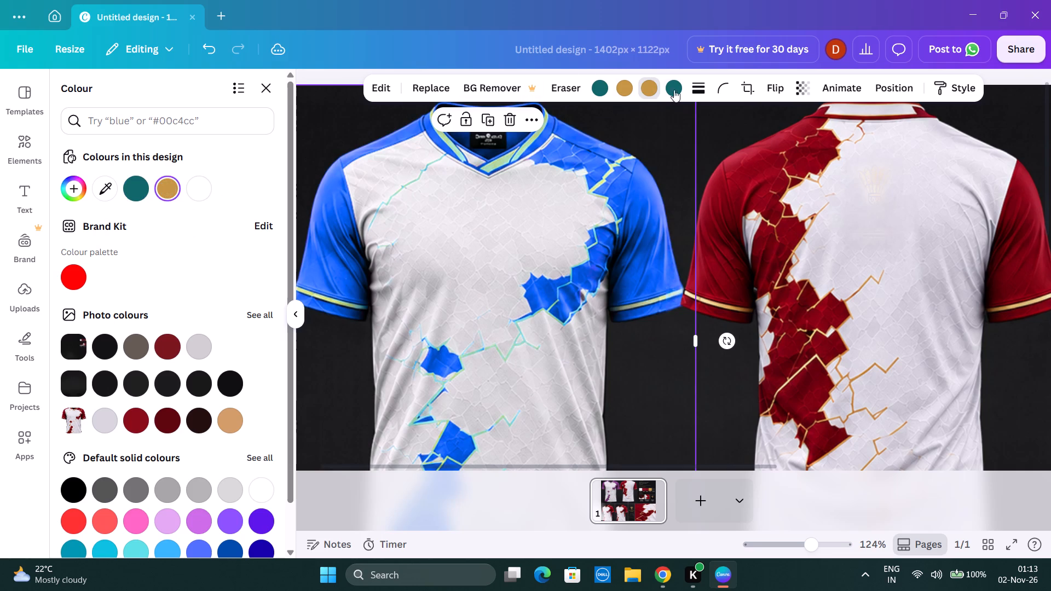
Try orchid #cb6ce6 as the front jersey's fourth colour, ending on light lavender #e2a9f1.
click(677, 90)
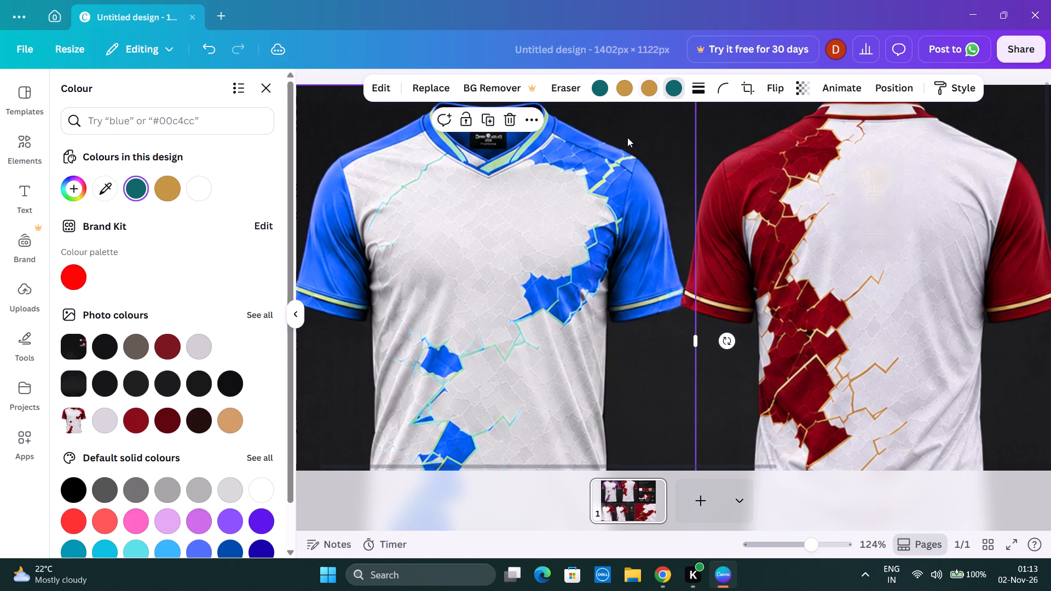
scroll(216, 342, down, 2)
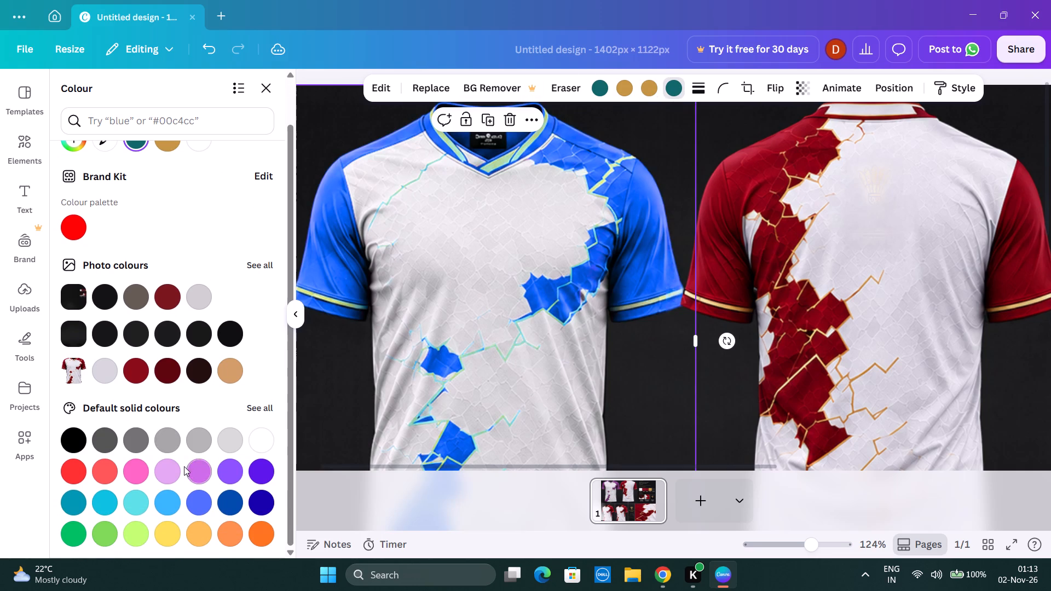
click(192, 469)
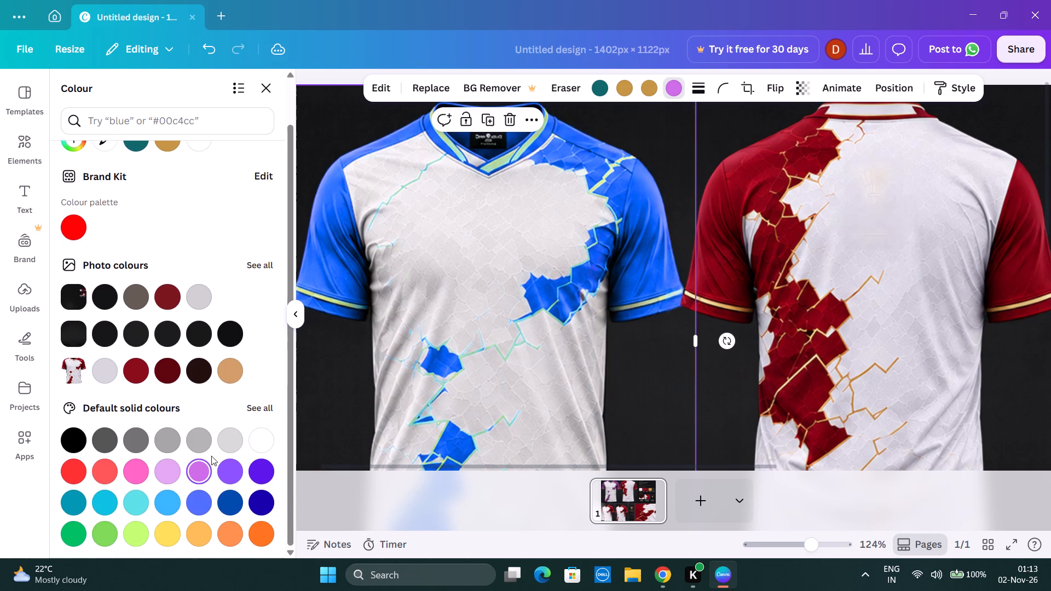
click(169, 467)
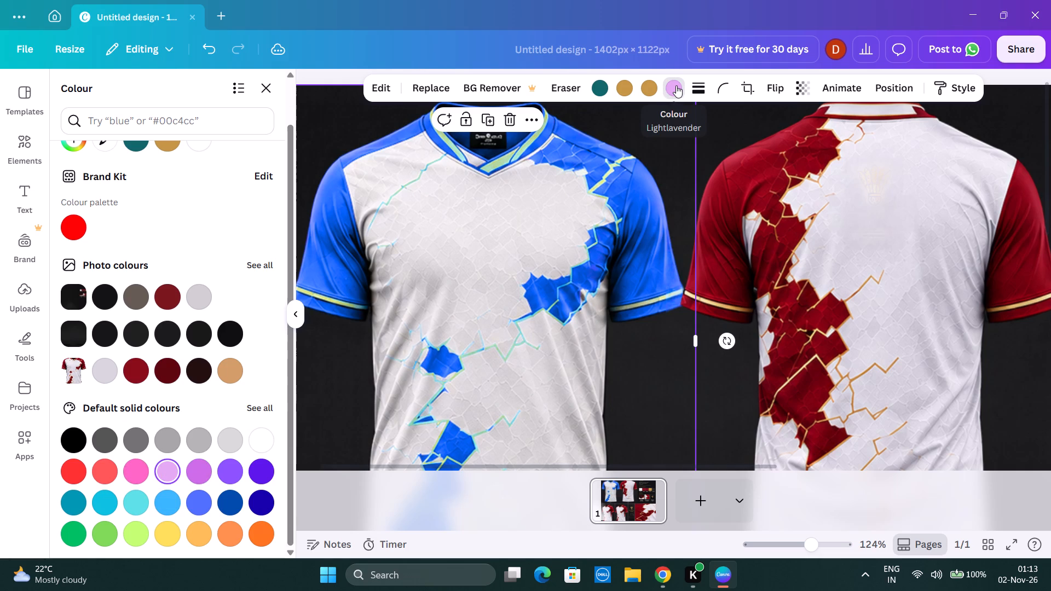
Try bright pink as the front jersey's second colour, ending on light lavender #e2a9f1.
click(631, 83)
click(164, 465)
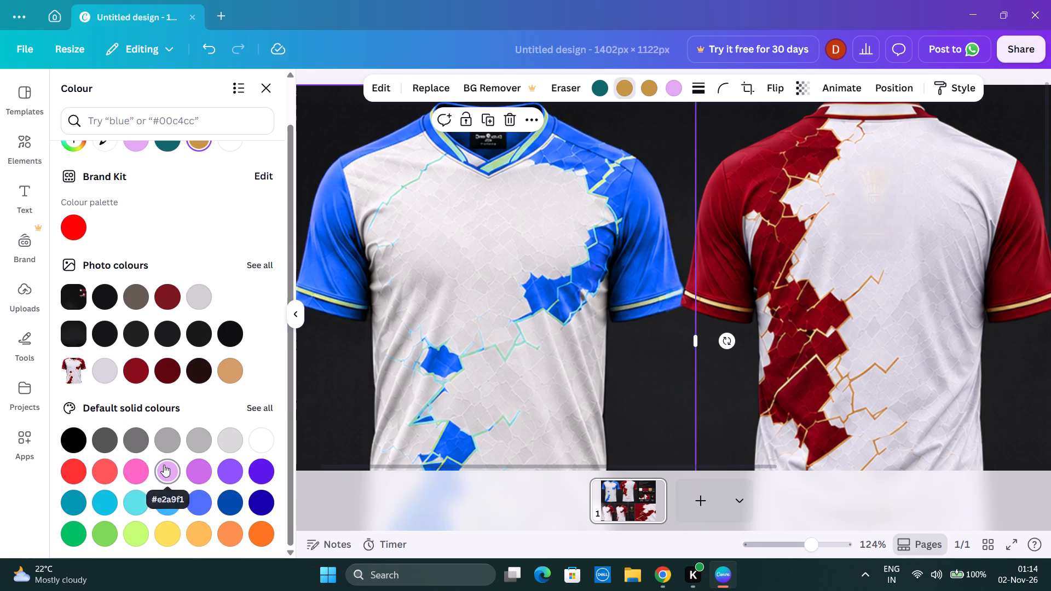
click(152, 472)
click(141, 473)
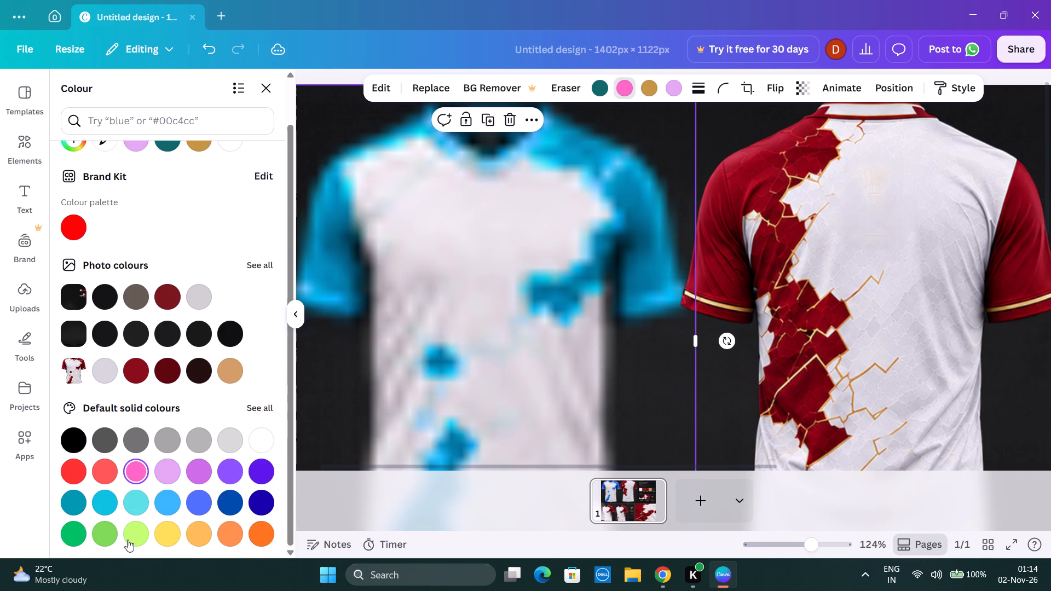
click(168, 470)
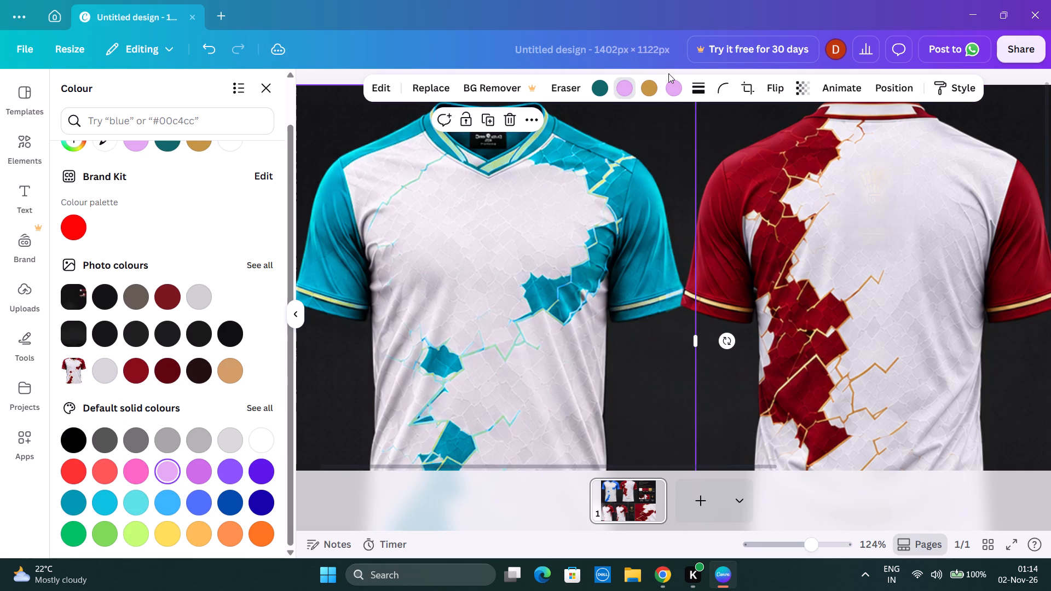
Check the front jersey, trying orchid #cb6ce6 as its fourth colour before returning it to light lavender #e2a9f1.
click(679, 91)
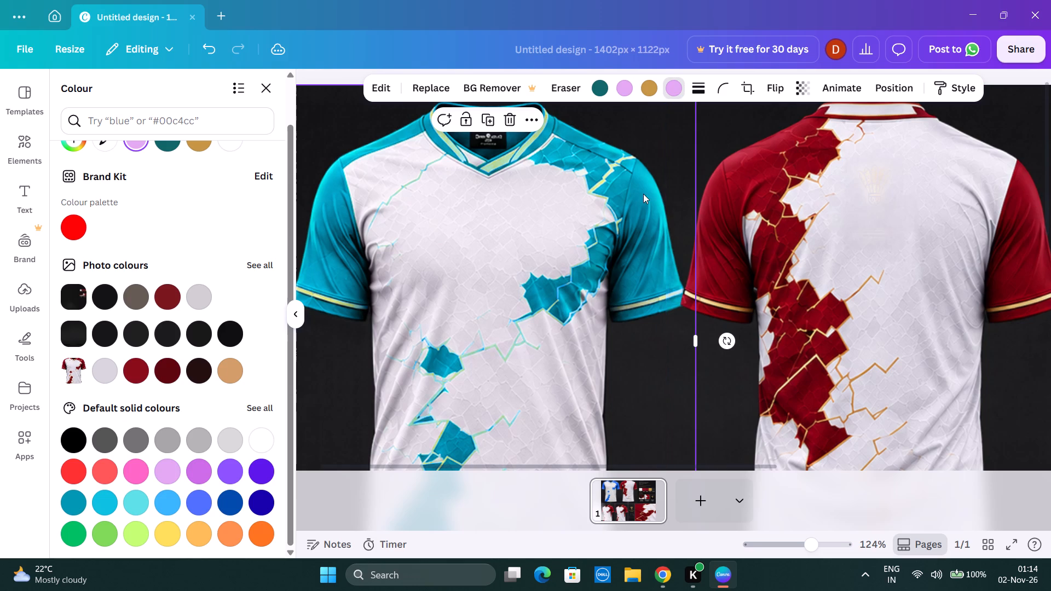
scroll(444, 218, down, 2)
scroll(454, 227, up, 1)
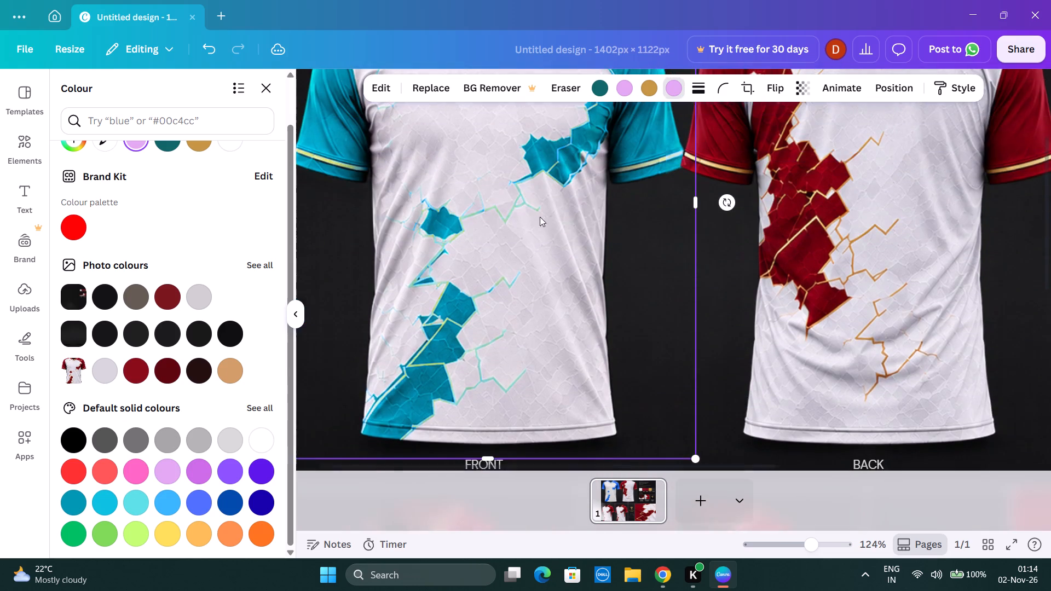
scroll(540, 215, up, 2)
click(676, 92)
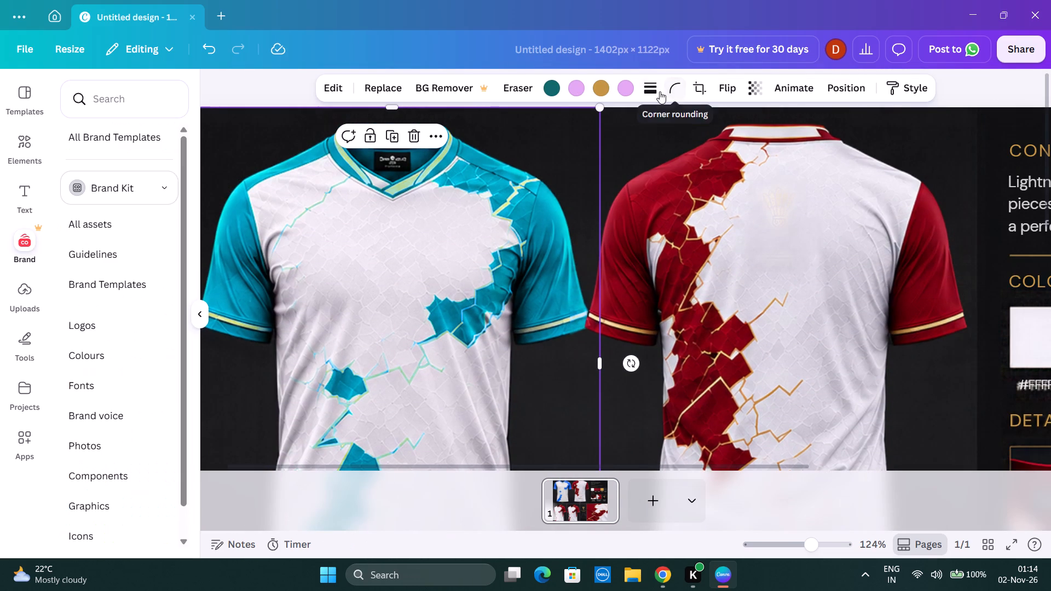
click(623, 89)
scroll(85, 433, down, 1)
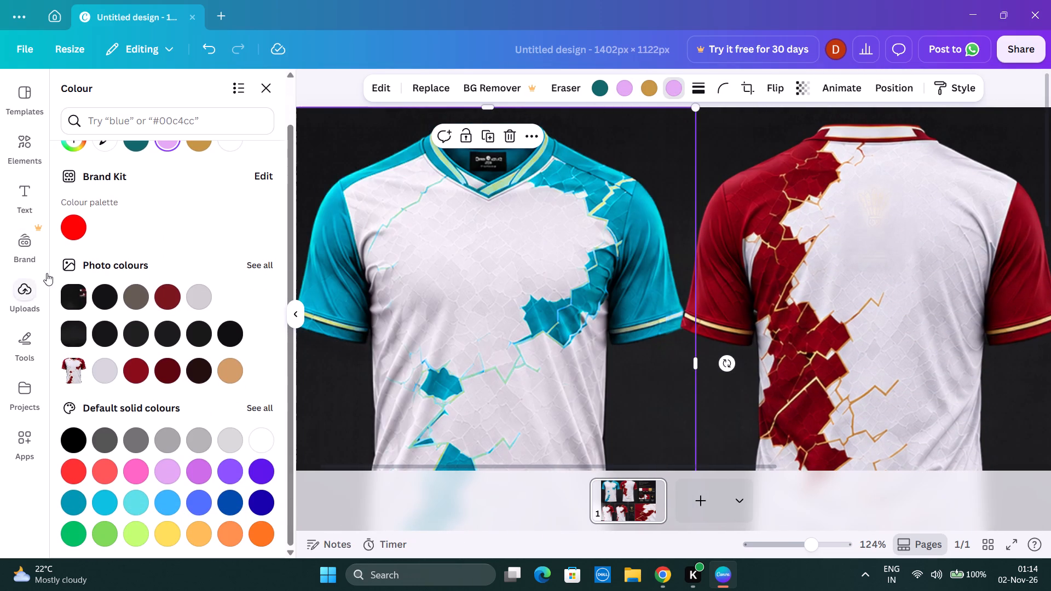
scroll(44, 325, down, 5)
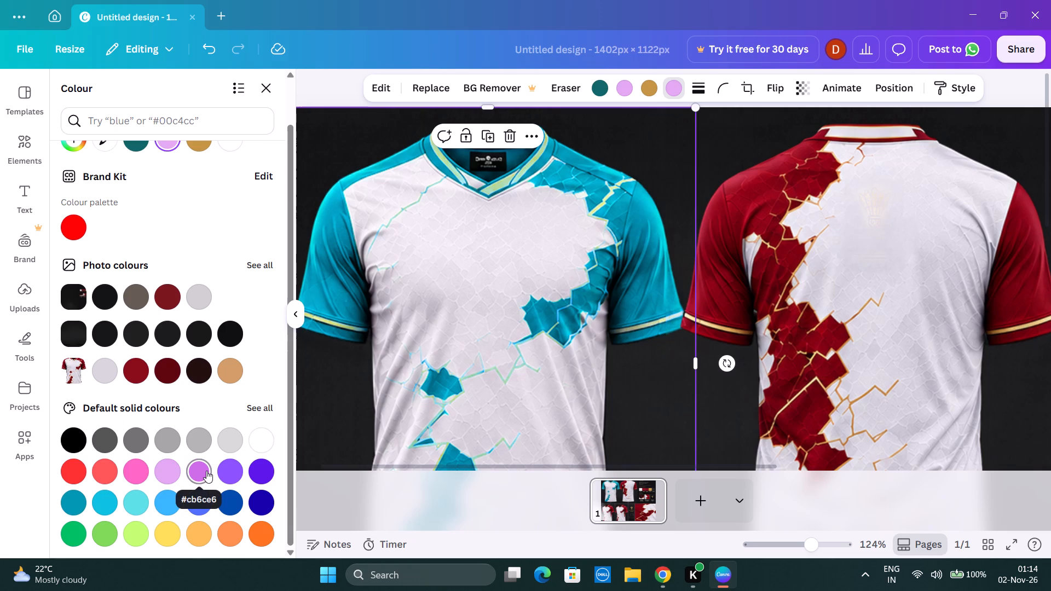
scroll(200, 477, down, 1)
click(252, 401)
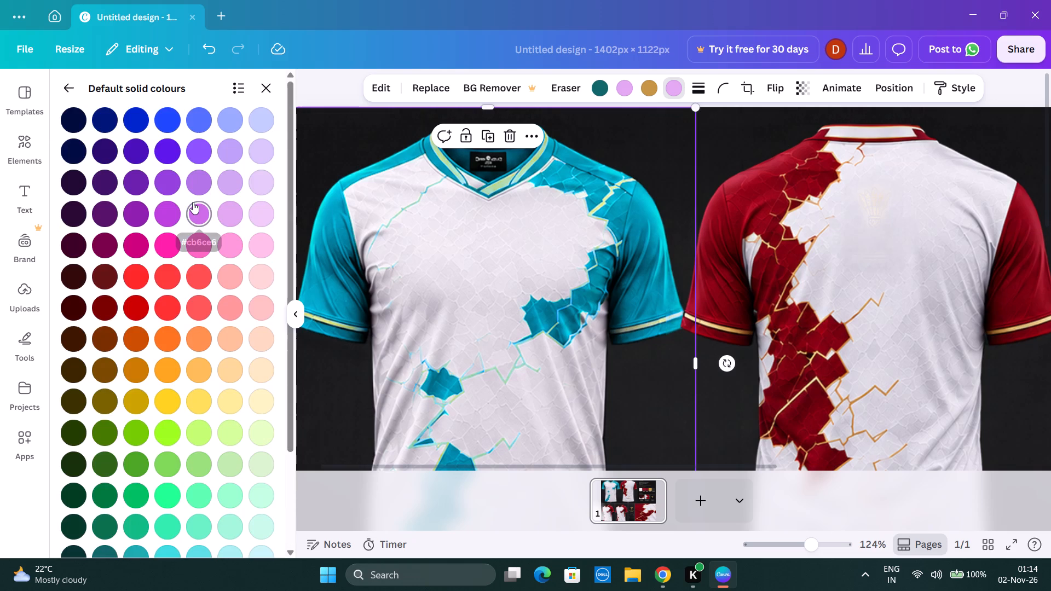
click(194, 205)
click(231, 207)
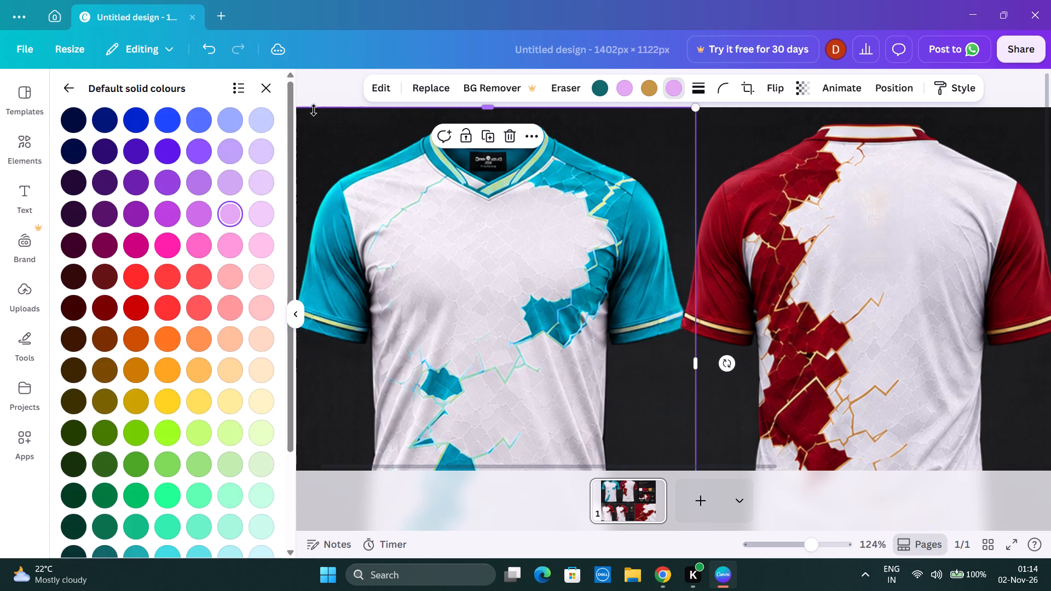
Close the recoloured design and open the original Premium Lightning Badminton Jersey Board.png in the editor again.
click(194, 21)
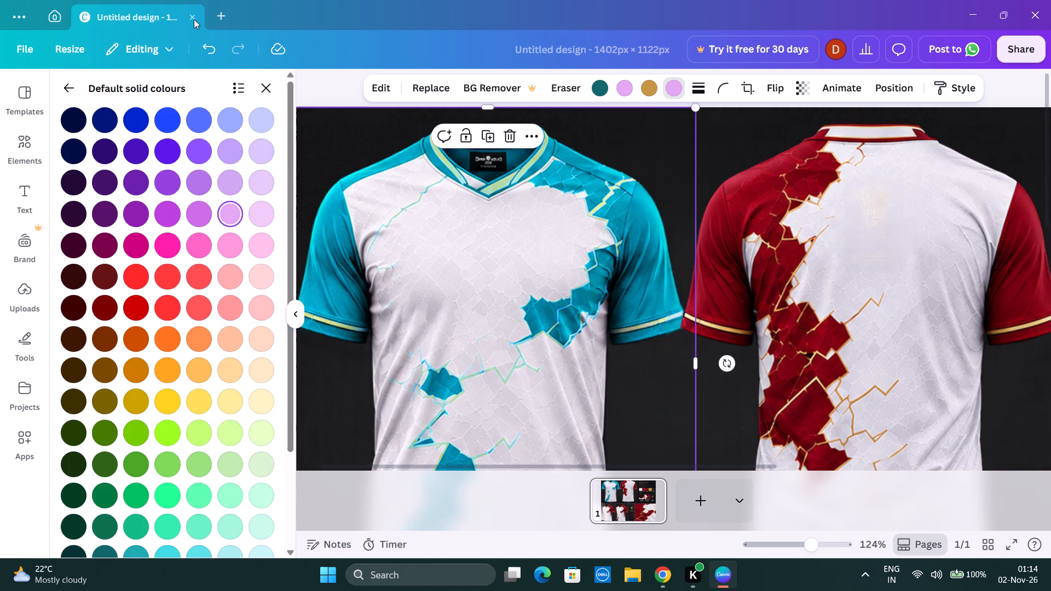
click(193, 20)
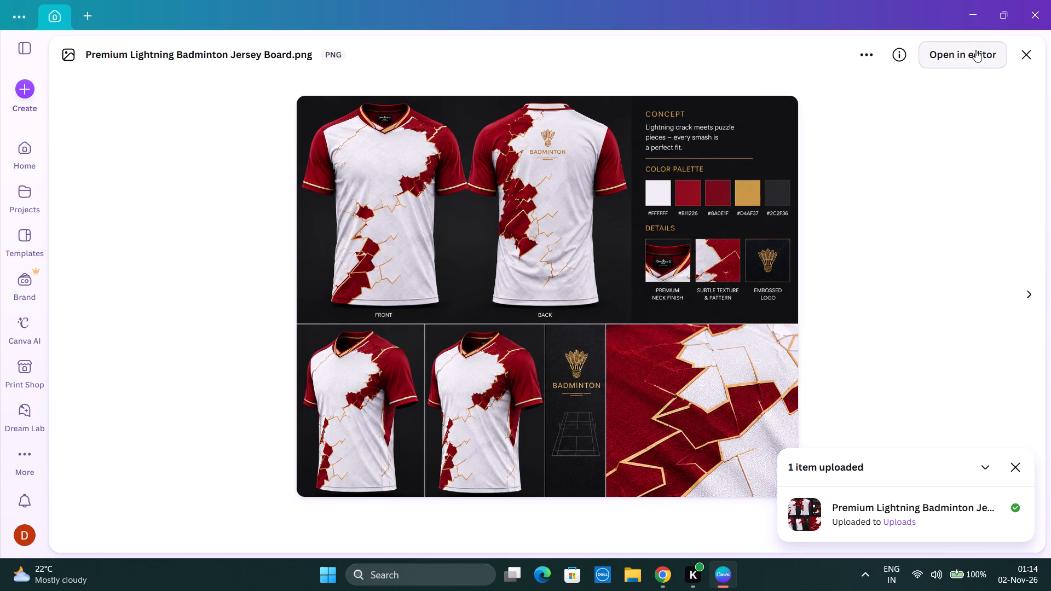
click(975, 50)
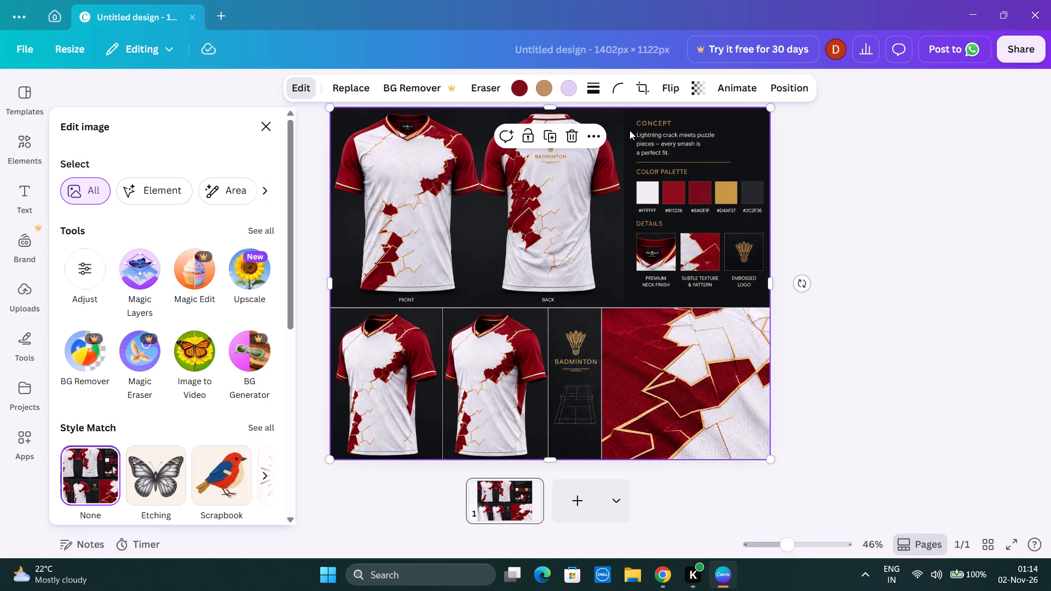
Split the jersey board image into editable layers with Magic Layers.
click(145, 272)
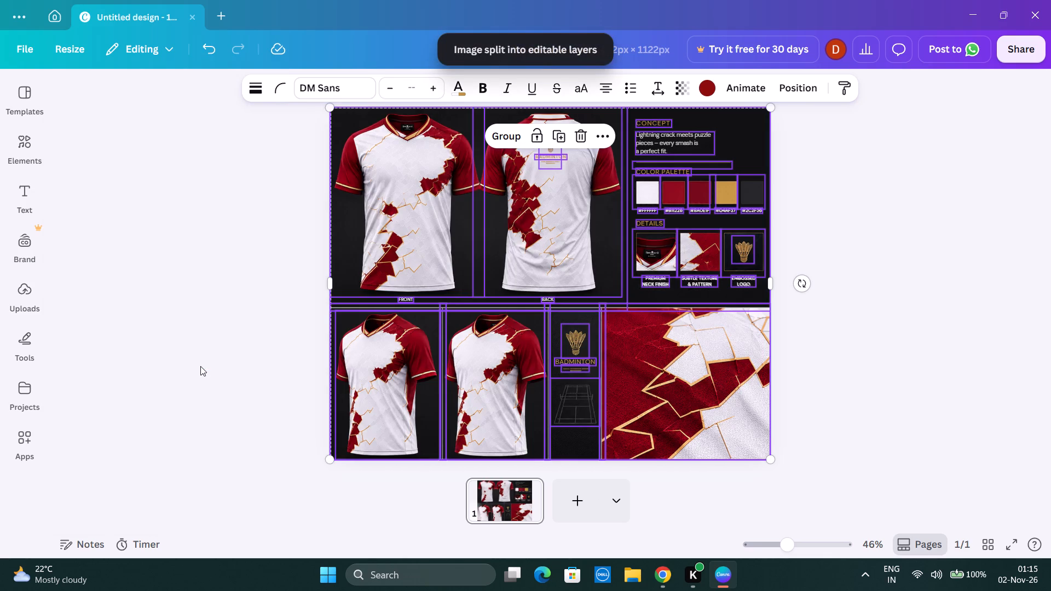
click(913, 250)
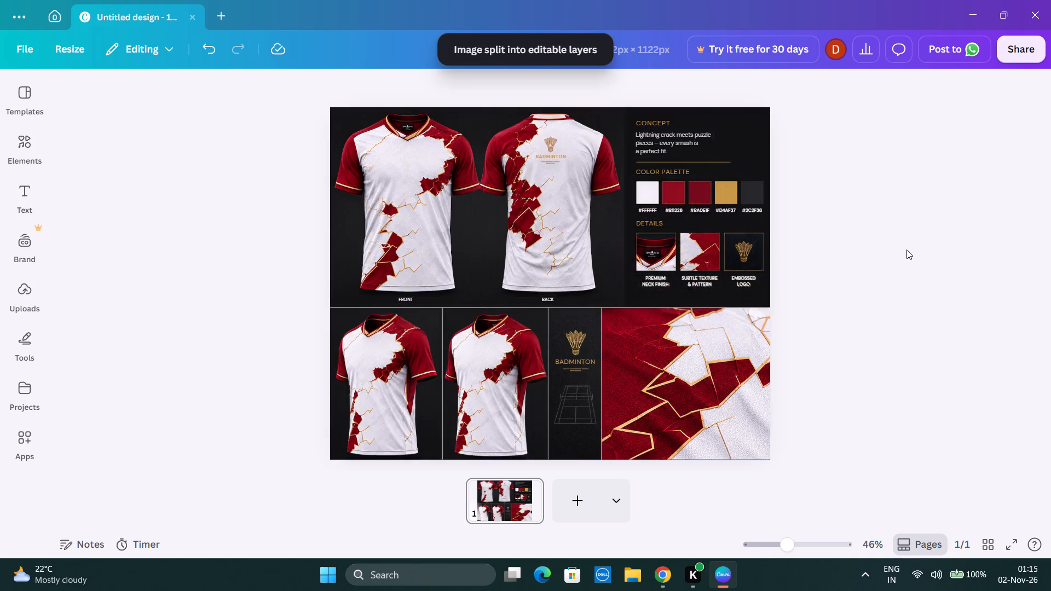
Delete the shuttlecock logo, the BADMINTON text and the small lines beneath it from the back jersey.
click(551, 143)
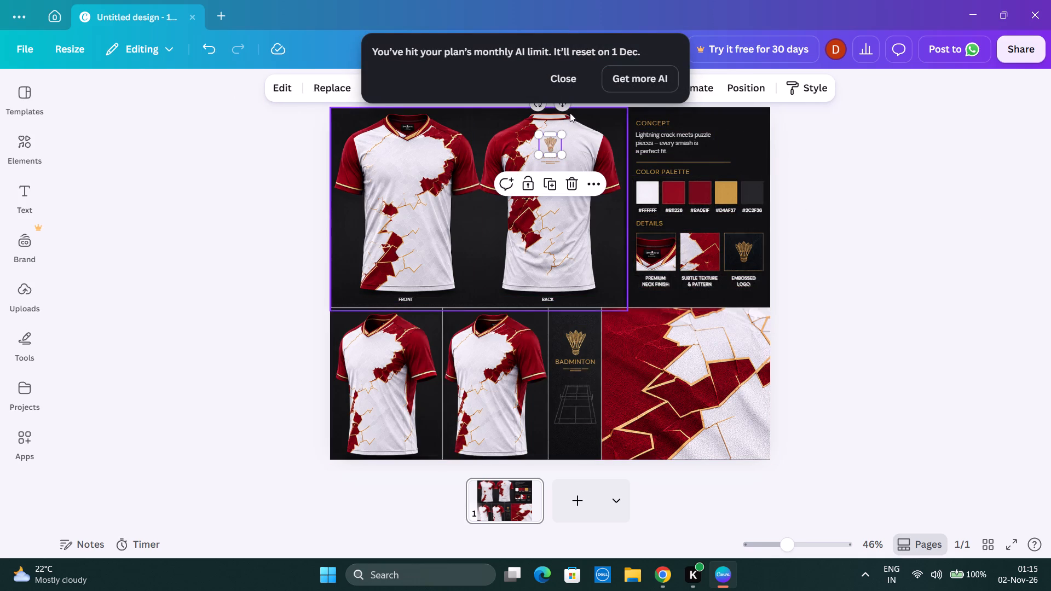
click(568, 83)
click(574, 186)
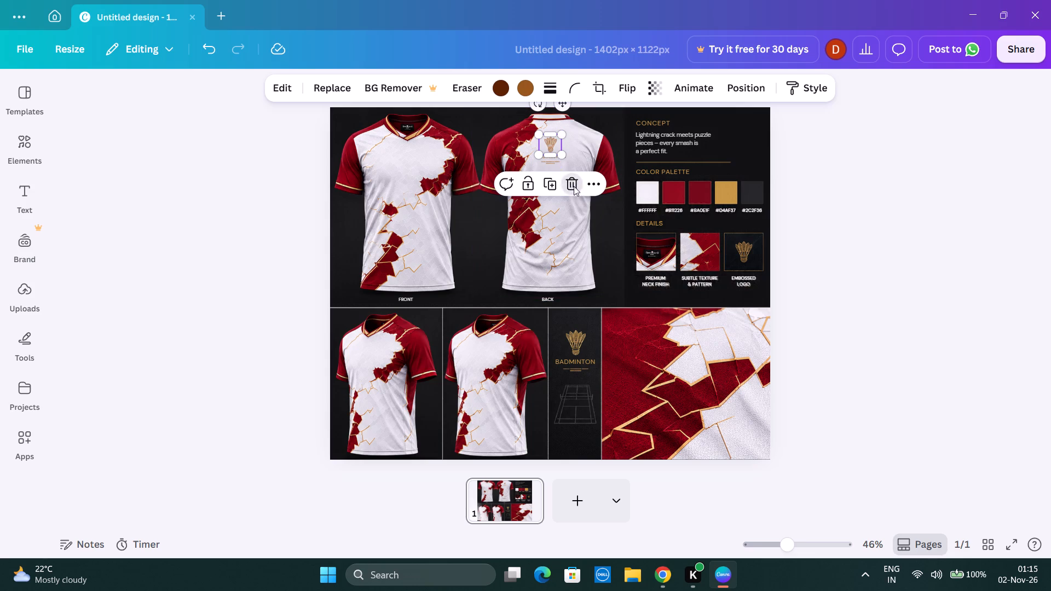
click(556, 154)
click(581, 126)
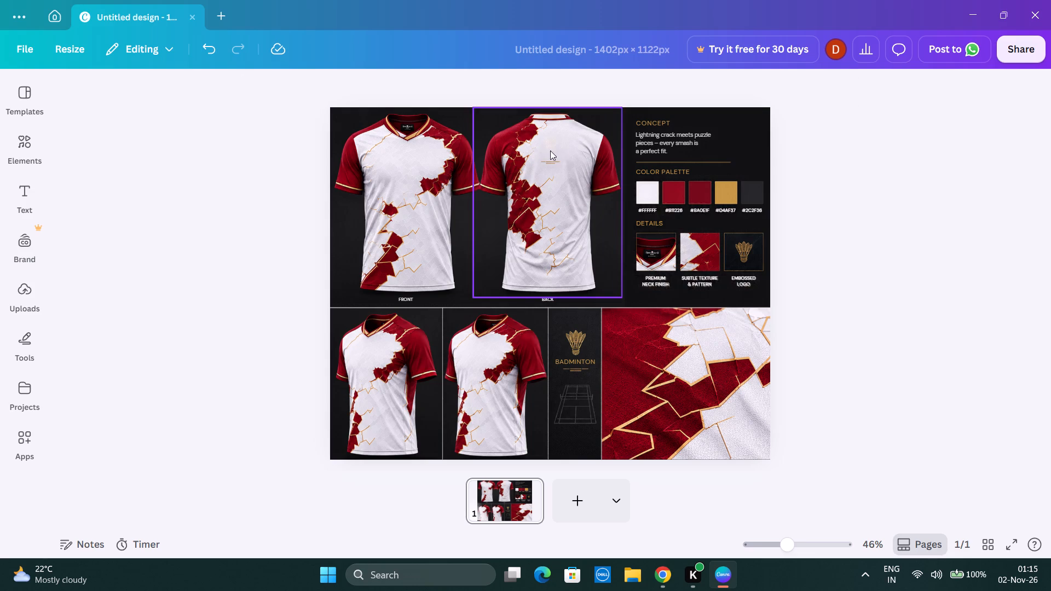
click(551, 159)
click(575, 123)
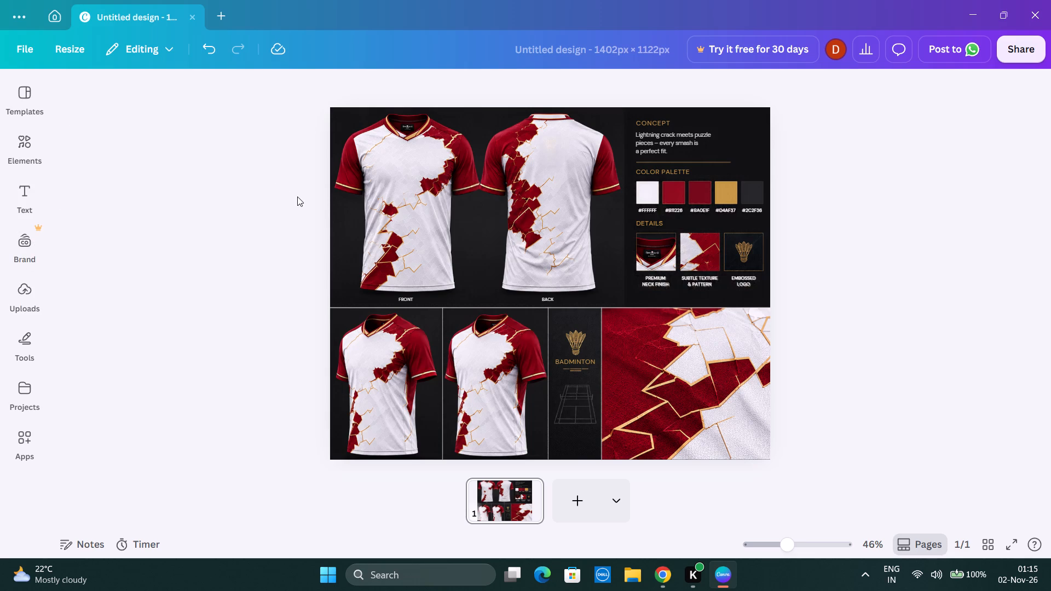
click(239, 195)
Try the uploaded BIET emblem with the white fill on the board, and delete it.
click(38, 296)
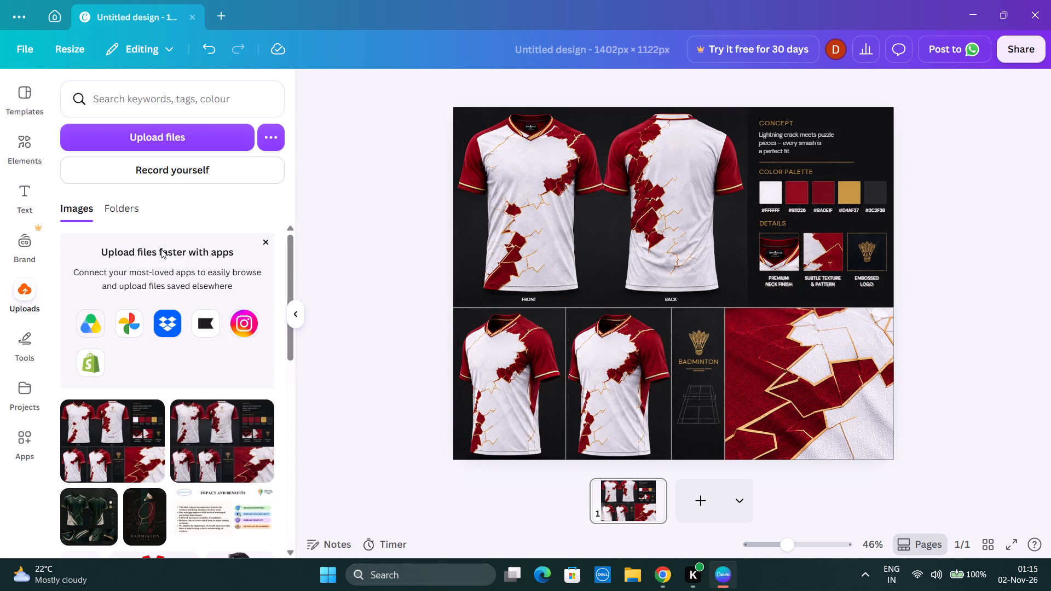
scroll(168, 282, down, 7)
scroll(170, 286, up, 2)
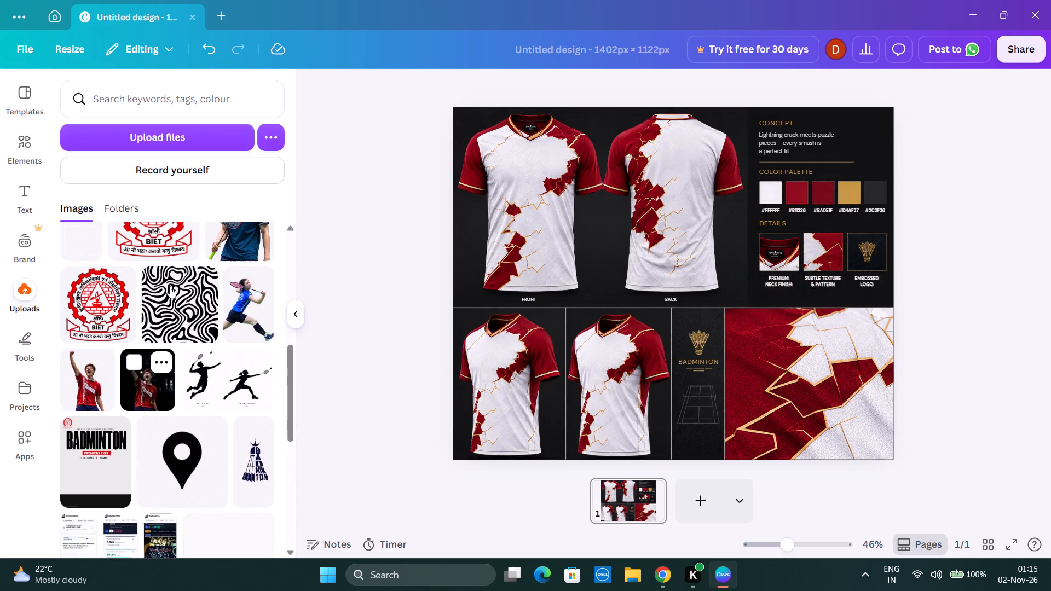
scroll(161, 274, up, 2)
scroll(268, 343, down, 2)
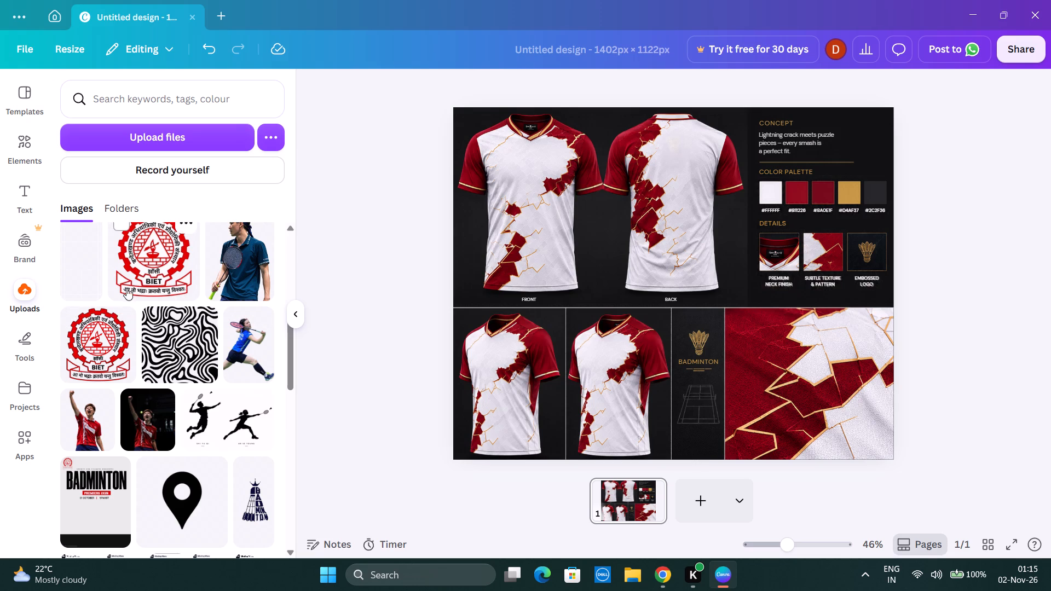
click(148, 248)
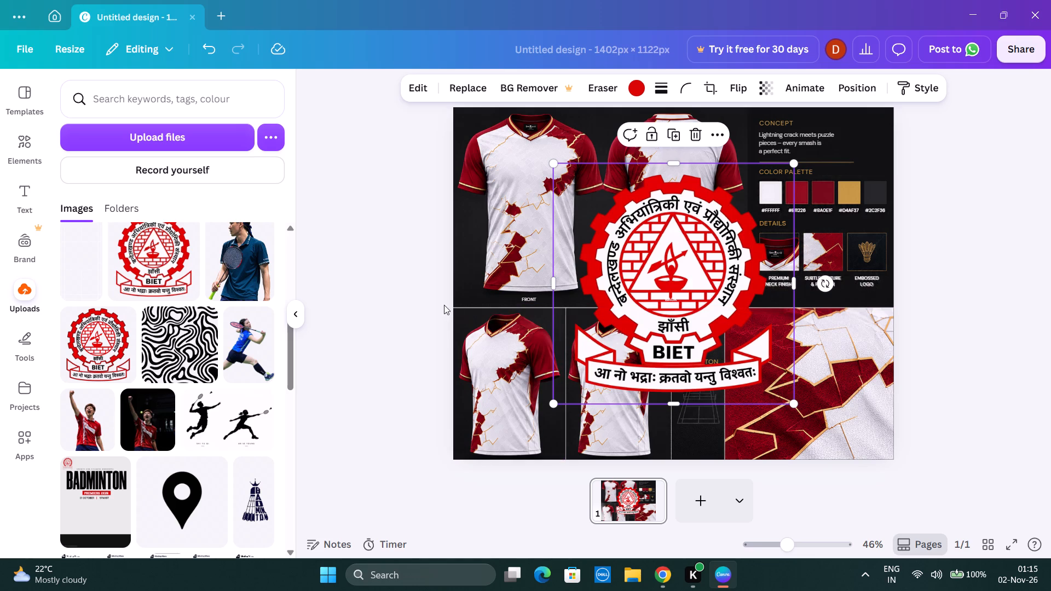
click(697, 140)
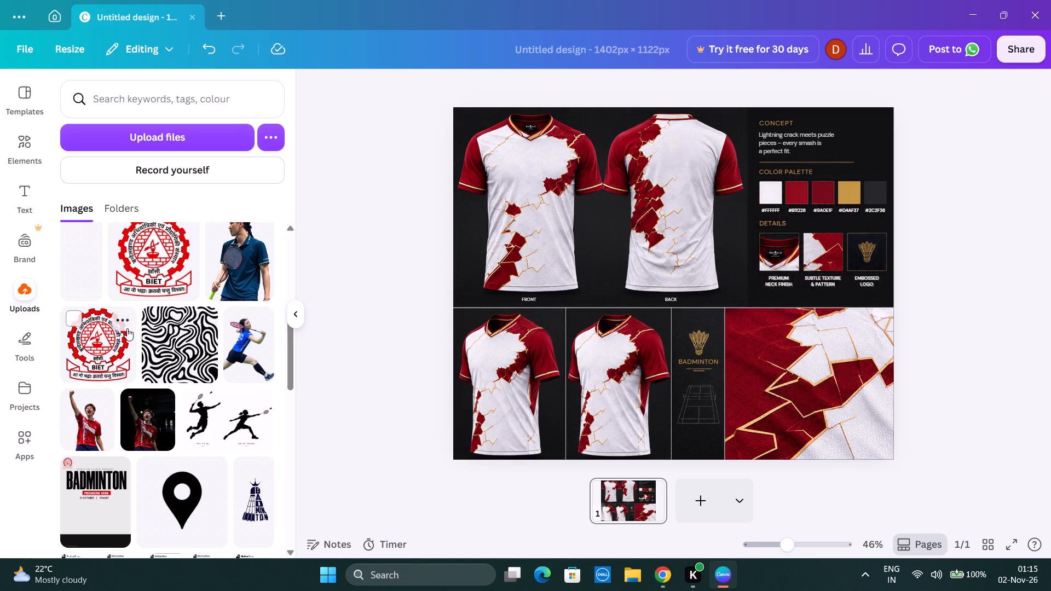
Insert the uploaded BIET emblem with the transparent fill and shrink it onto the front jersey's upper chest, beside the collar.
click(105, 343)
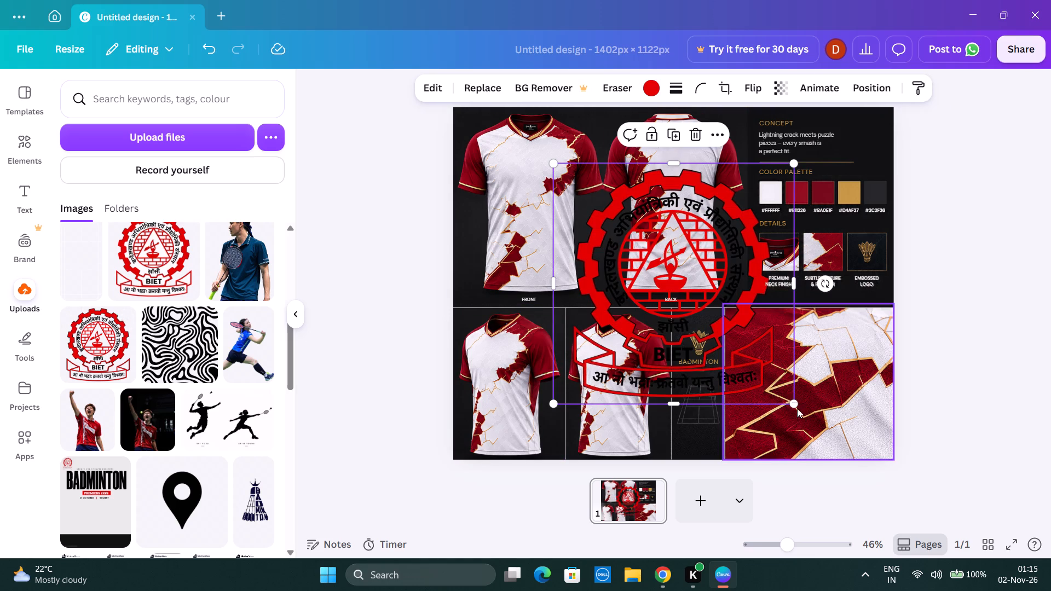
drag(795, 403, 597, 236)
drag(581, 194, 558, 187)
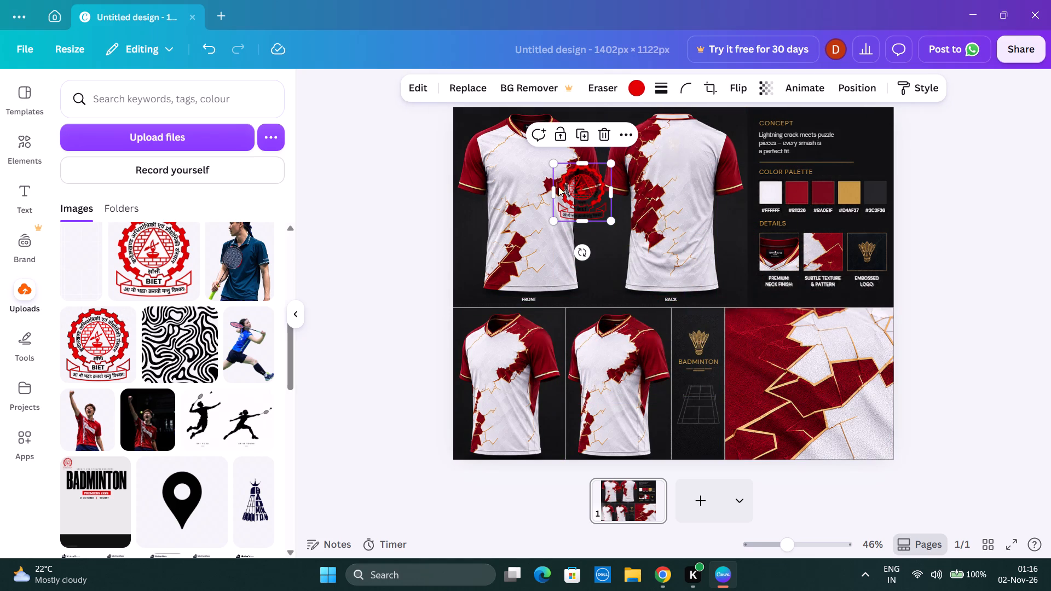
drag(558, 187, 519, 169)
drag(553, 197, 531, 166)
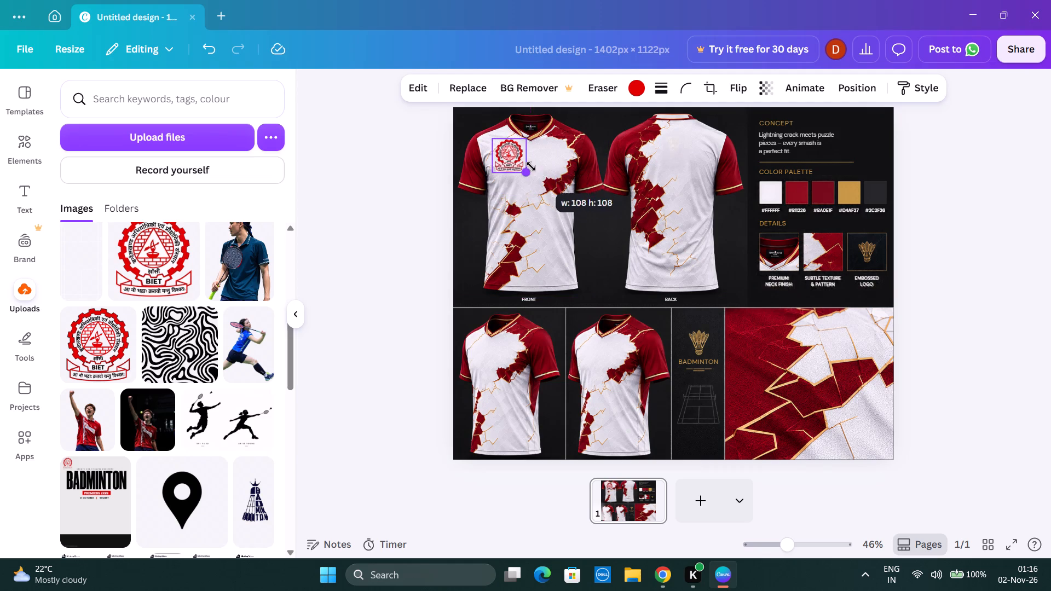
drag(531, 166, 530, 165)
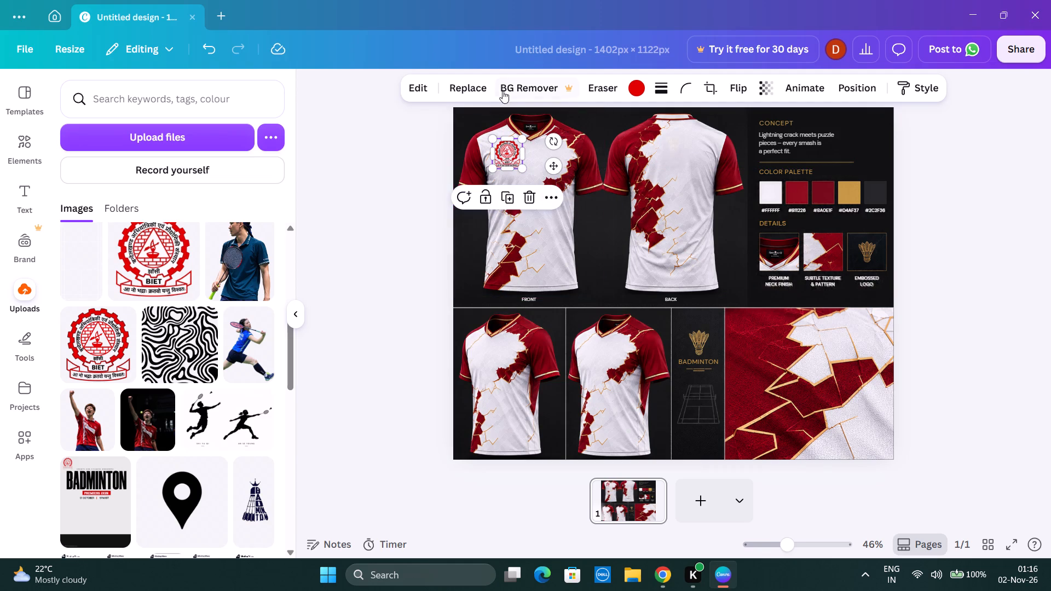
Shrink the BIET emblem further to badge size and position it on the front jersey's chest, near the plain white shoulder side.
drag(354, 200, 365, 244)
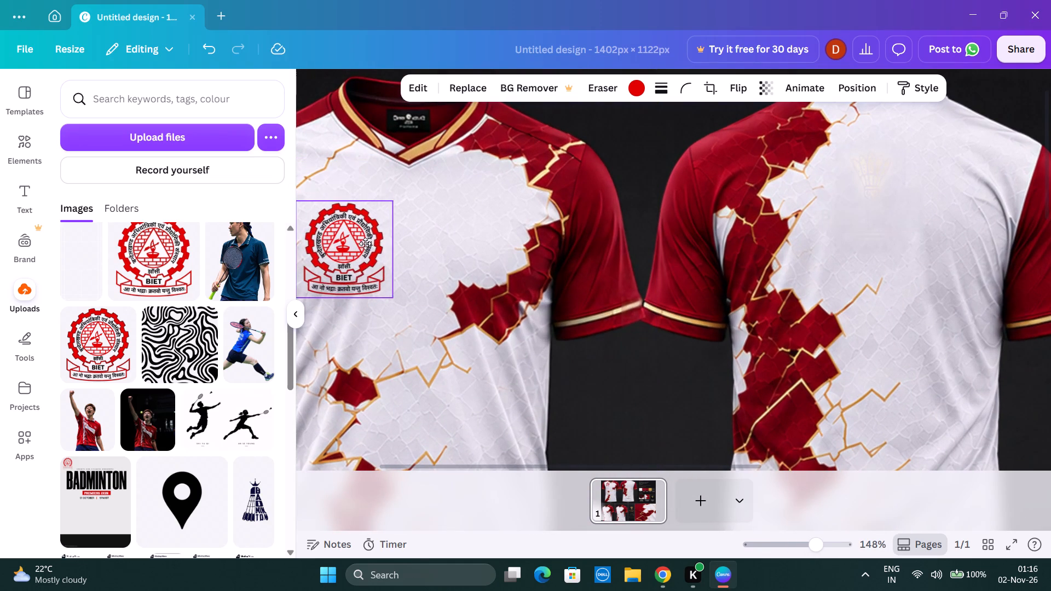
drag(365, 244, 365, 242)
scroll(368, 239, right, 3)
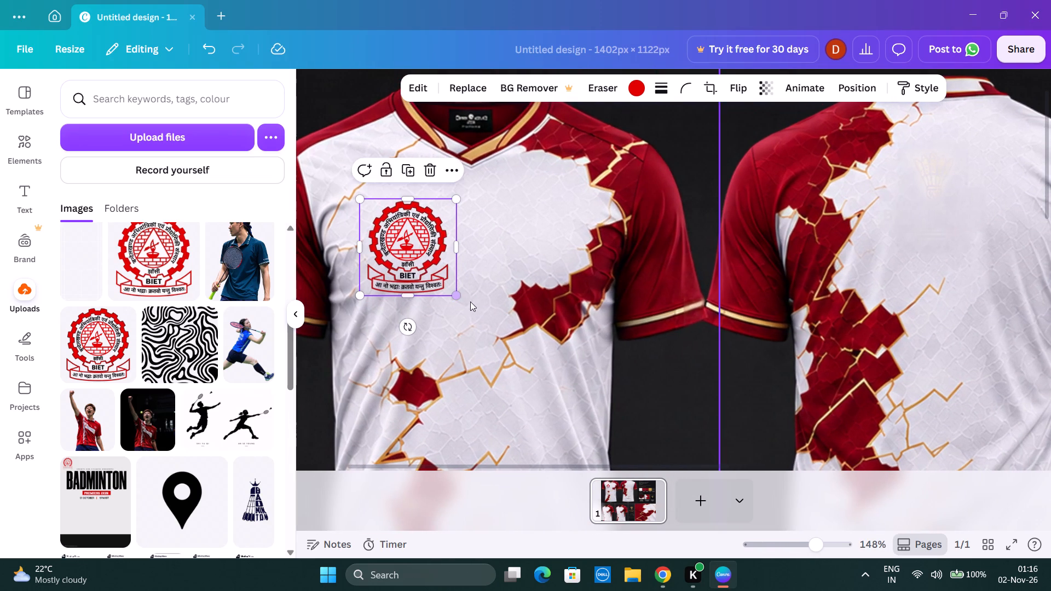
drag(458, 293, 420, 252)
drag(386, 221, 368, 221)
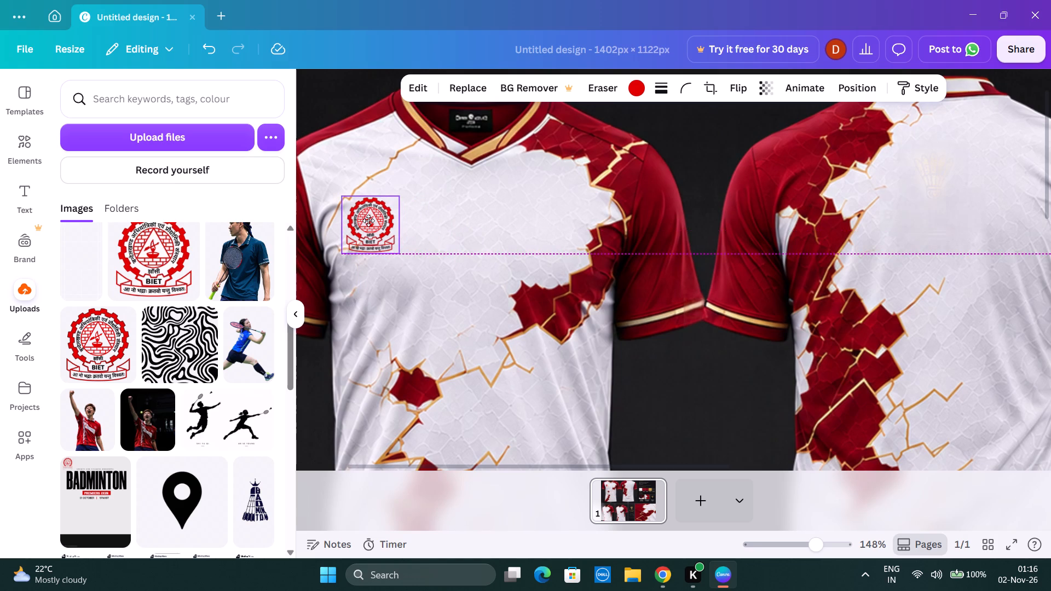
drag(368, 221, 368, 216)
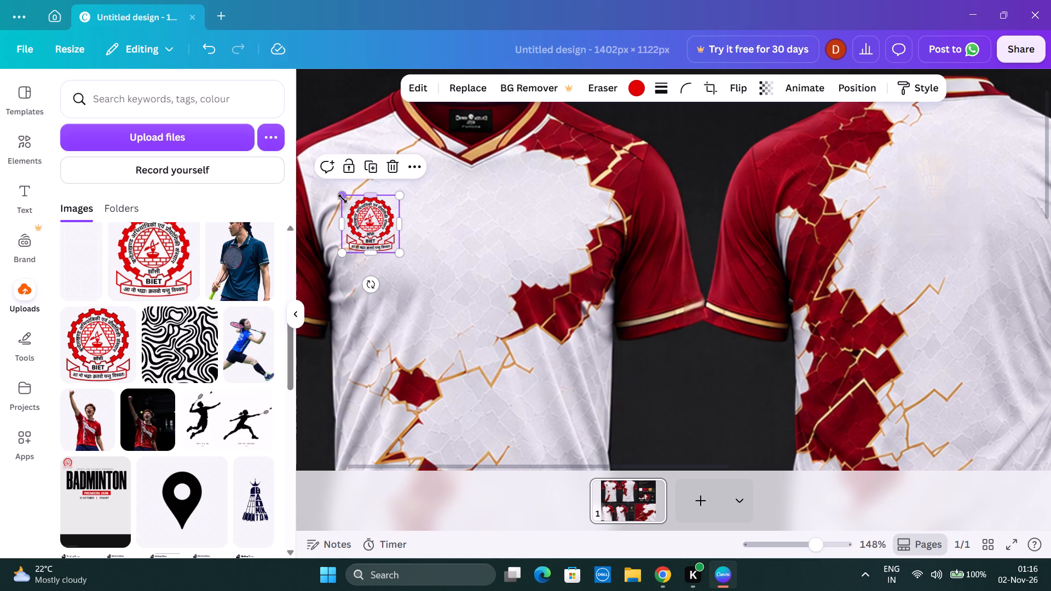
drag(344, 196, 355, 204)
drag(380, 224, 370, 211)
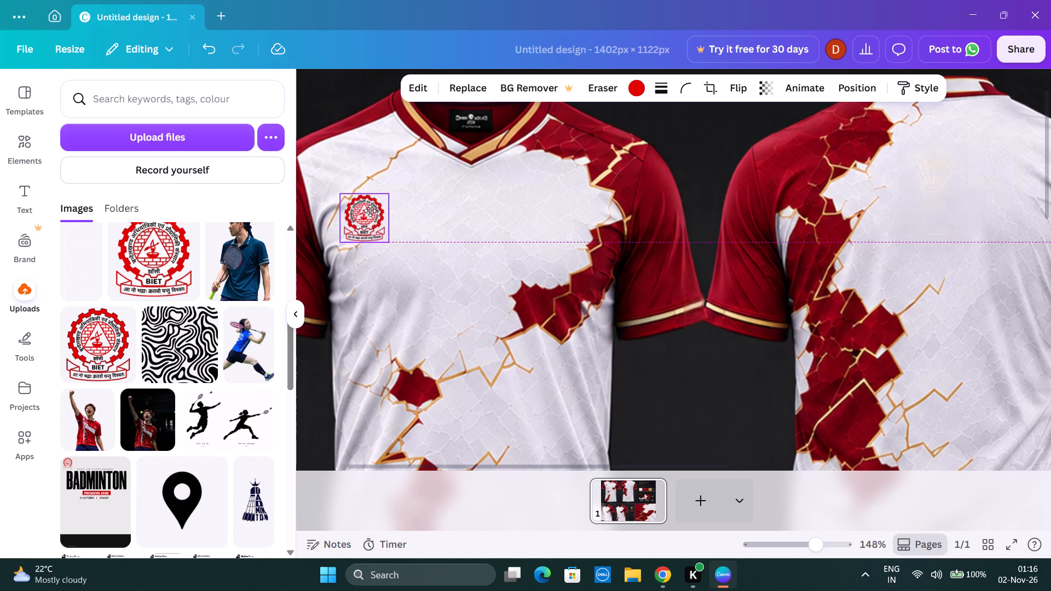
drag(370, 211, 375, 216)
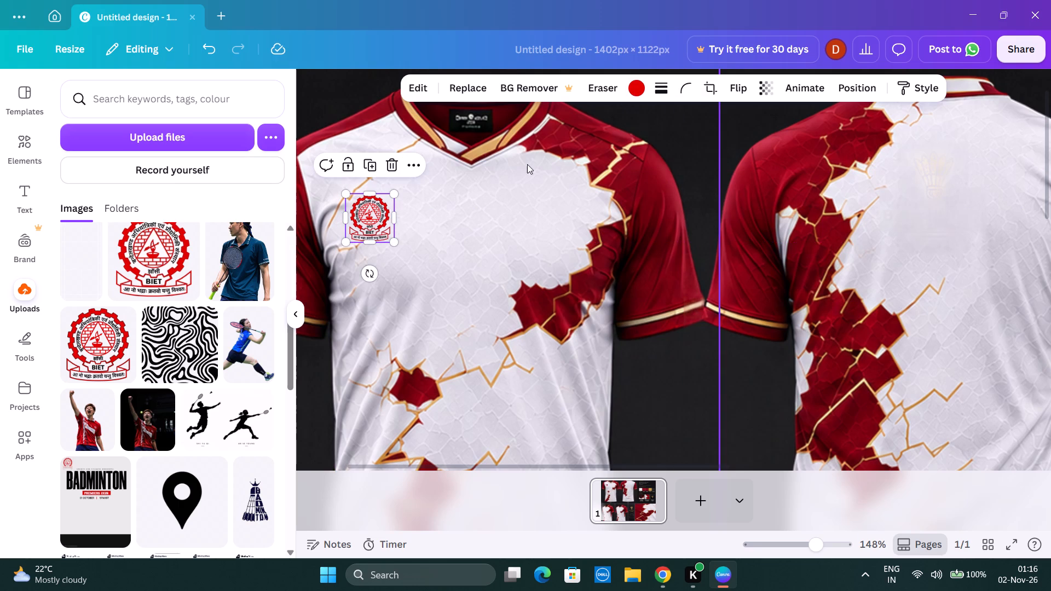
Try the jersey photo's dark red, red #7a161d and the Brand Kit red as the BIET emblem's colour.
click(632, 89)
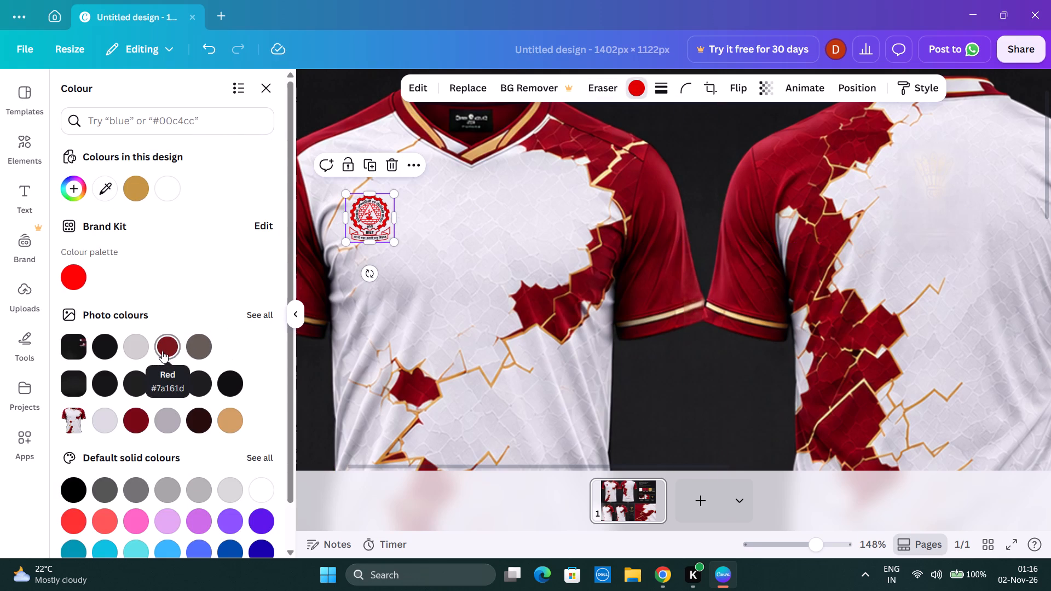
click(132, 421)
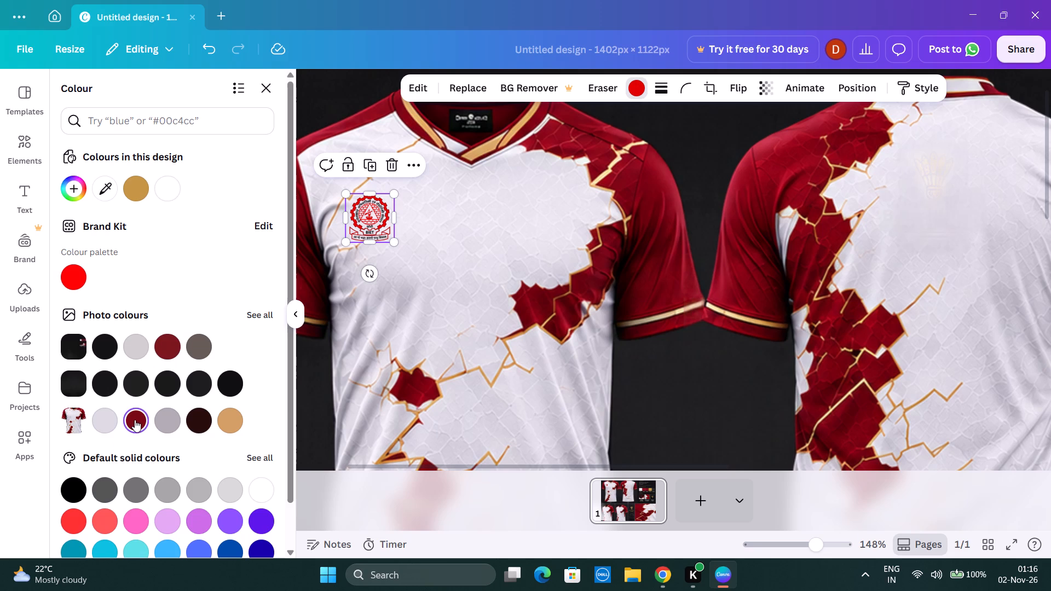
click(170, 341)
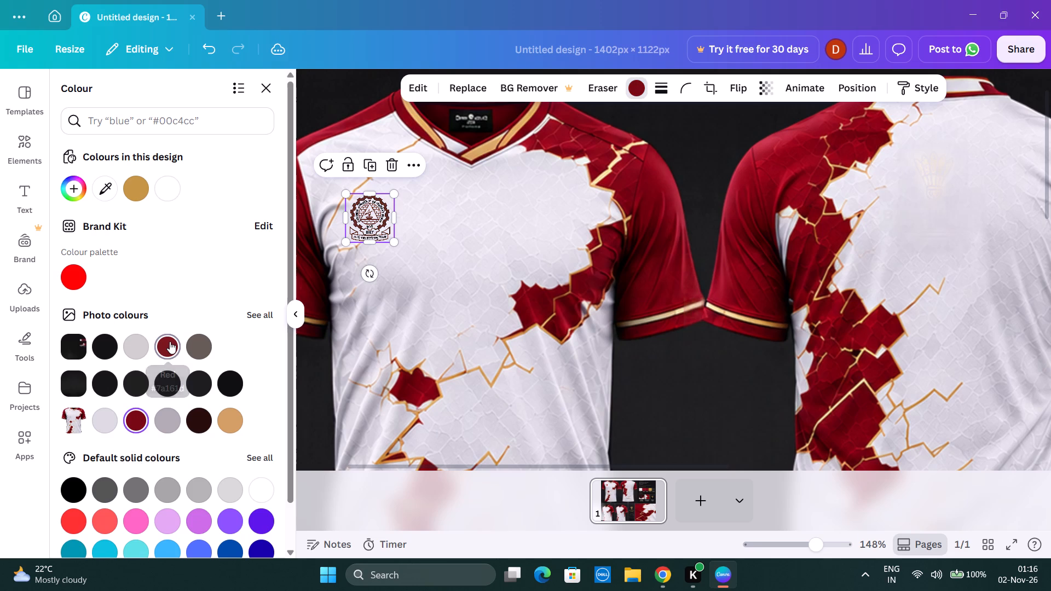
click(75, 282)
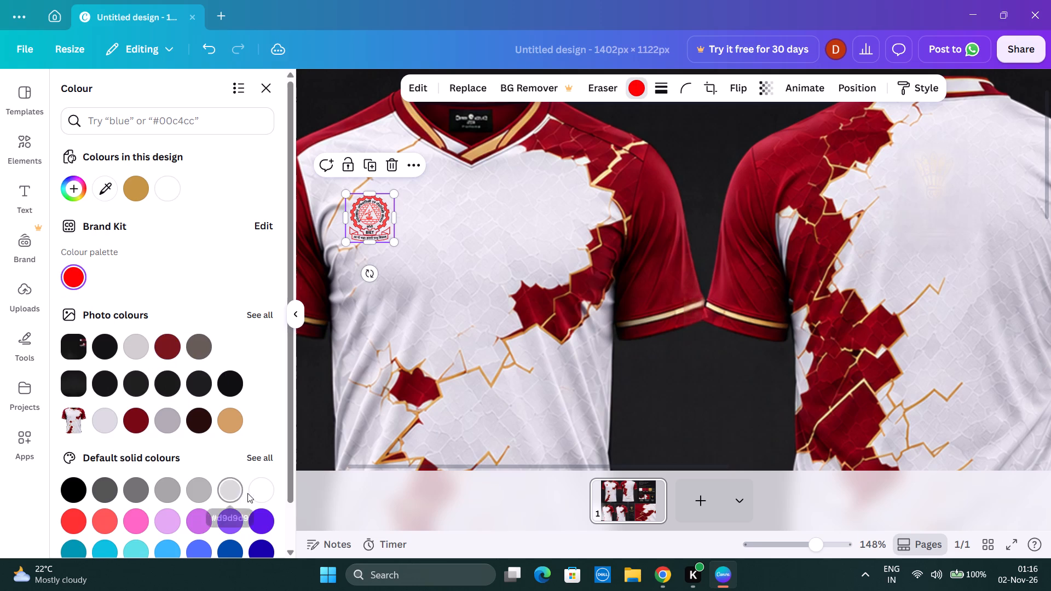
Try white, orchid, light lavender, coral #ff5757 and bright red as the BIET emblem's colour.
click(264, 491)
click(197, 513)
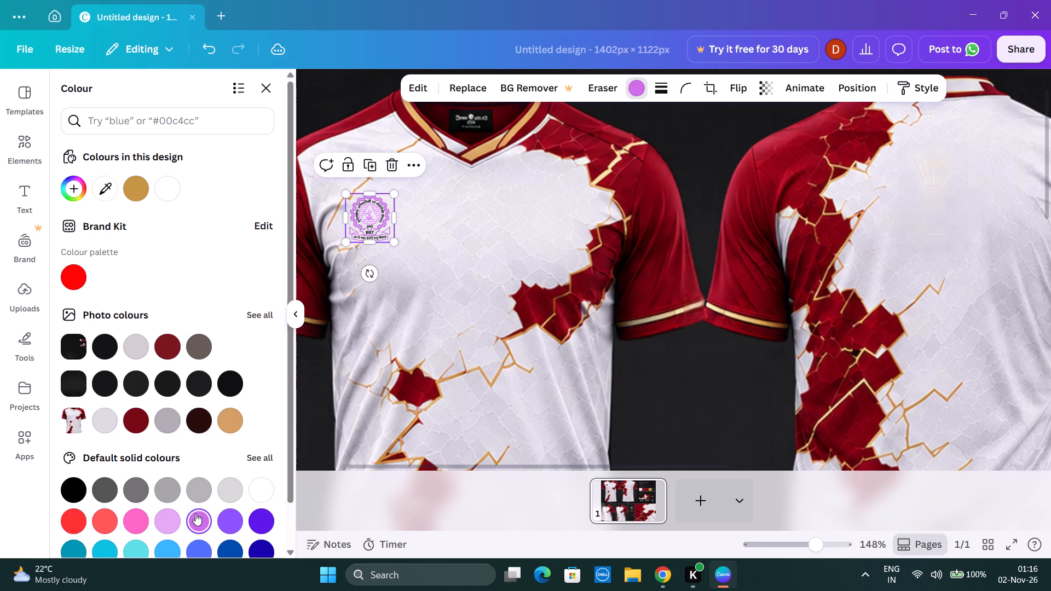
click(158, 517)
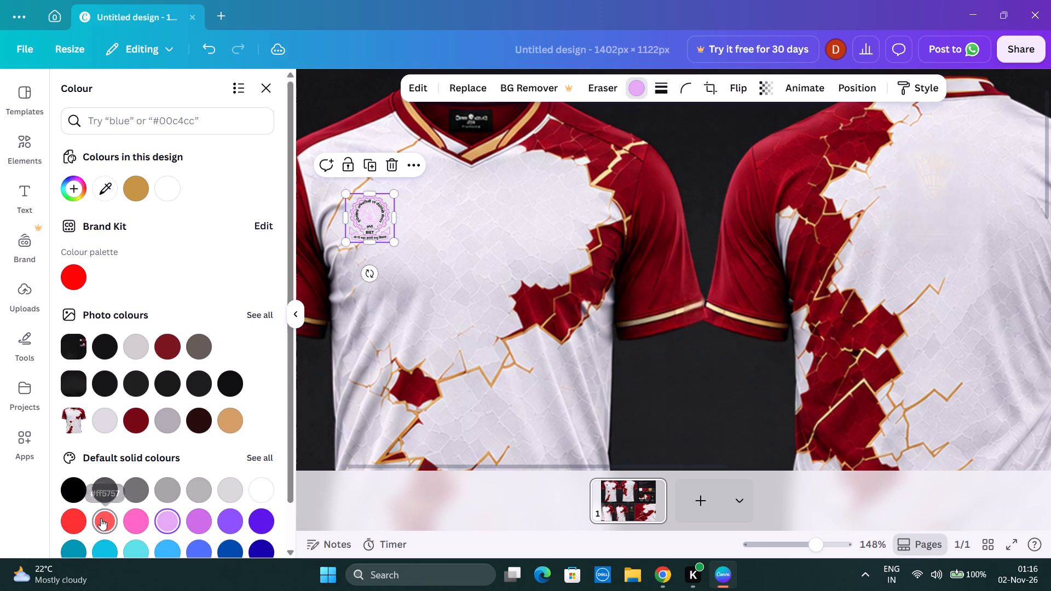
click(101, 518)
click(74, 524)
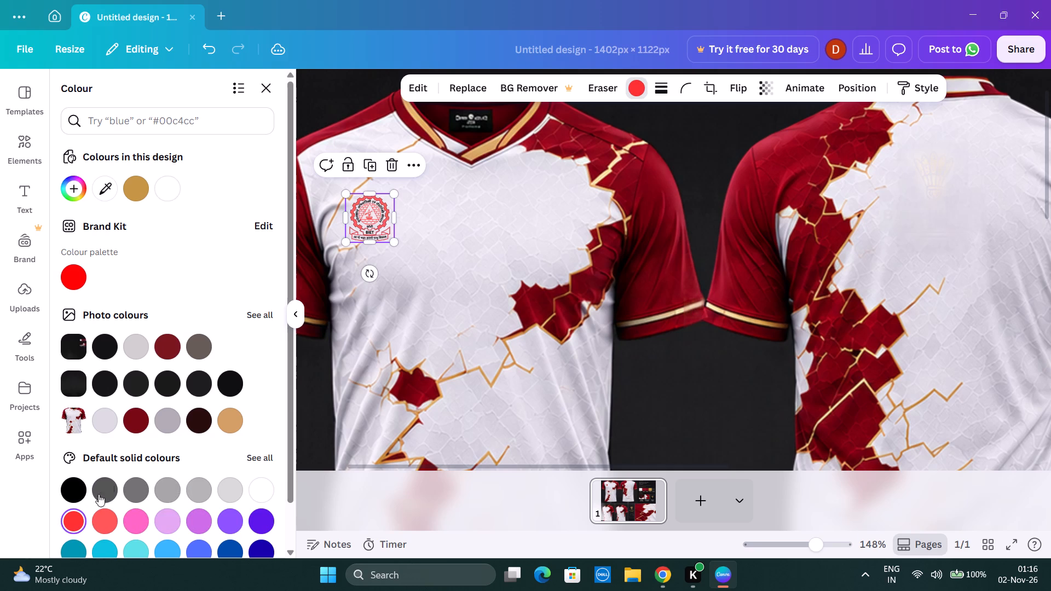
Set the BIET emblem's colour to the dark maroon red from the full set of default solid colours.
scroll(146, 398, down, 5)
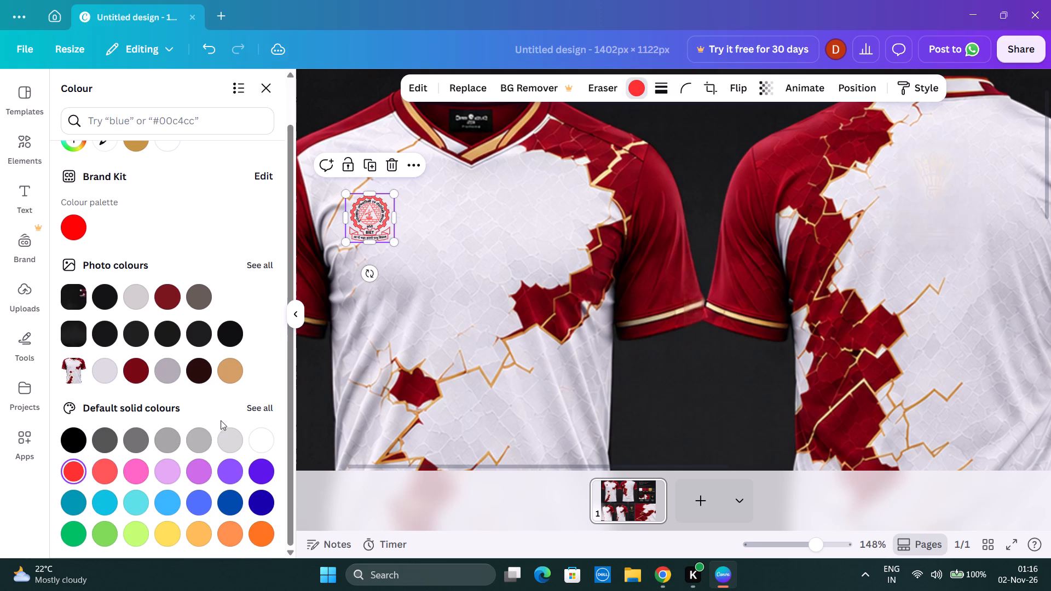
click(252, 410)
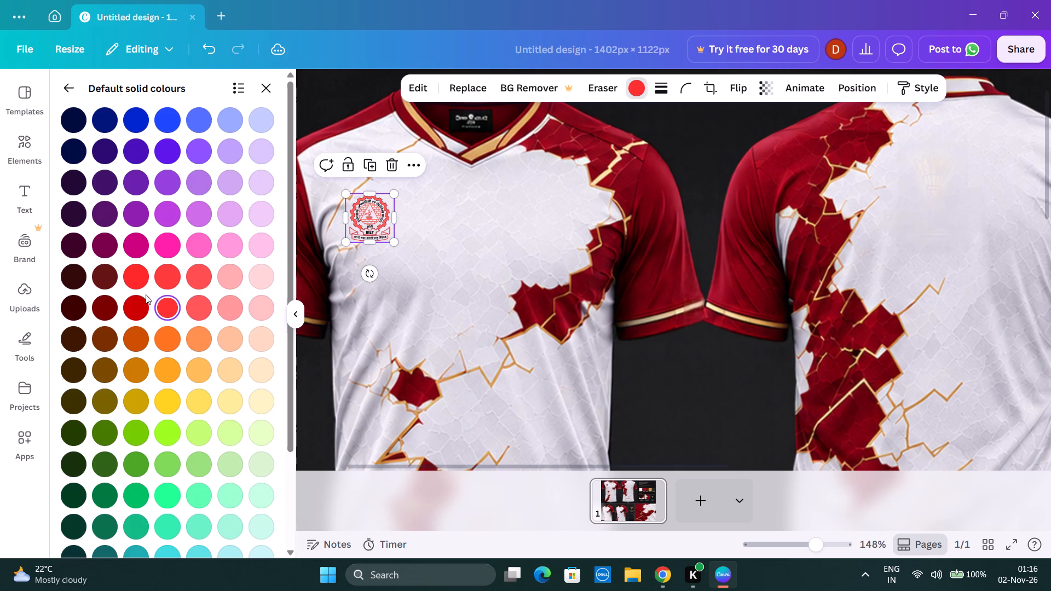
click(96, 308)
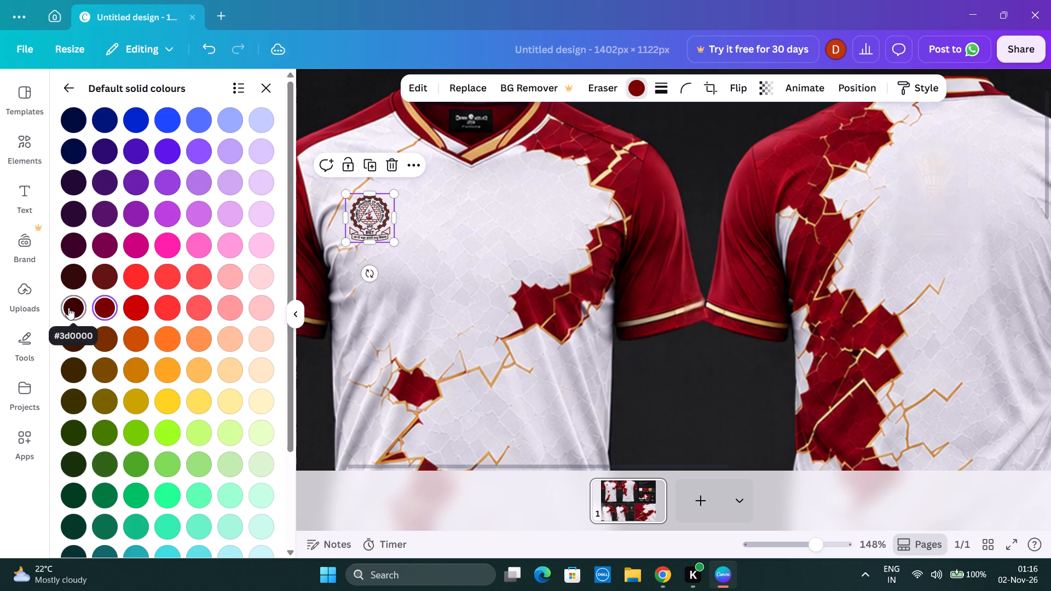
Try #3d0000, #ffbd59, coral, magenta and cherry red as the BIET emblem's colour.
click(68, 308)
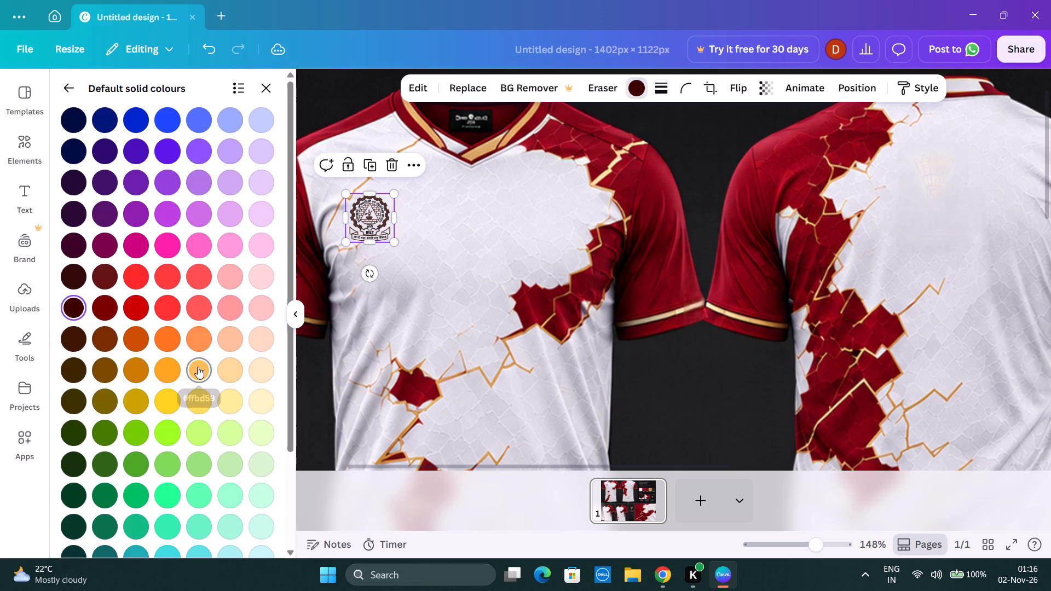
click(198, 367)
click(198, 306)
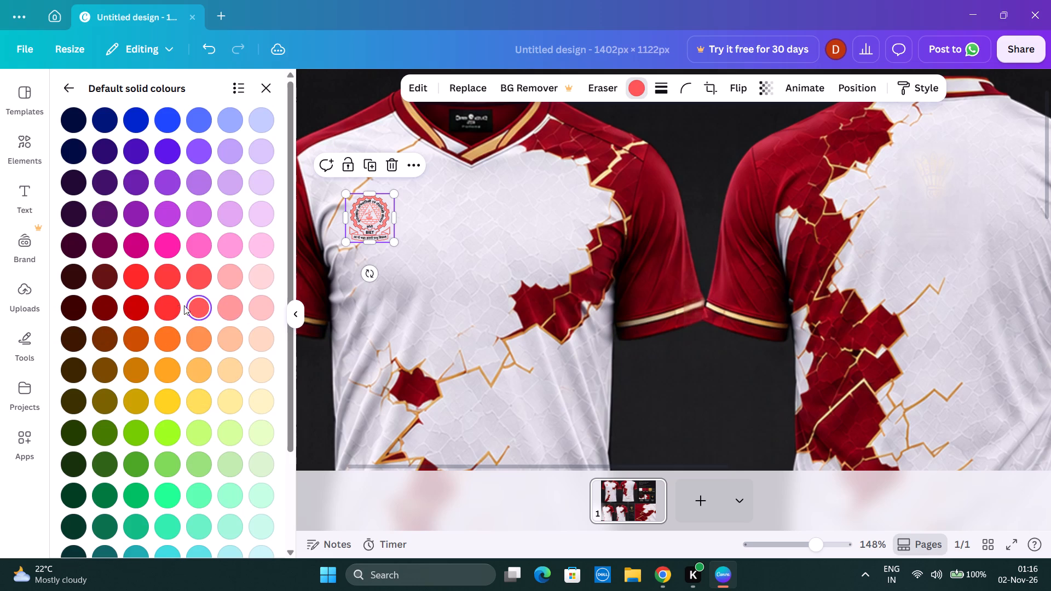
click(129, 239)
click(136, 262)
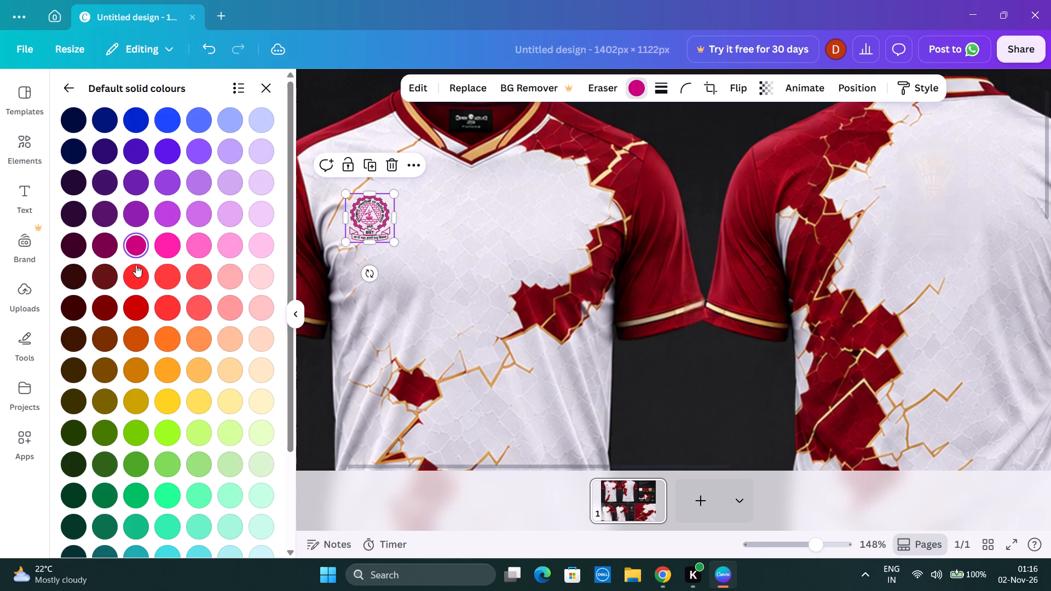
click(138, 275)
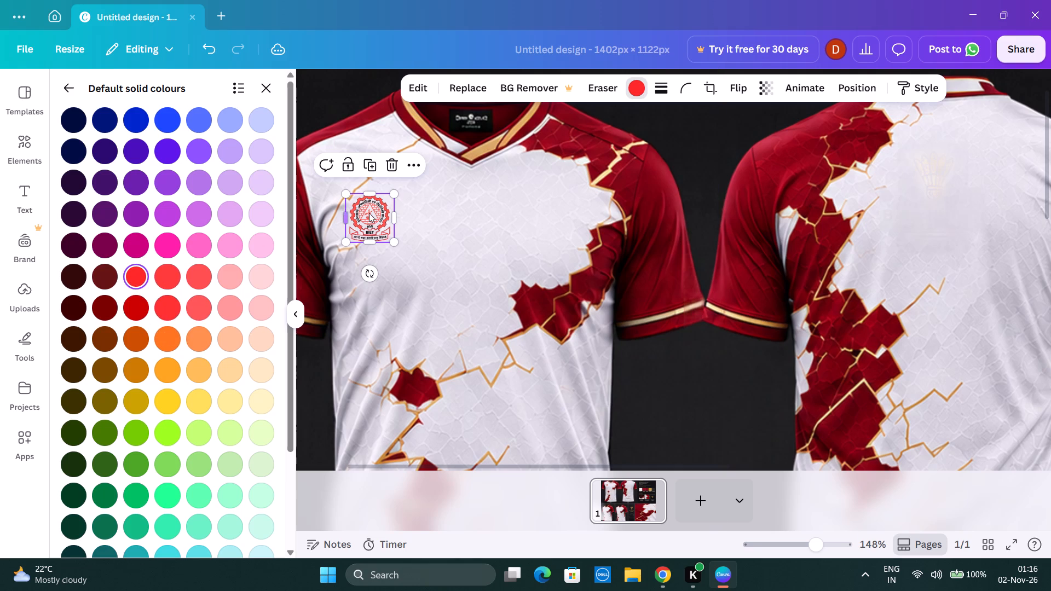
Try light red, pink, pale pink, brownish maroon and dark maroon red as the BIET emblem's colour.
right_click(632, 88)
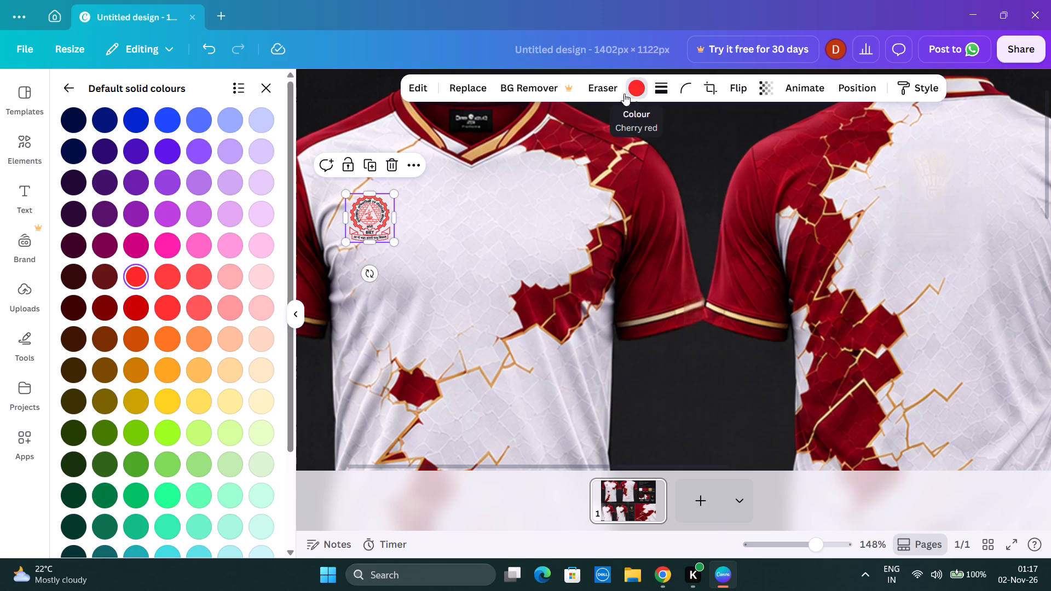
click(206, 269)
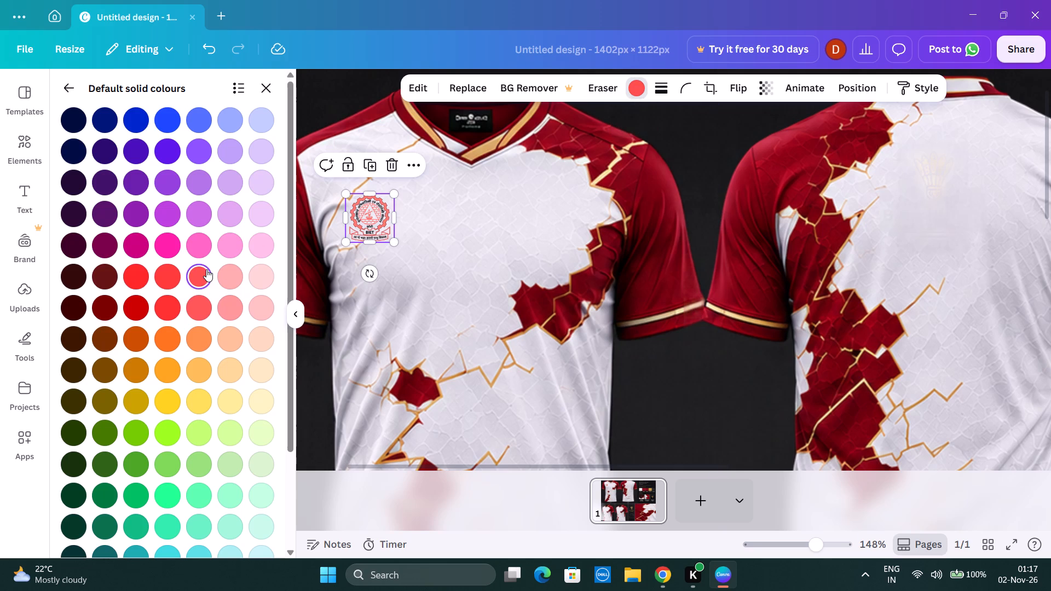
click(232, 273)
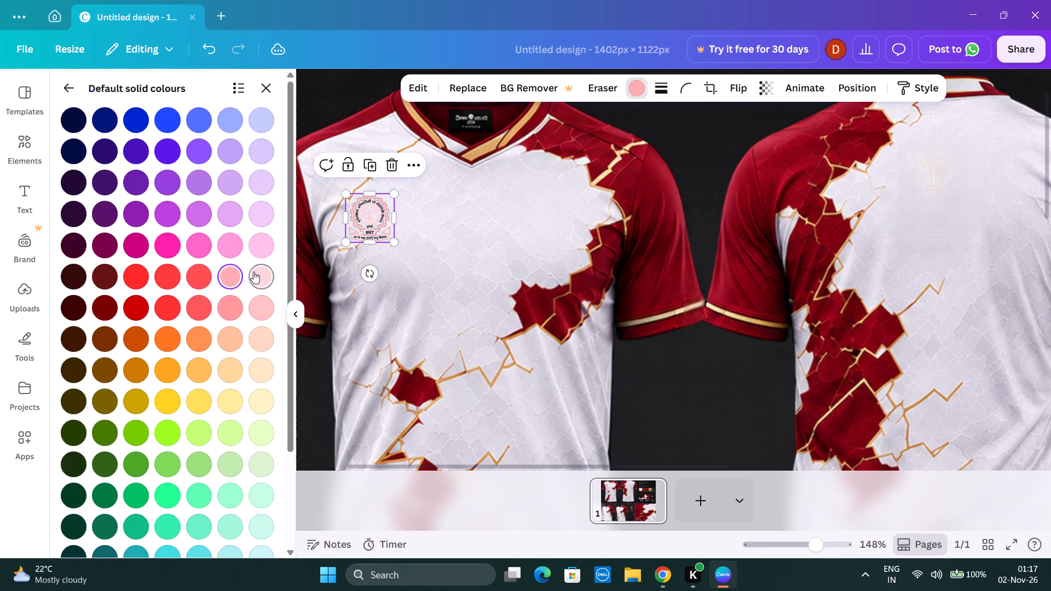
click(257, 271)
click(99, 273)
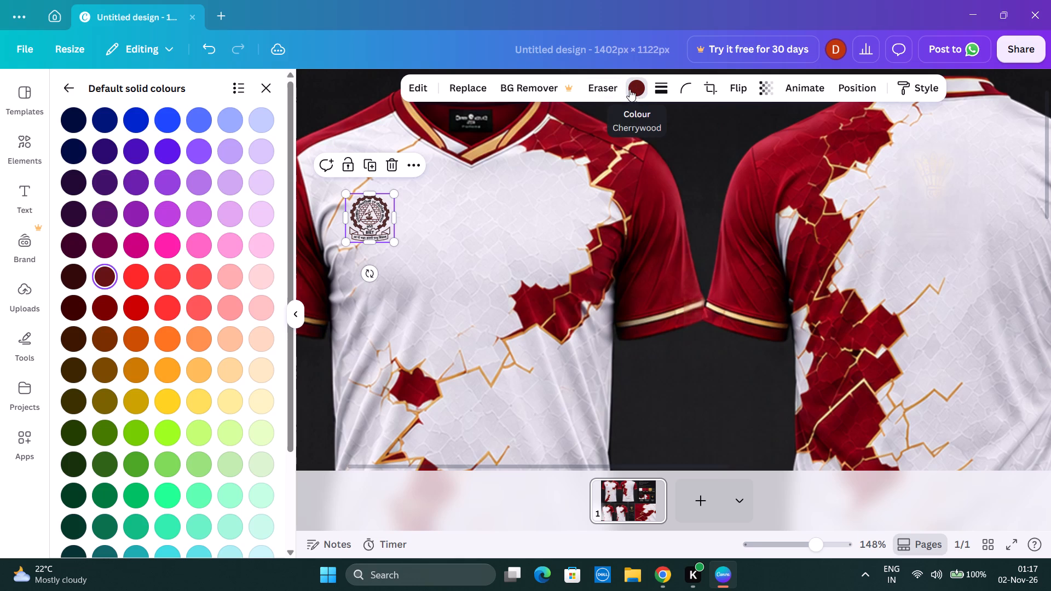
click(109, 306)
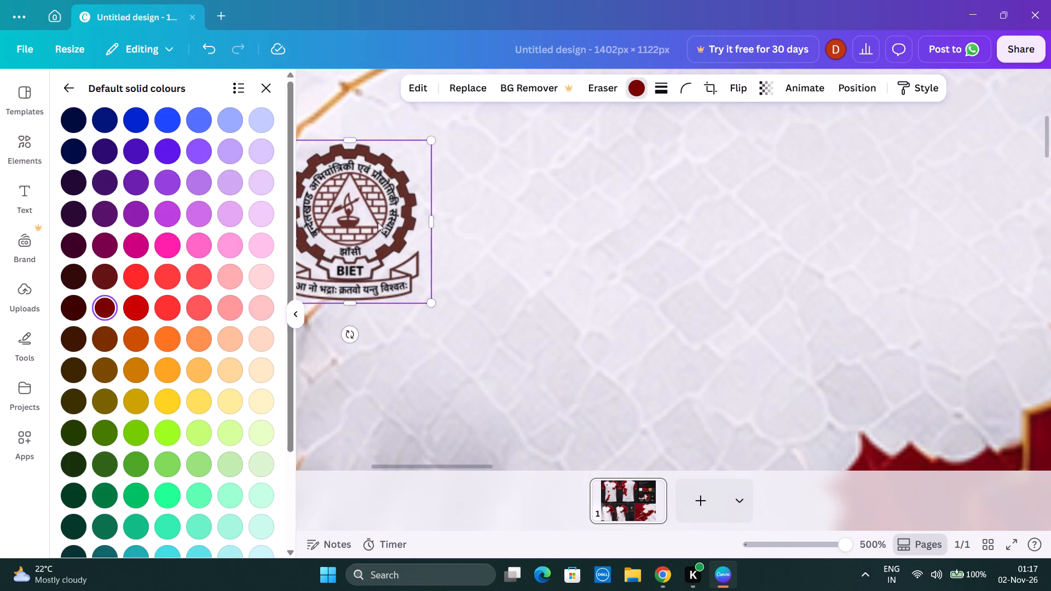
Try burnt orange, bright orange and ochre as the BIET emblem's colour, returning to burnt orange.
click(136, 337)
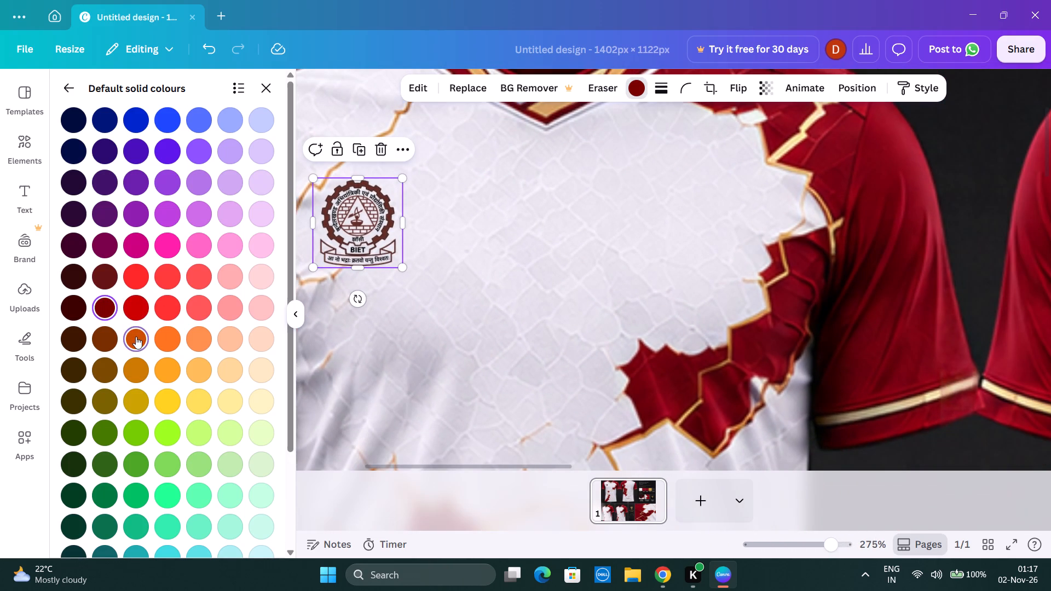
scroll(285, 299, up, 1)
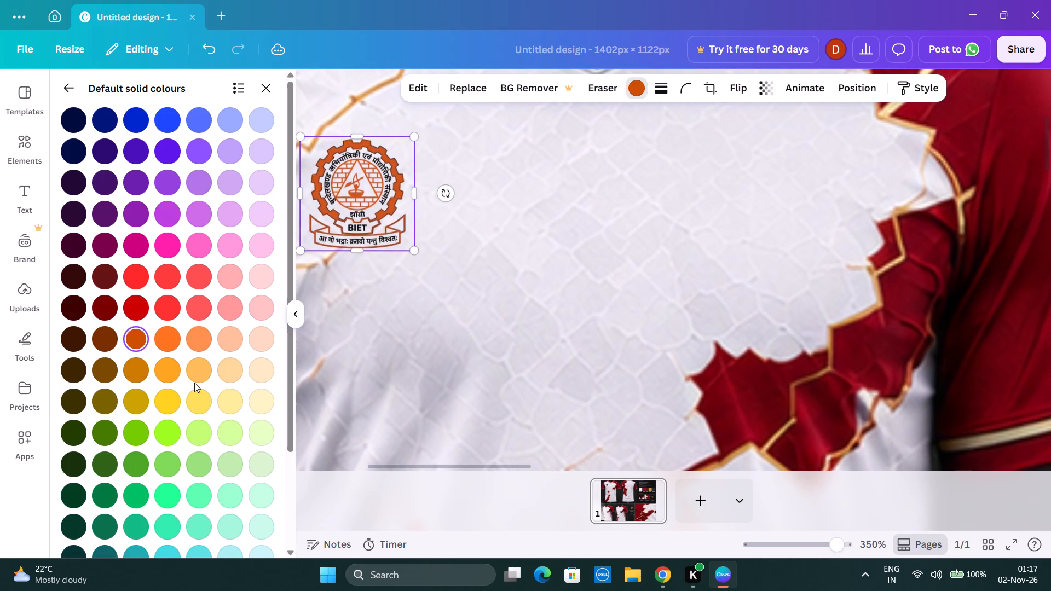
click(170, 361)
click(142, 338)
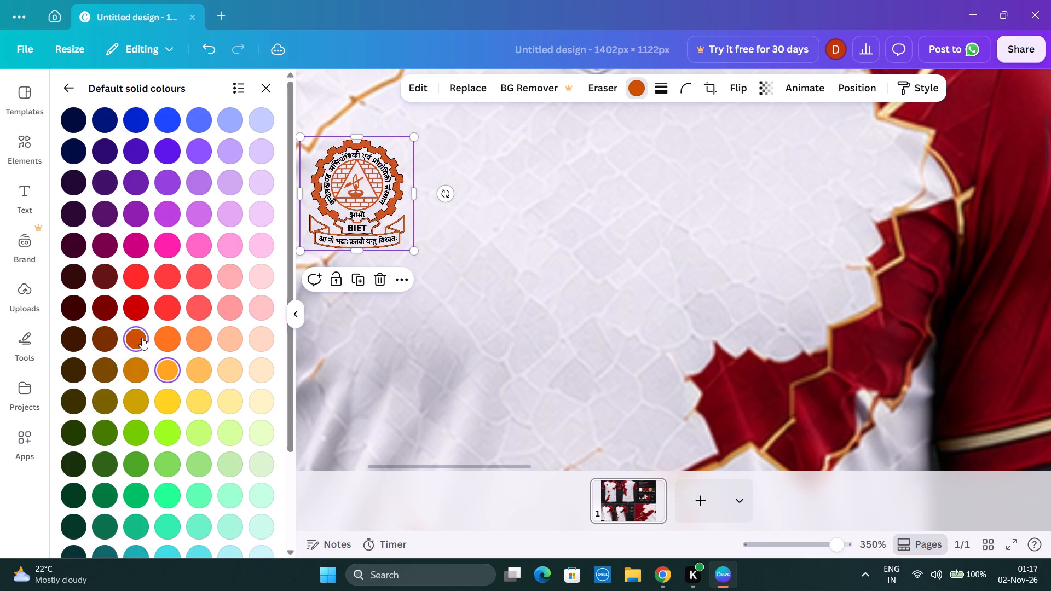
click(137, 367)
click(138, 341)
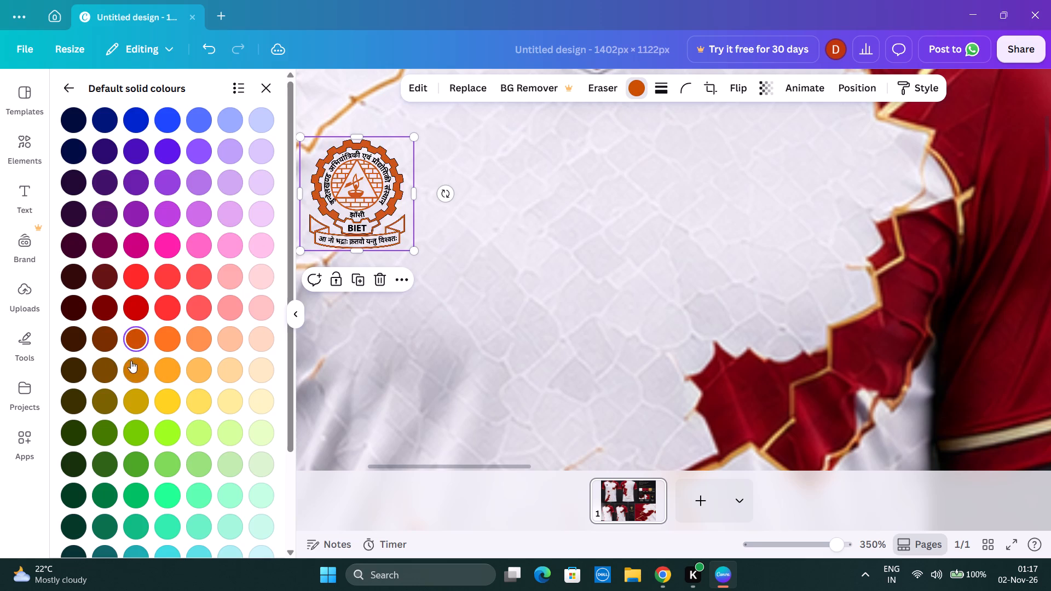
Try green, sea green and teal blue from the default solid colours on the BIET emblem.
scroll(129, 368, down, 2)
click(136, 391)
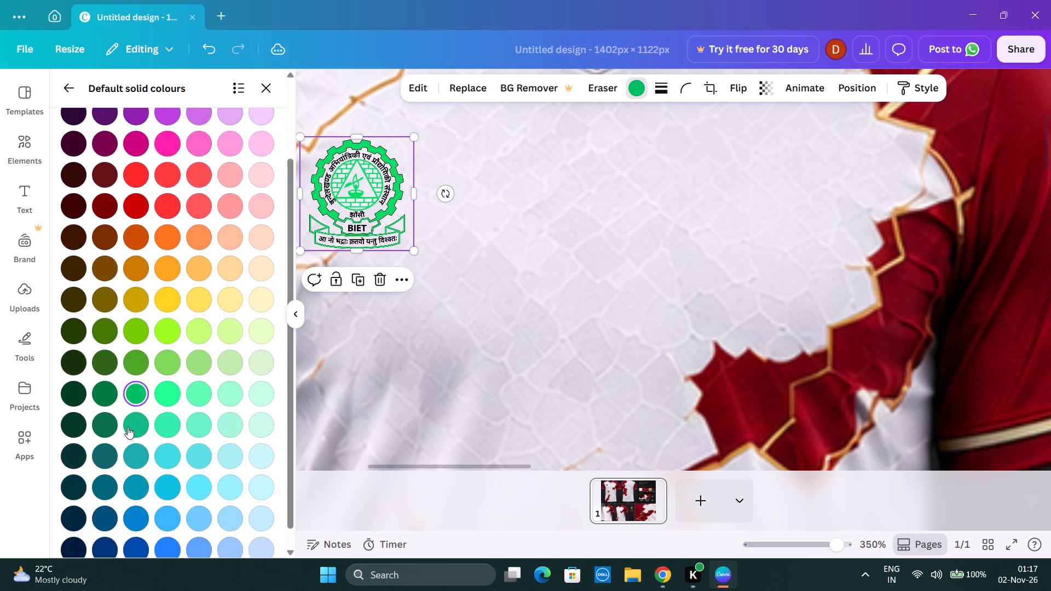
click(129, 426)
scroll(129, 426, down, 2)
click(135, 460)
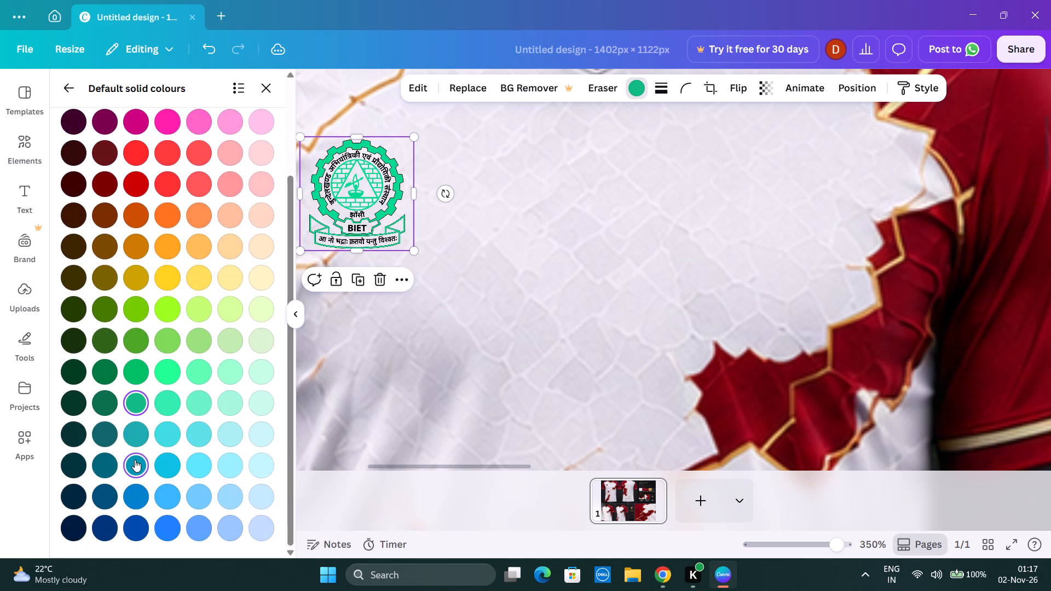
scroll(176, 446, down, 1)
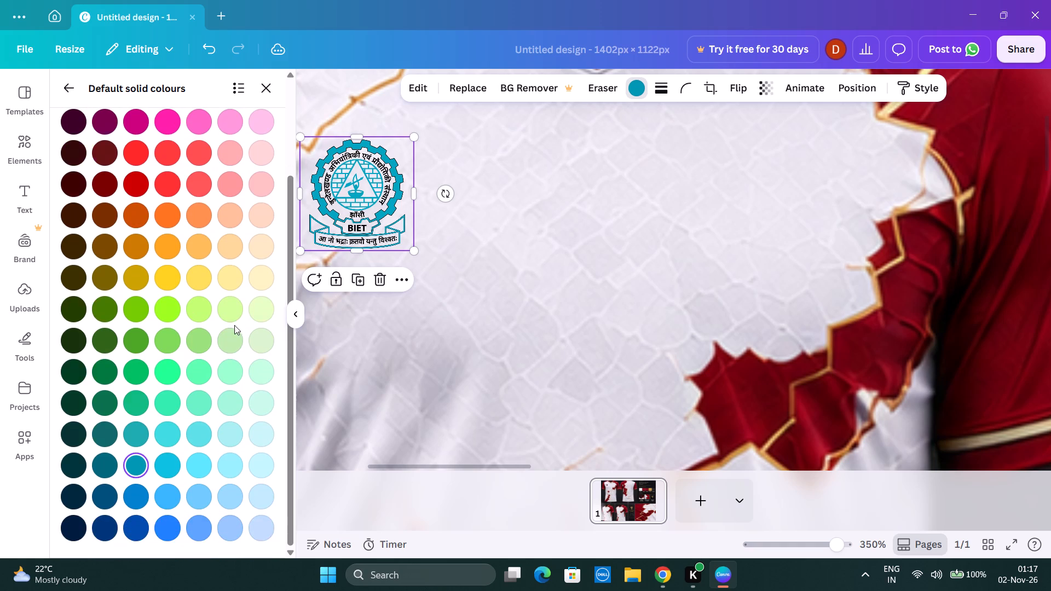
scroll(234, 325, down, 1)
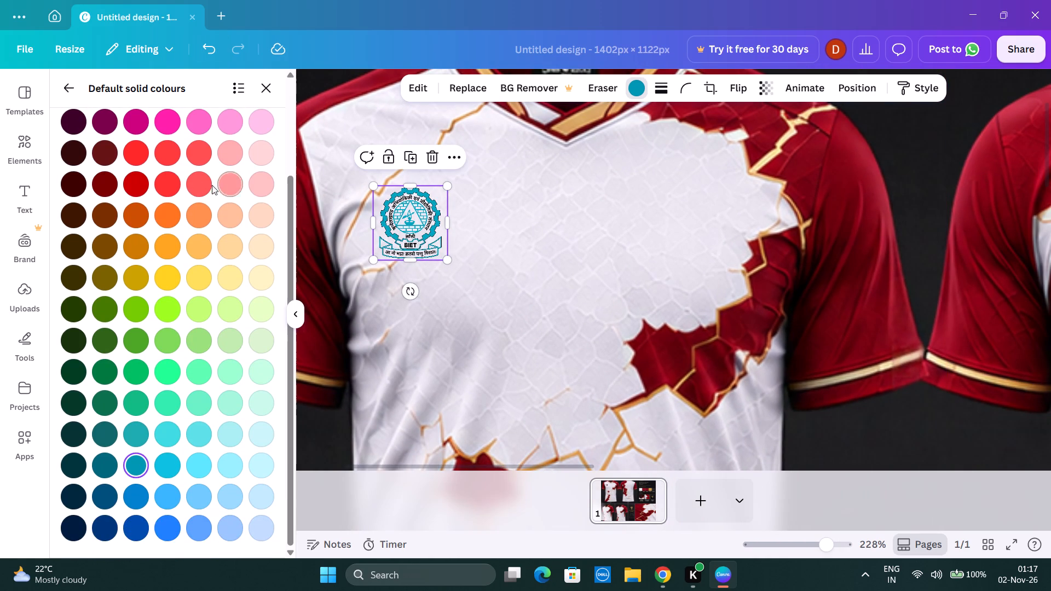
Compare blue, light cyan and #0cc0df on the BIET emblem, and set its colour to teal blue.
click(138, 500)
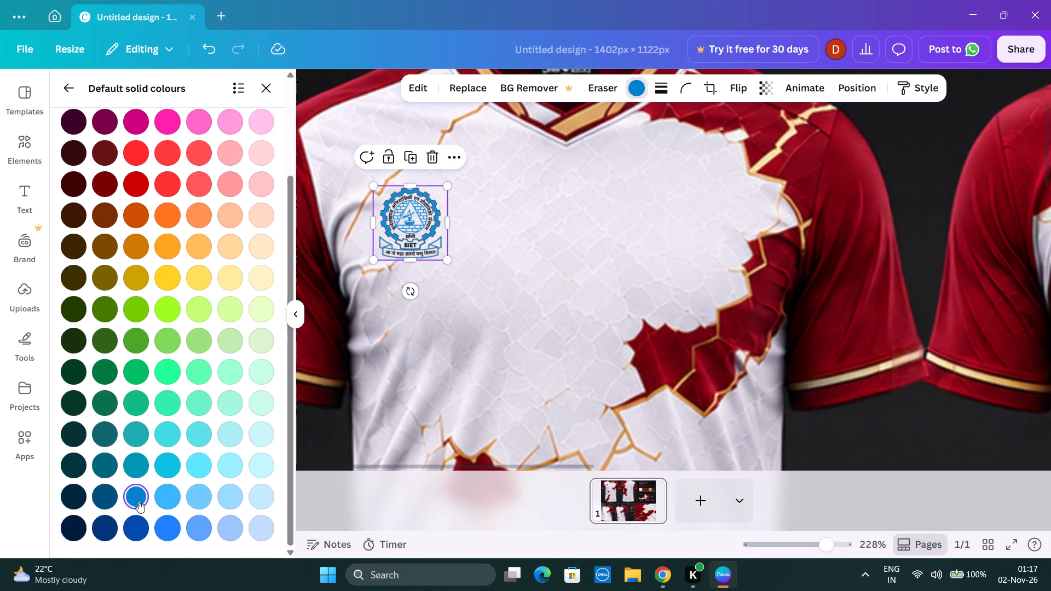
click(142, 469)
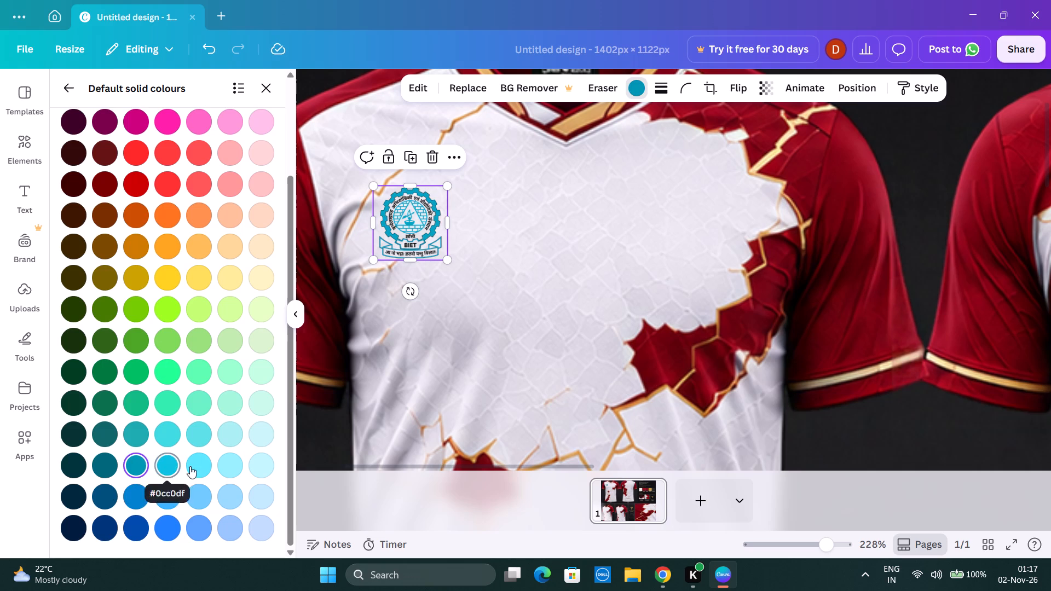
click(206, 463)
click(161, 467)
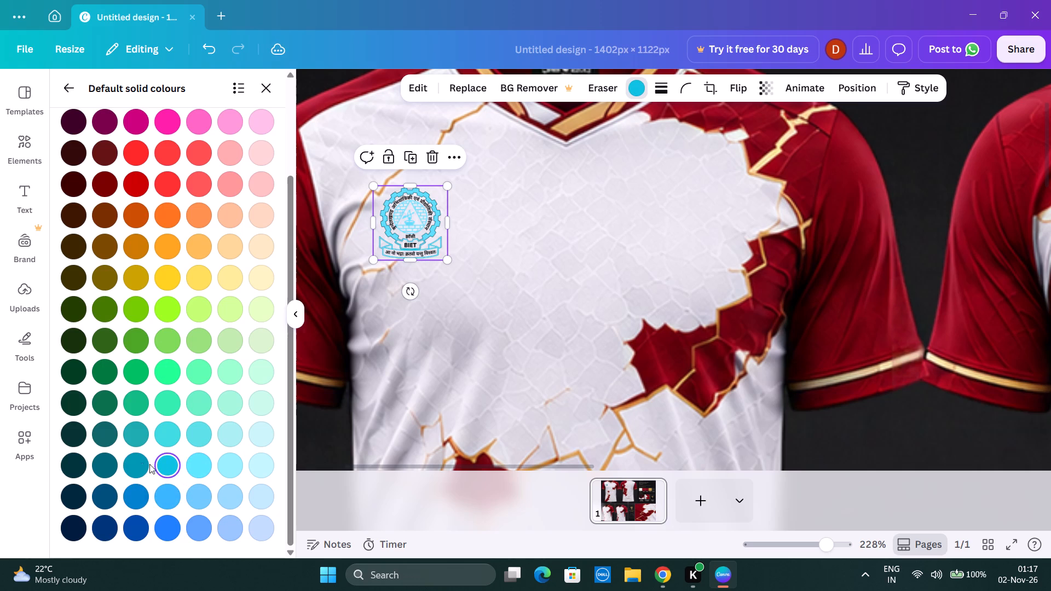
click(136, 463)
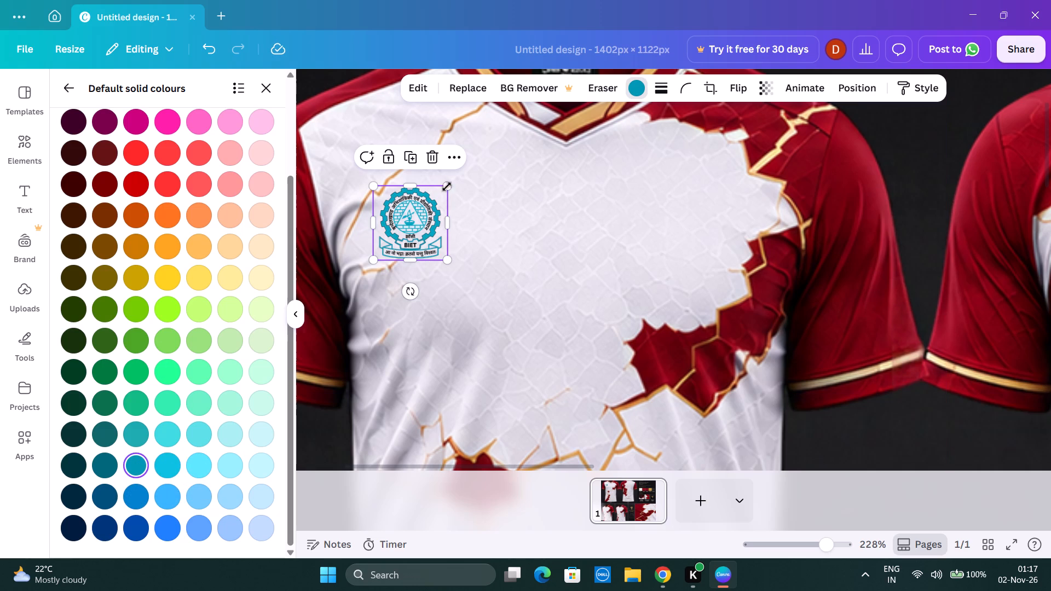
click(74, 88)
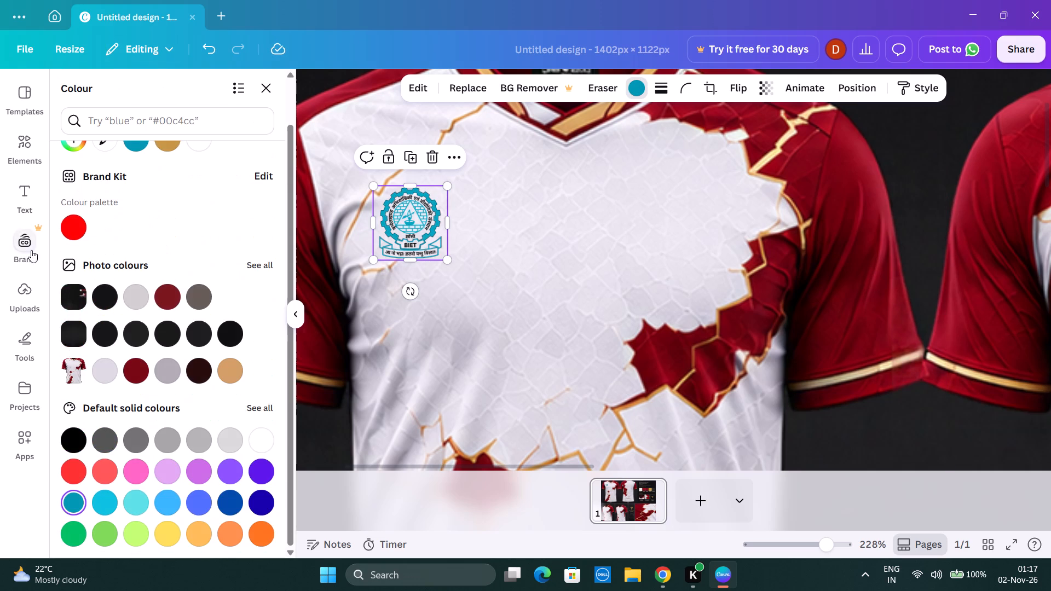
Add the navy BADMINTON shuttlecock logo from the uploaded images to the board.
click(14, 299)
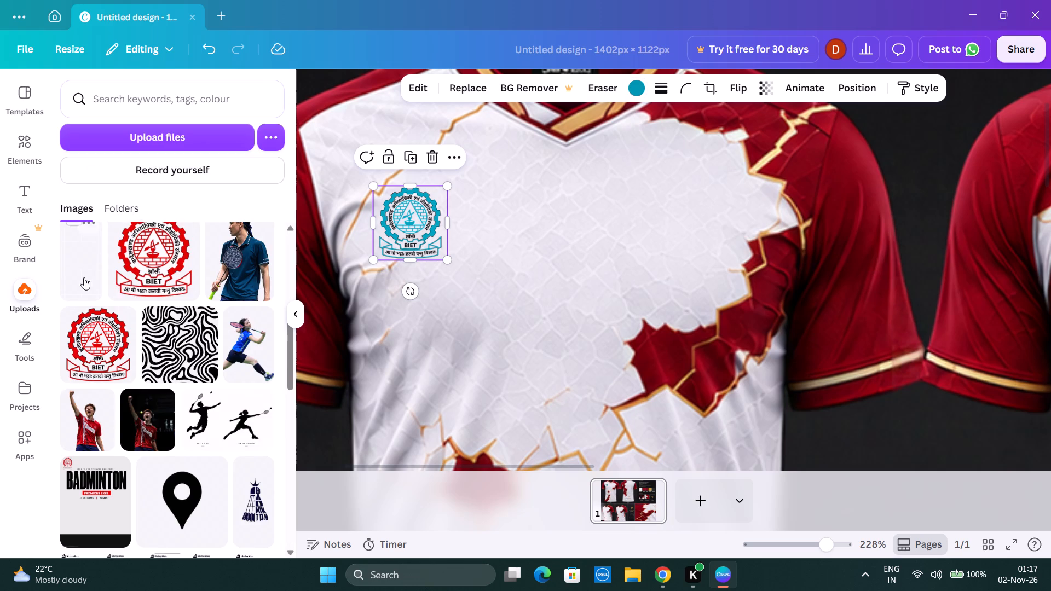
scroll(183, 357, down, 2)
click(234, 360)
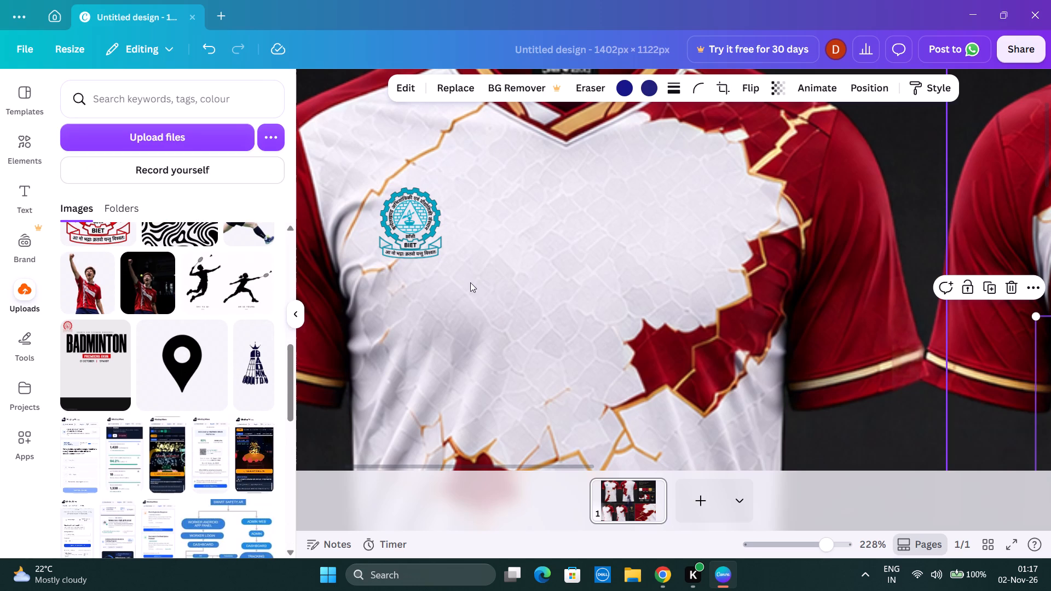
Move the navy BADMINTON shuttlecock logo from the back jersey onto the front jersey.
scroll(446, 283, left, 1)
scroll(709, 315, left, 1)
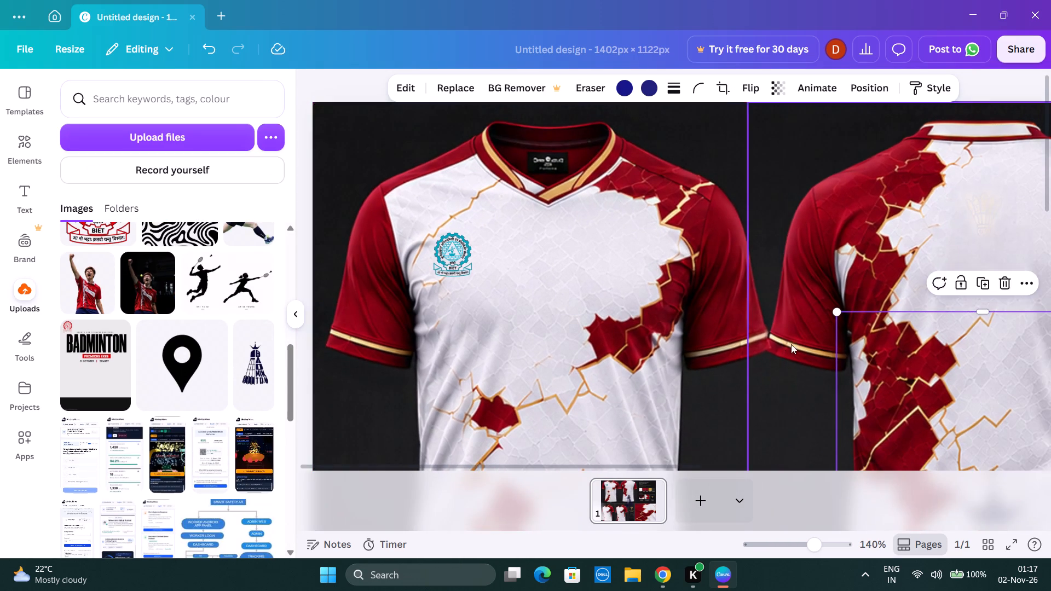
scroll(817, 368, down, 2)
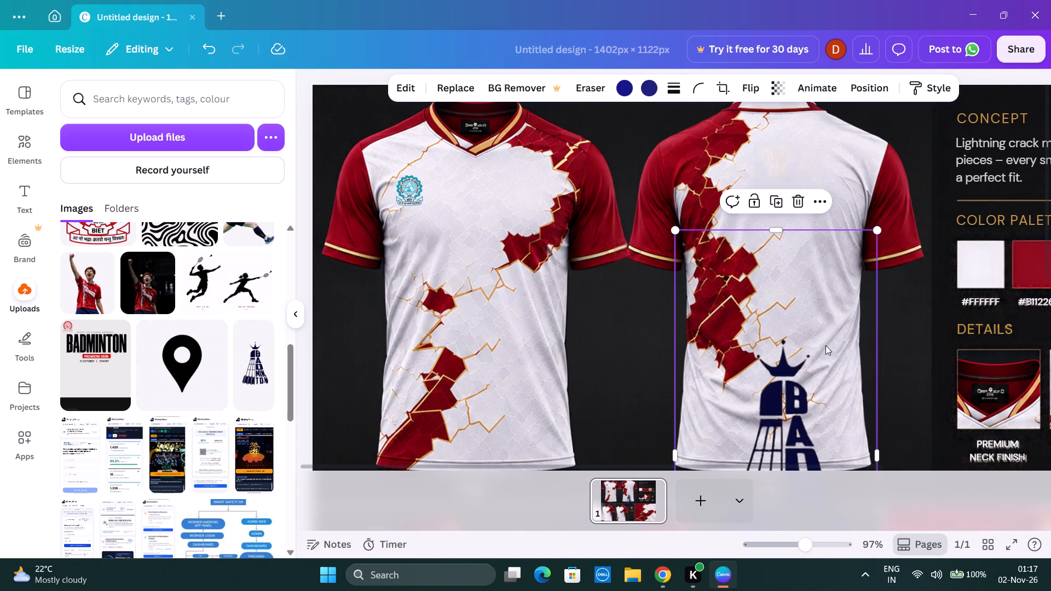
drag(824, 345, 556, 191)
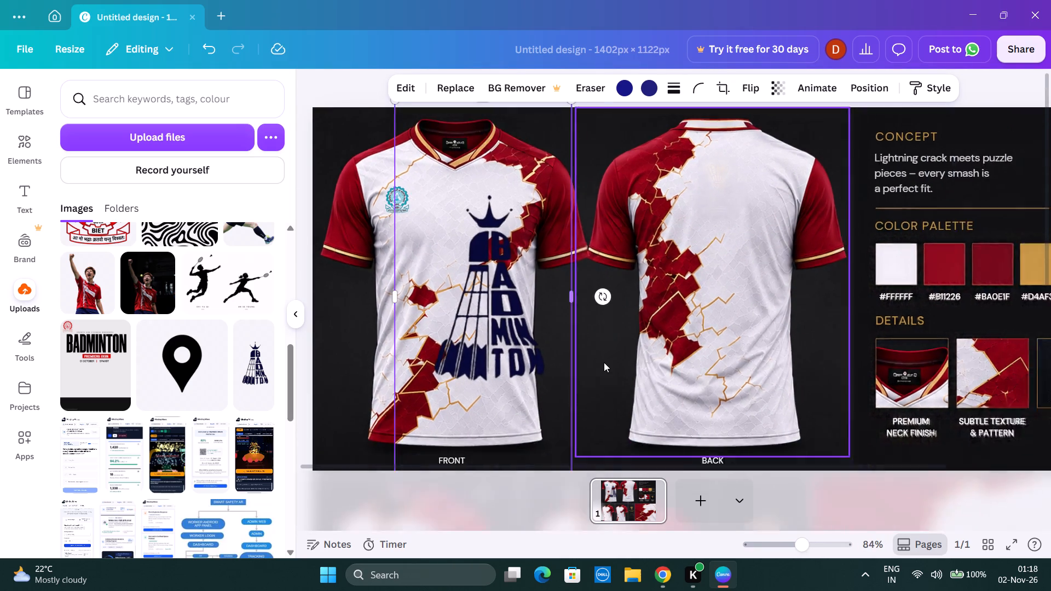
scroll(540, 298, up, 1)
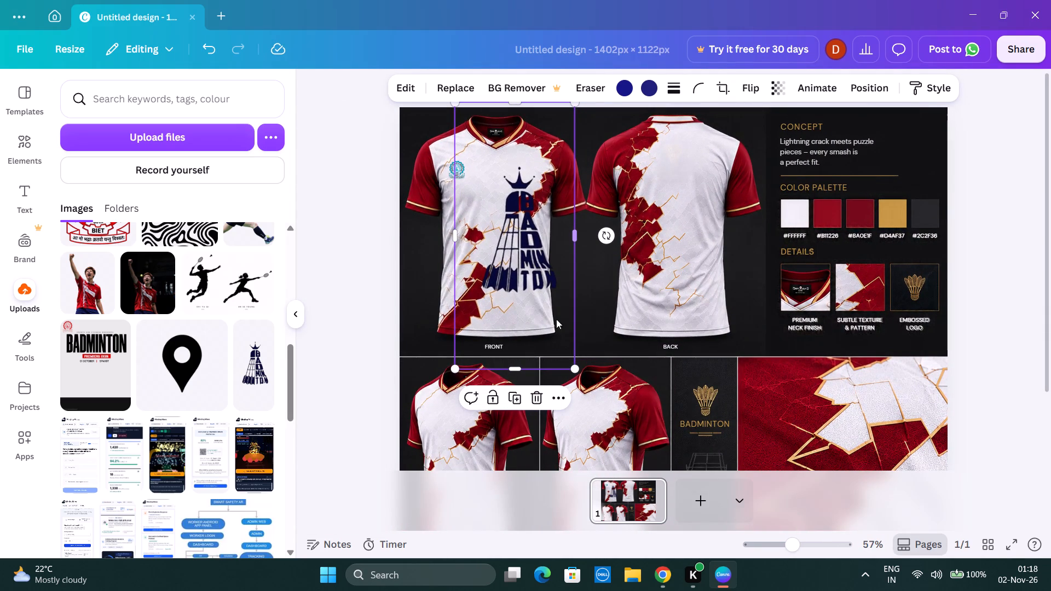
drag(548, 298, 557, 326)
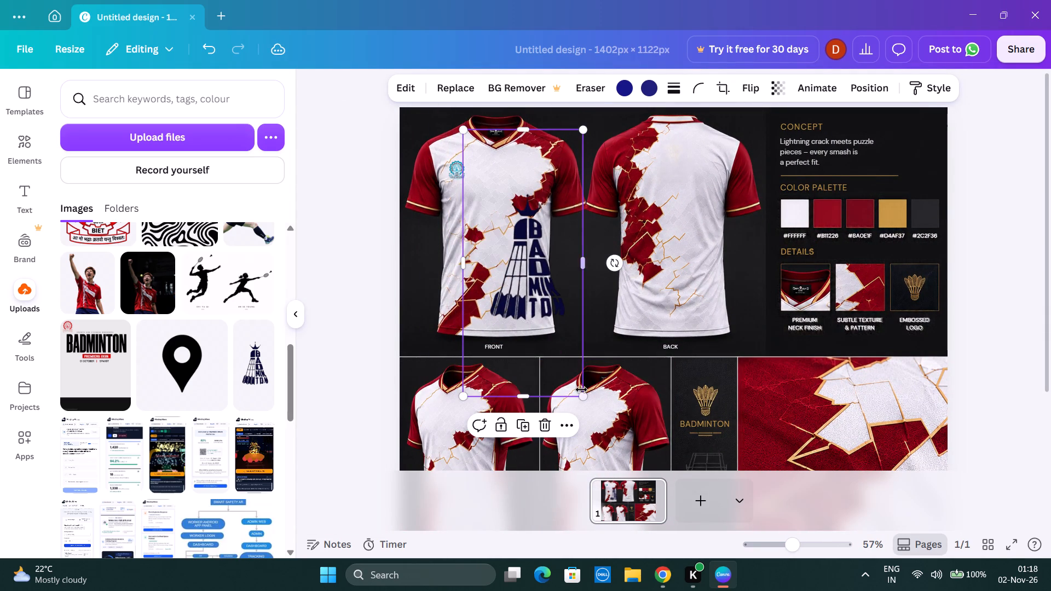
Shrink the BADMINTON shuttlecock logo so it fits within the front jersey's chest area.
drag(581, 392, 502, 245)
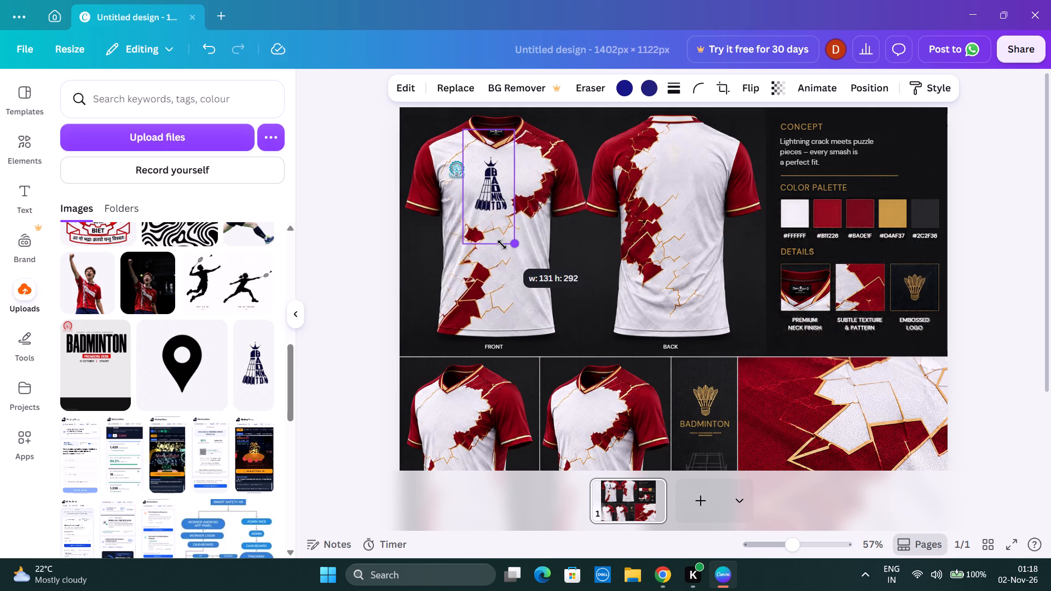
drag(502, 245, 493, 226)
scroll(493, 226, up, 2)
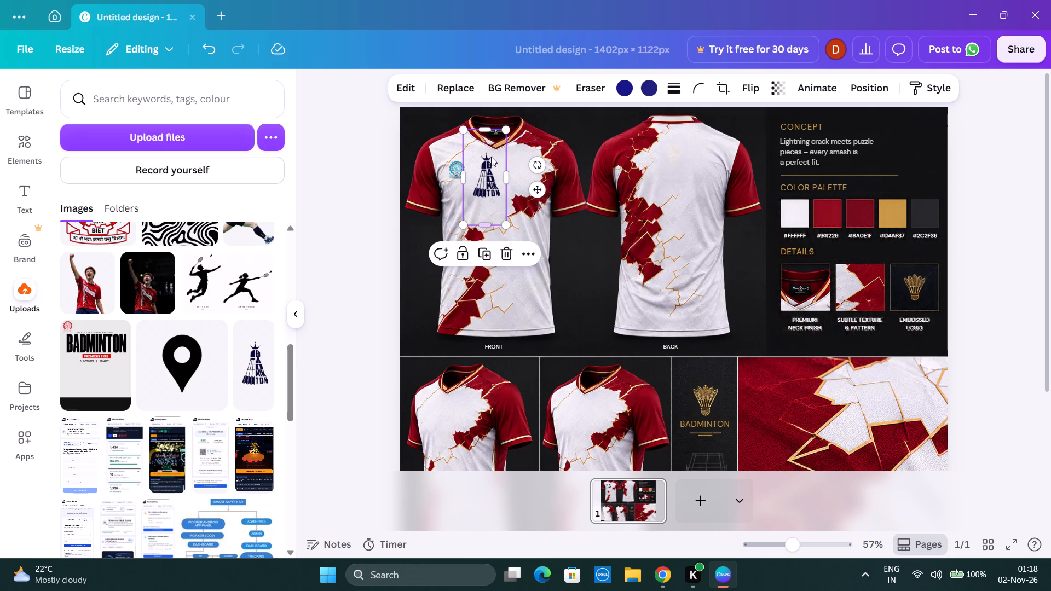
scroll(434, 201, up, 2)
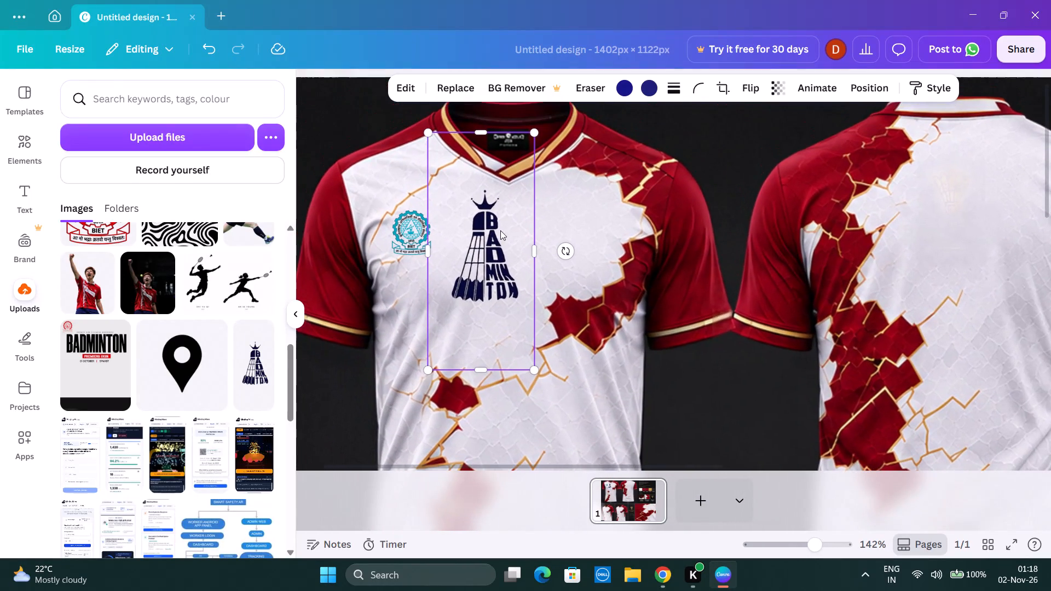
drag(425, 128, 512, 223)
Shrink the BADMINTON shuttlecock logo further and position it on the front jersey's chest, opposite the BIET emblem.
drag(512, 305, 563, 238)
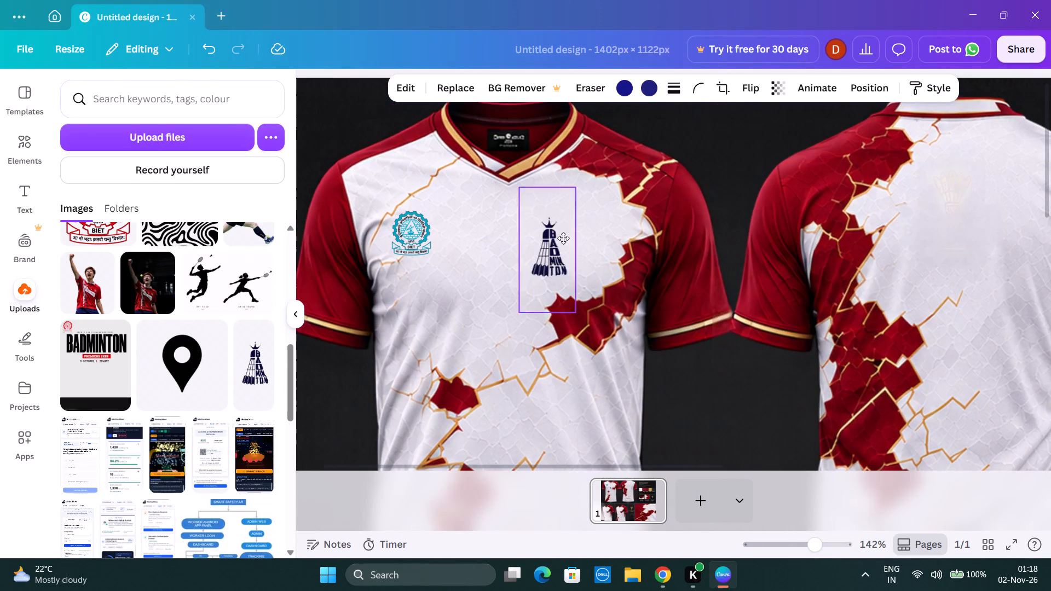
drag(563, 238, 586, 233)
drag(611, 292, 603, 286)
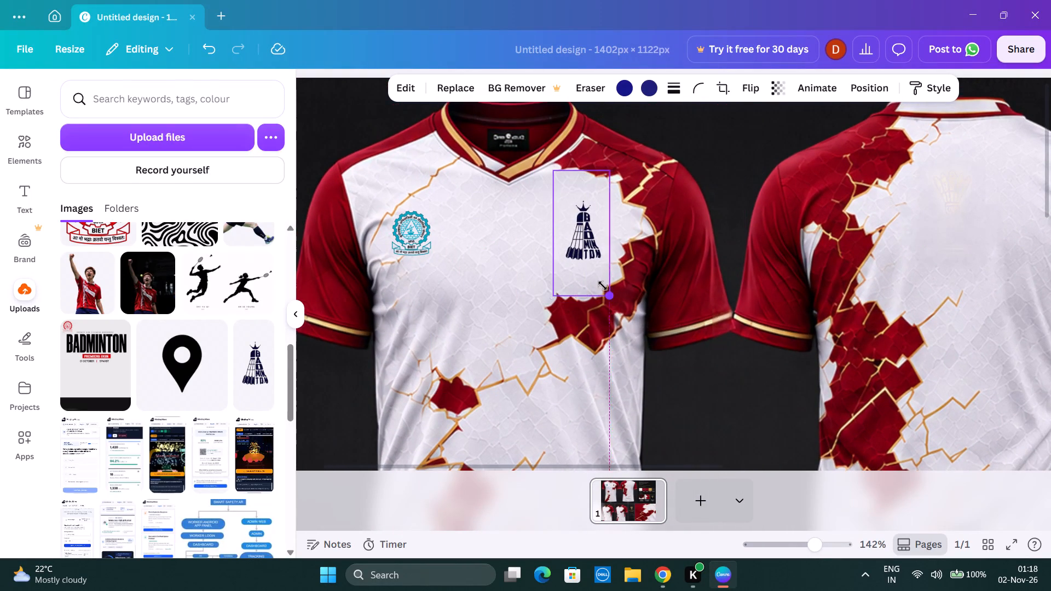
drag(603, 286, 593, 266)
drag(583, 216, 584, 240)
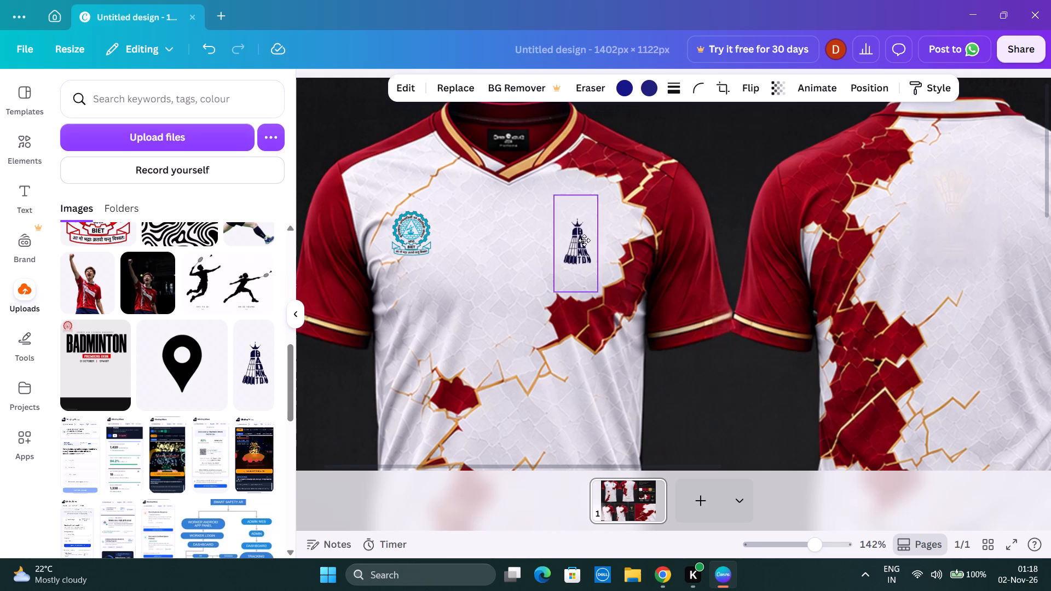
drag(584, 240, 593, 227)
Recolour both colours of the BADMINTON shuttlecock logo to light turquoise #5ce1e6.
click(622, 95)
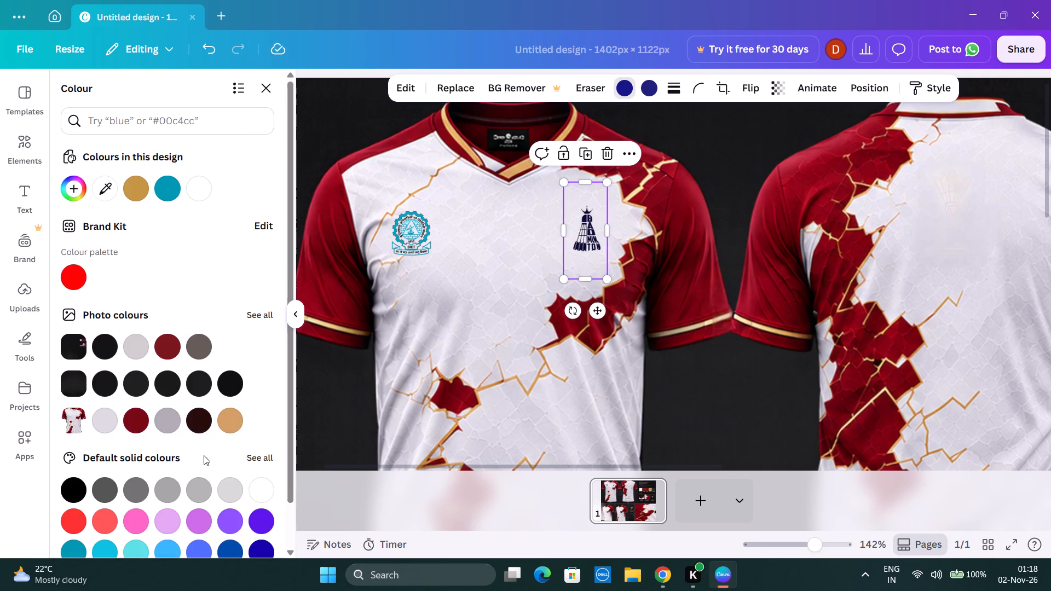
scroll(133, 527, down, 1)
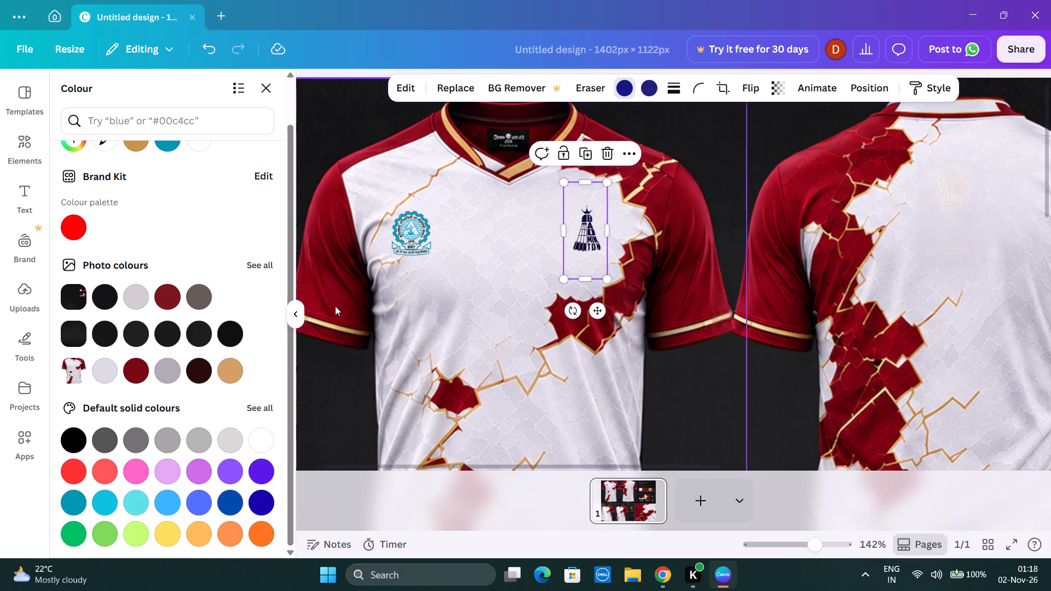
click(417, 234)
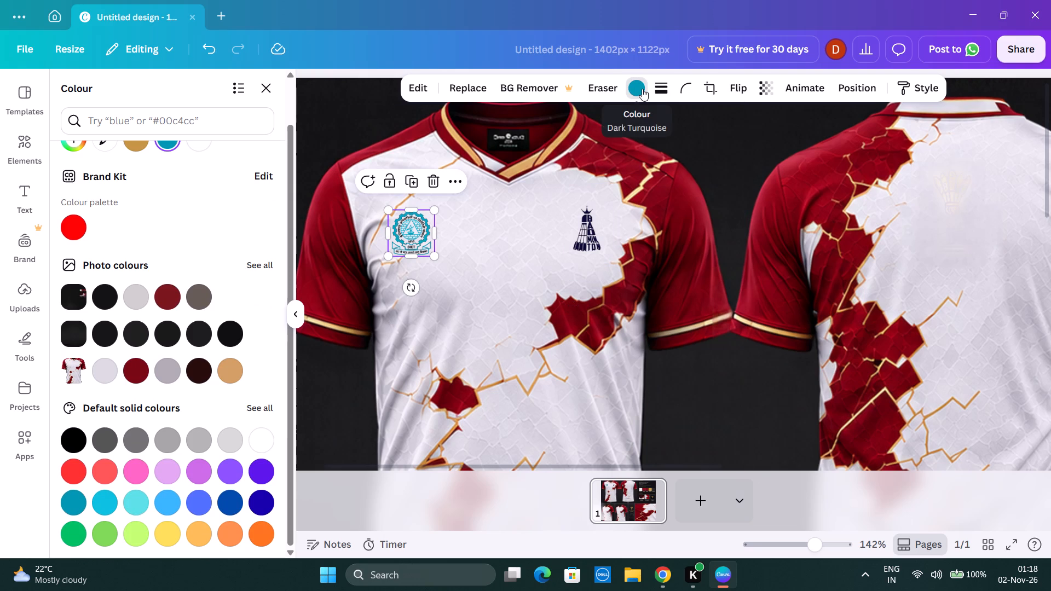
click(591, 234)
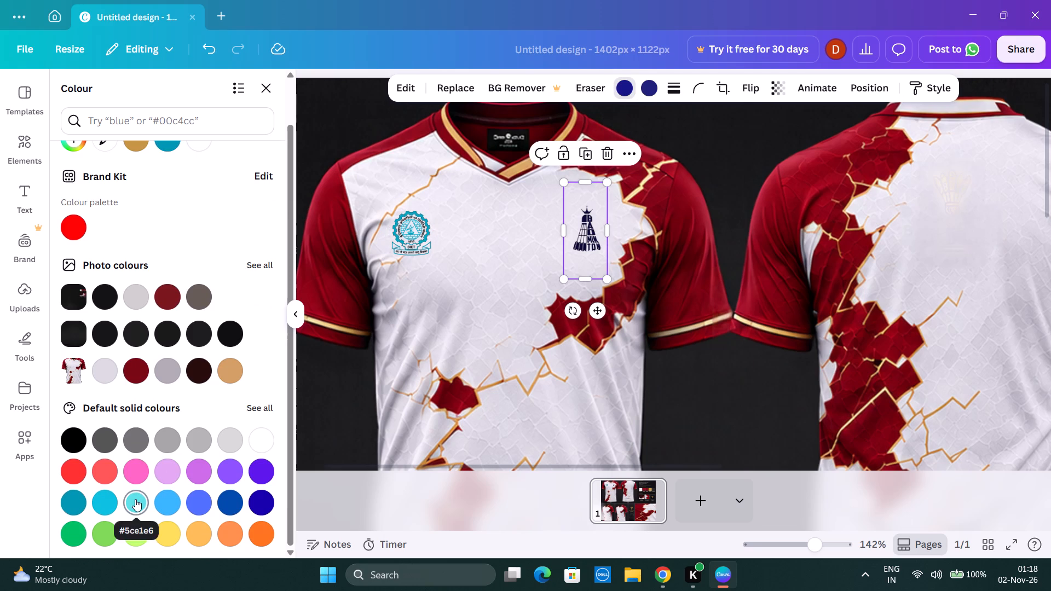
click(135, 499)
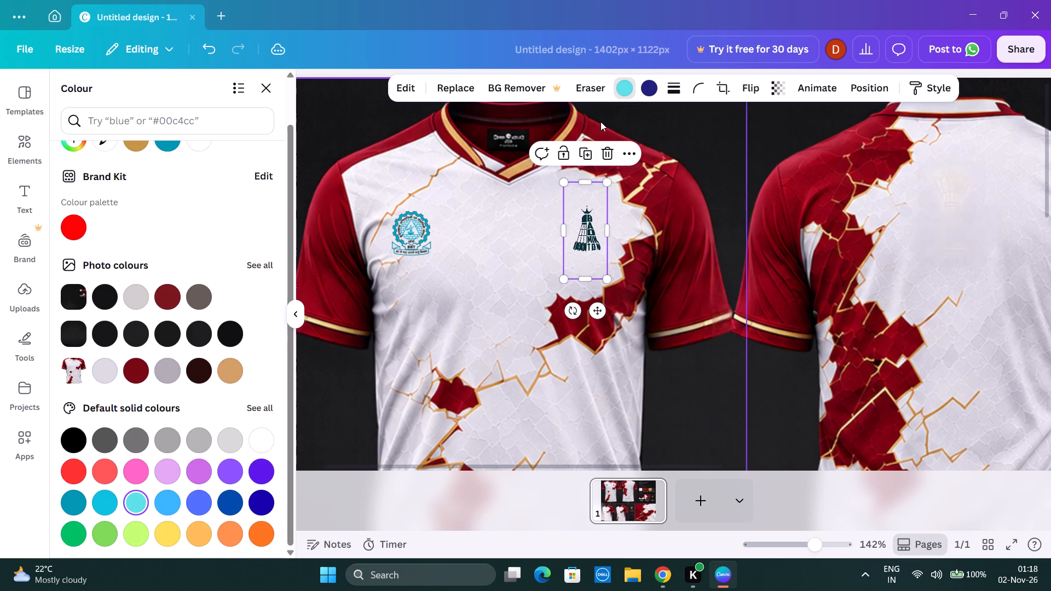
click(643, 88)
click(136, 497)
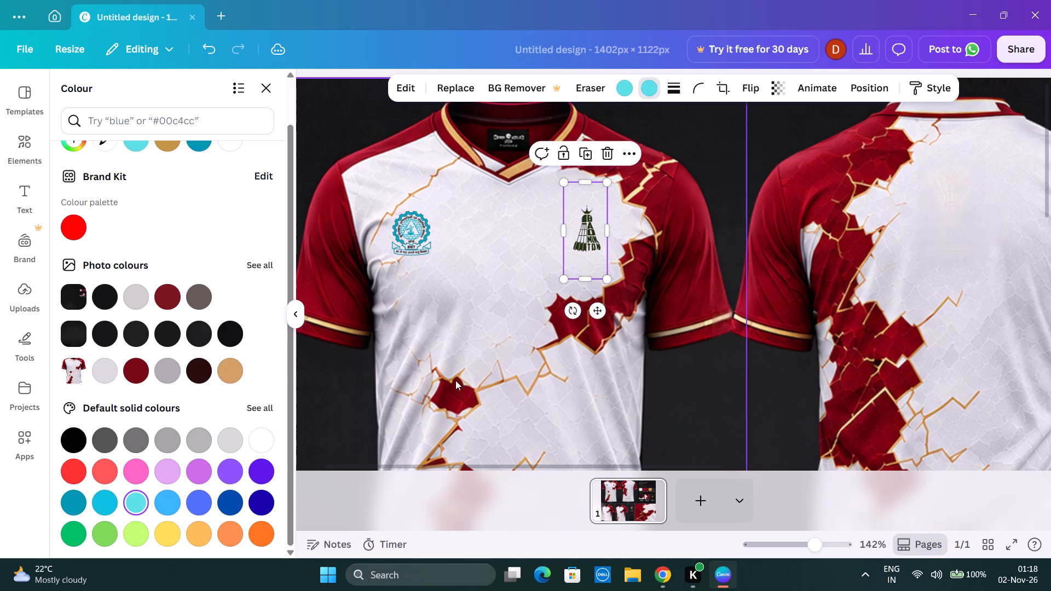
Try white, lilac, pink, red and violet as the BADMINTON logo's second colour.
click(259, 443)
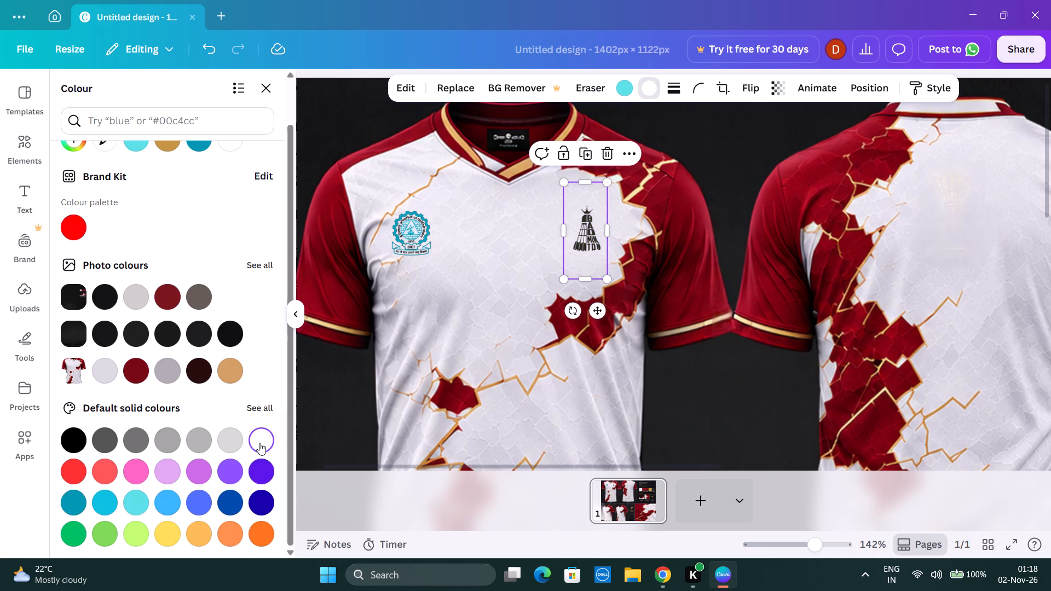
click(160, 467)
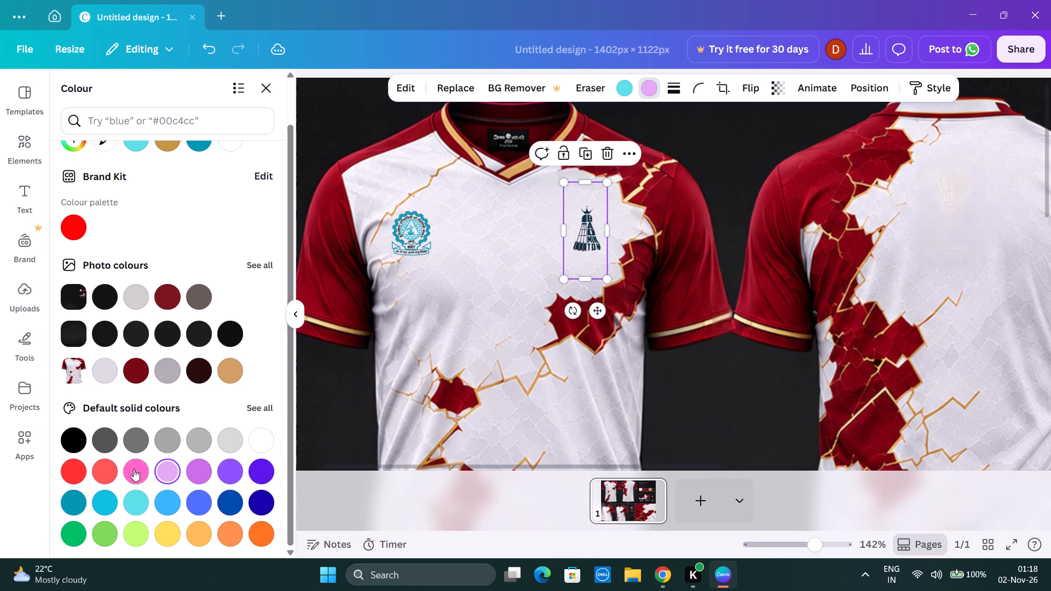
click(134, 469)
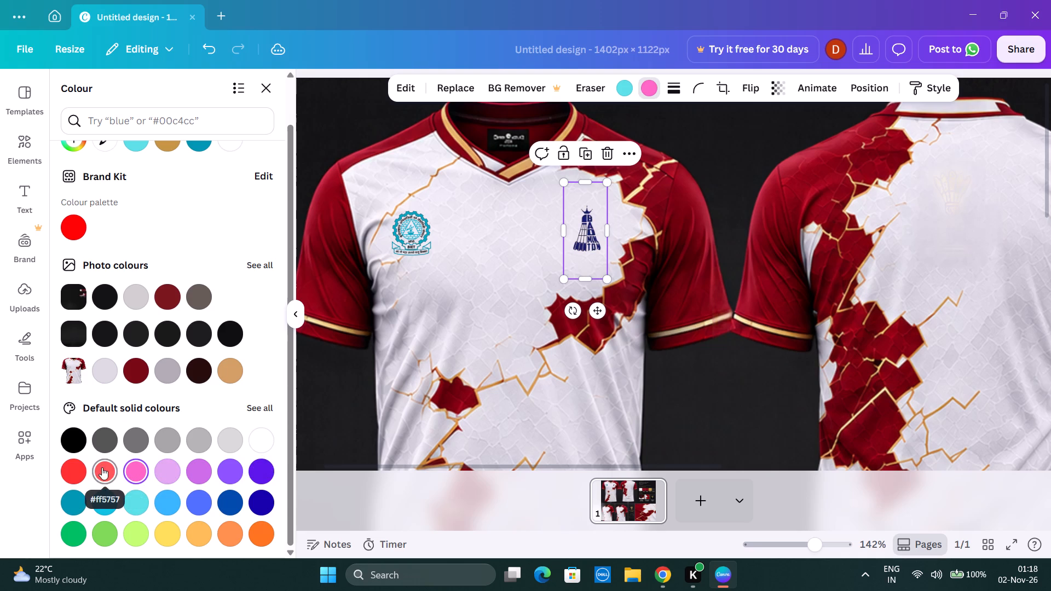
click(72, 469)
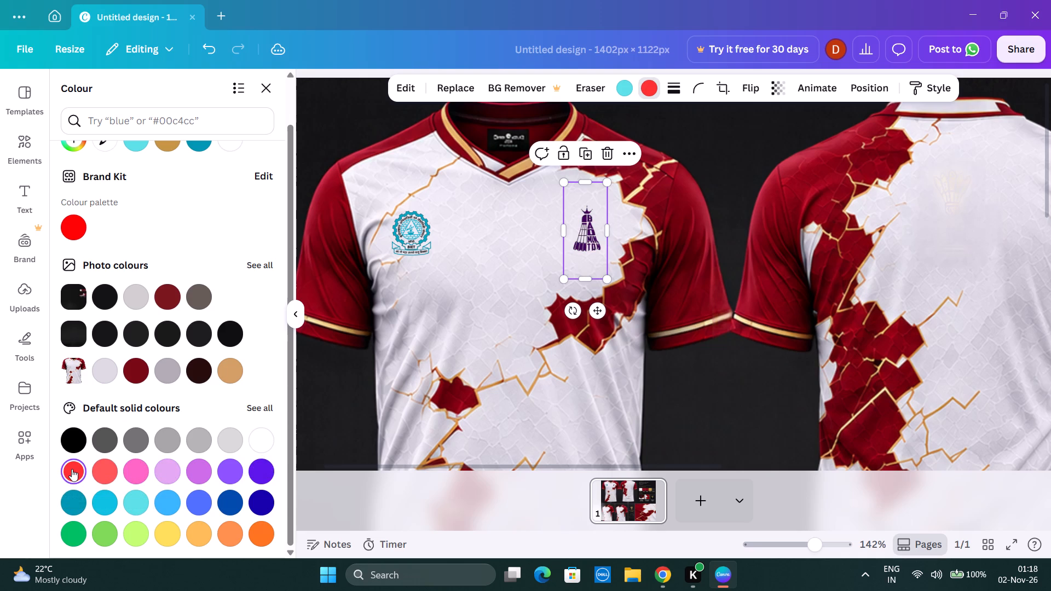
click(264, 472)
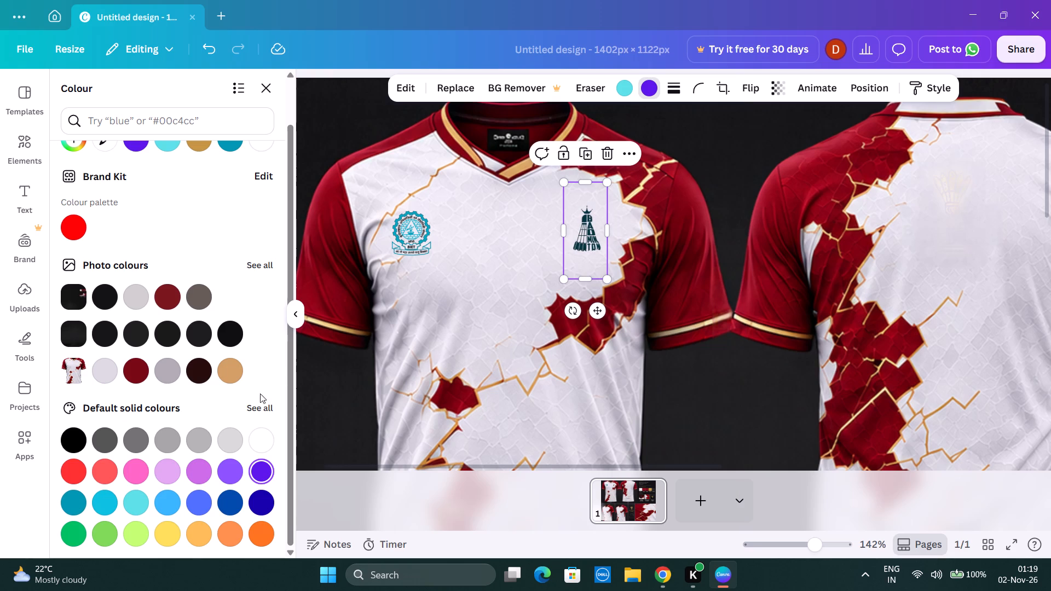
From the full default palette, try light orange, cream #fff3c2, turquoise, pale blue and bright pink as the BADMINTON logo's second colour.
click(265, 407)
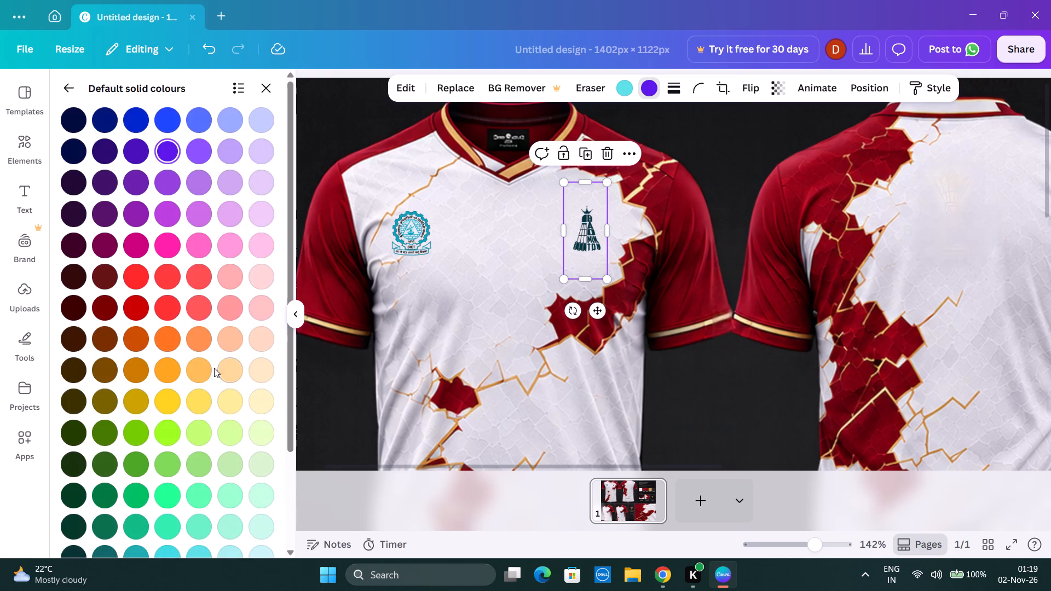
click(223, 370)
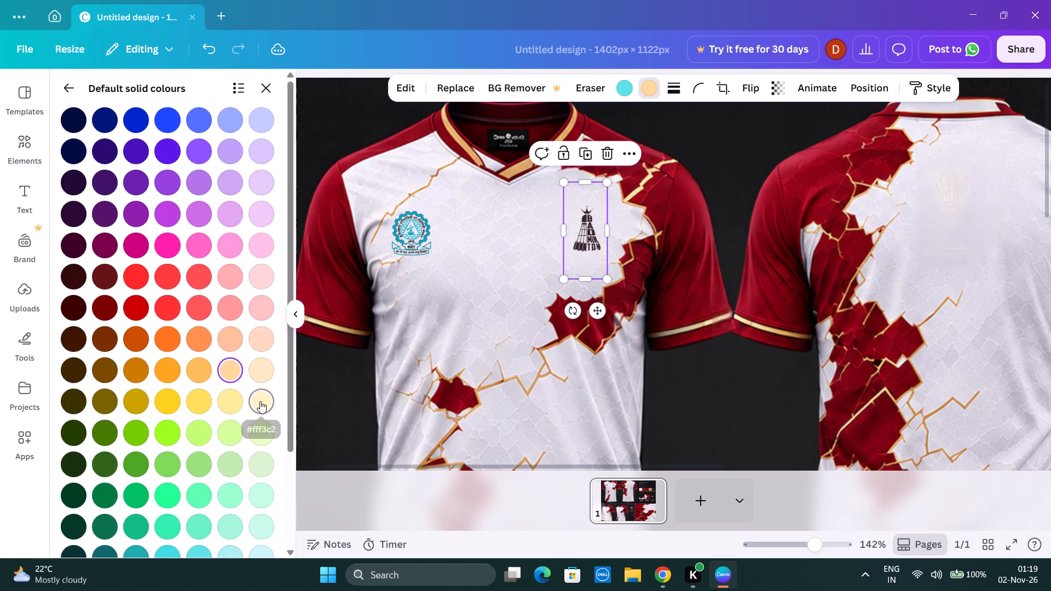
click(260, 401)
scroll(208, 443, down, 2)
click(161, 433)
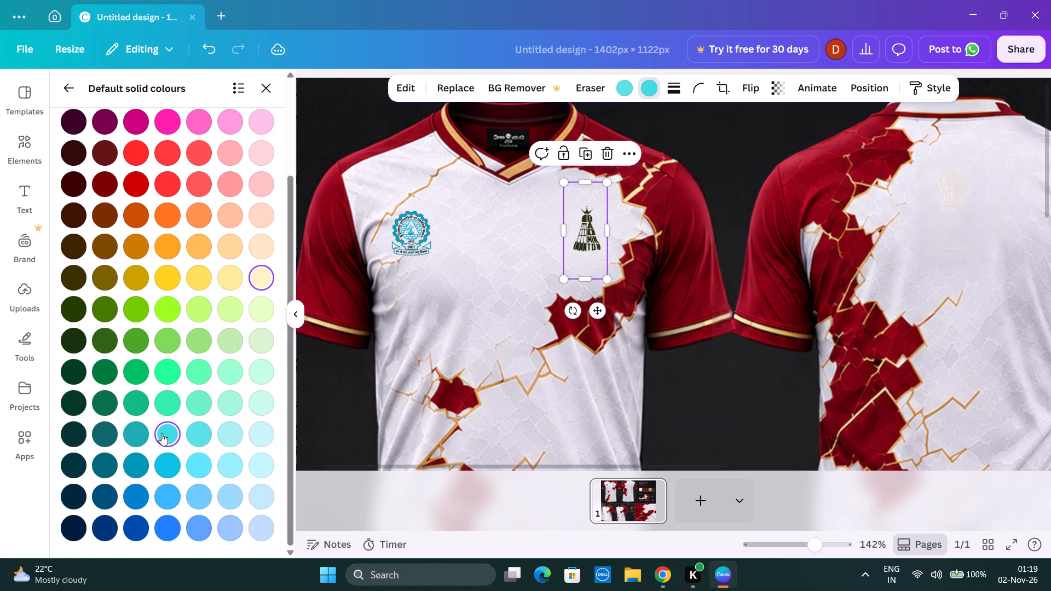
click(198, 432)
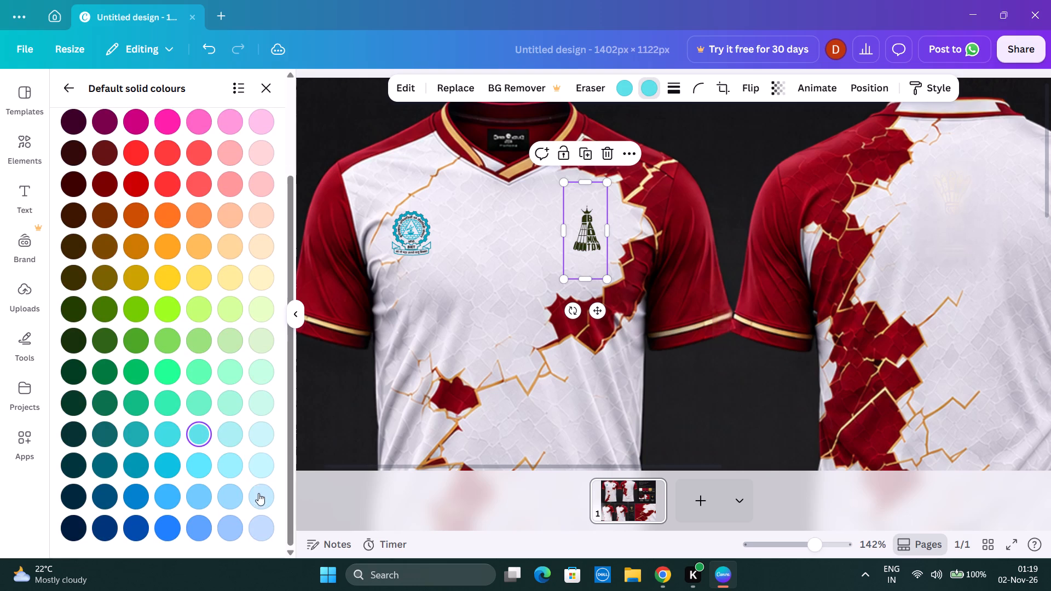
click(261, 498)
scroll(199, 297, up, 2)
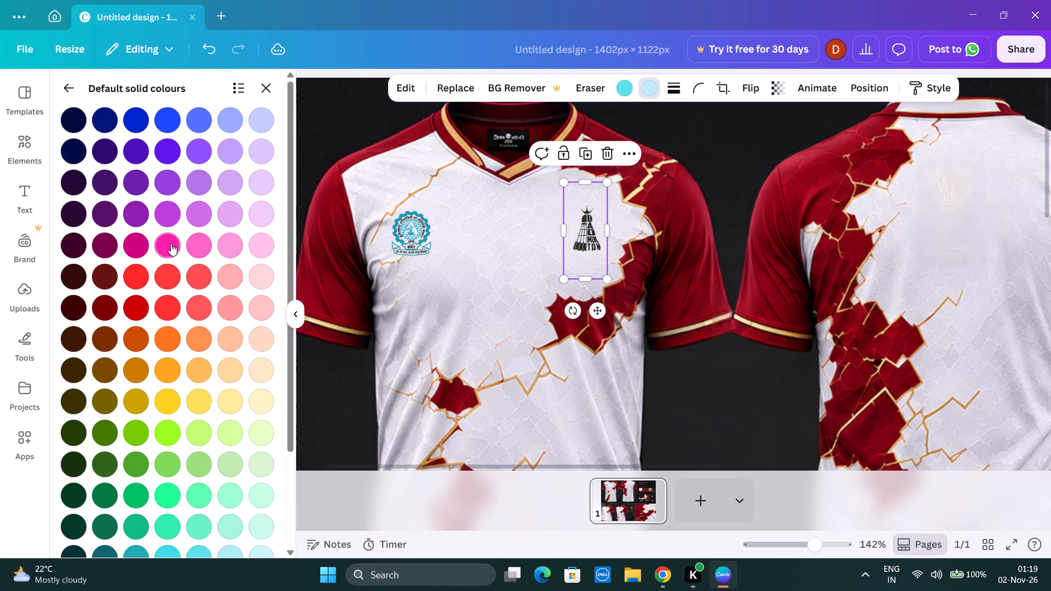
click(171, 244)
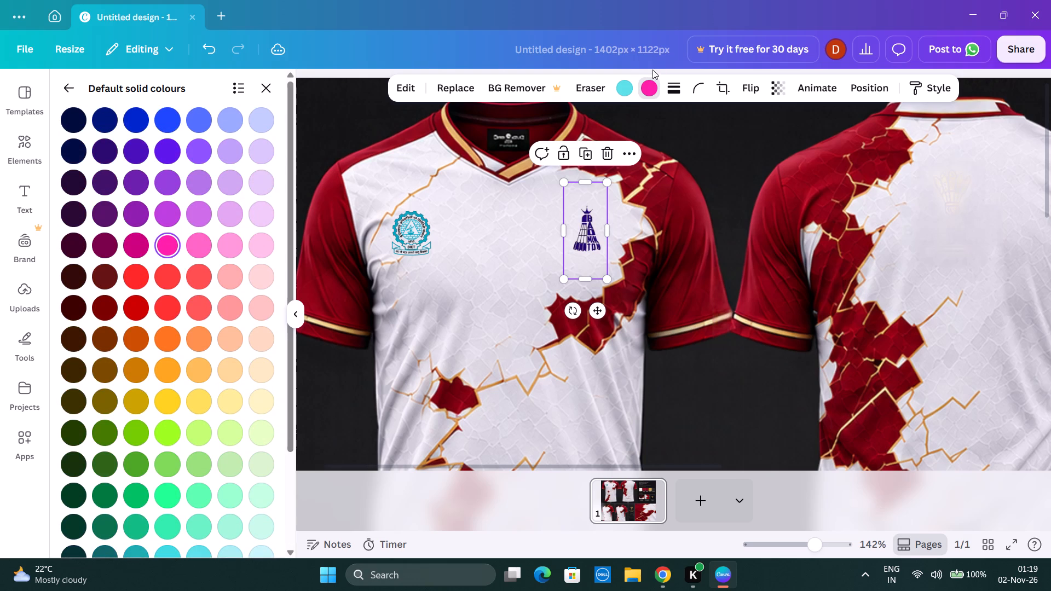
Compare blue, cyan and pale blue shades as the BADMINTON logo's first colour, and set it to deep red.
click(618, 85)
click(259, 121)
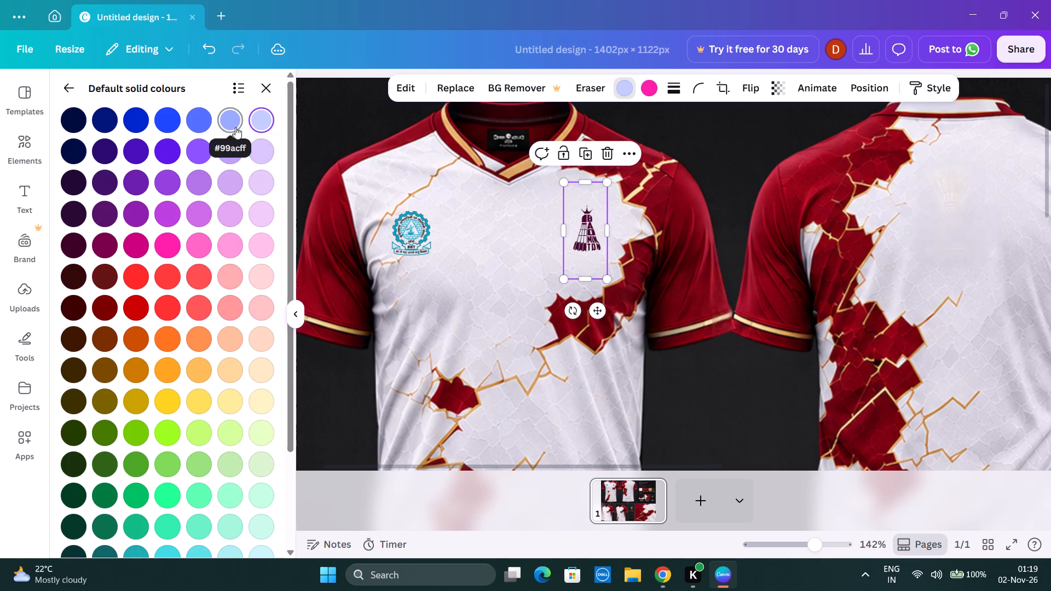
click(193, 124)
scroll(193, 310, down, 3)
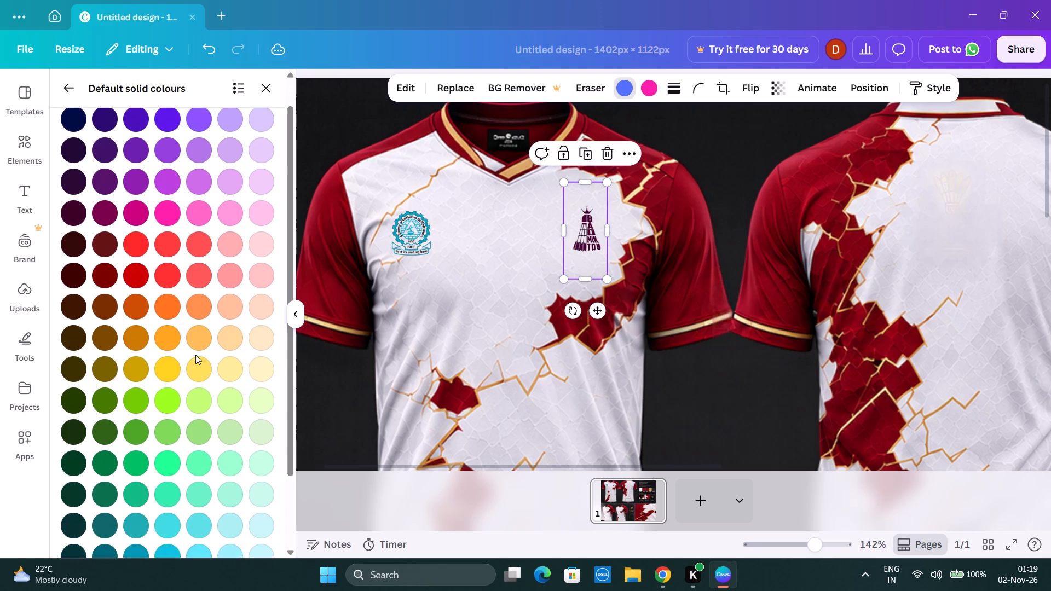
scroll(195, 355, down, 1)
click(161, 431)
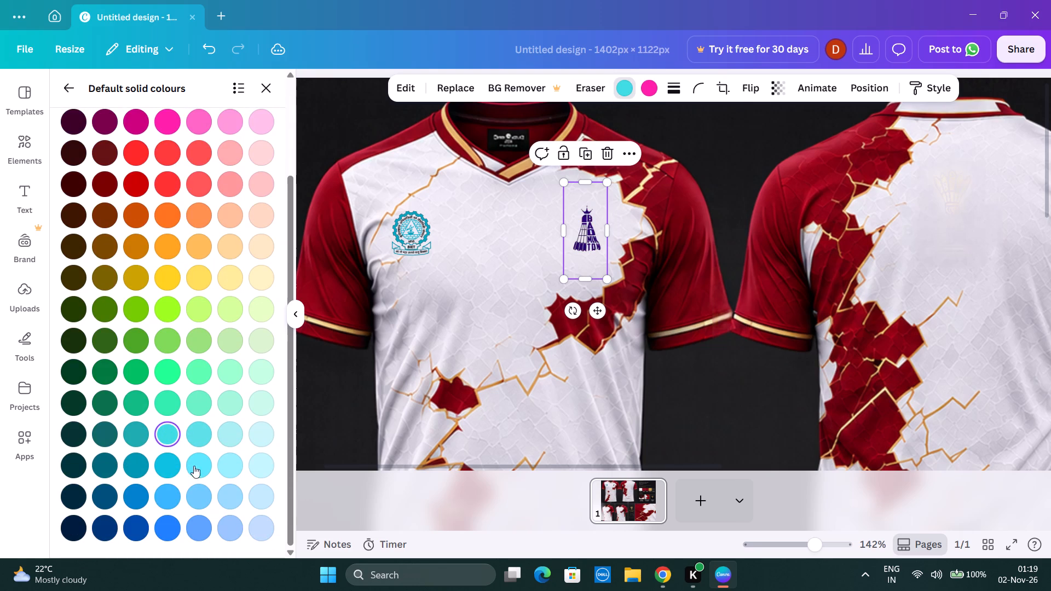
click(198, 466)
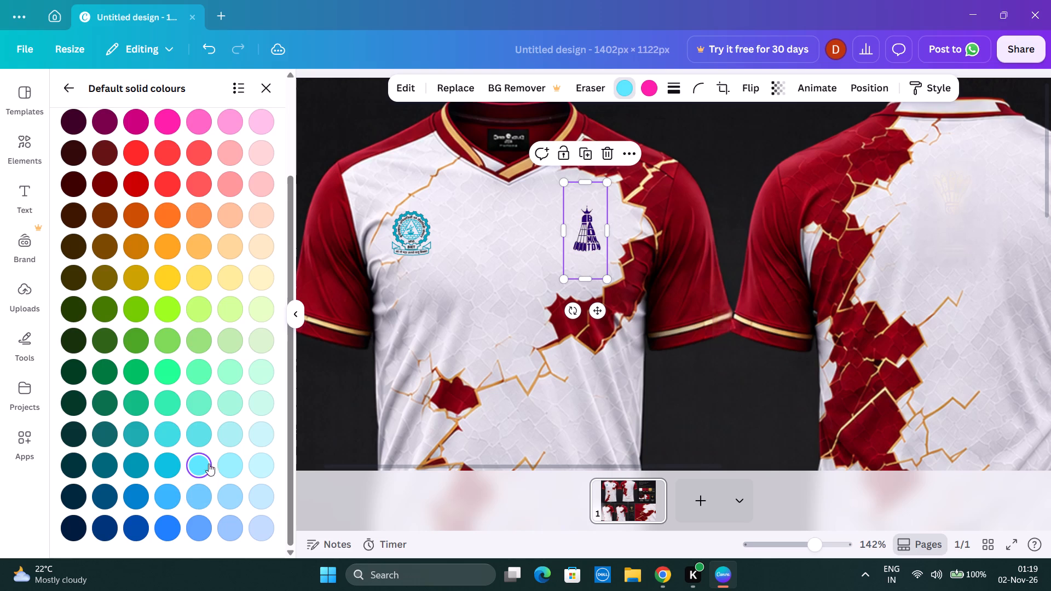
click(224, 462)
click(263, 525)
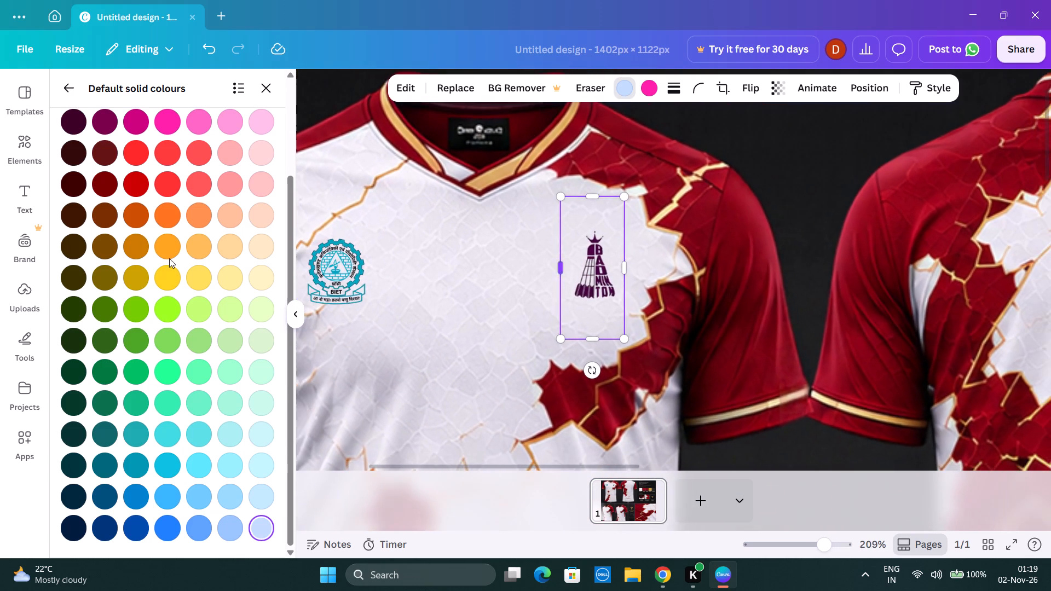
click(137, 184)
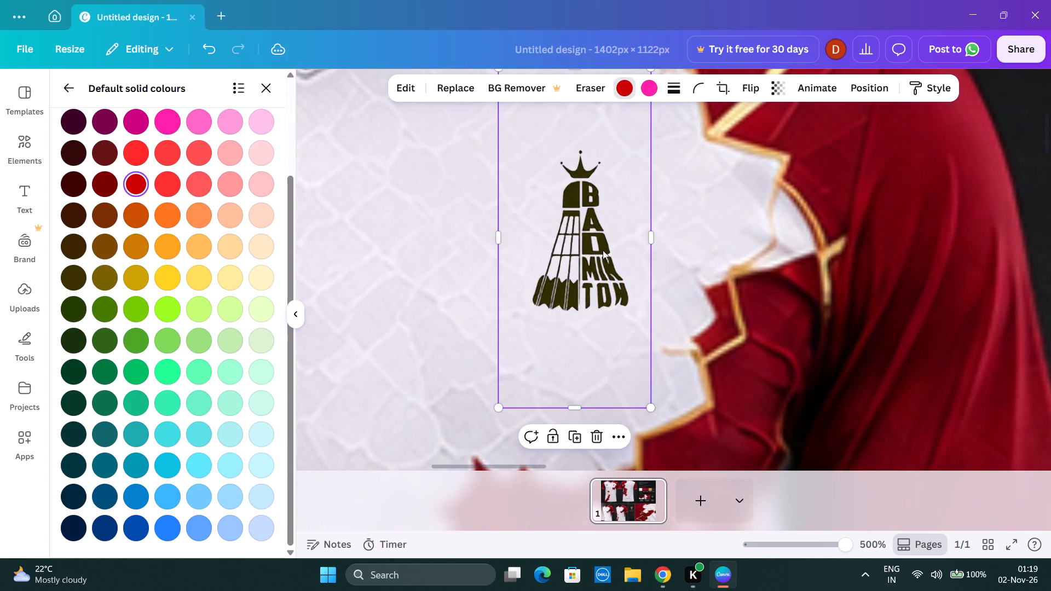
Set the second colour of the front jersey's BADMINTON logo to the teal already used in the design.
scroll(598, 264, left, 1)
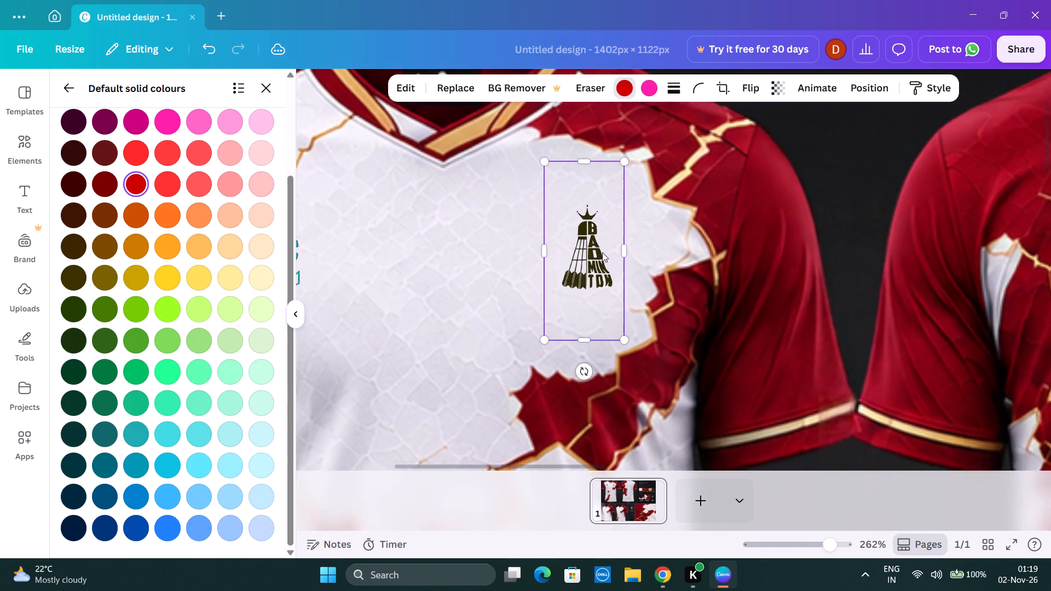
scroll(601, 245, down, 1)
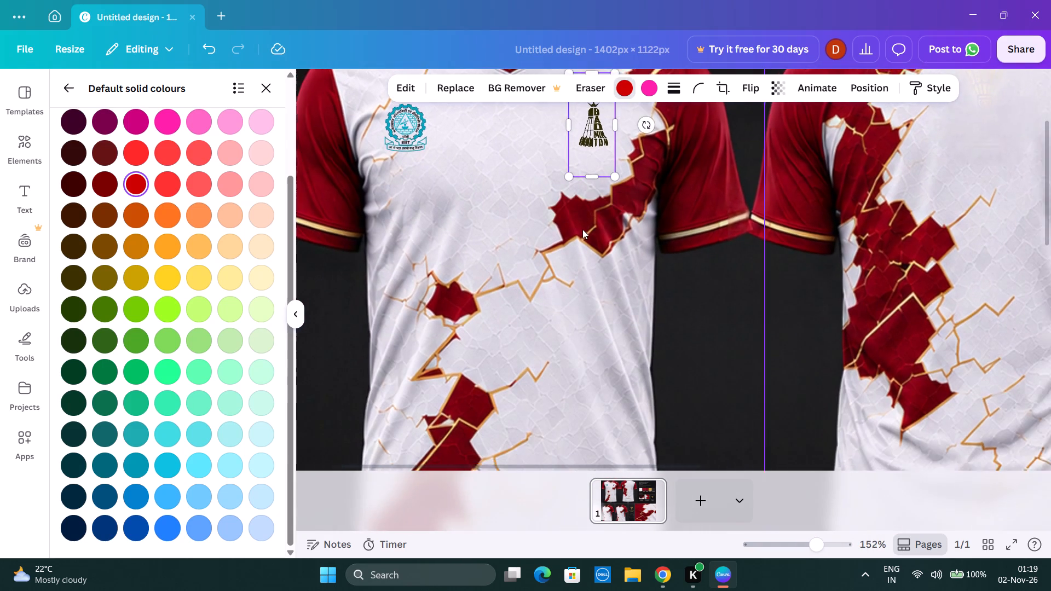
scroll(547, 264, up, 1)
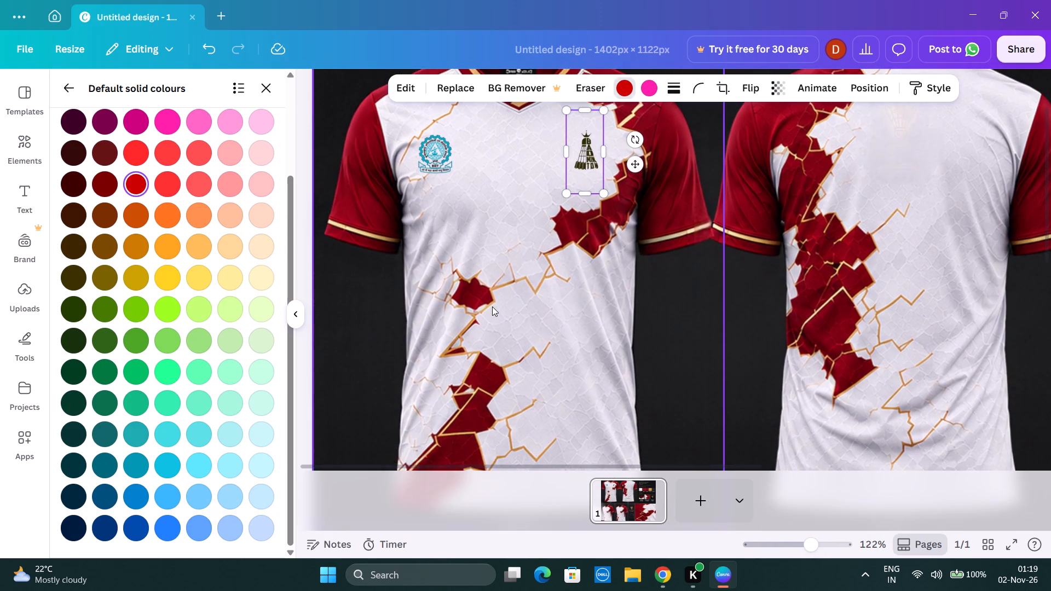
scroll(492, 306, up, 1)
scroll(323, 150, up, 1)
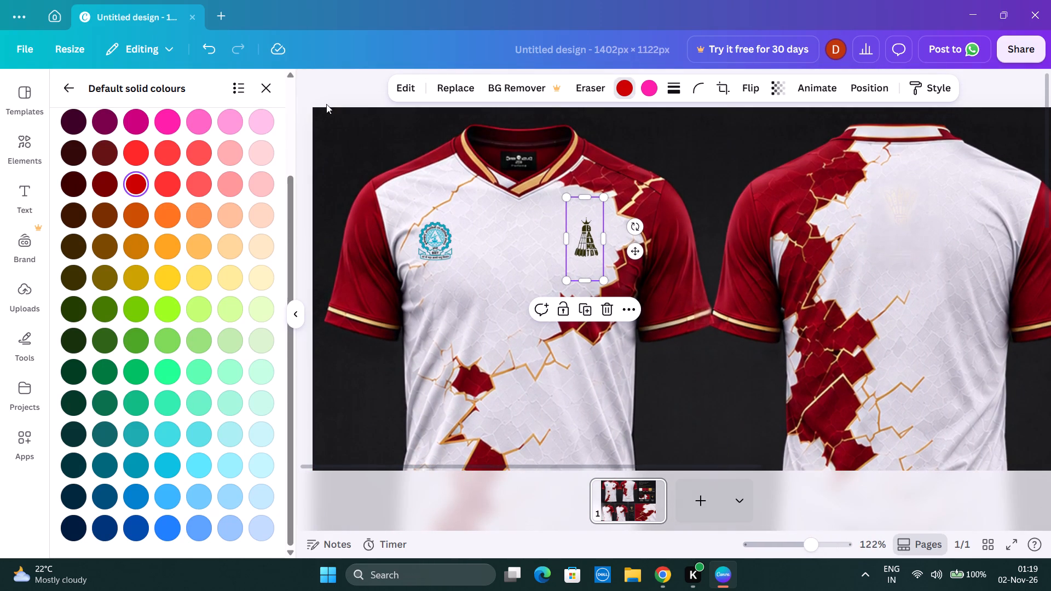
click(337, 93)
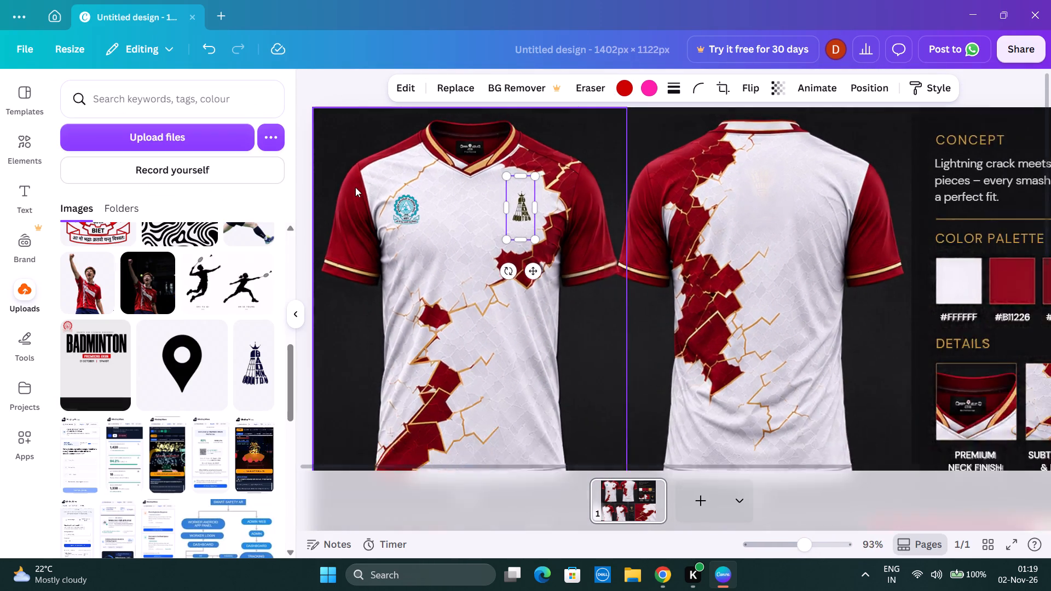
click(374, 200)
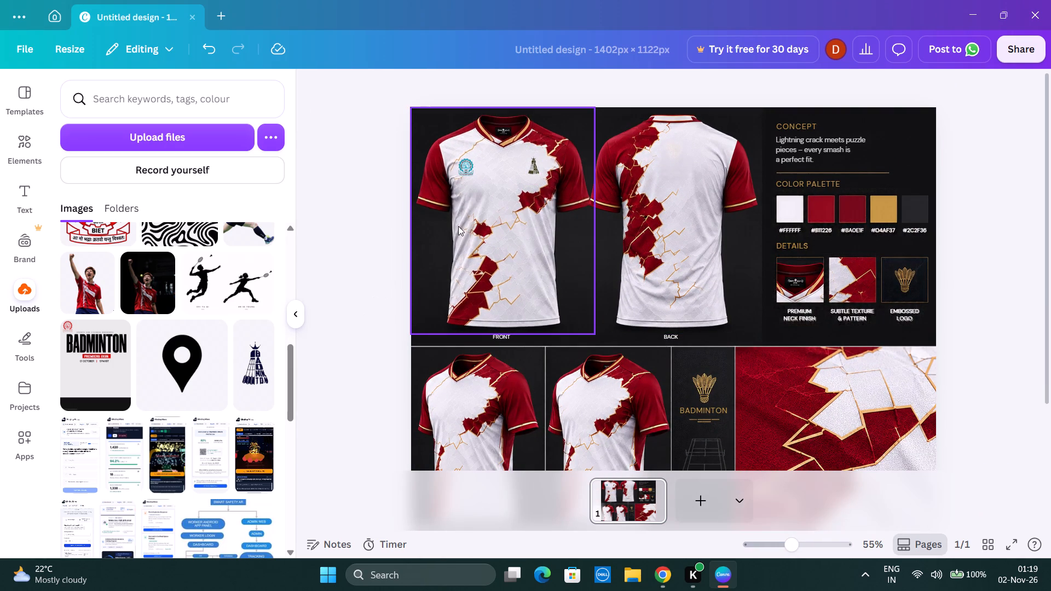
click(538, 163)
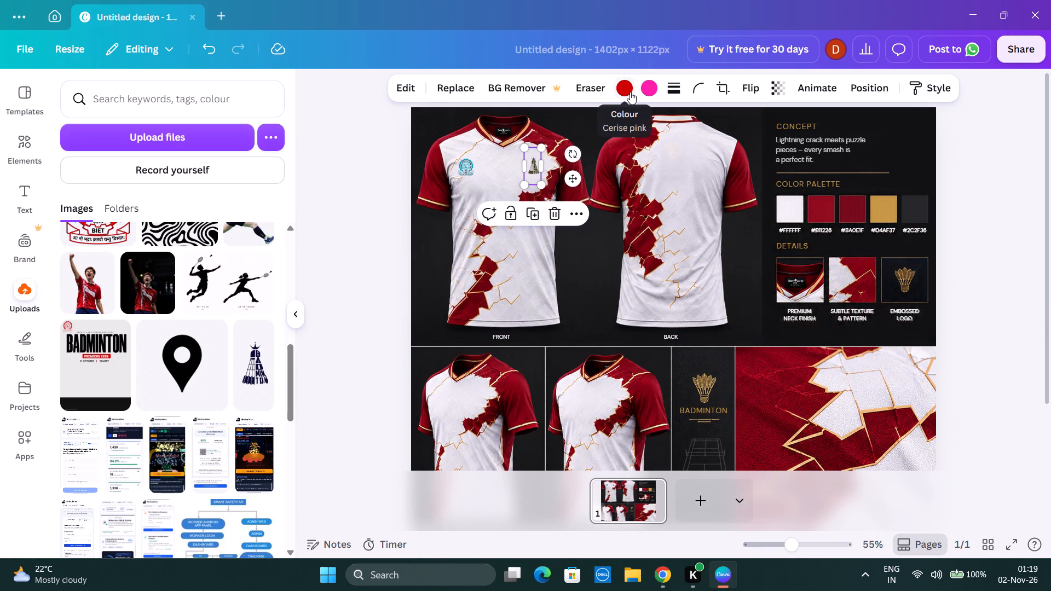
click(652, 89)
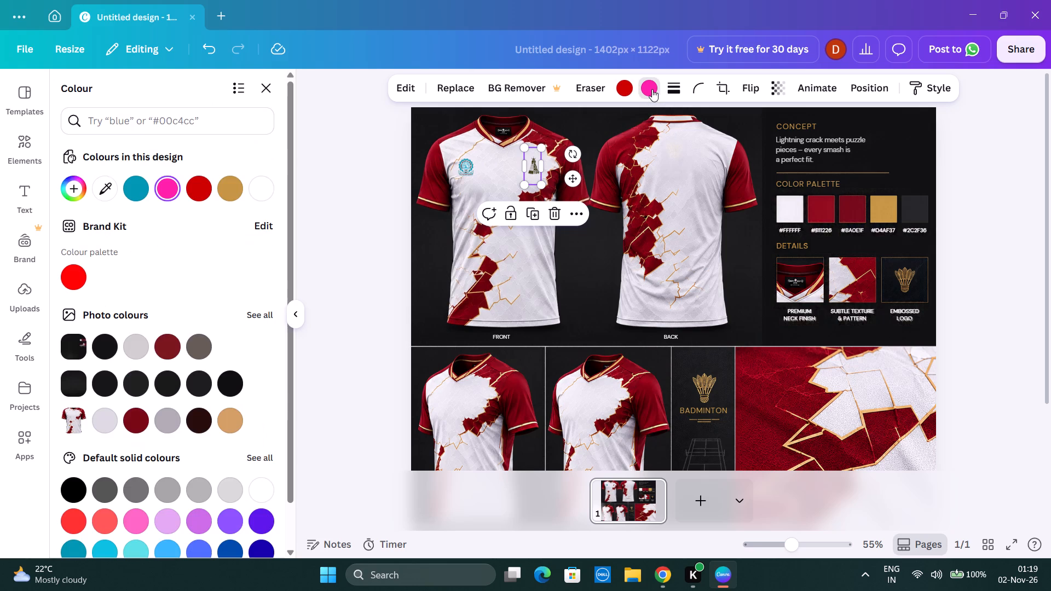
click(135, 193)
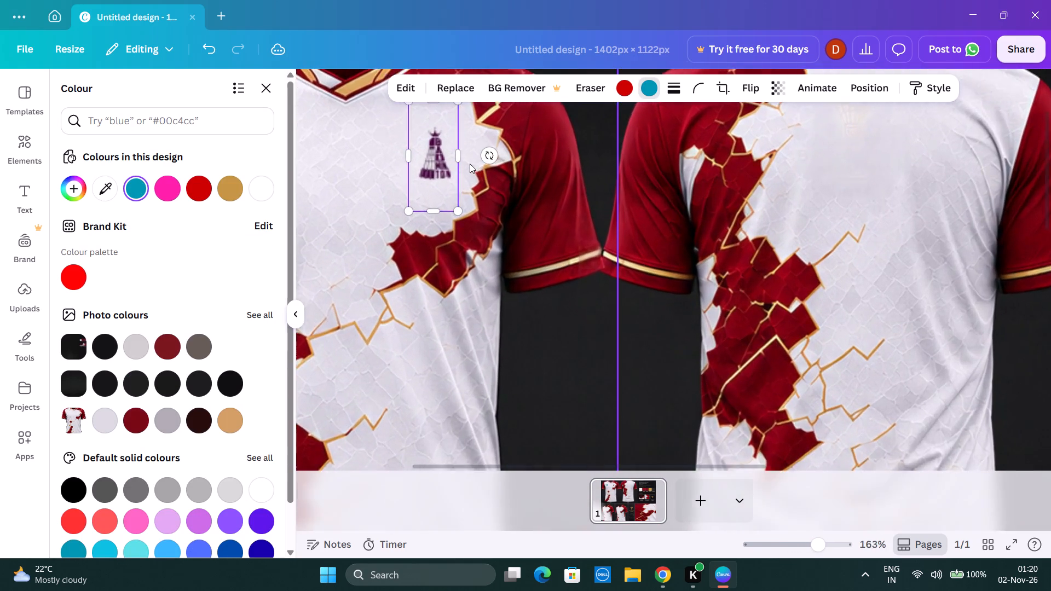
Examine the recoloured emblem and BADMINTON logo on the front jersey up close and against the whole board.
scroll(459, 266, right, 1)
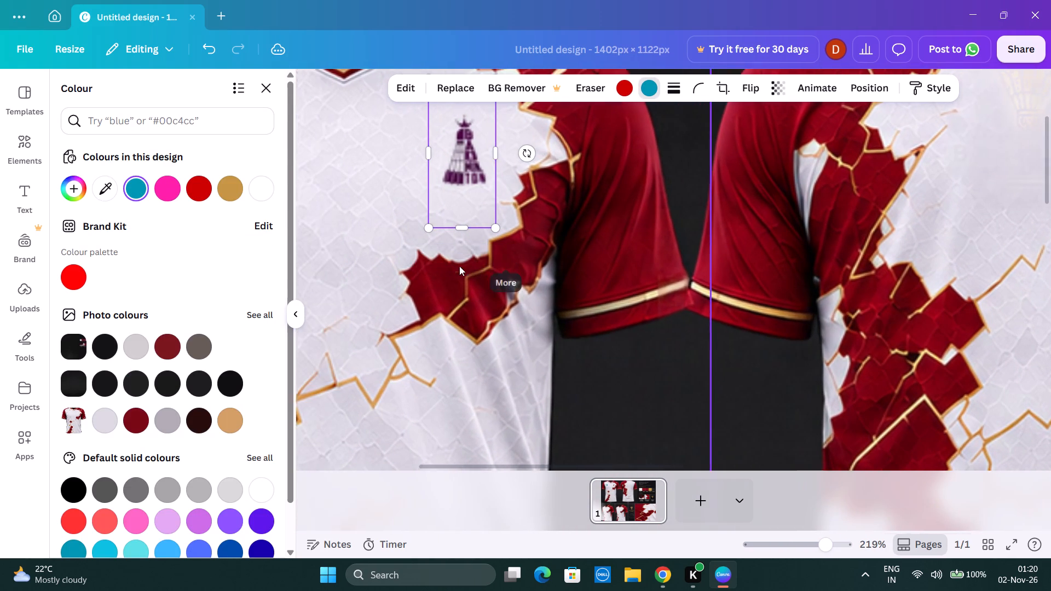
scroll(459, 266, right, 1)
scroll(499, 216, up, 2)
scroll(487, 267, right, 2)
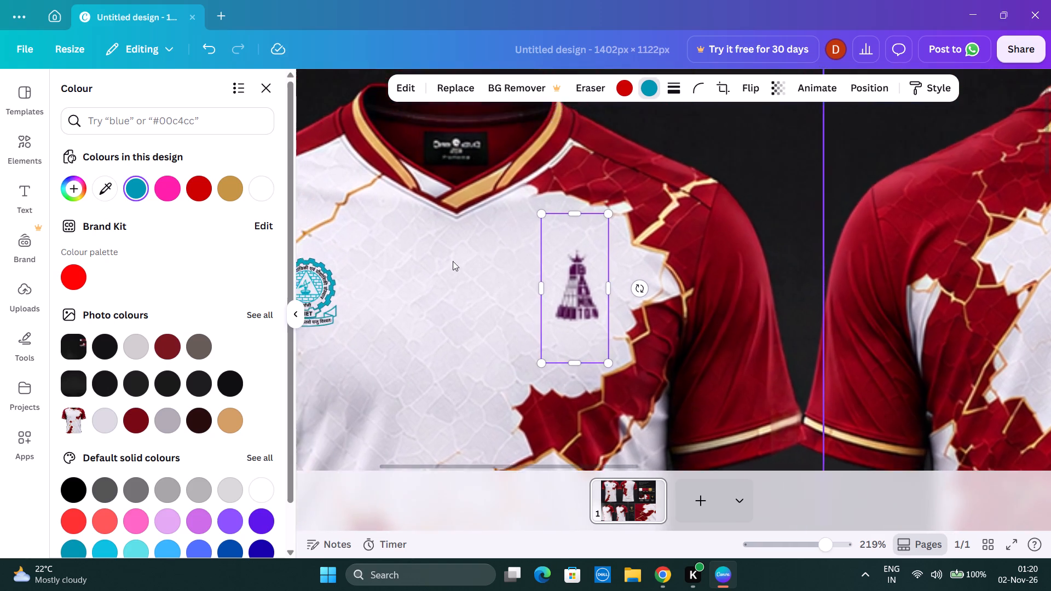
scroll(453, 261, right, 2)
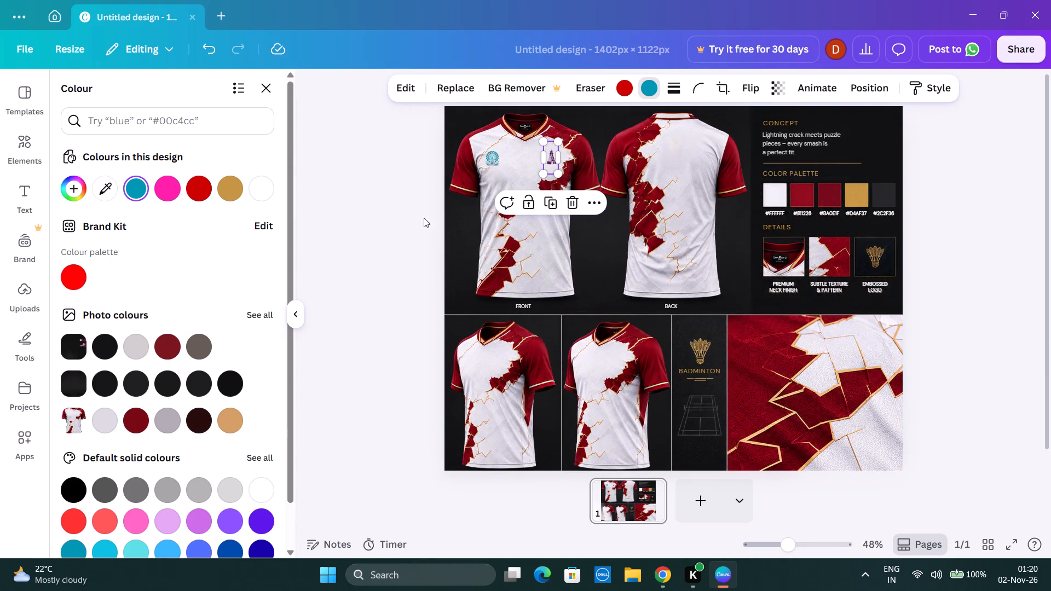
click(404, 230)
click(403, 189)
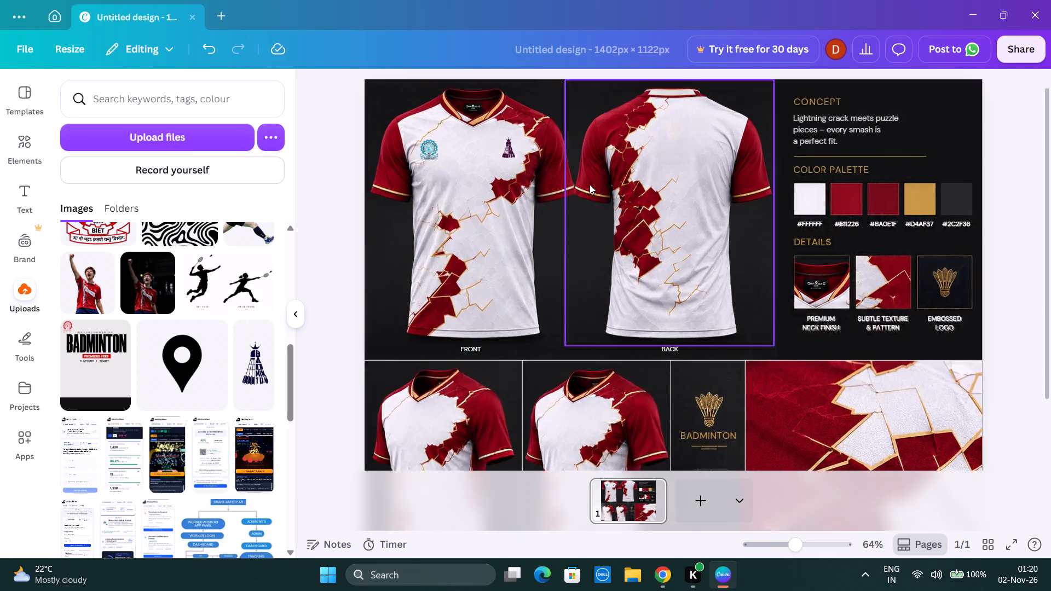
scroll(565, 187, up, 1)
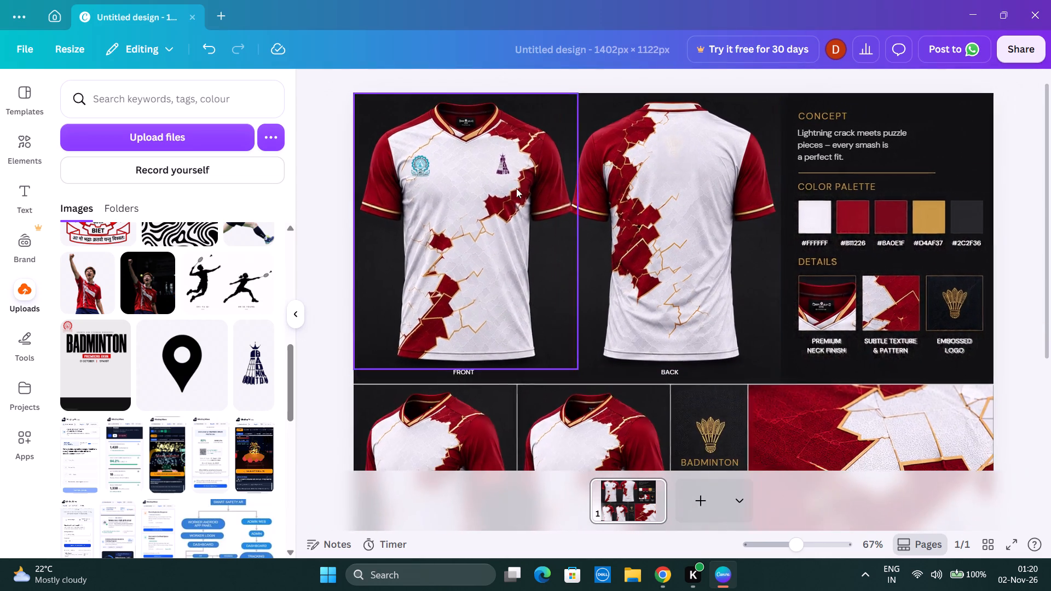
click(331, 204)
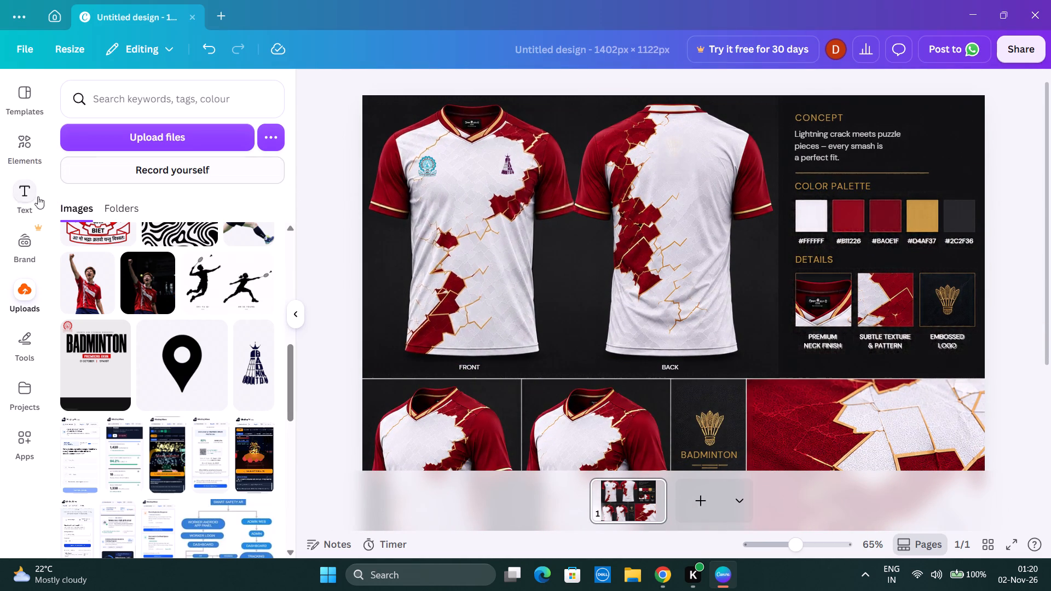
Add the recently used gold "Golden Hour" text style to the board and replace its wording with "biet".
click(16, 194)
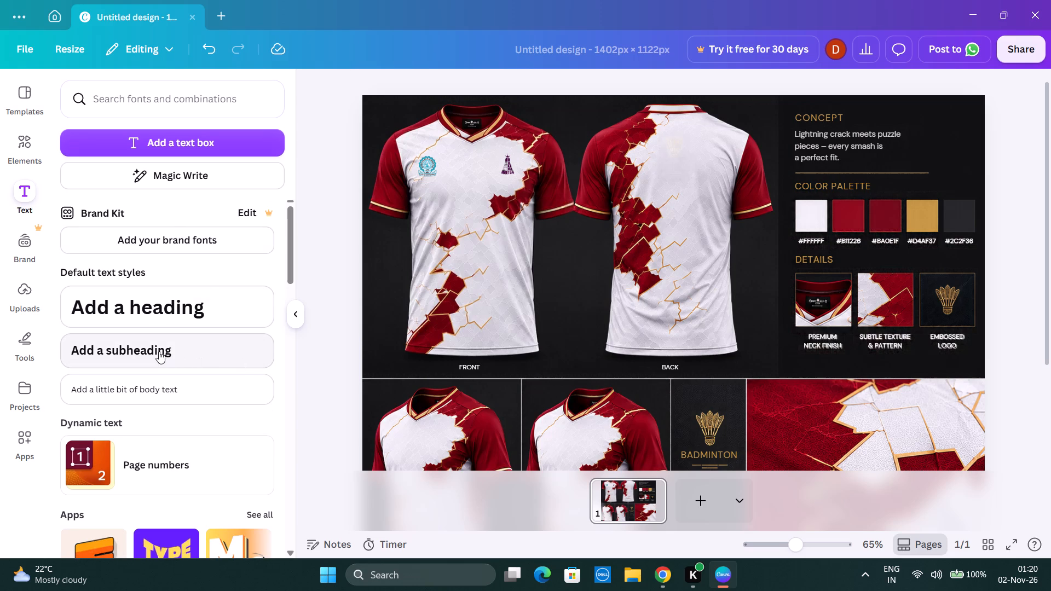
scroll(272, 356, down, 6)
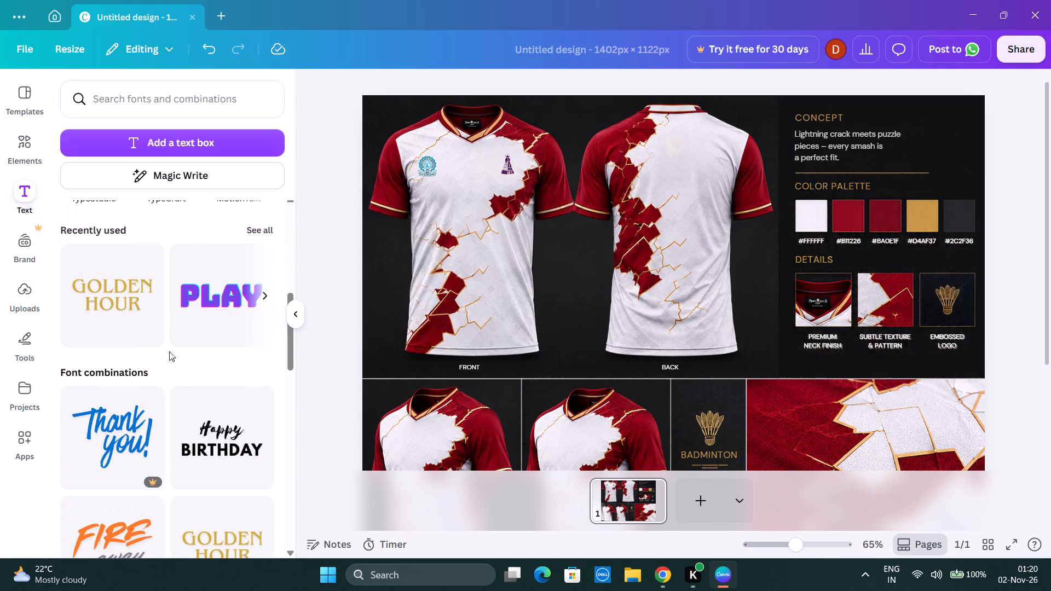
click(130, 309)
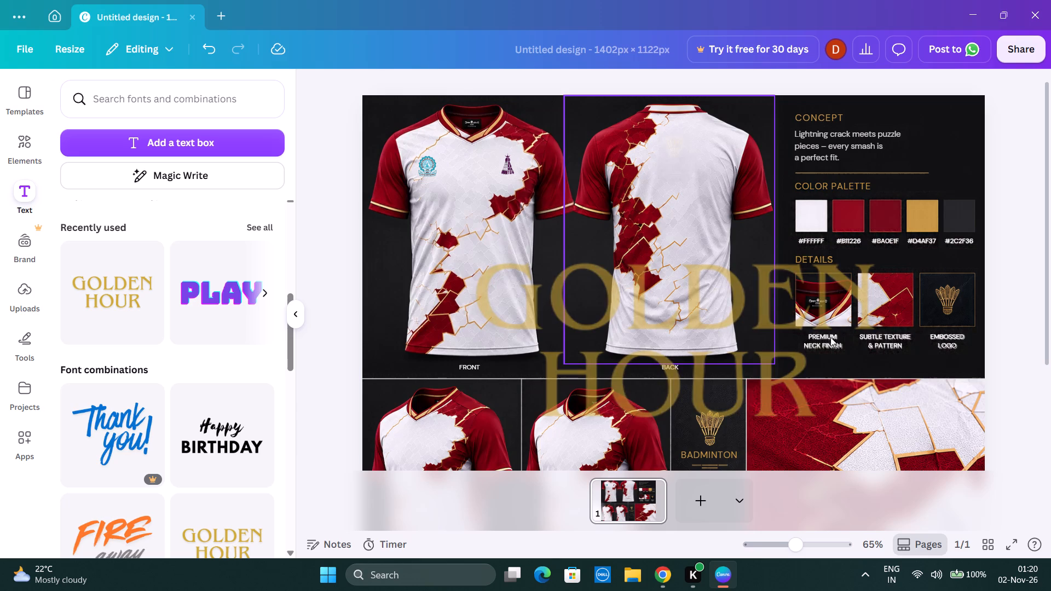
click(807, 368)
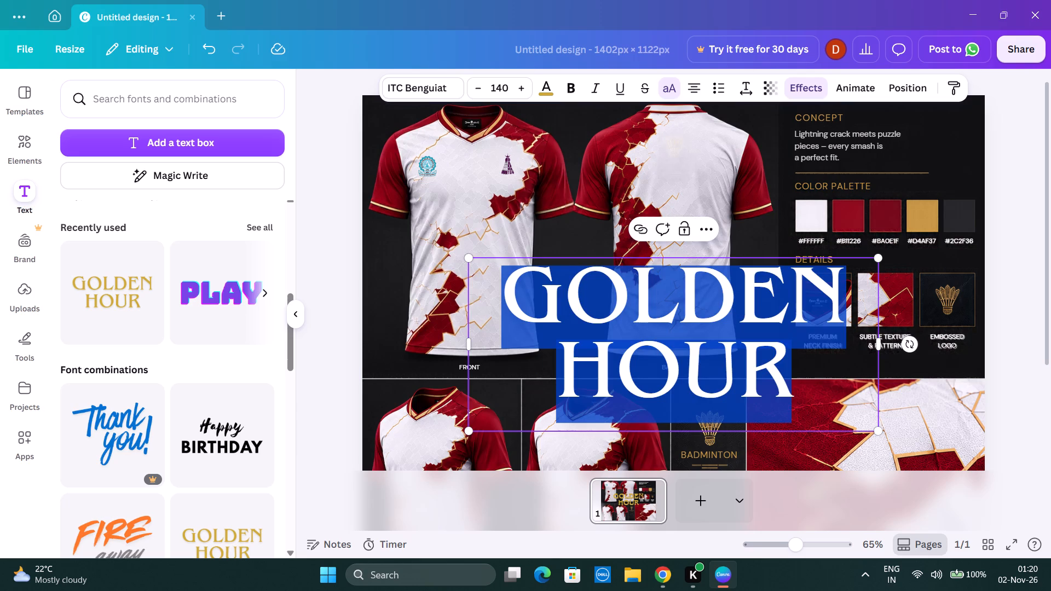
text(biet)
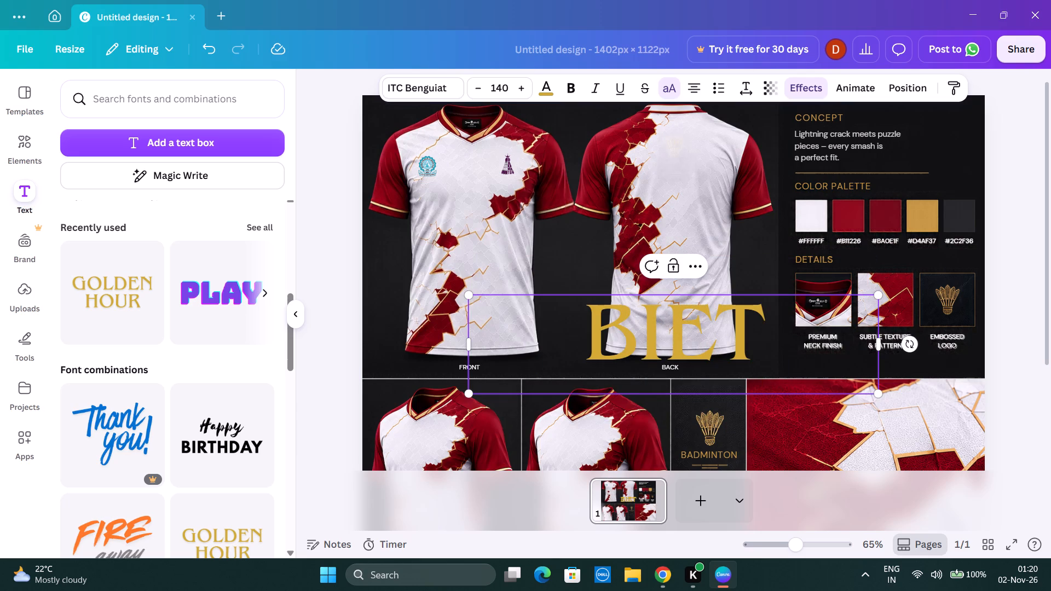
Recolour the BIET text across the page, trying red #cc0000 and settling on the dark red from the jersey's photo colours.
click(544, 82)
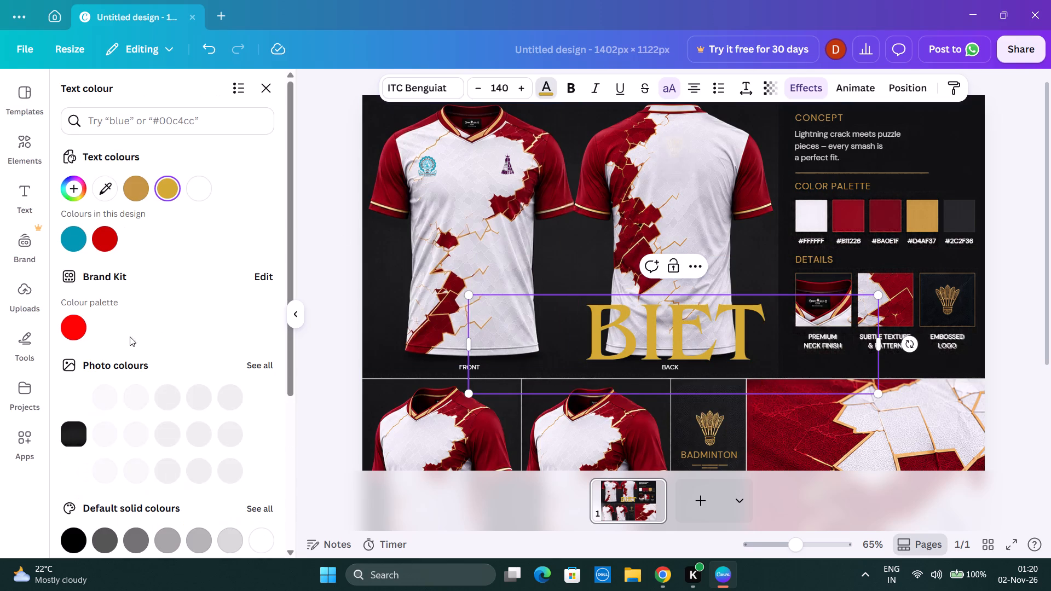
click(101, 239)
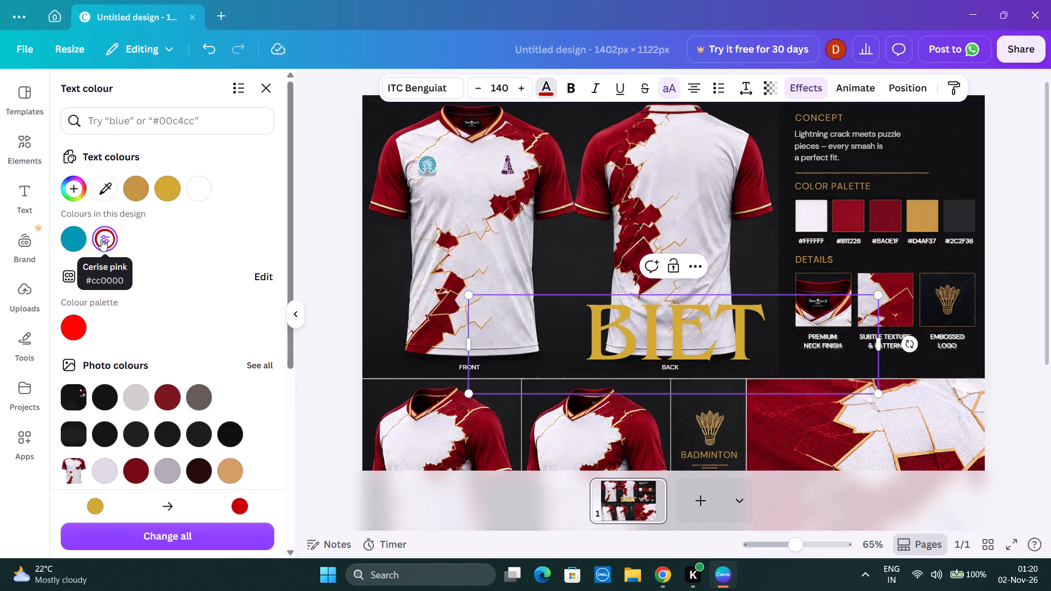
click(220, 537)
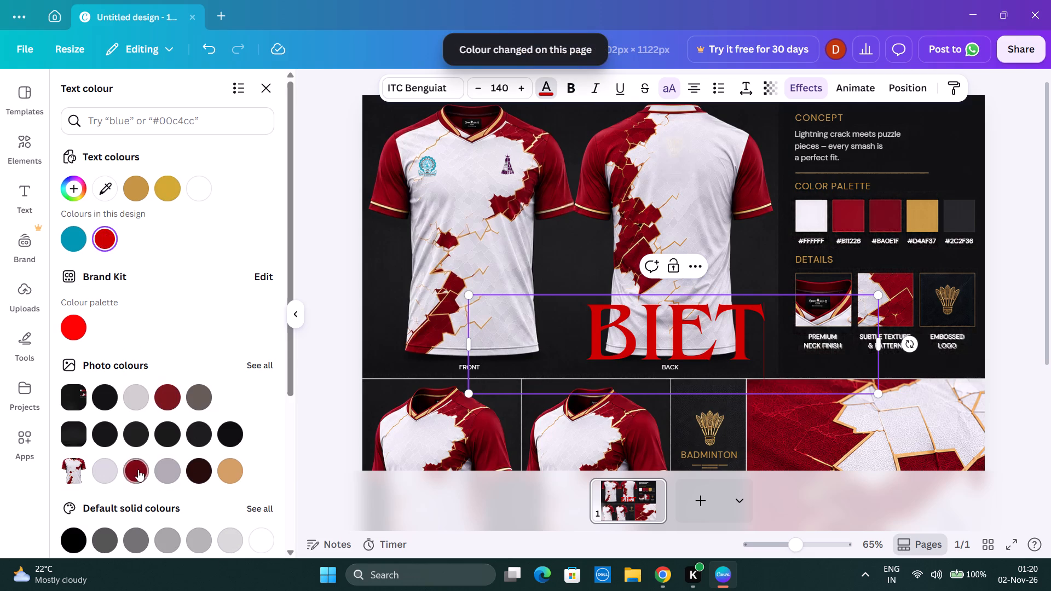
click(138, 470)
click(205, 534)
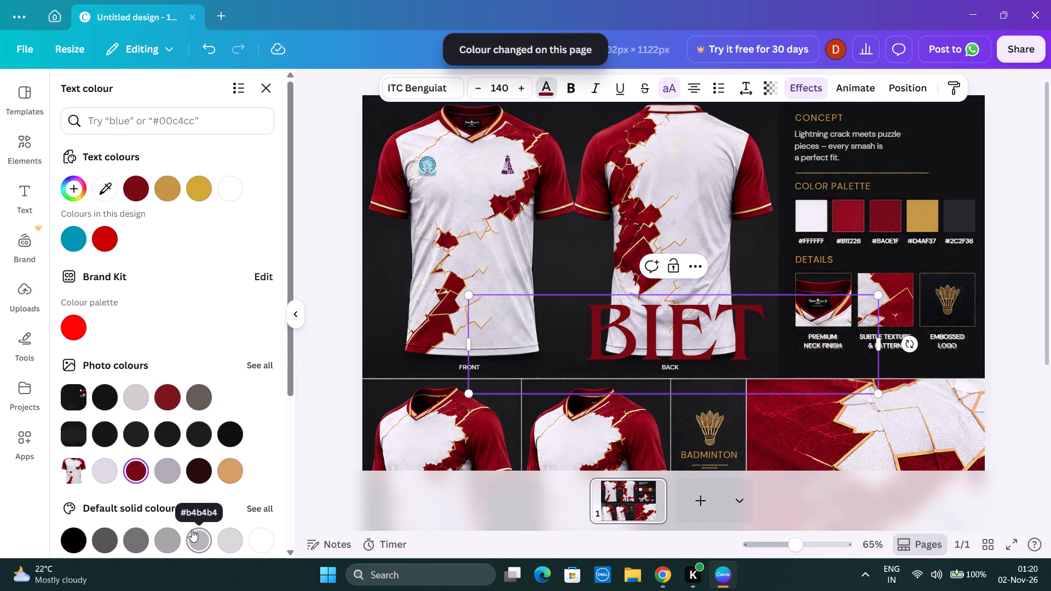
Scale the BIET text down to font size 44.7 and move it onto the middle of the front jersey.
drag(881, 396, 774, 345)
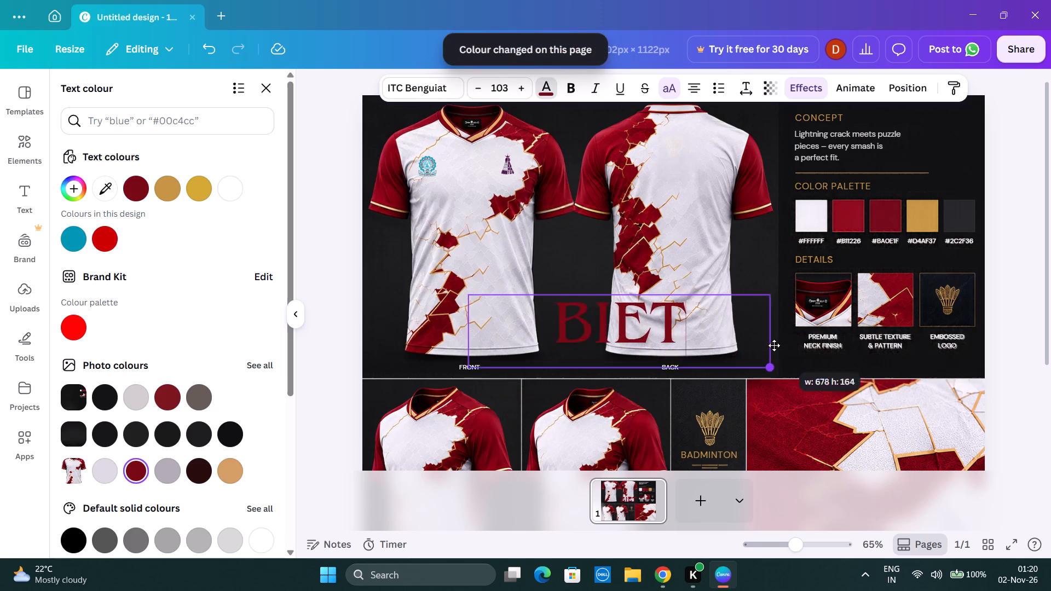
drag(774, 345, 608, 305)
drag(548, 361, 489, 296)
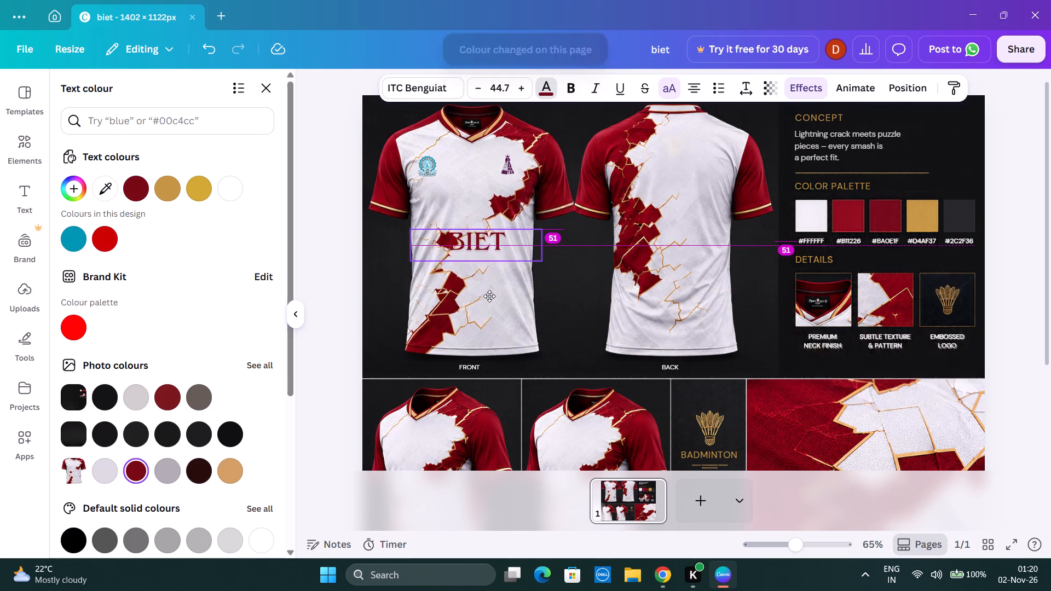
drag(489, 296, 486, 310)
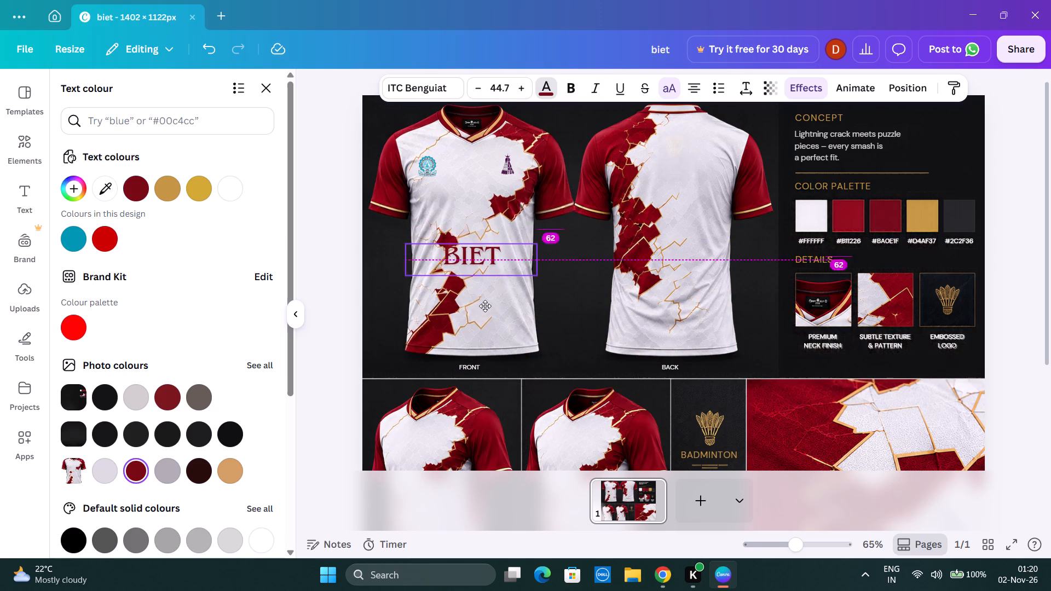
Widen the BIET text box on both sides and reposition it on the front jersey, just above the central red patch.
drag(405, 260, 388, 258)
drag(539, 260, 565, 260)
drag(478, 251, 478, 246)
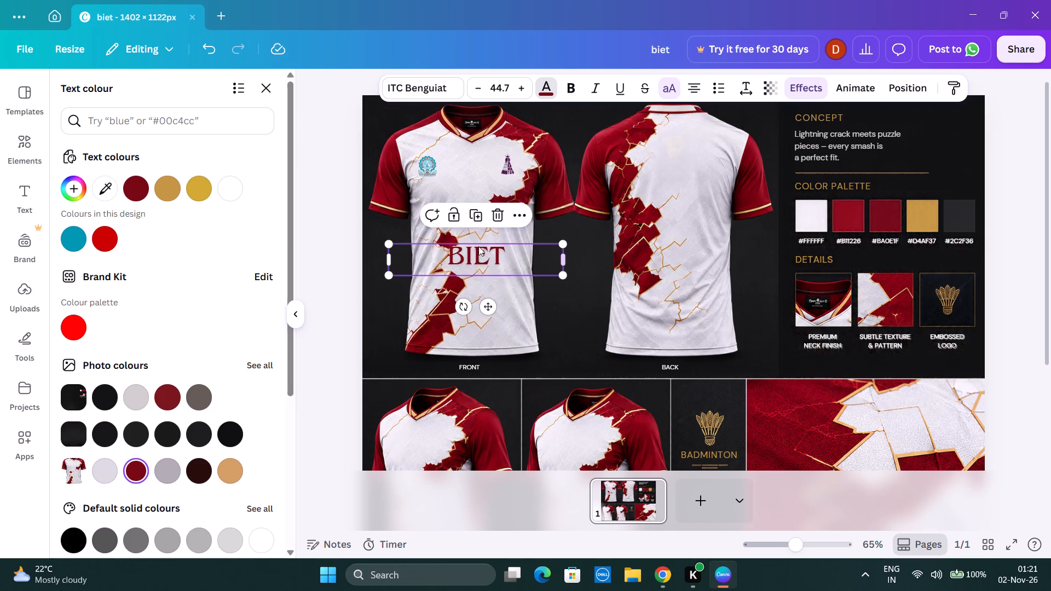
drag(478, 246, 471, 237)
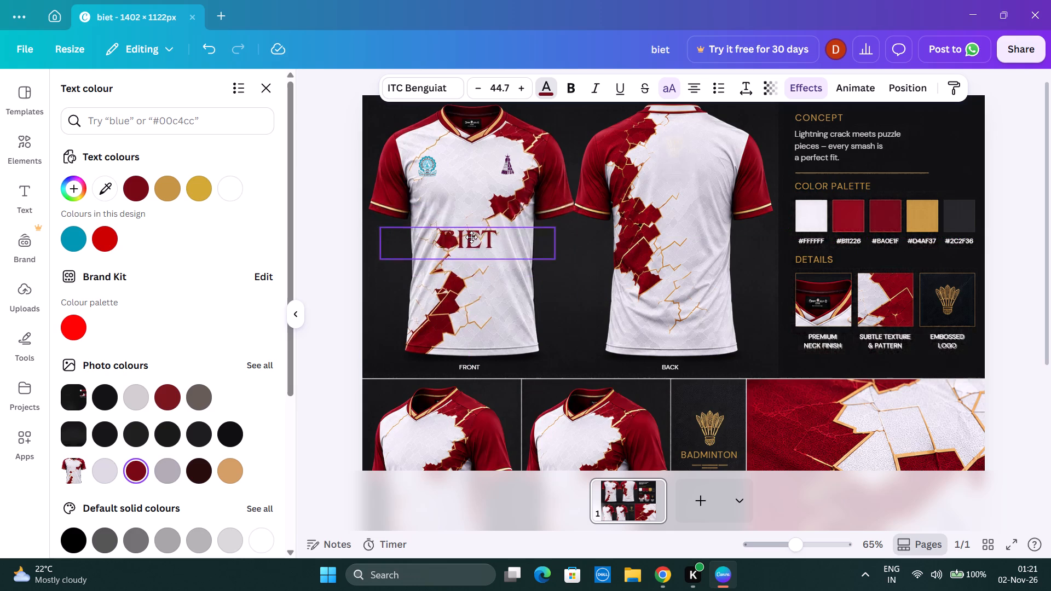
drag(471, 237, 472, 255)
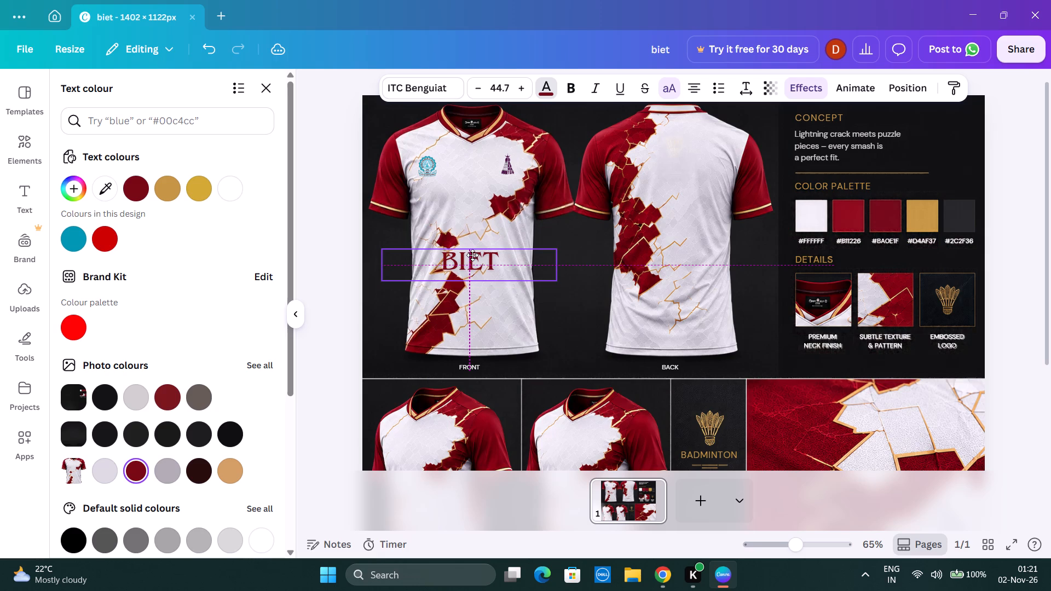
drag(472, 255, 482, 224)
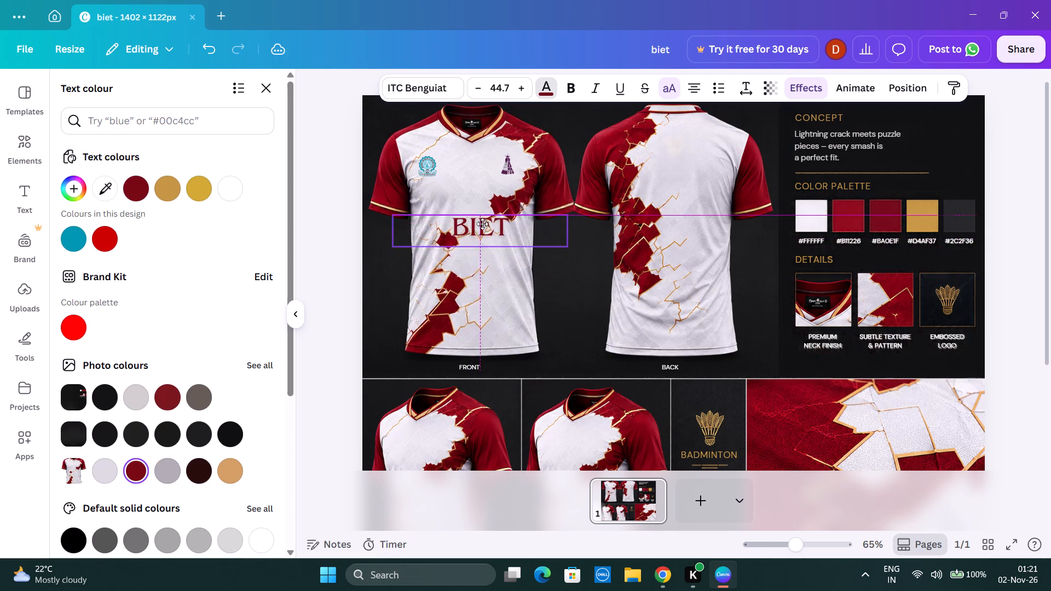
drag(482, 224, 466, 216)
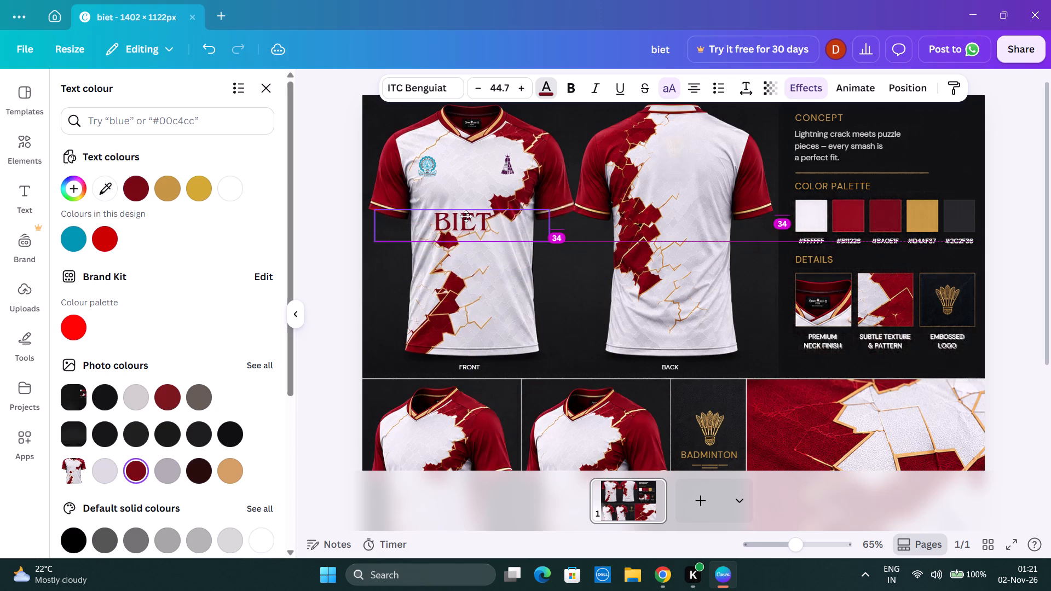
drag(466, 216, 466, 214)
key(alt+Tab)
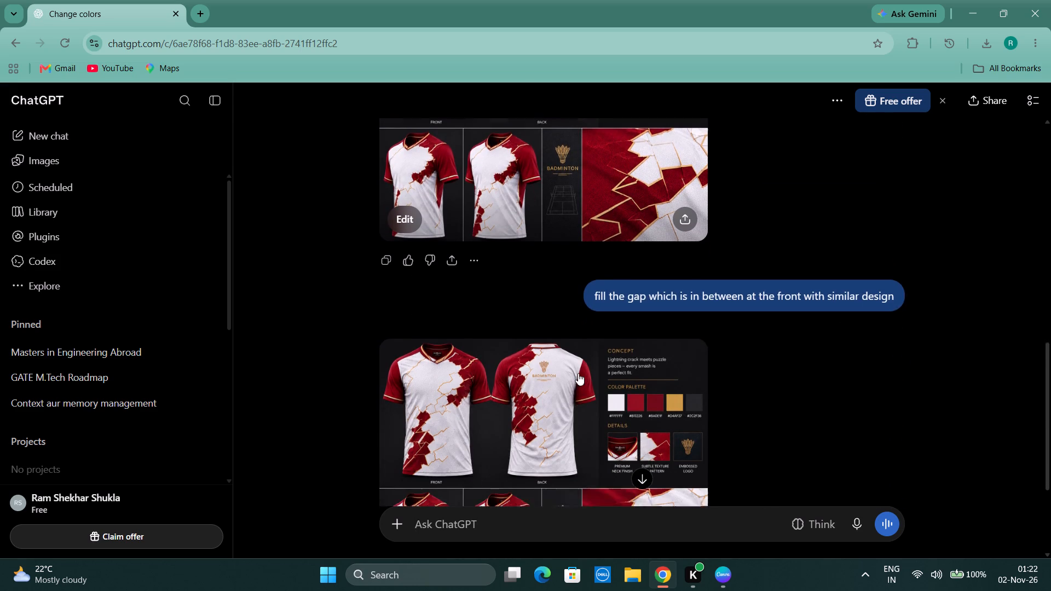
Enlarge the newly generated jersey board and compare its front jersey pattern with the previous version.
scroll(504, 368, up, 4)
scroll(511, 451, down, 4)
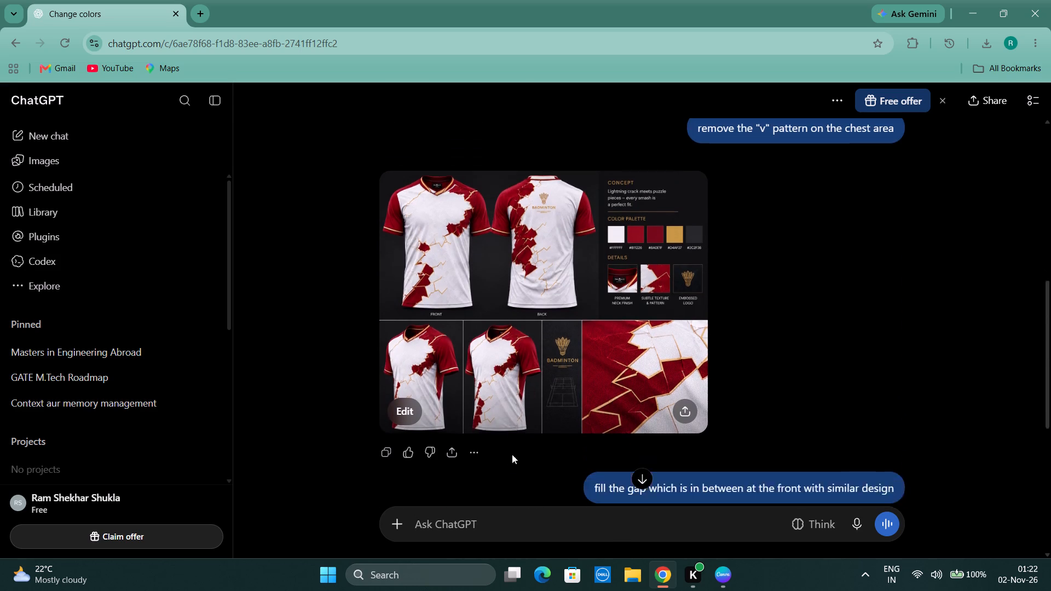
scroll(512, 454, down, 2)
click(494, 228)
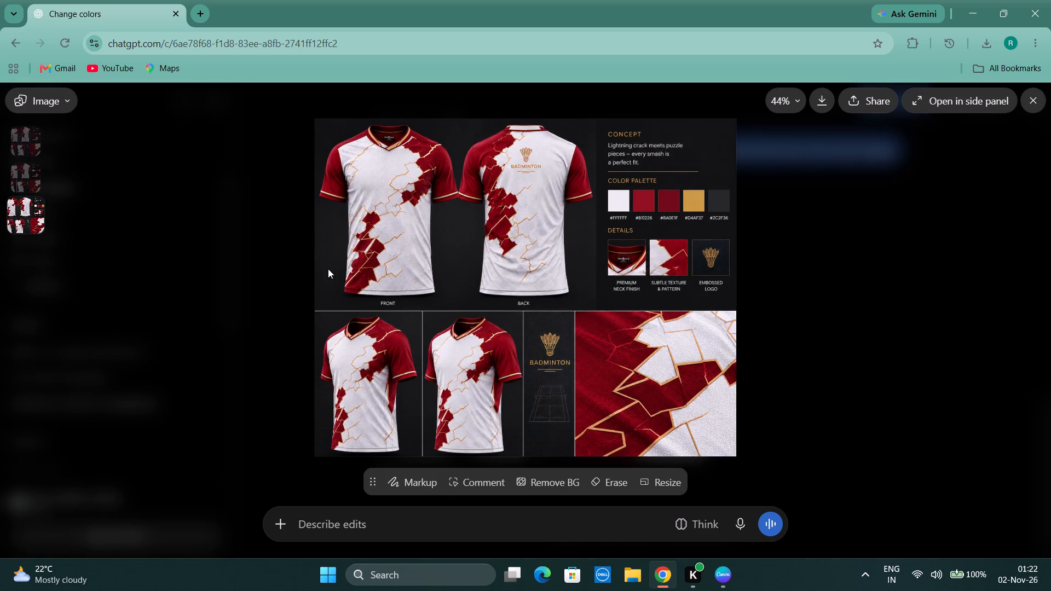
click(251, 281)
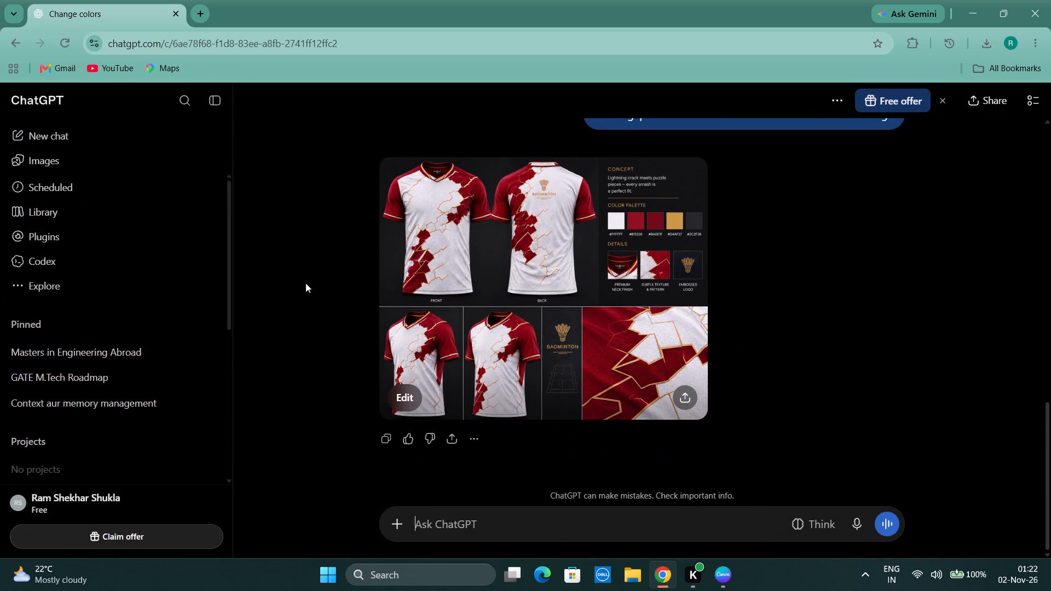
scroll(442, 303, up, 5)
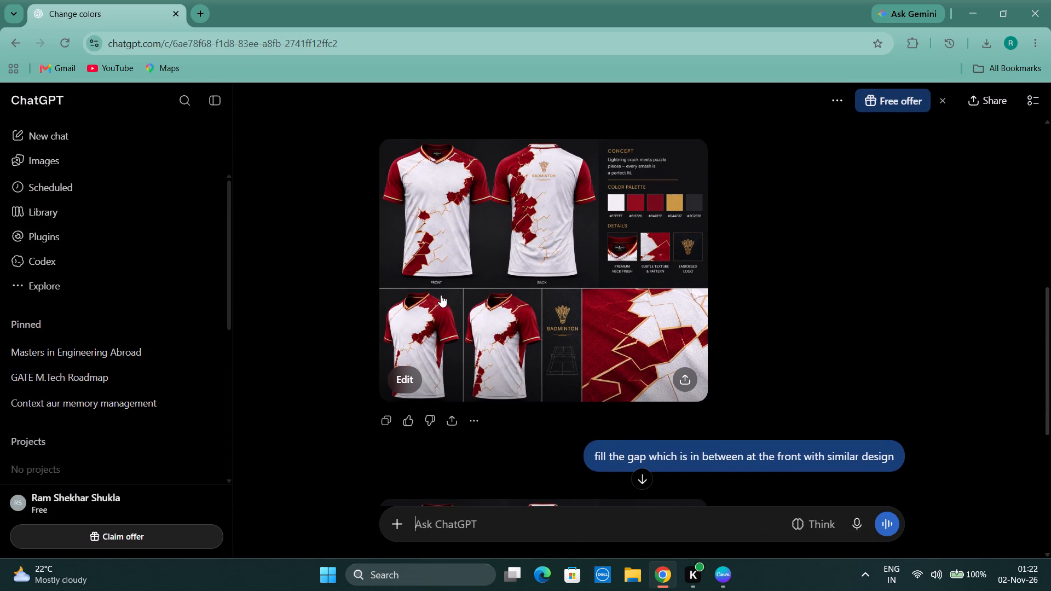
scroll(441, 295, down, 3)
scroll(458, 349, down, 2)
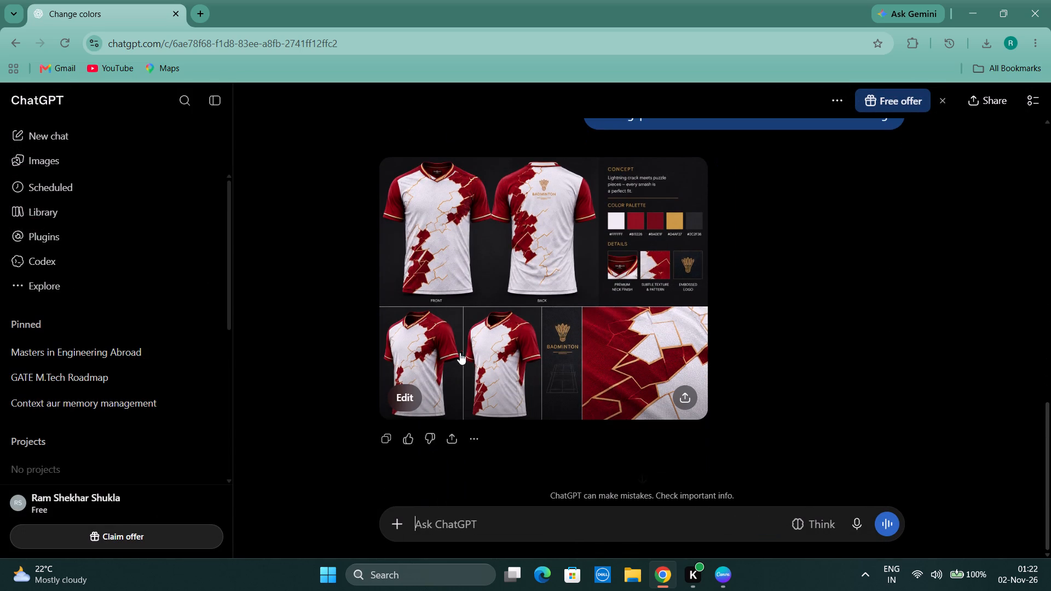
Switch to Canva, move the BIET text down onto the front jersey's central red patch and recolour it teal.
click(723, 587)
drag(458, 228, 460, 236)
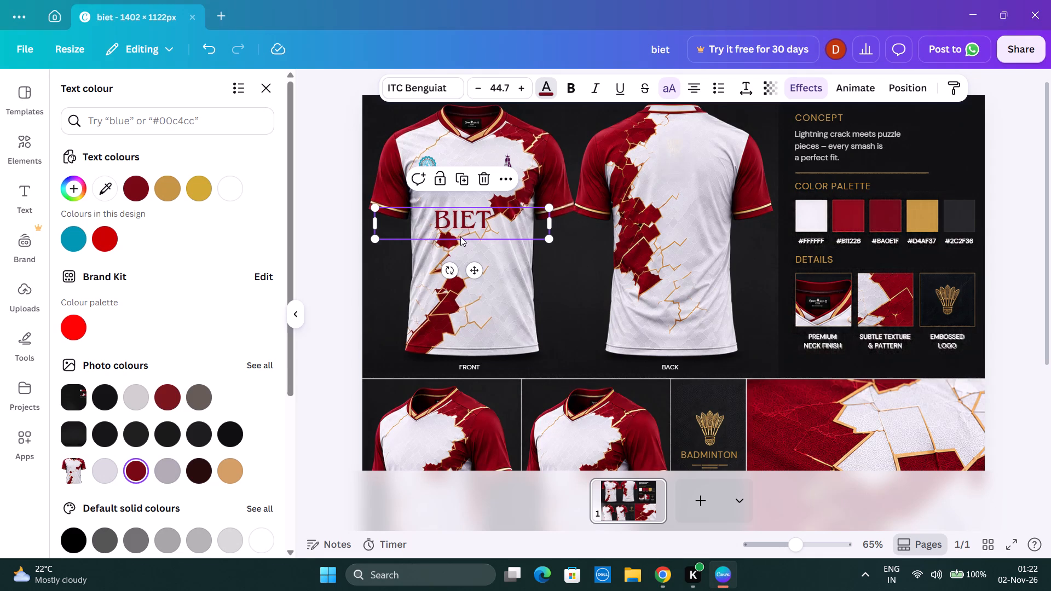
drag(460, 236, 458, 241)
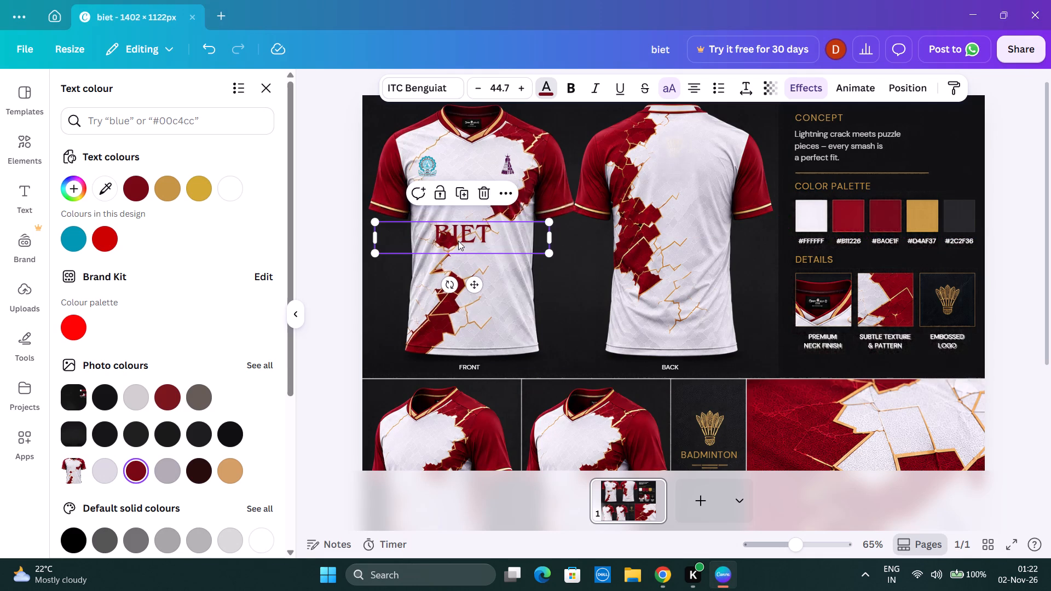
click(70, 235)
Enlarge the BIET text to font size 50.7 and move it just below the central red patch on the front jersey.
drag(552, 254, 565, 263)
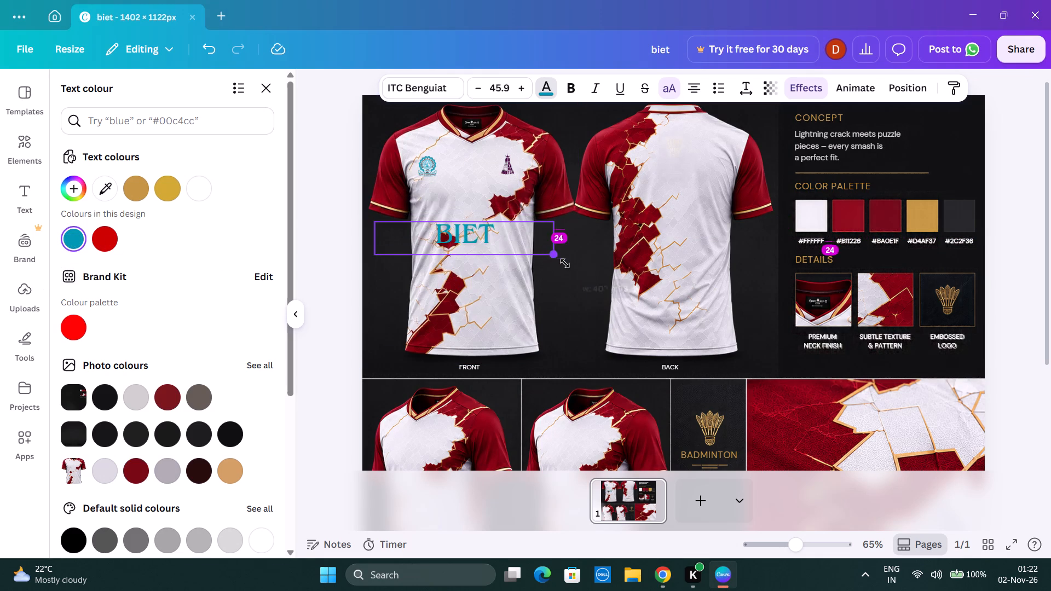
drag(565, 263, 576, 276)
drag(494, 236, 490, 260)
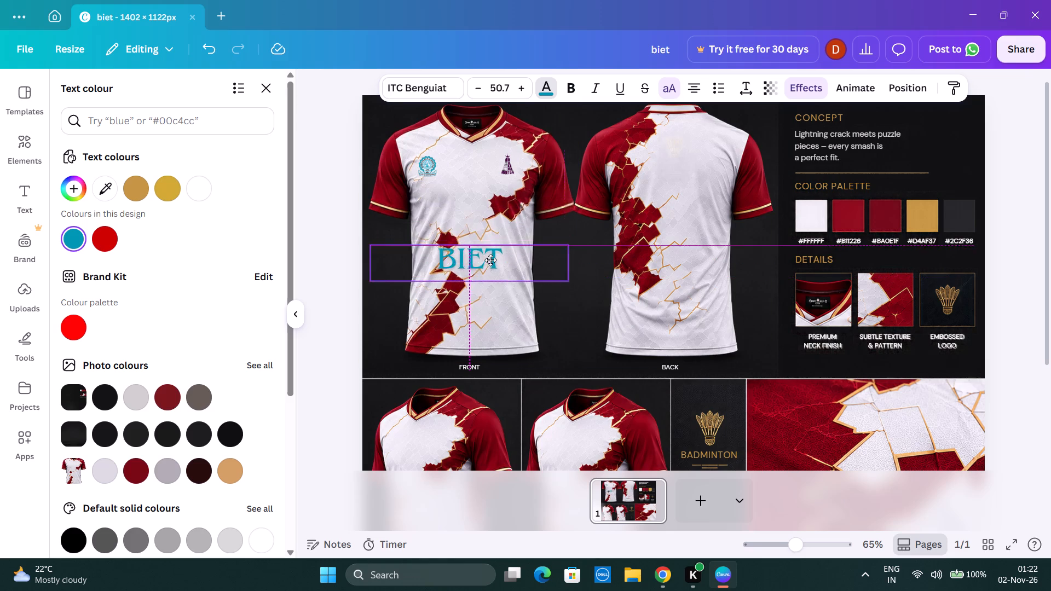
drag(490, 260, 491, 260)
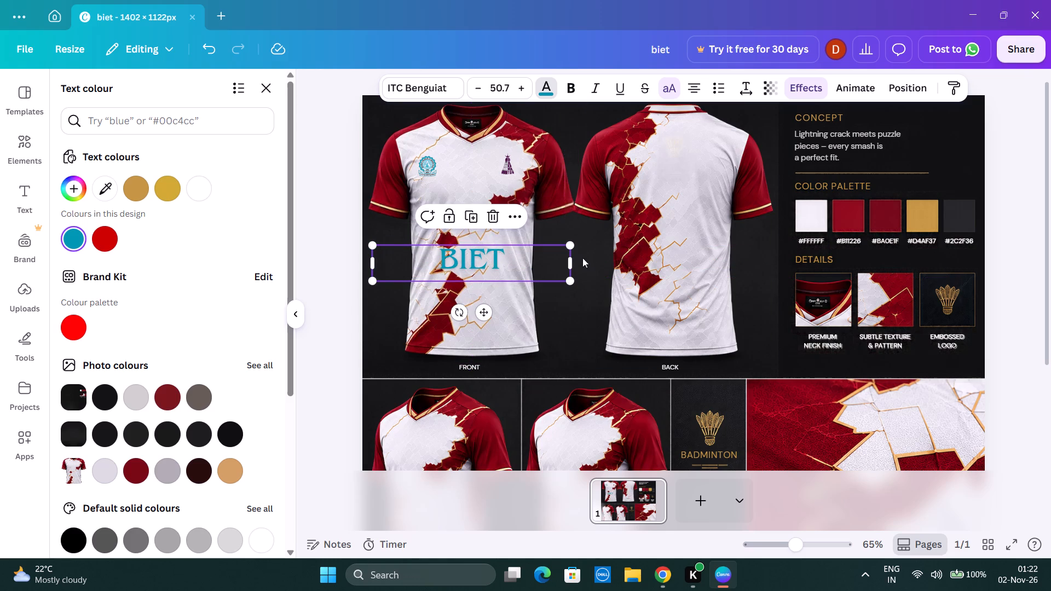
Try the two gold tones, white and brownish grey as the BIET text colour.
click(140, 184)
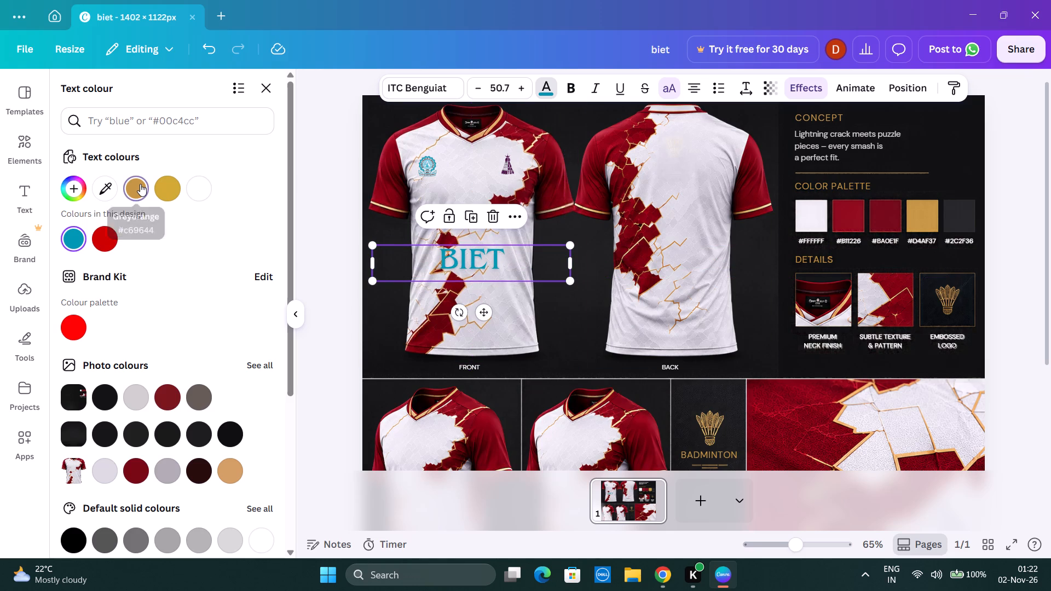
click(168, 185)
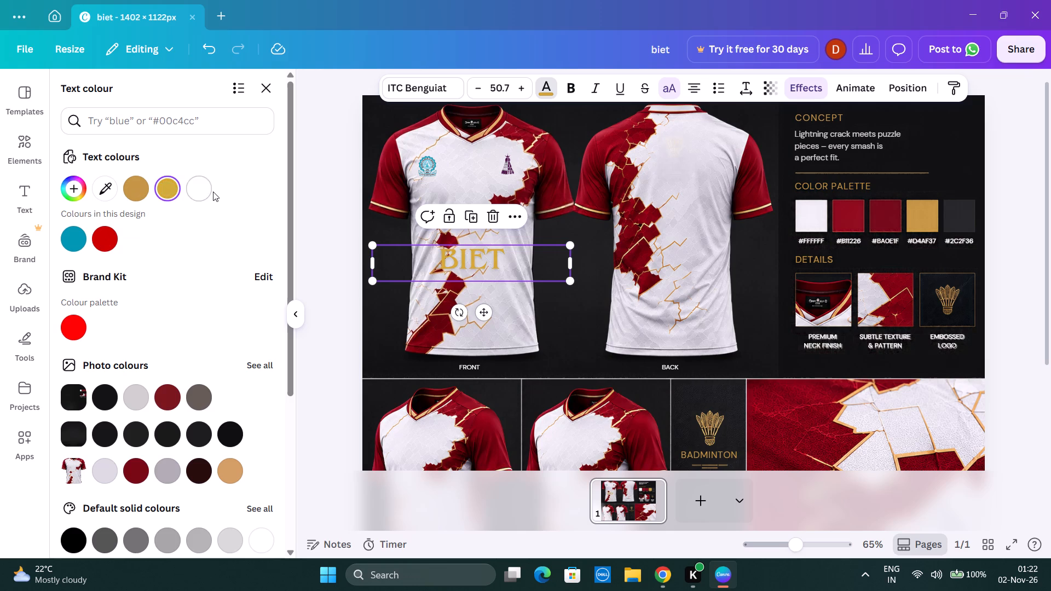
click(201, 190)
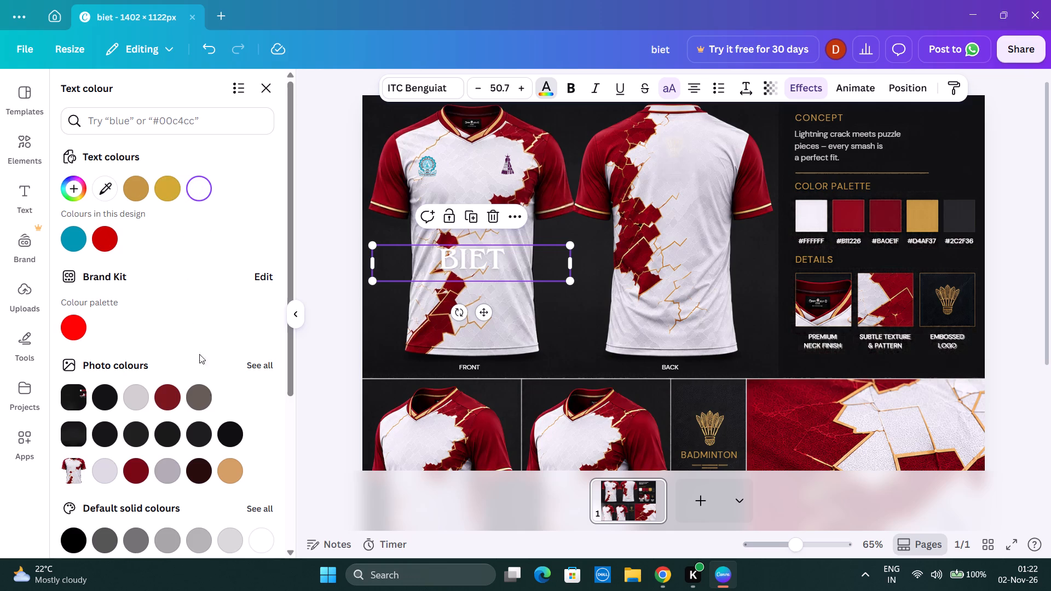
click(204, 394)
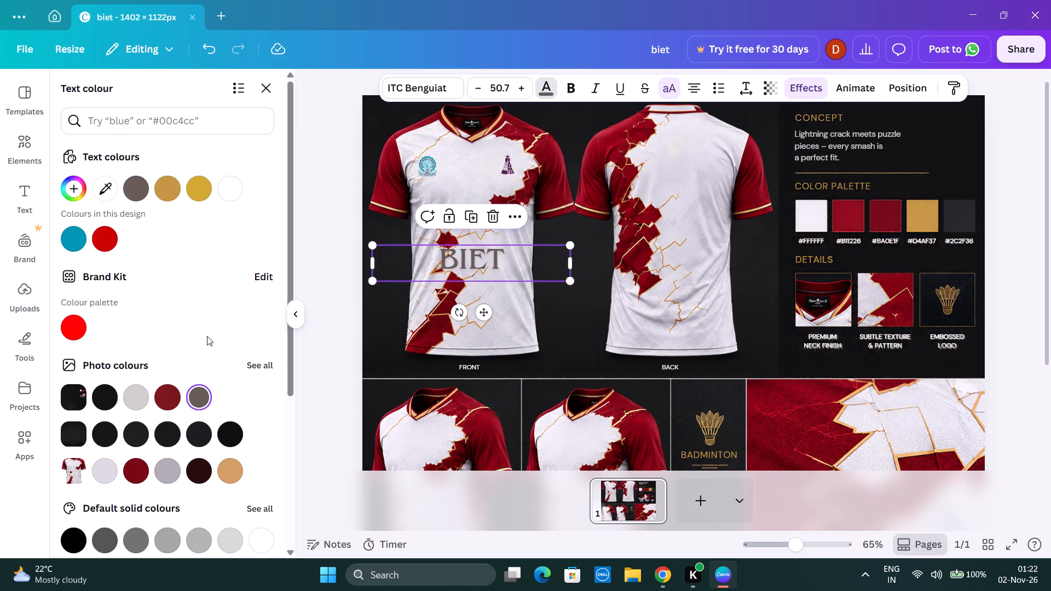
From the full default solid colours, try lime green, pale yellow and dark brown on the BIET text, and settle on dark red.
scroll(239, 421, down, 2)
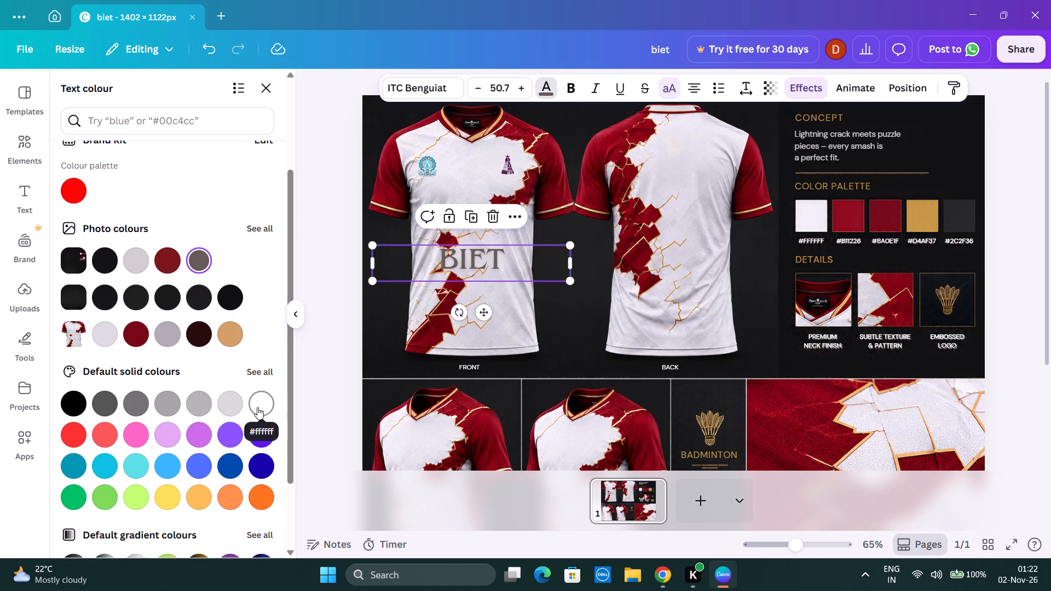
click(262, 379)
scroll(194, 317, down, 3)
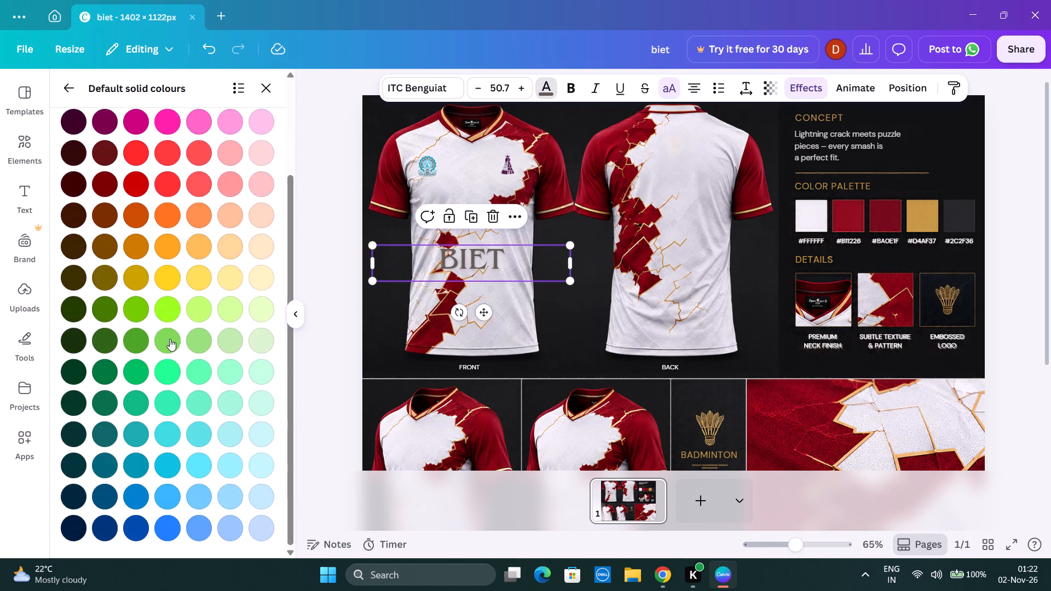
click(164, 310)
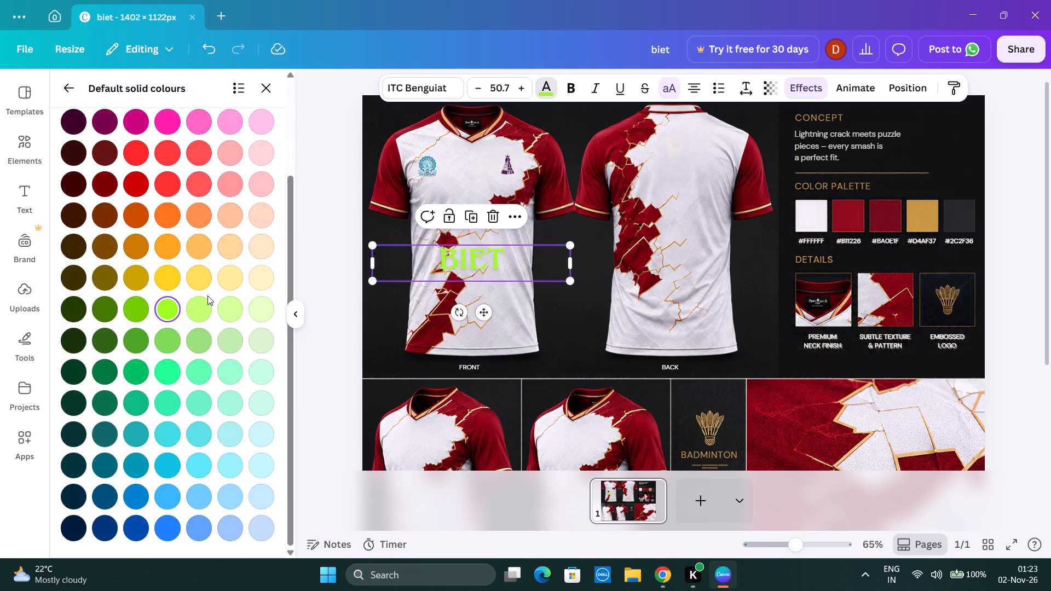
click(259, 276)
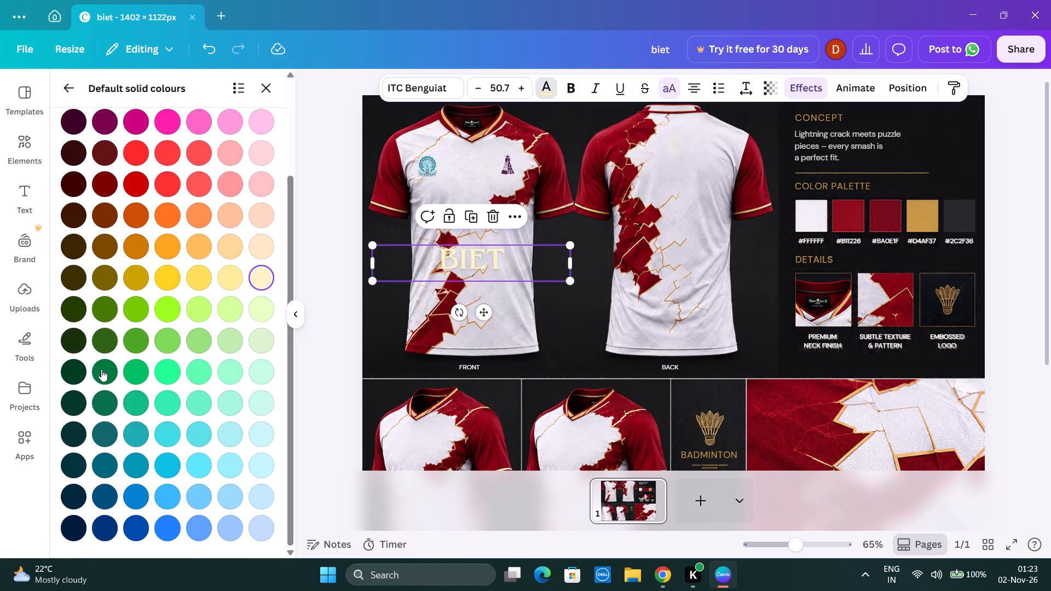
click(70, 244)
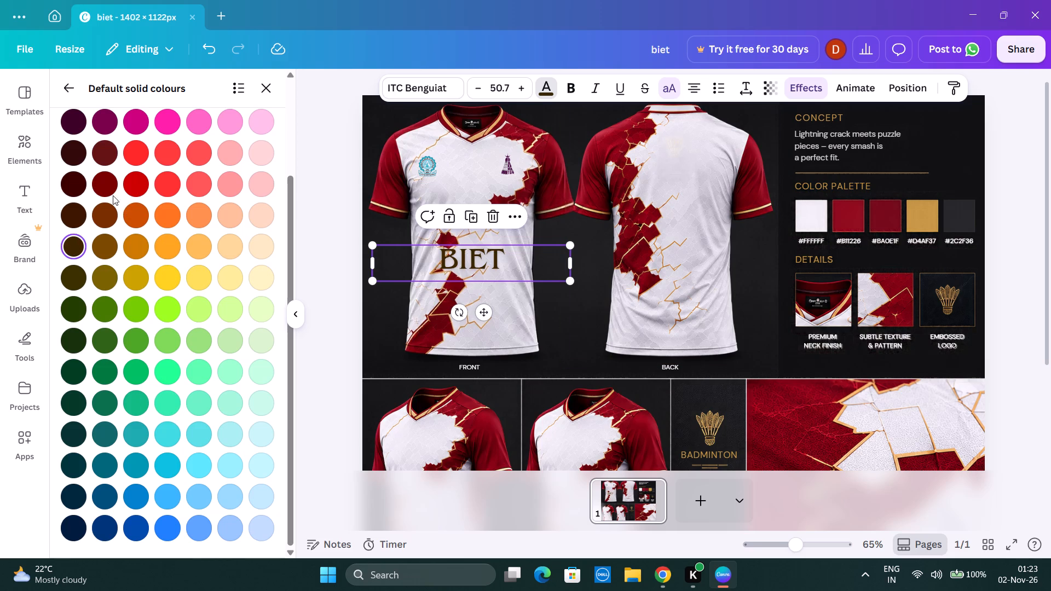
click(96, 184)
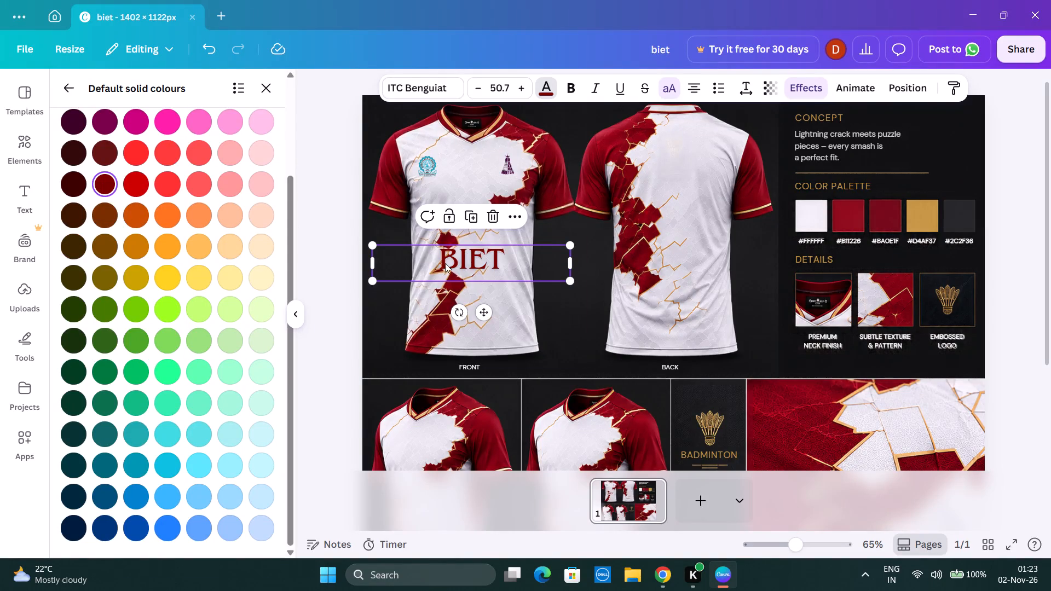
Try the BIET text around the central red patch, settle it just below the patch, enlarge it to font size 54.8 and deselect it.
drag(477, 250, 483, 251)
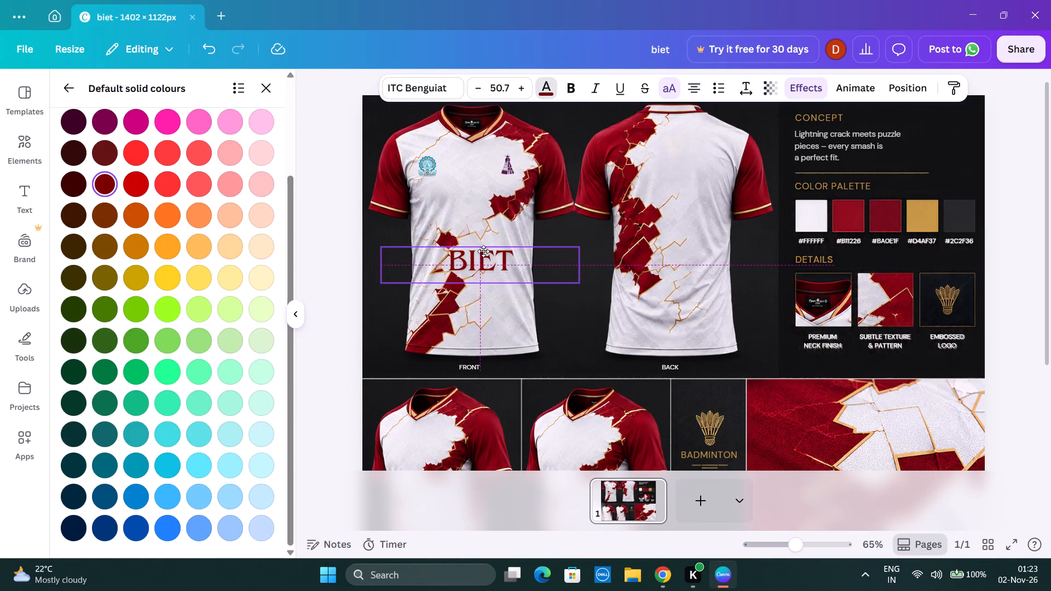
drag(483, 251, 472, 211)
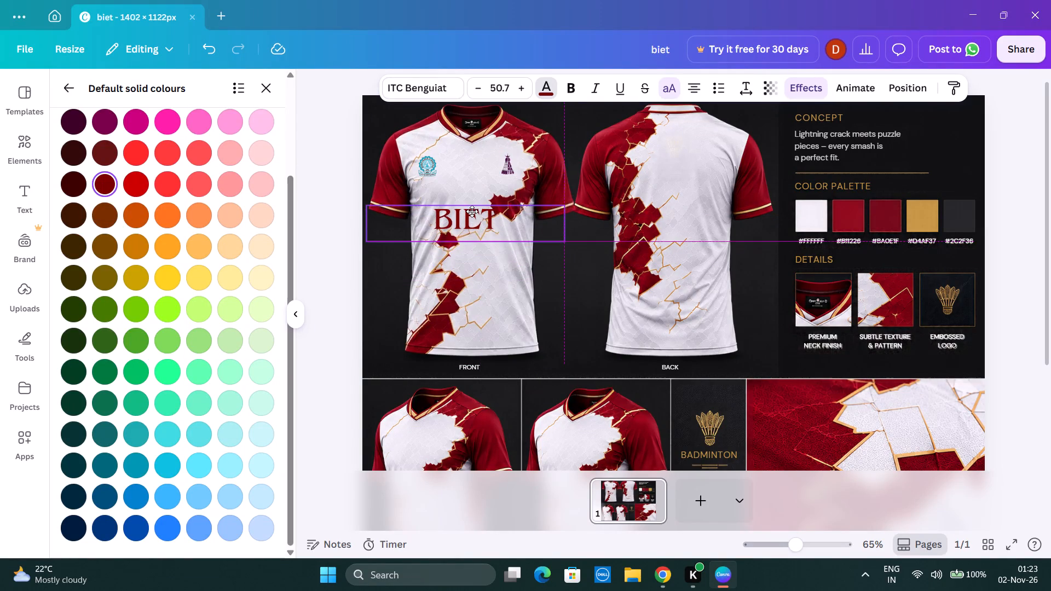
drag(472, 211, 464, 232)
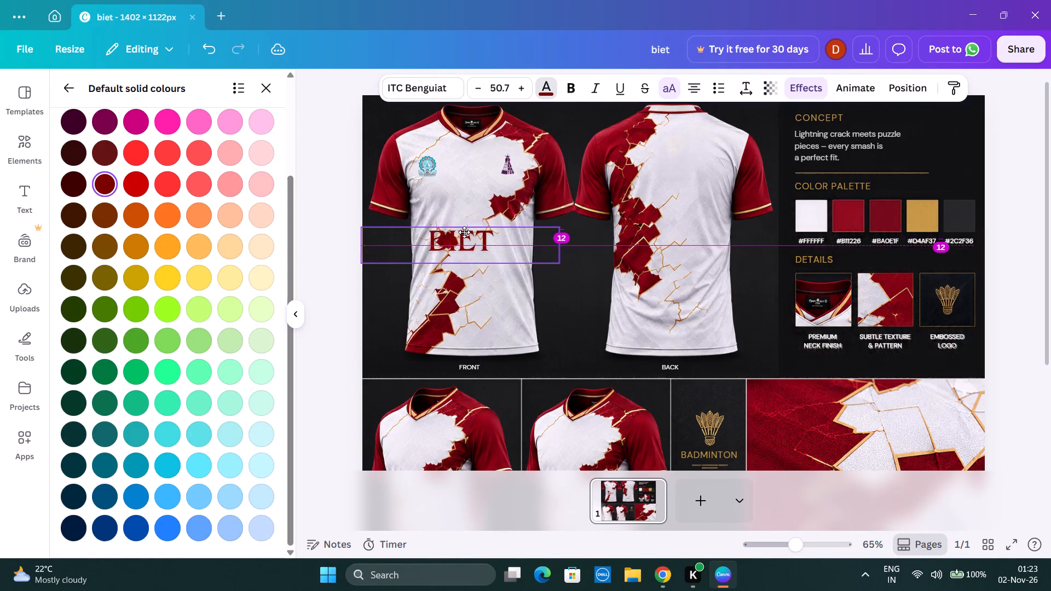
drag(464, 232, 463, 231)
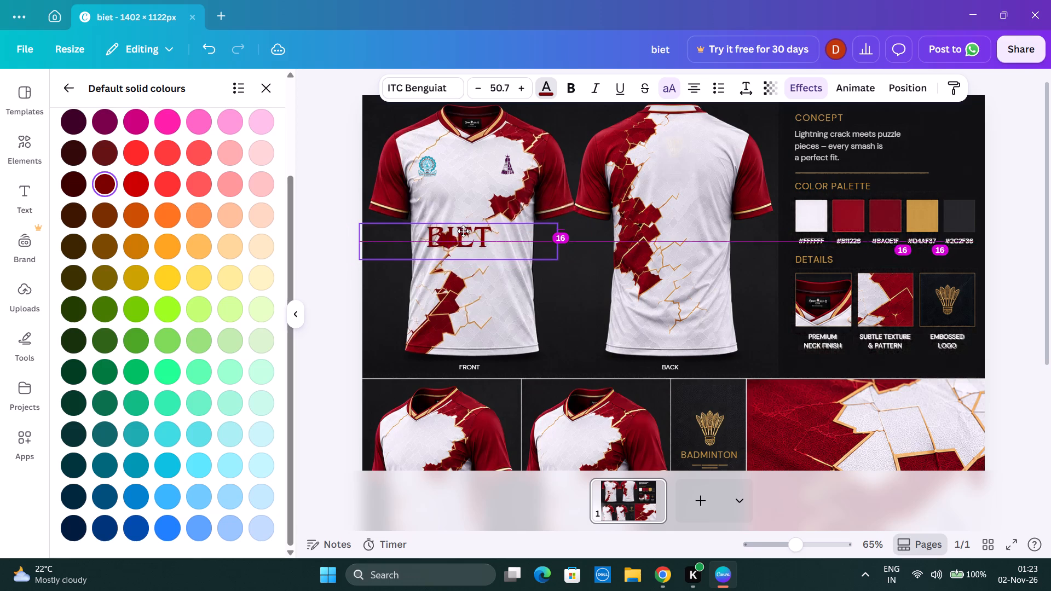
drag(463, 231, 458, 226)
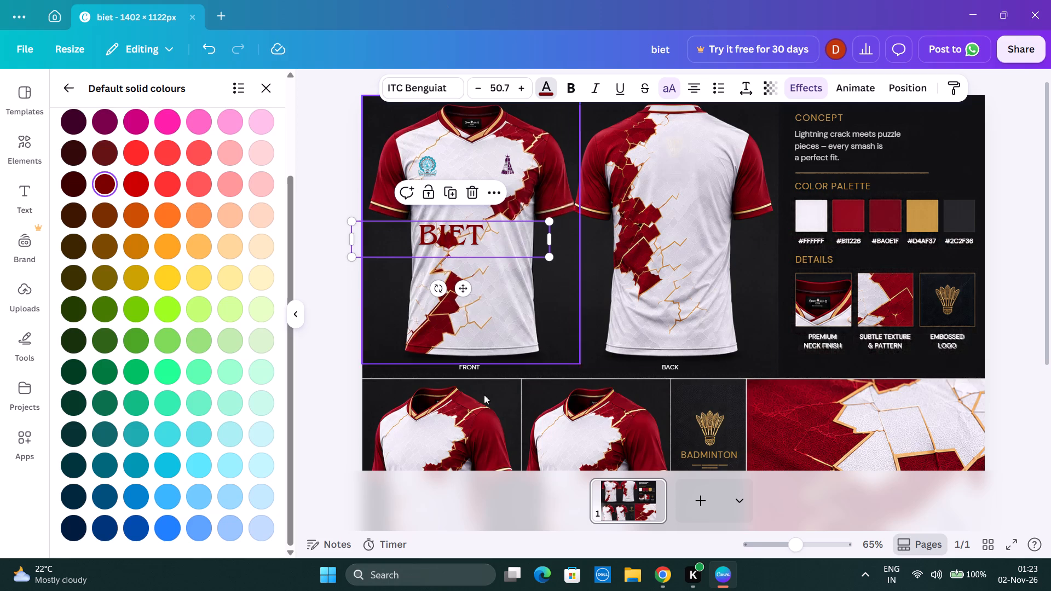
drag(501, 240, 516, 267)
drag(564, 286, 574, 293)
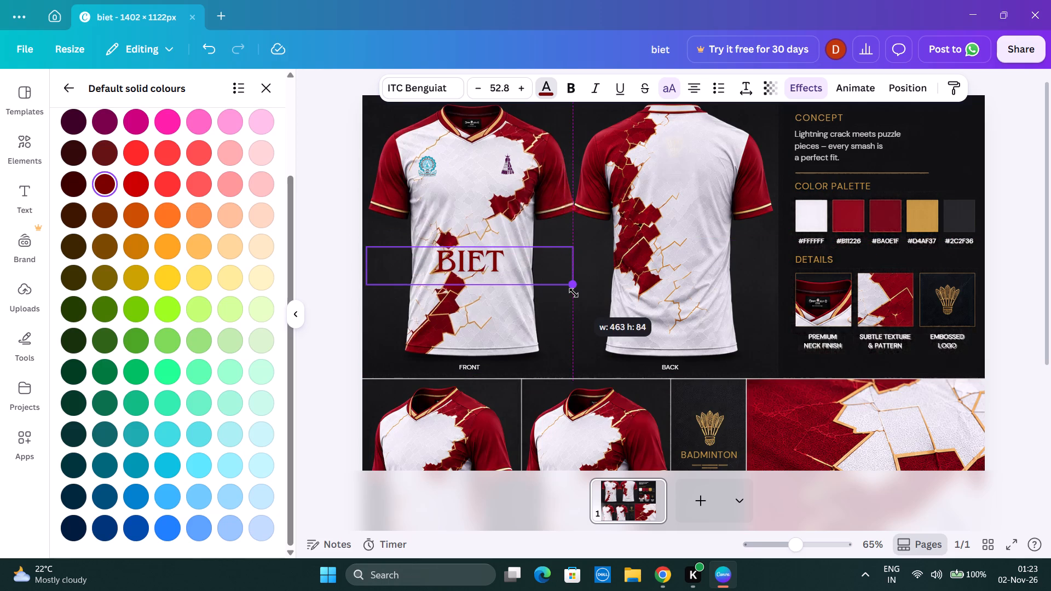
drag(574, 293, 579, 294)
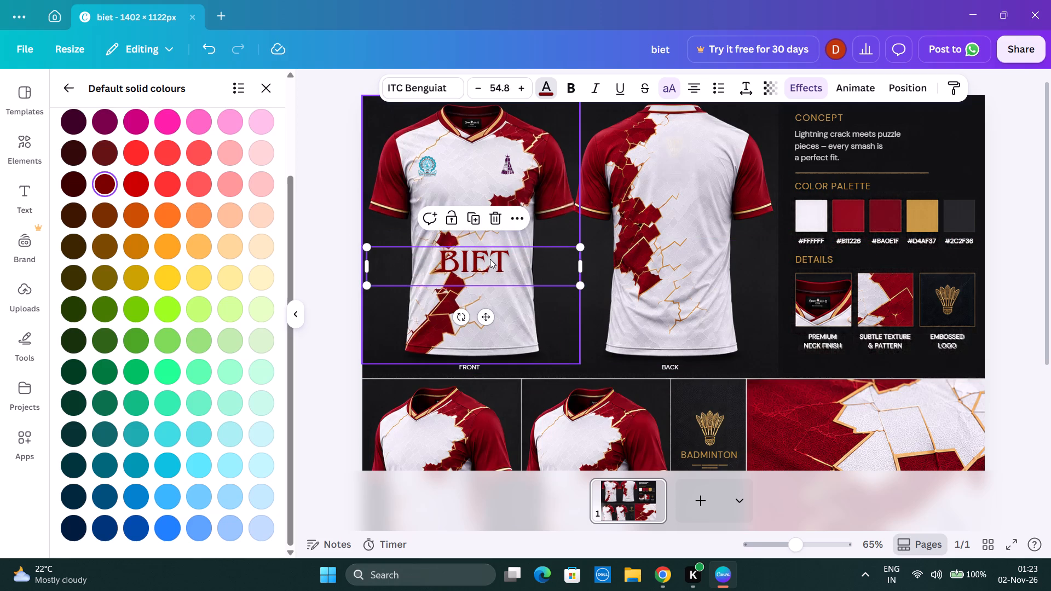
click(490, 259)
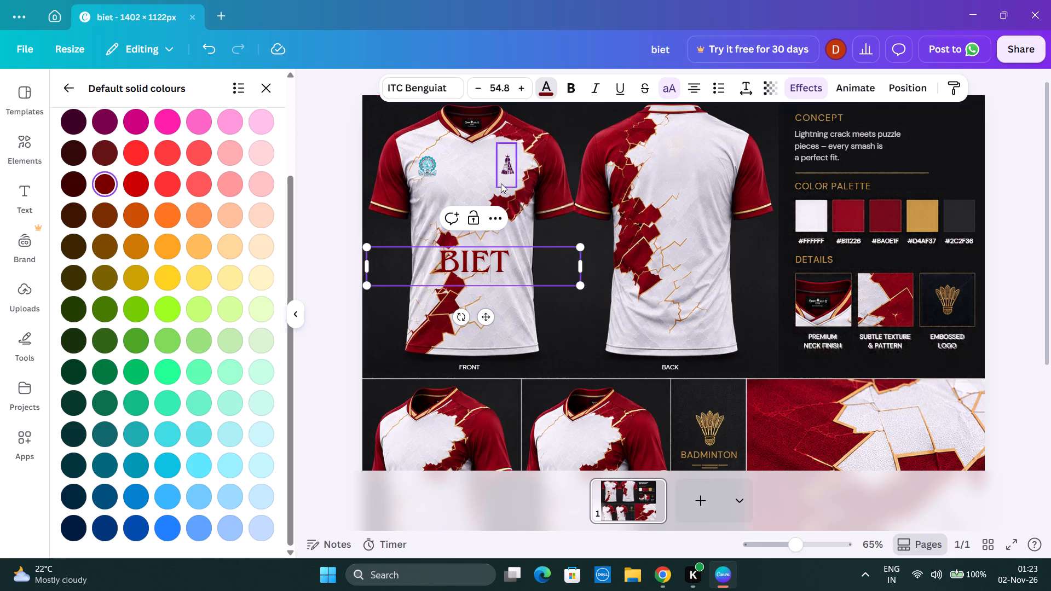
click(325, 219)
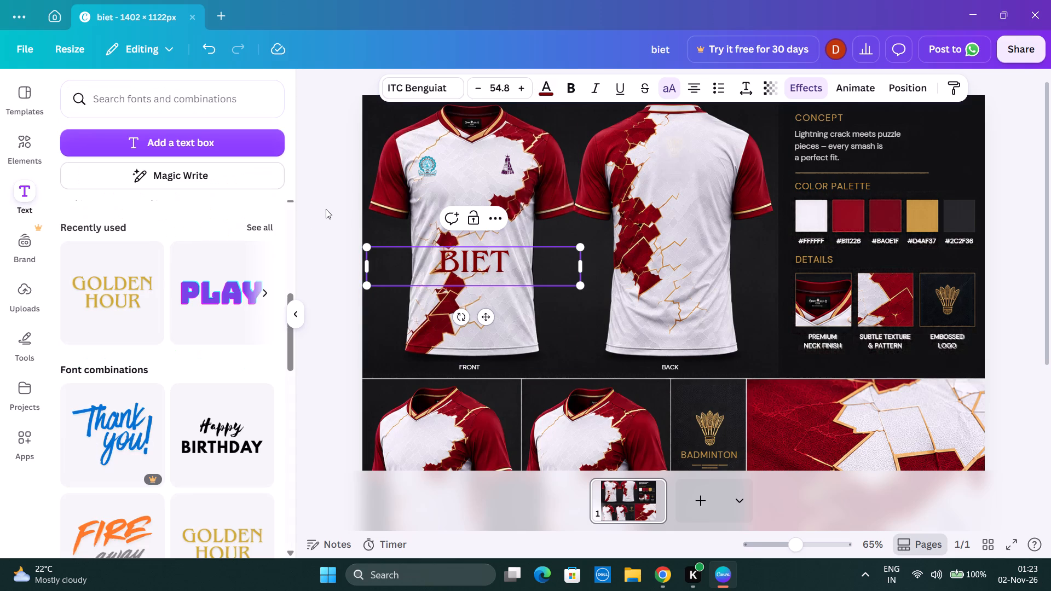
click(326, 227)
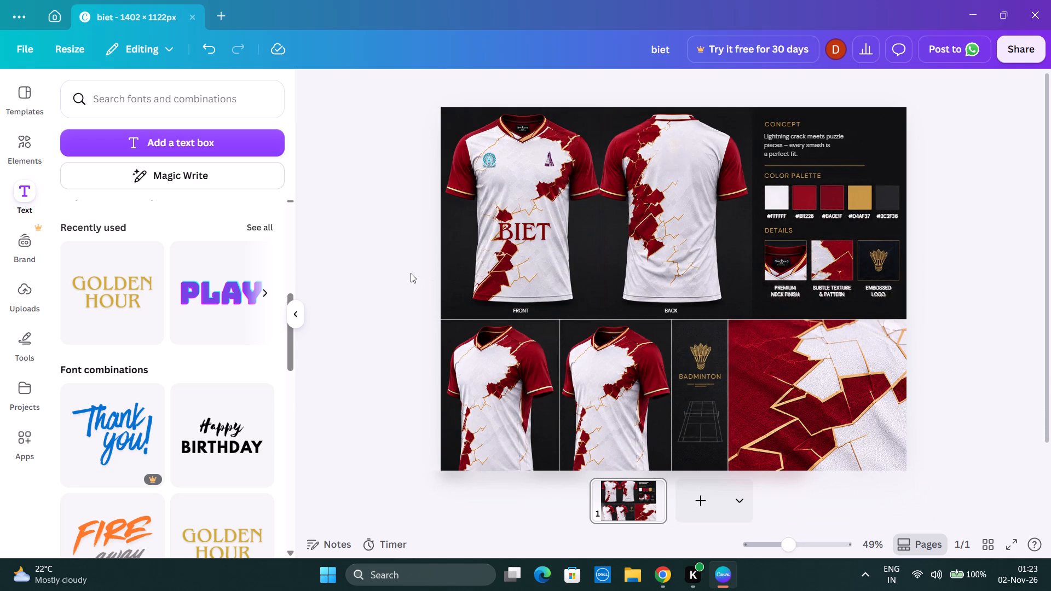
Browse the font combinations for a text style suited to the jersey.
scroll(590, 222, down, 1)
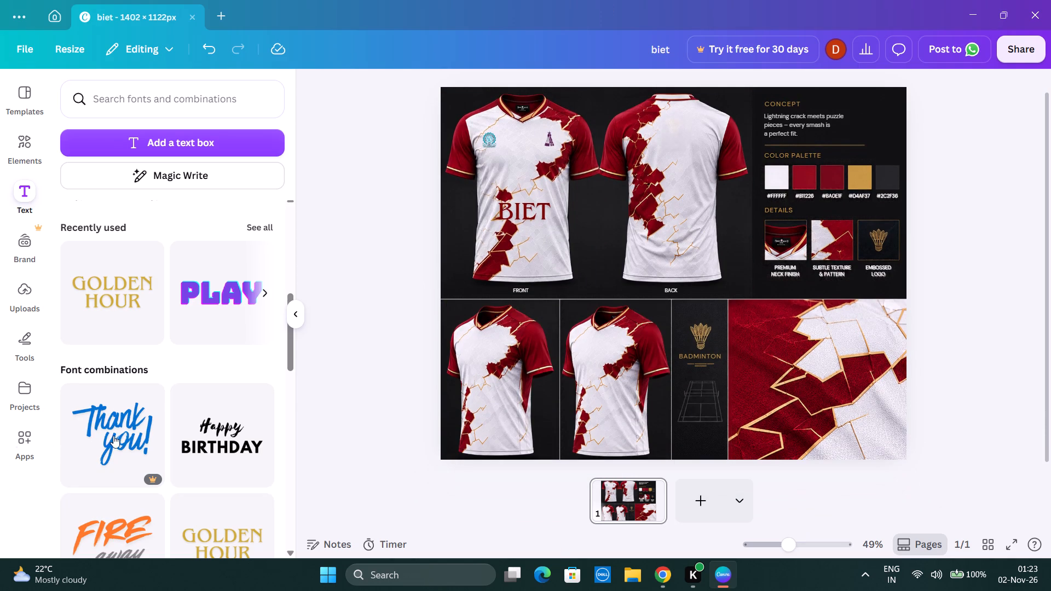
scroll(178, 429, down, 3)
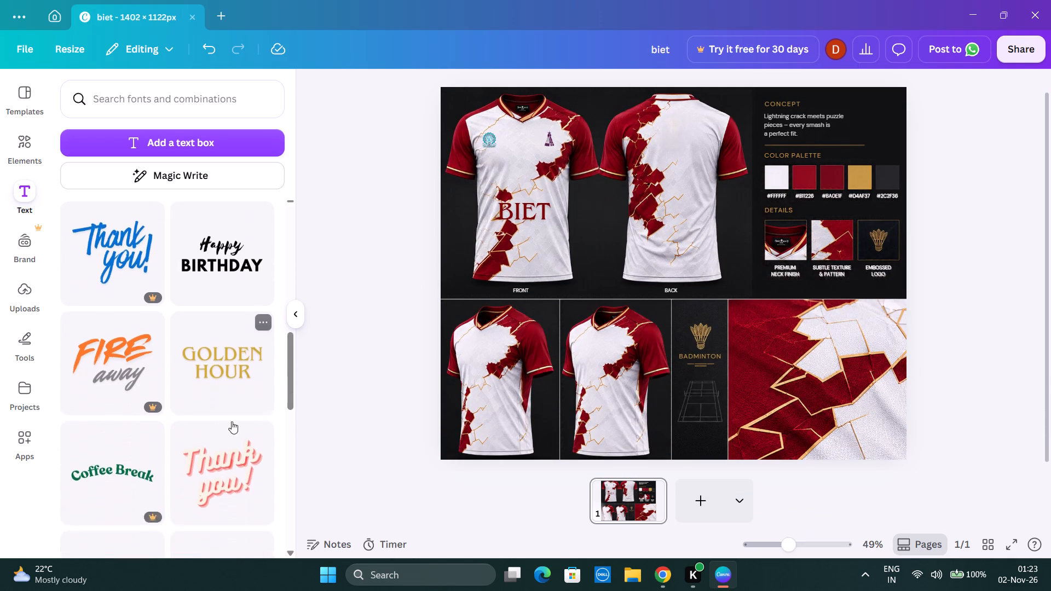
scroll(232, 421, down, 4)
scroll(134, 452, down, 2)
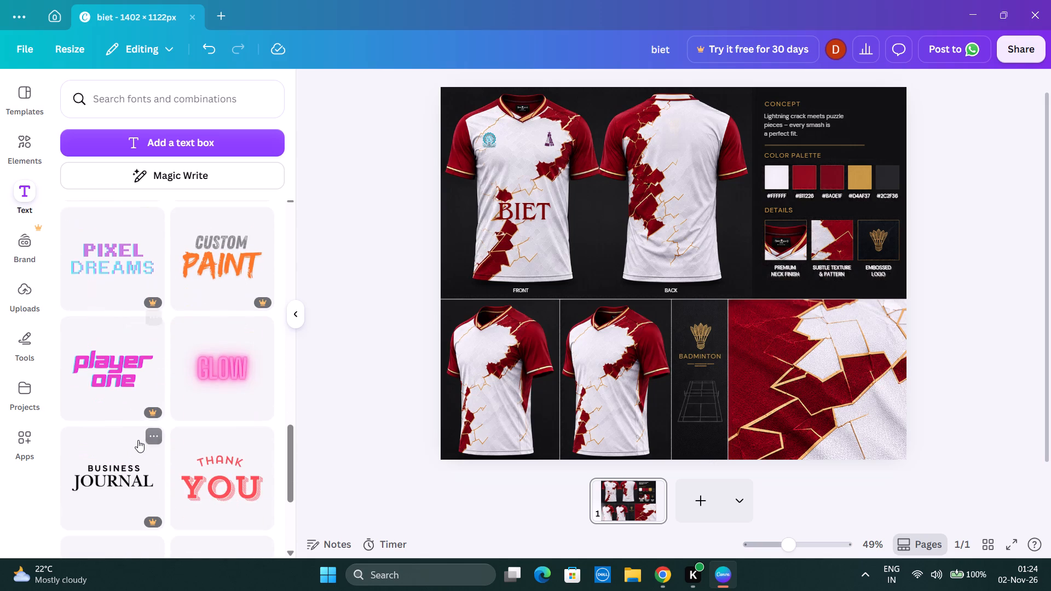
scroll(140, 436, down, 1)
scroll(147, 426, up, 3)
scroll(147, 426, down, 3)
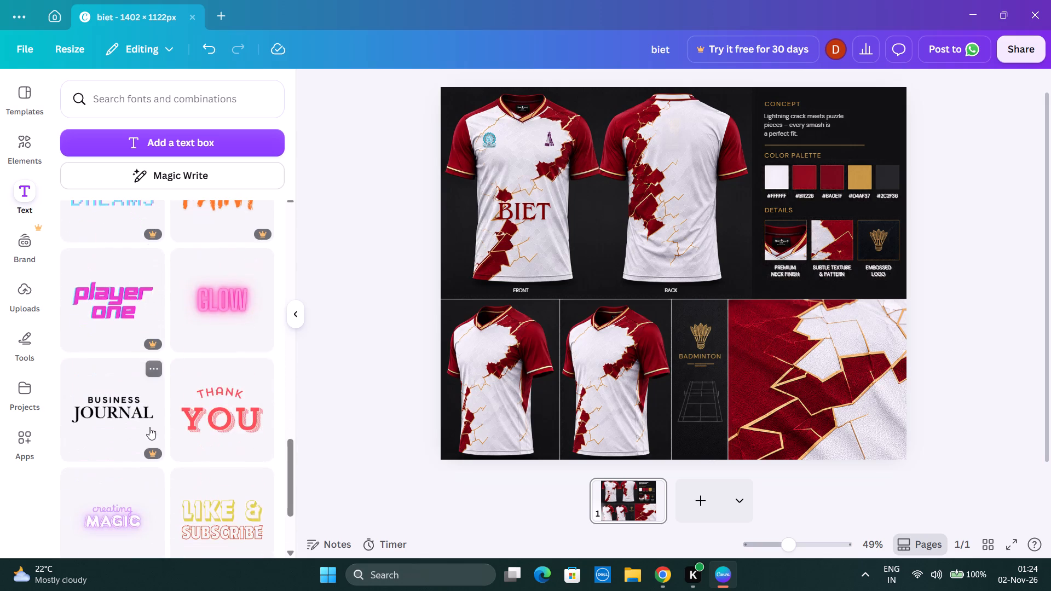
scroll(161, 422, up, 18)
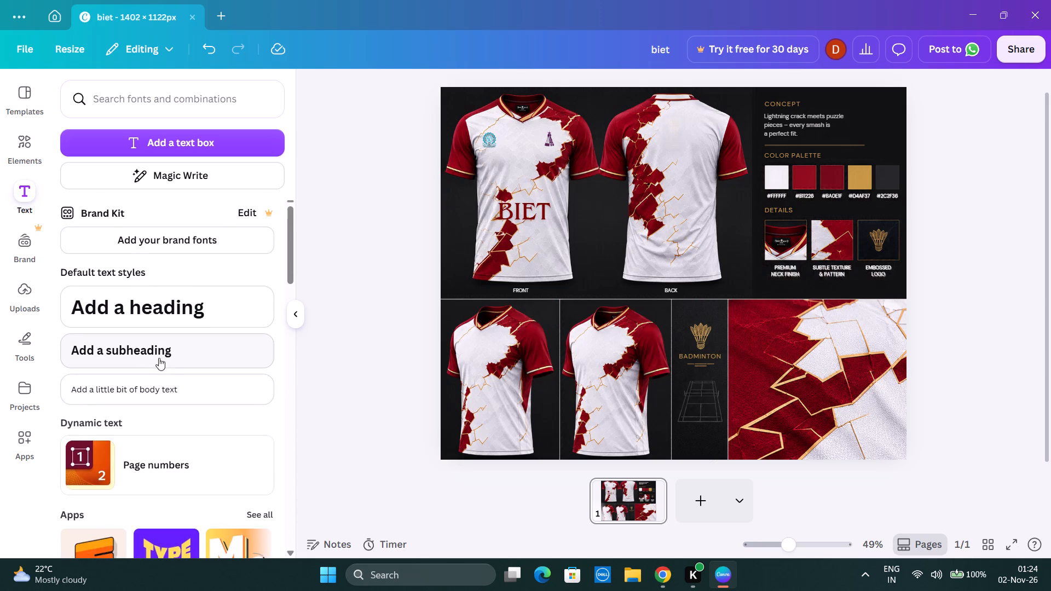
Add the recently used Golden Hour text style to the board and replace its wording with DEV.
scroll(153, 357, up, 1)
scroll(235, 372, down, 1)
scroll(220, 438, down, 1)
drag(228, 433, 134, 413)
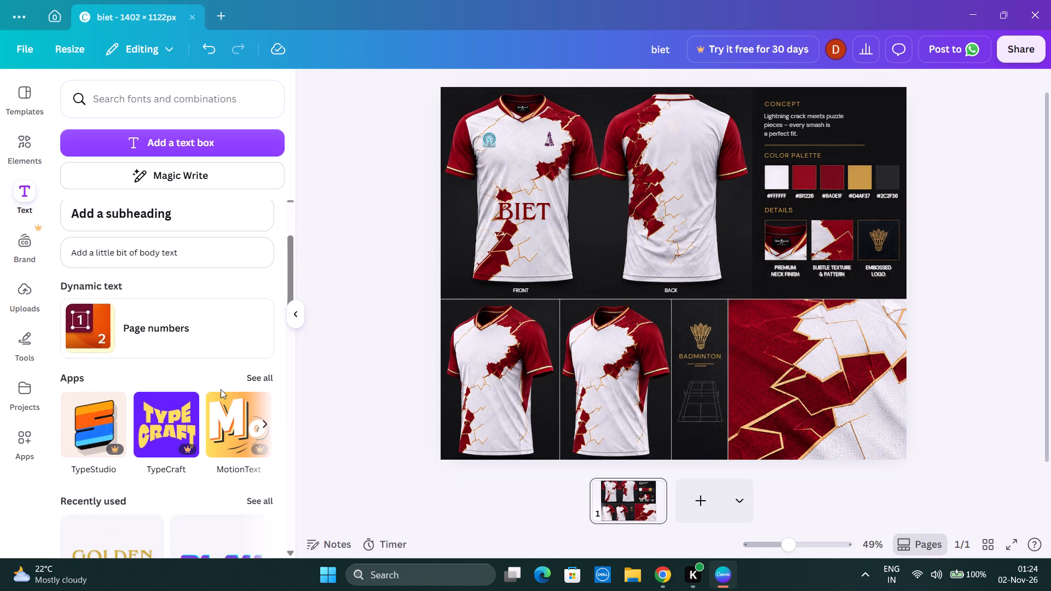
scroll(225, 340, down, 2)
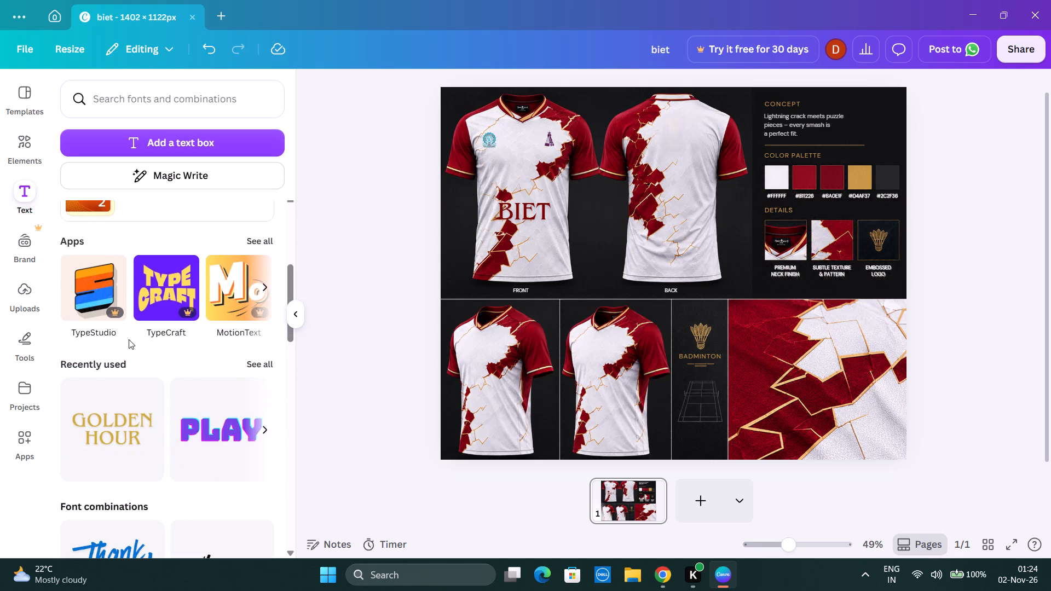
click(108, 420)
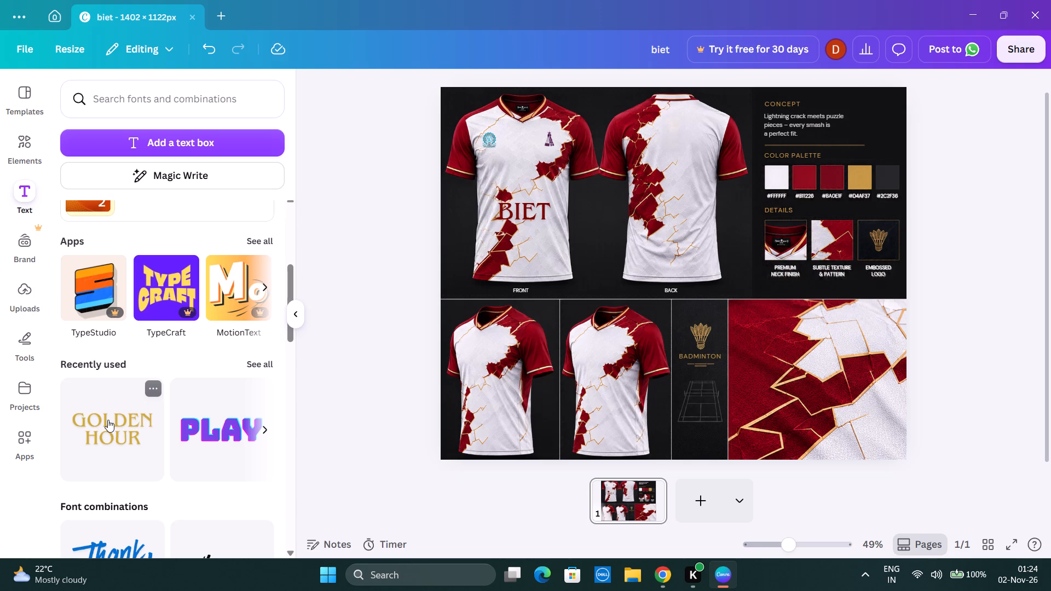
click(772, 270)
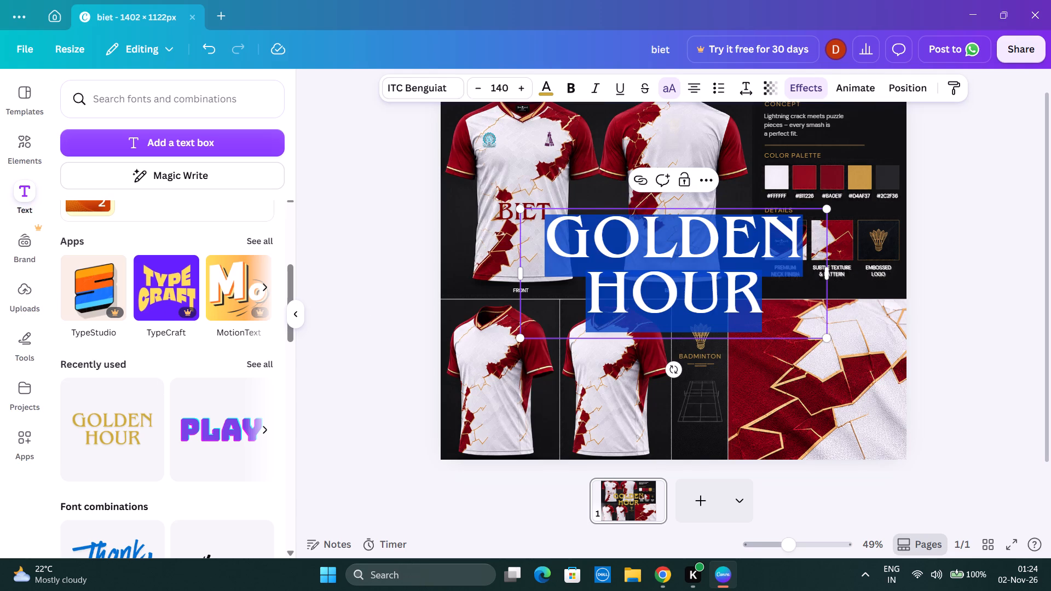
text(dev)
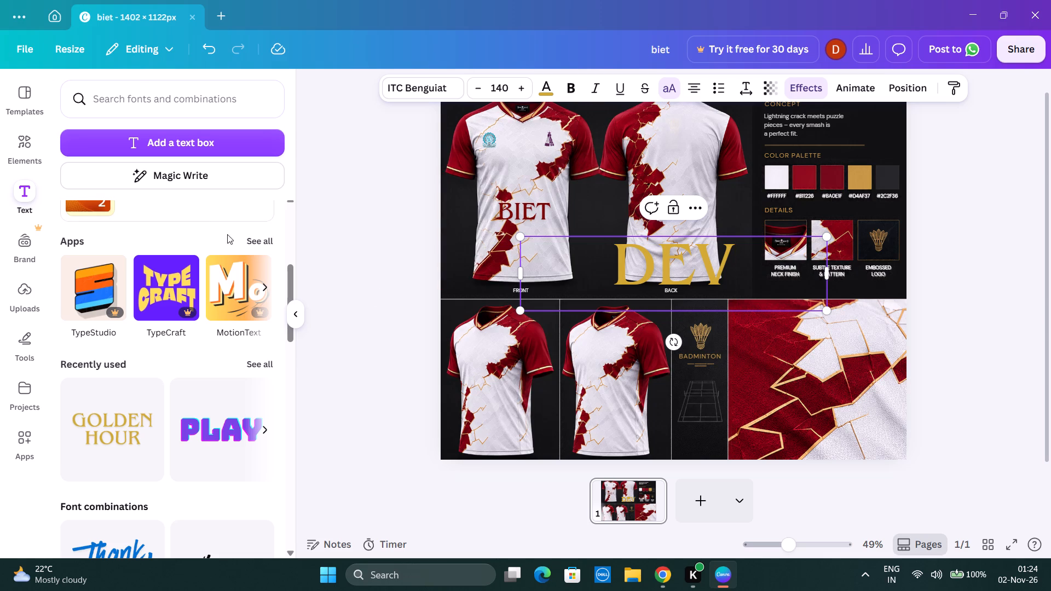
Recolour the DEV text dark red (#7a0000), applying the colour change across the page.
click(553, 86)
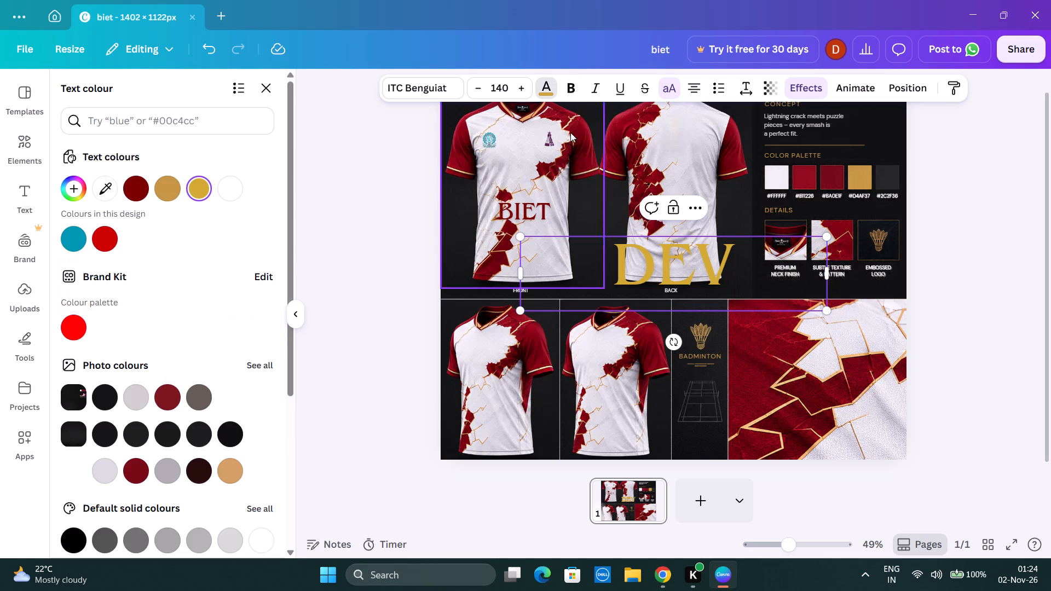
click(138, 207)
click(138, 191)
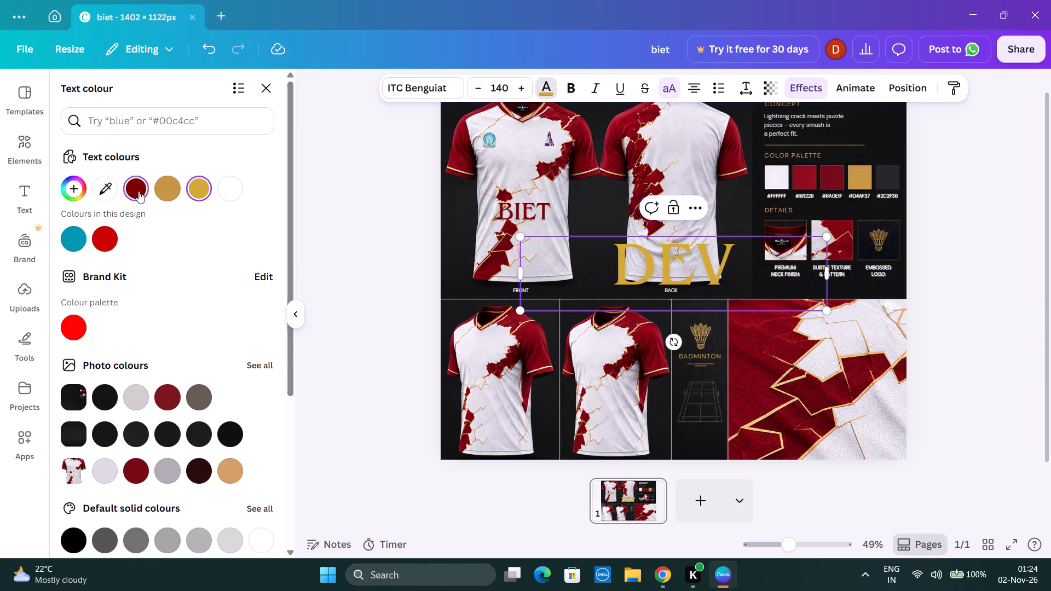
click(252, 535)
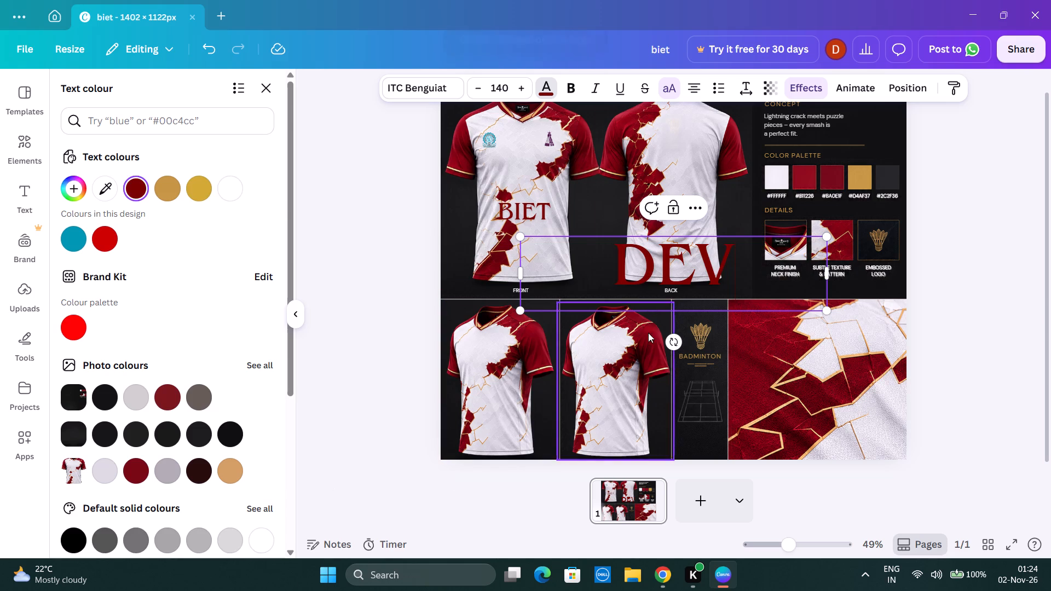
Shrink the DEV text to about font size 42.8 and centre it on the upper back of the back-view jersey.
drag(828, 310, 663, 238)
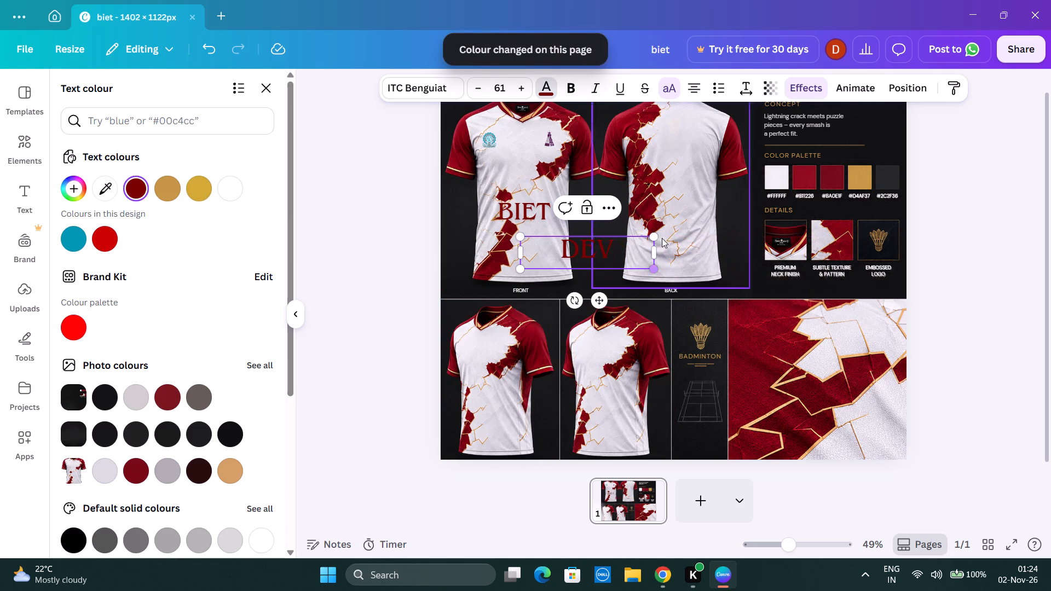
drag(600, 303, 695, 187)
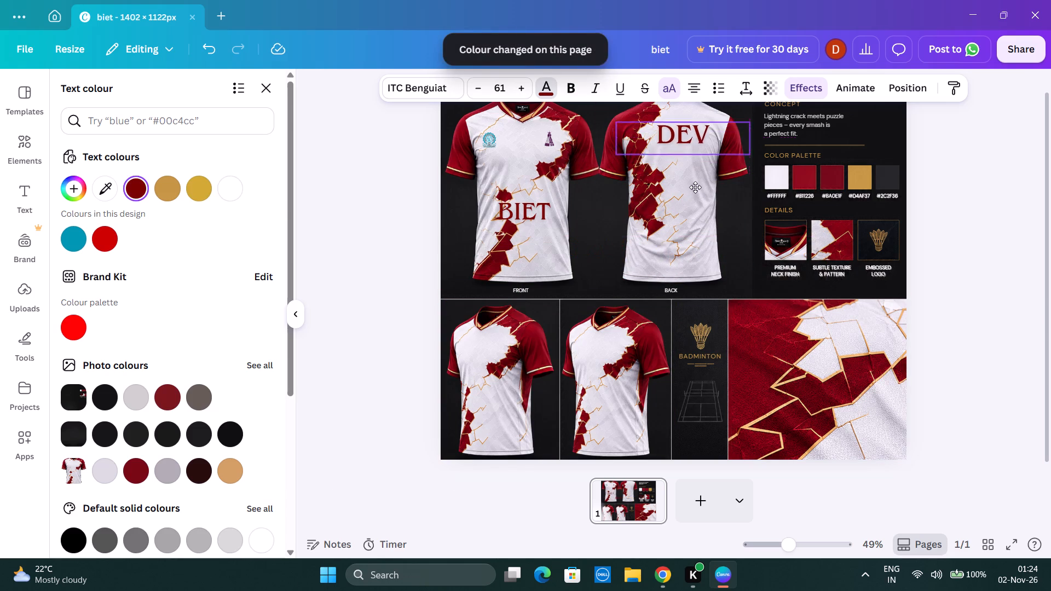
drag(695, 187, 686, 189)
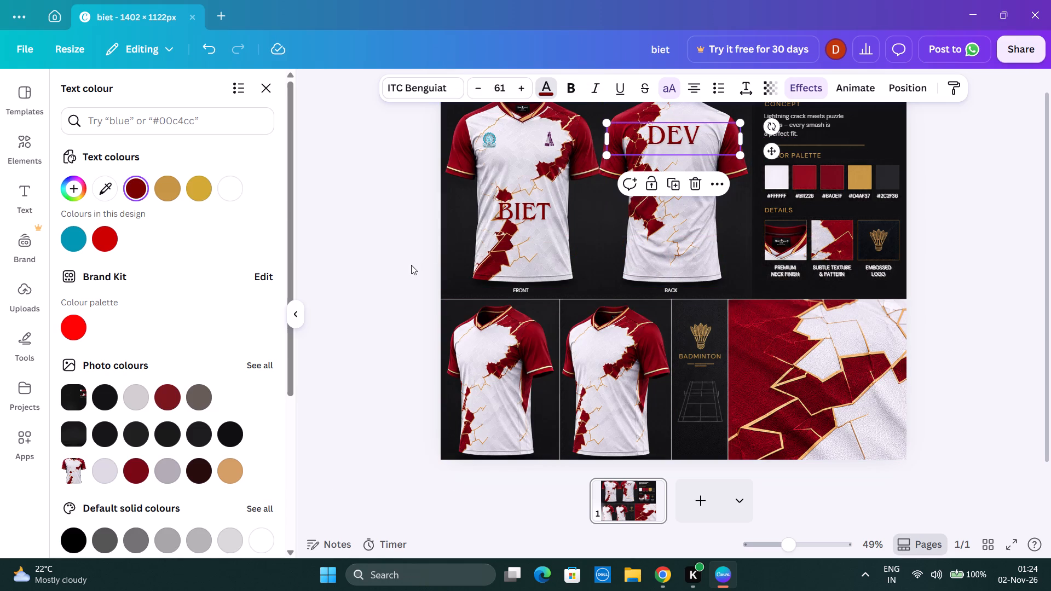
click(409, 263)
scroll(420, 257, up, 2)
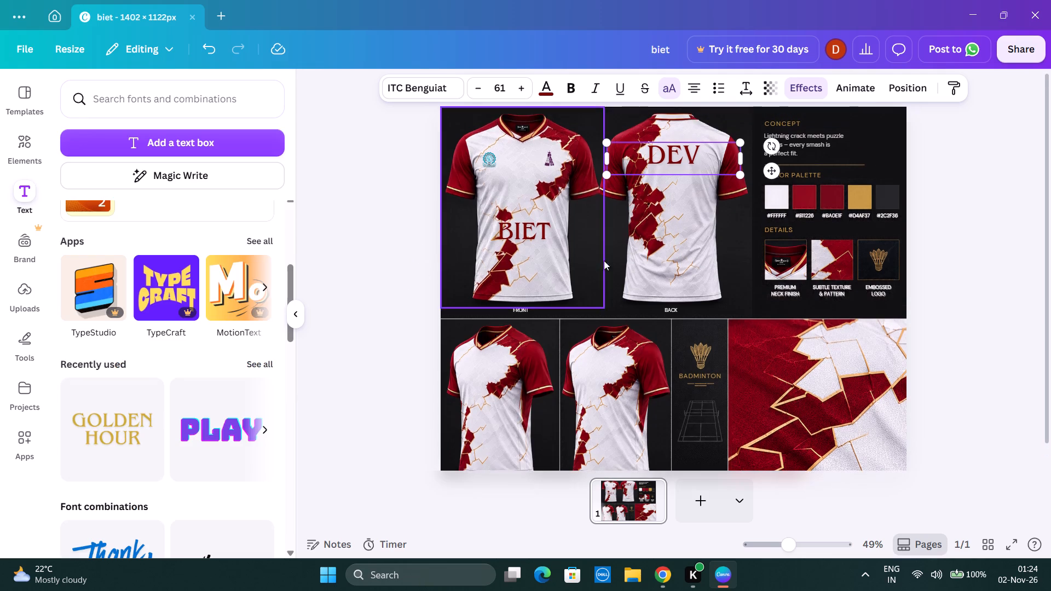
scroll(692, 176, up, 1)
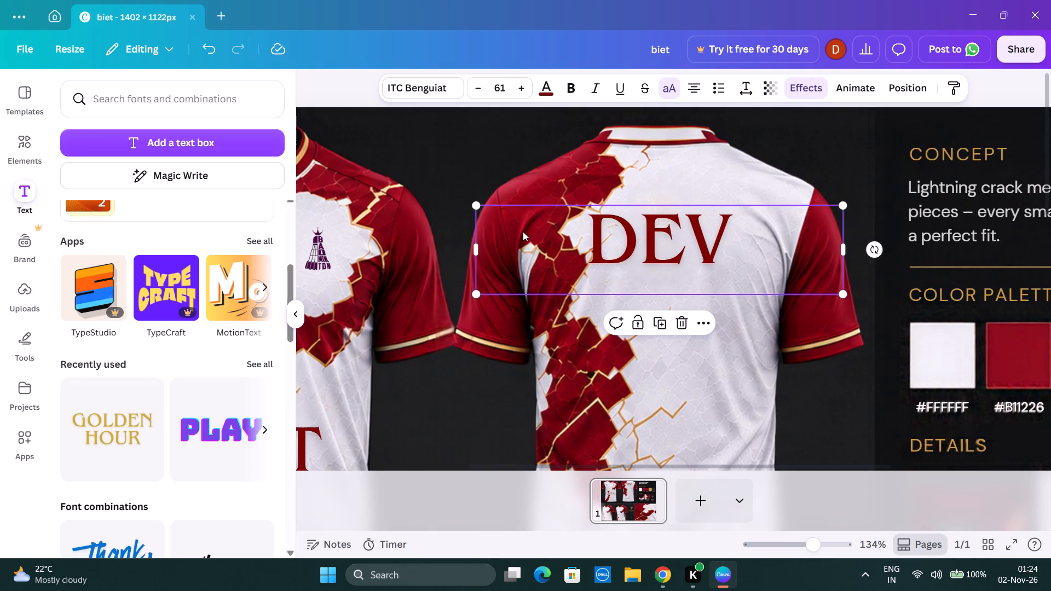
drag(478, 207, 584, 252)
drag(717, 266, 671, 232)
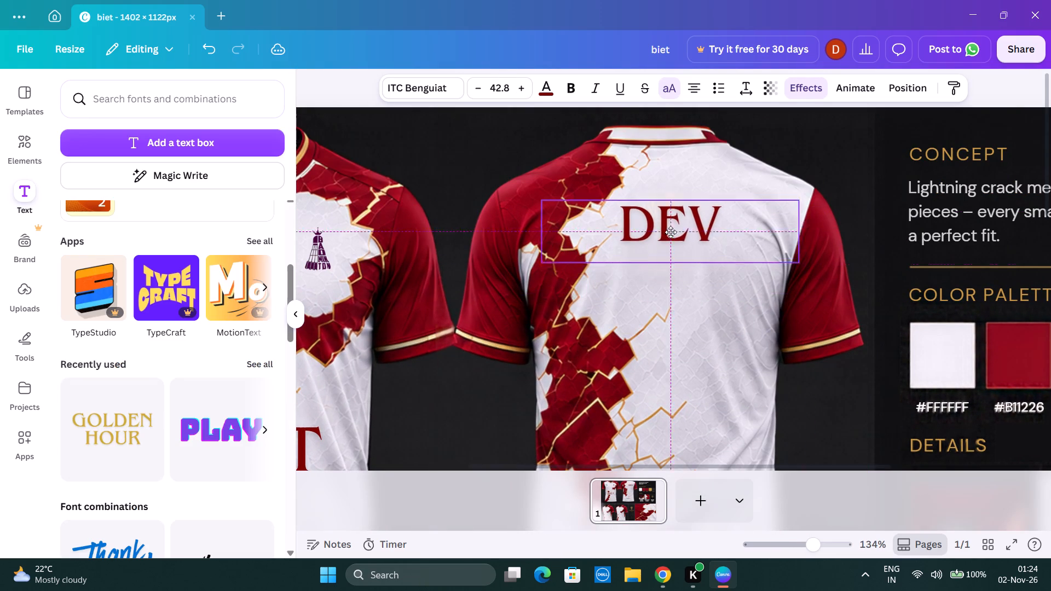
drag(671, 232, 662, 229)
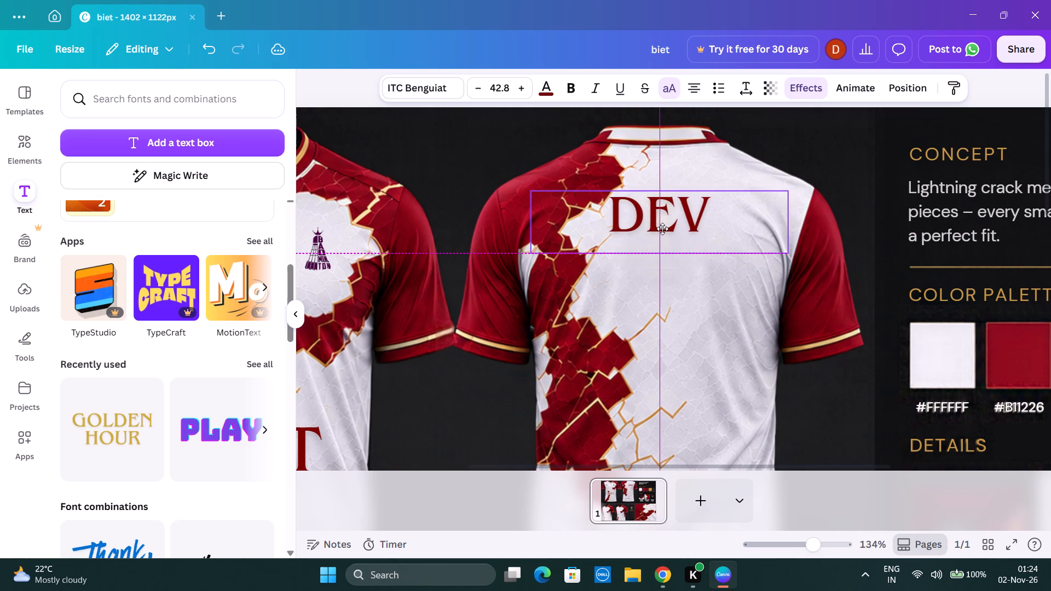
drag(662, 229, 663, 243)
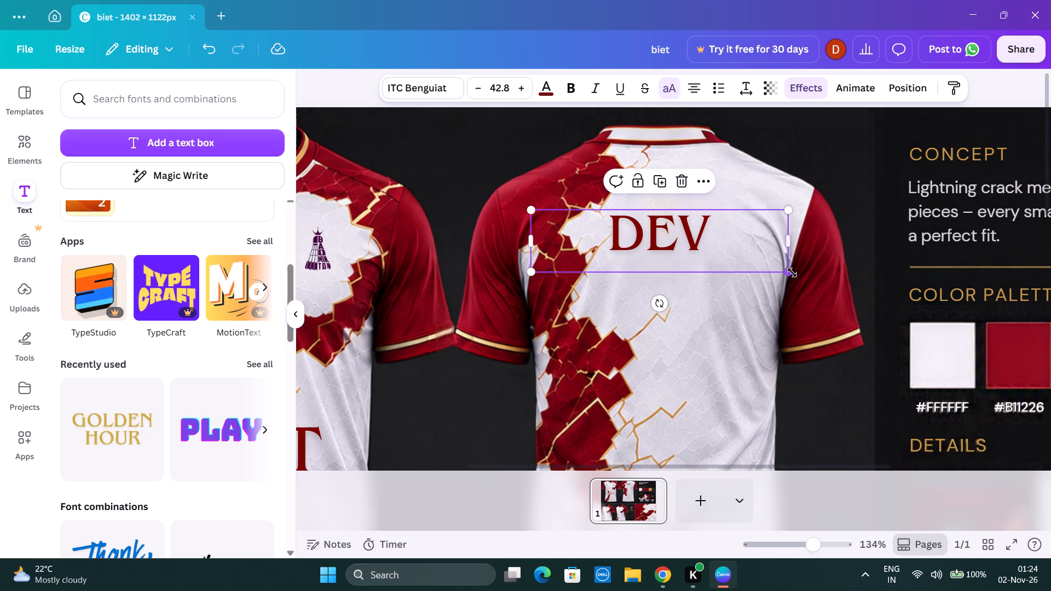
Replace the DEV wording on the back of the jersey with YASHWANT.
click(713, 235)
key(BackSpace)
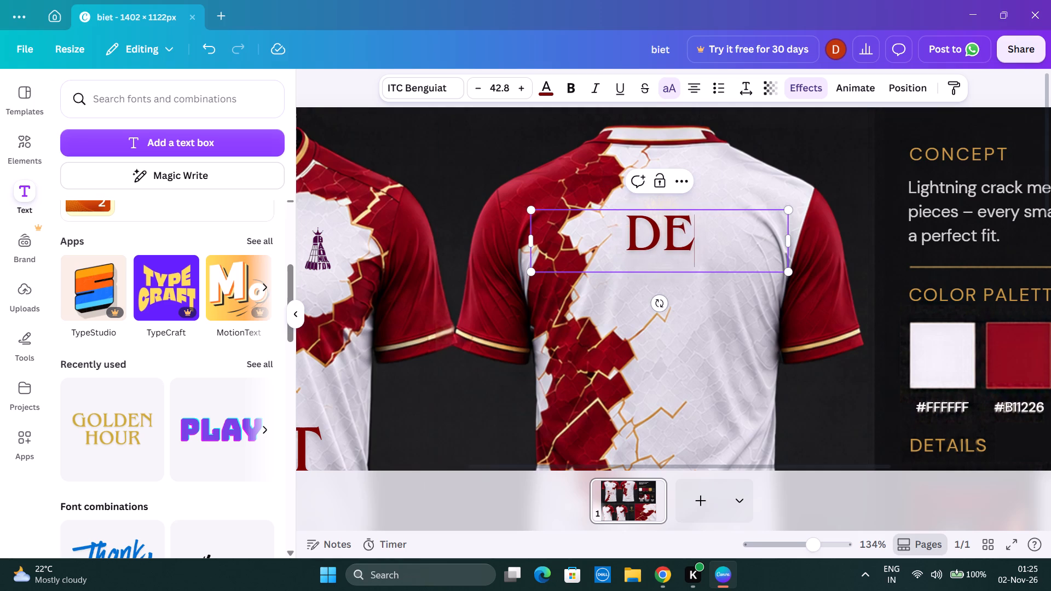
key(BackSpace)
key(BackSpace)
text(yashwant)
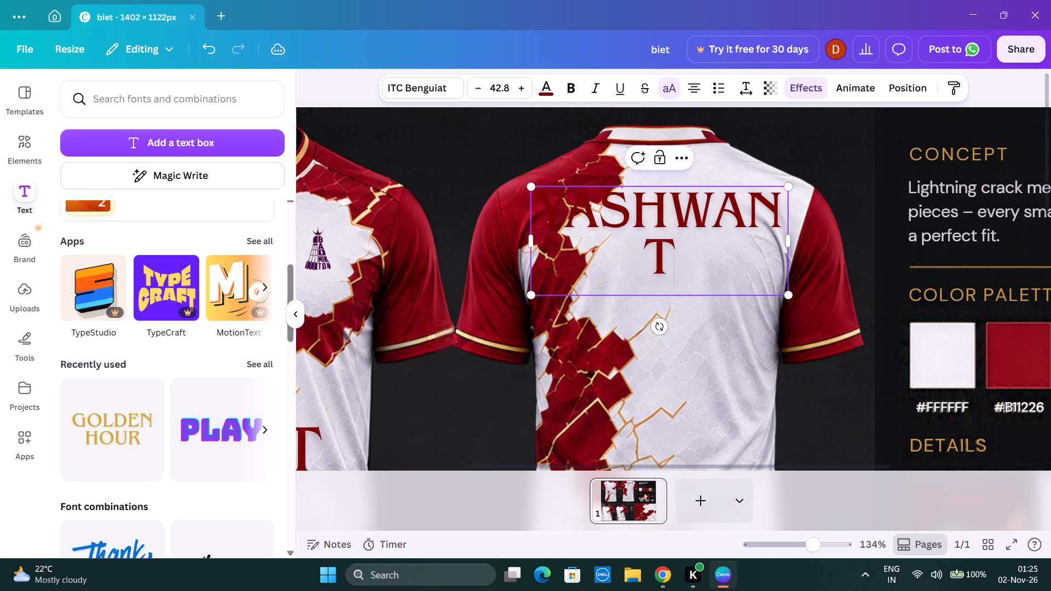
Fit YASHWANT on one line at about font size 24.5, centre it across the jersey's upper back and deselect it.
drag(795, 240, 871, 235)
drag(869, 269, 732, 190)
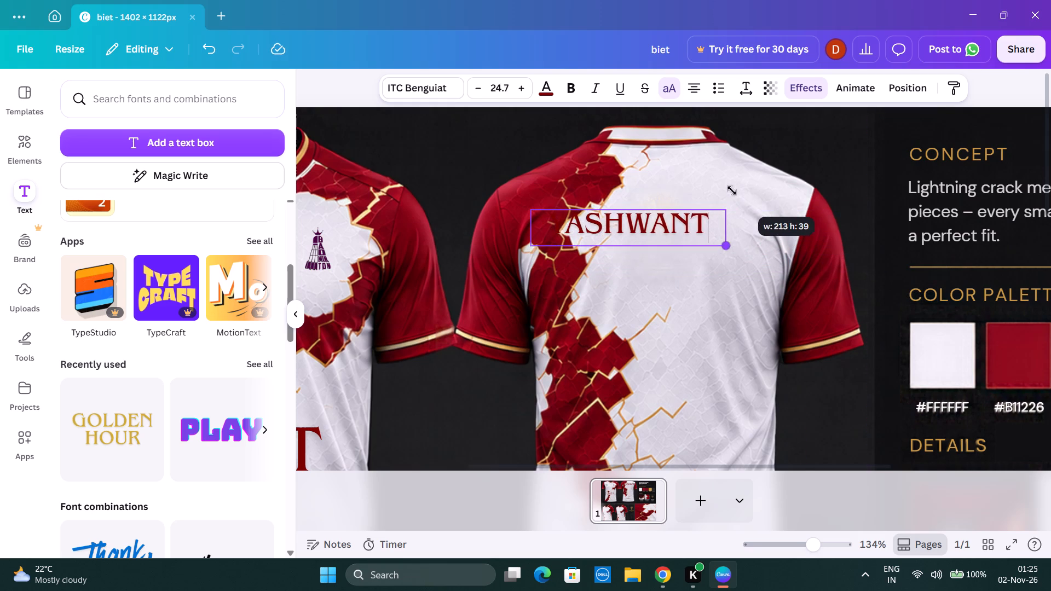
drag(732, 190, 731, 190)
drag(651, 225, 684, 219)
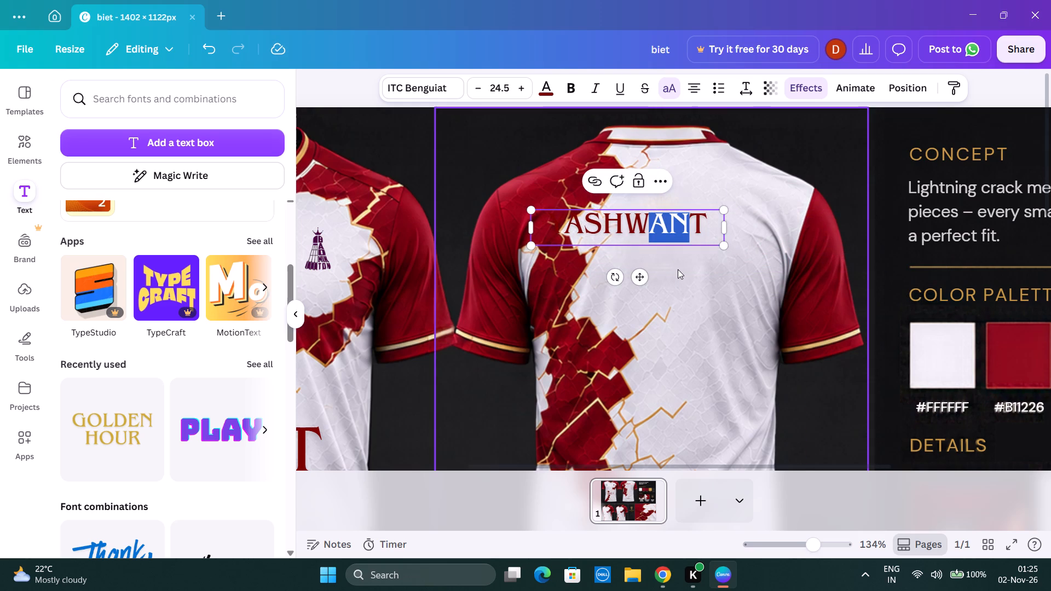
click(678, 269)
click(652, 221)
drag(637, 276, 648, 276)
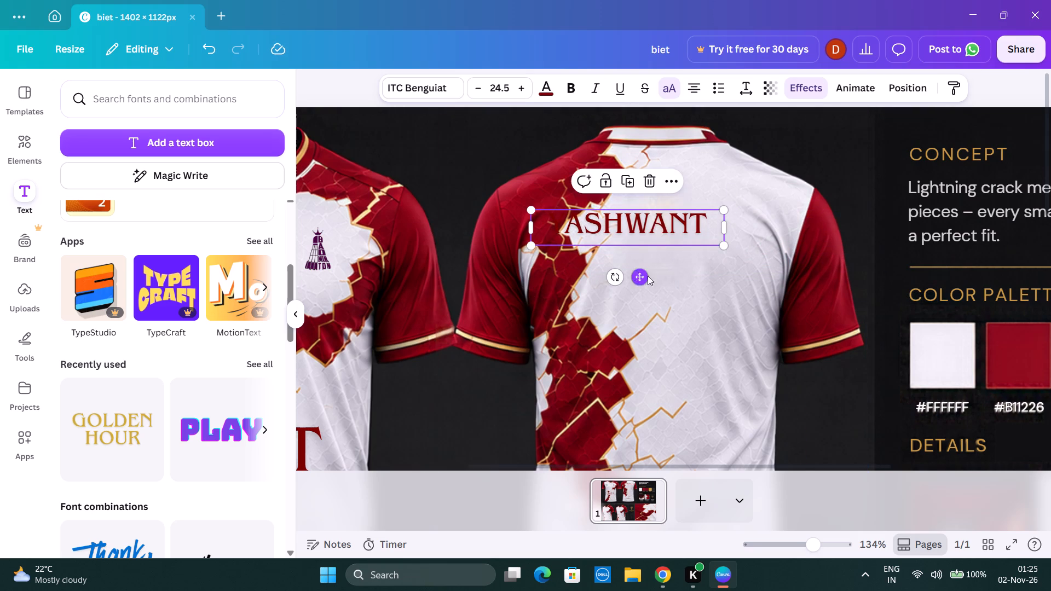
drag(648, 276, 673, 271)
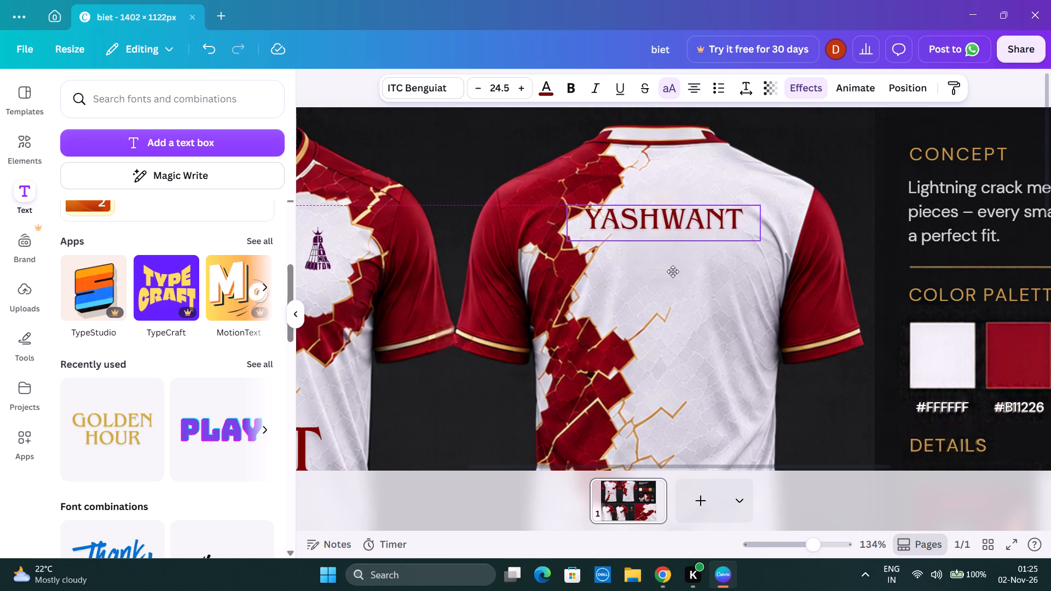
drag(673, 271, 671, 276)
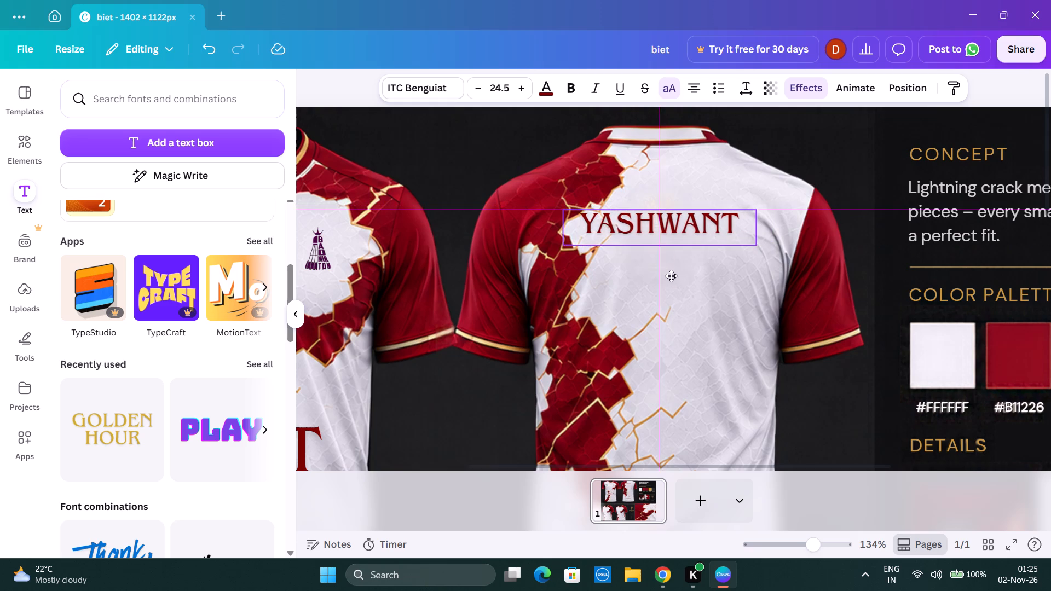
drag(671, 276, 670, 276)
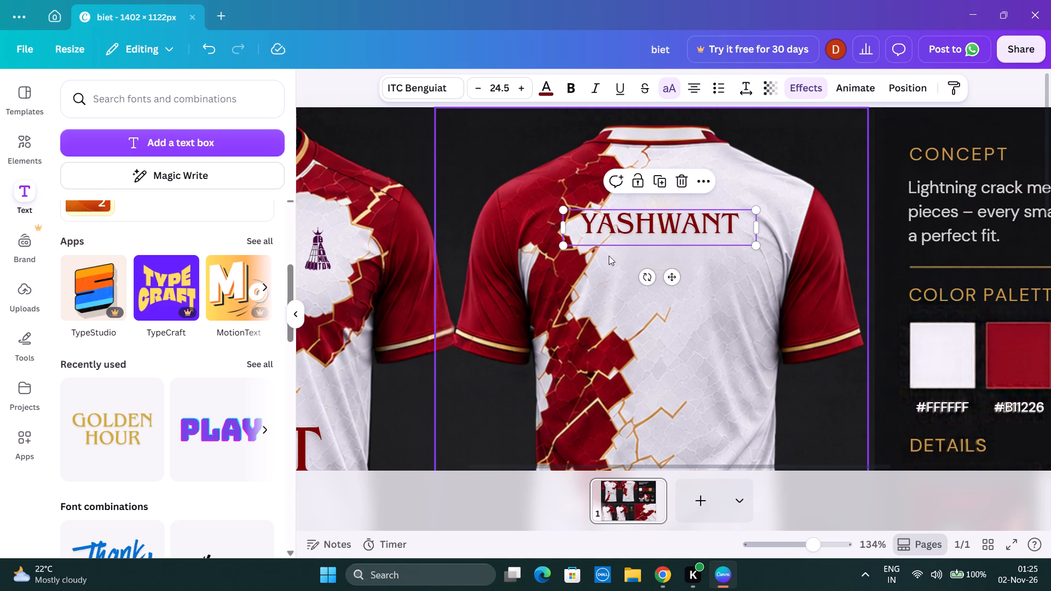
click(892, 219)
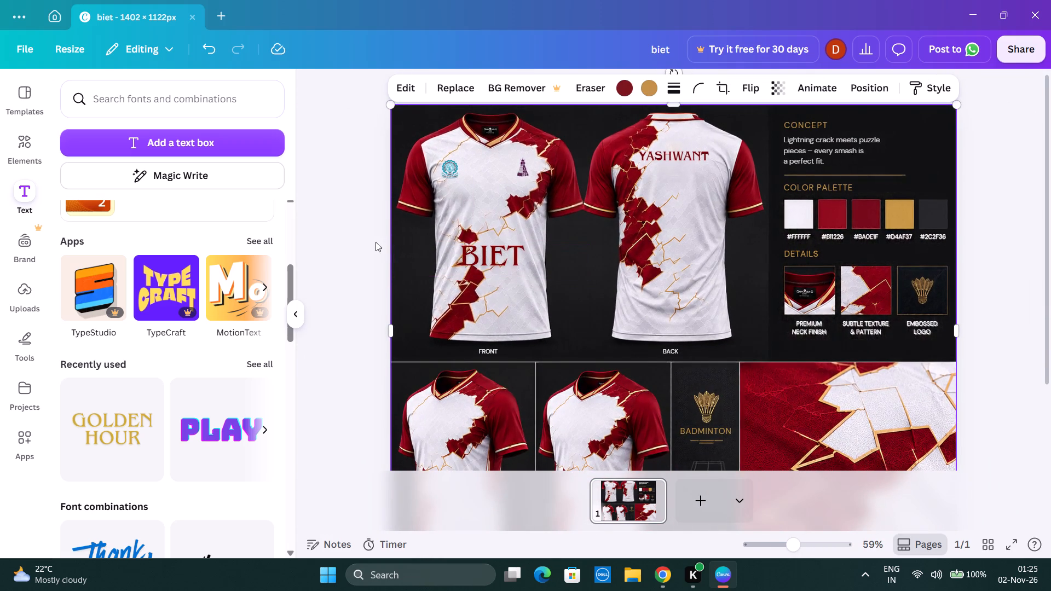
scroll(336, 219, up, 1)
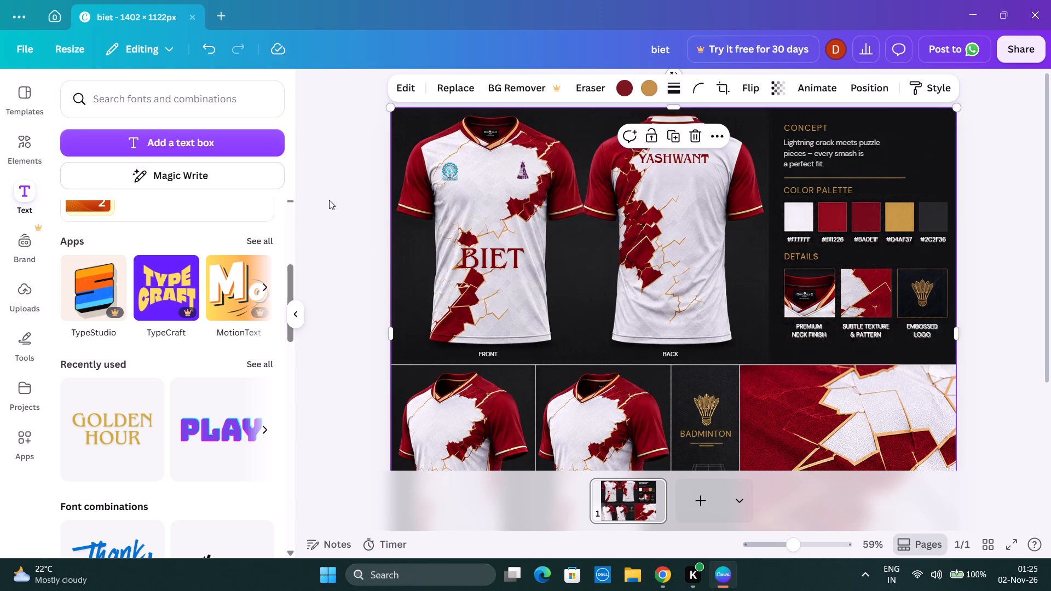
click(358, 200)
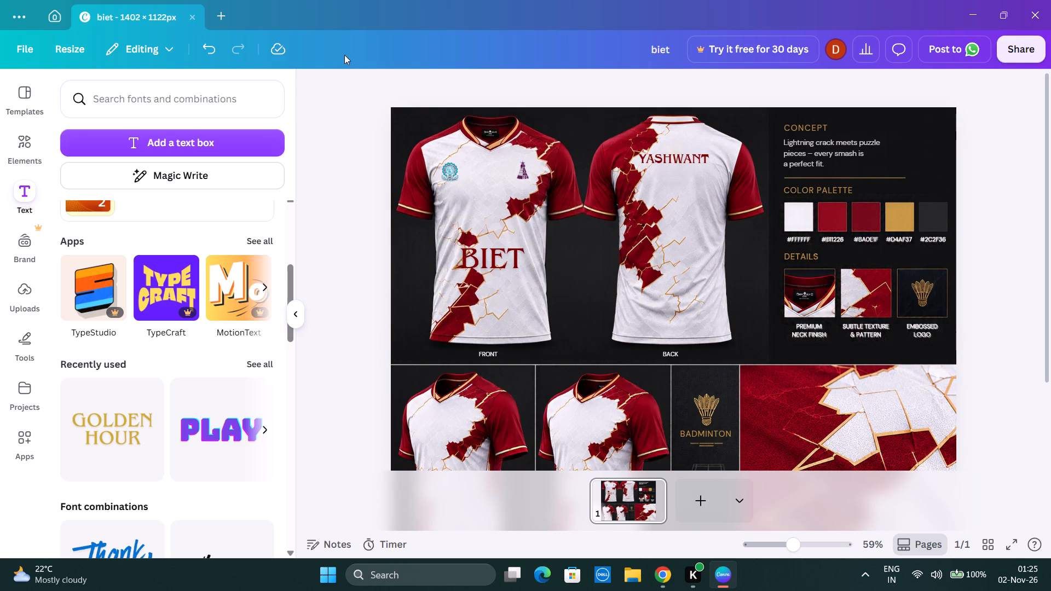
Copy the purple badminton logo from the front jersey and place the copy above YASHWANT, just below the back collar.
click(519, 161)
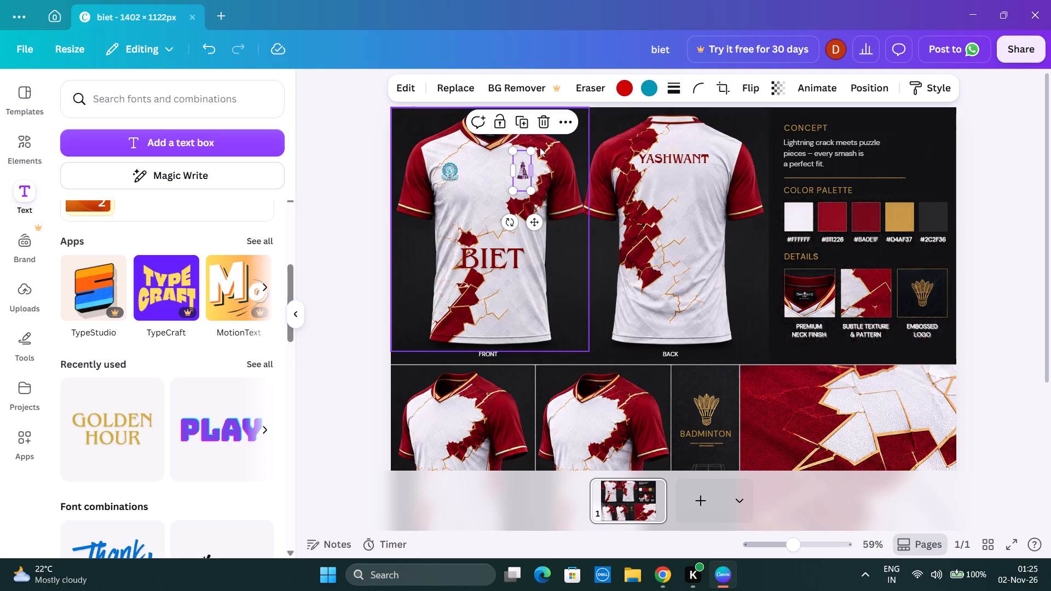
click(559, 121)
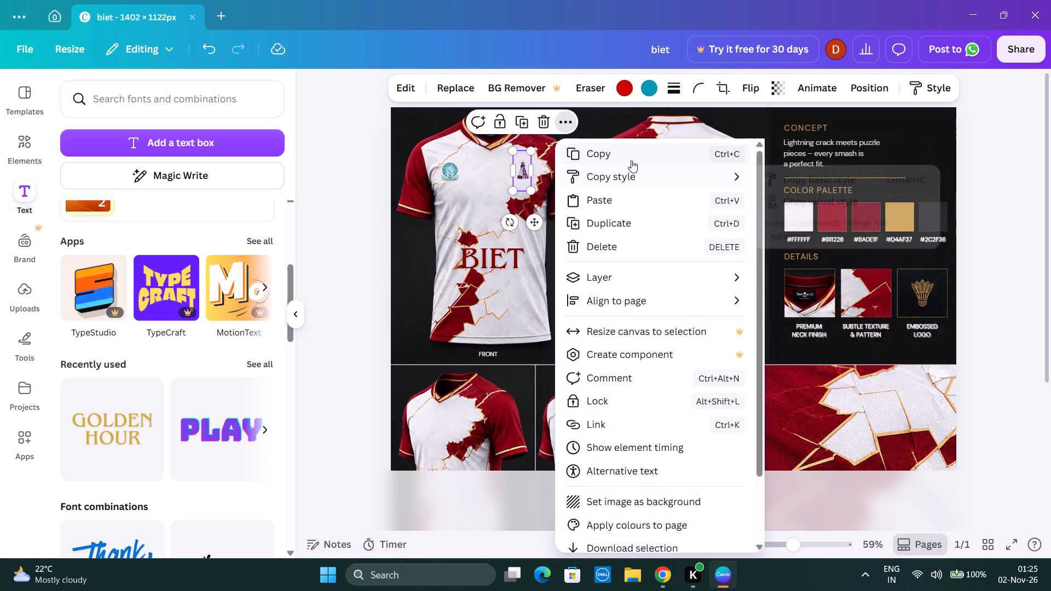
click(631, 157)
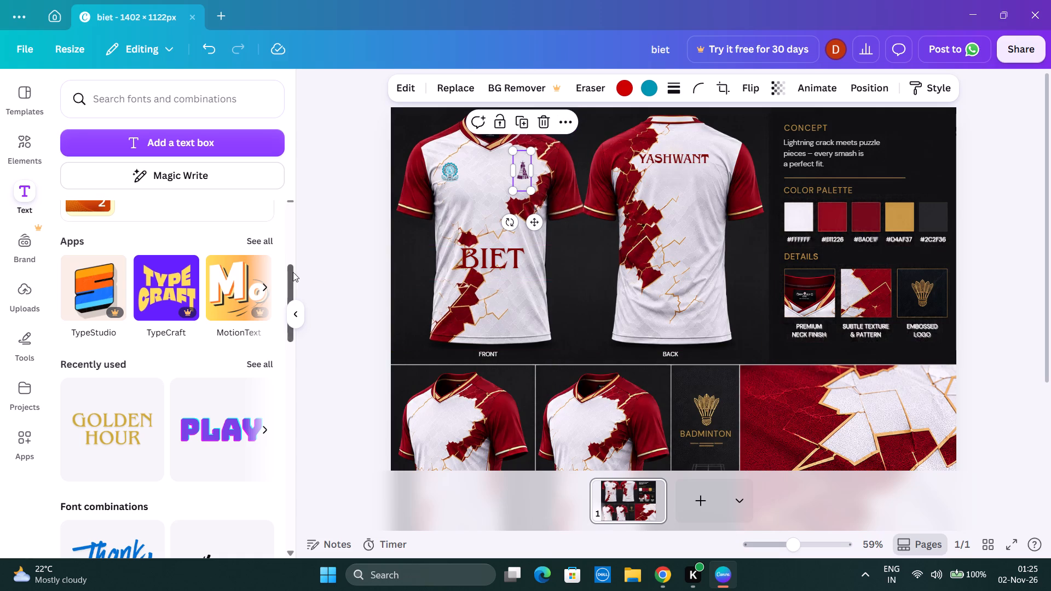
click(354, 263)
key(ctrl+v)
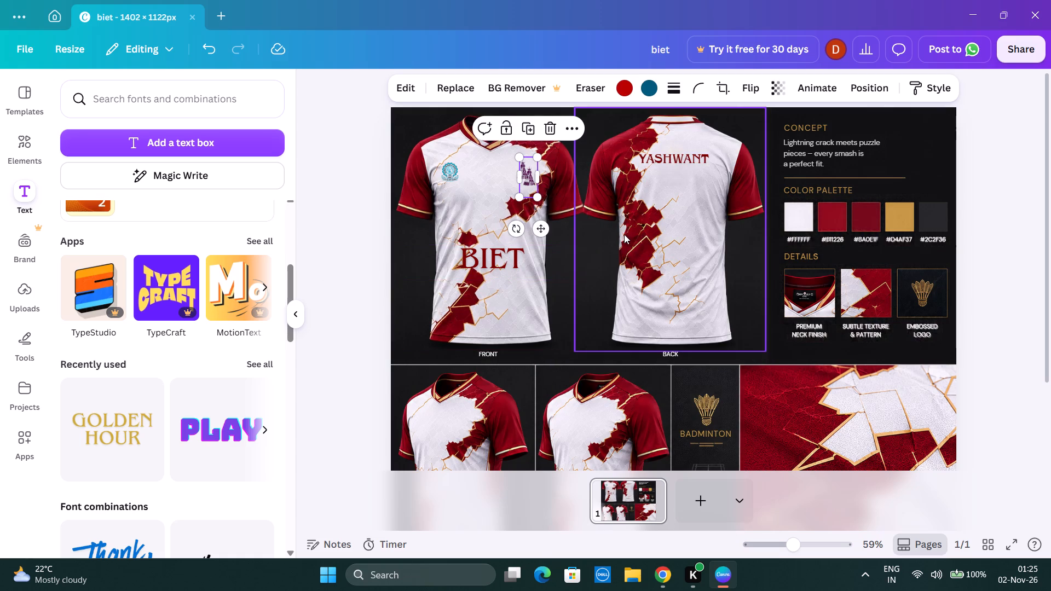
drag(547, 231, 702, 200)
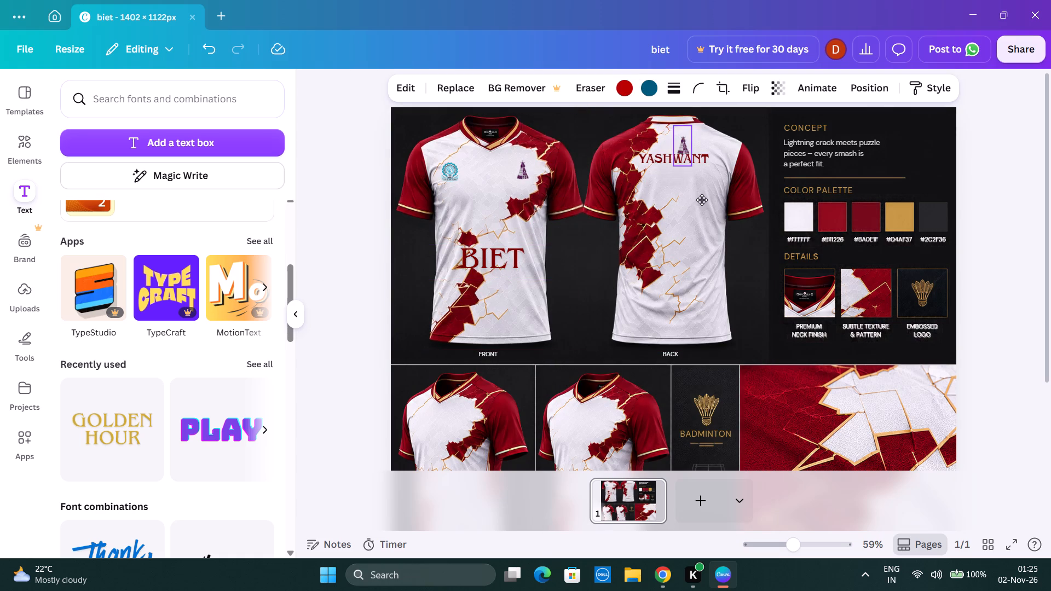
drag(702, 200, 691, 195)
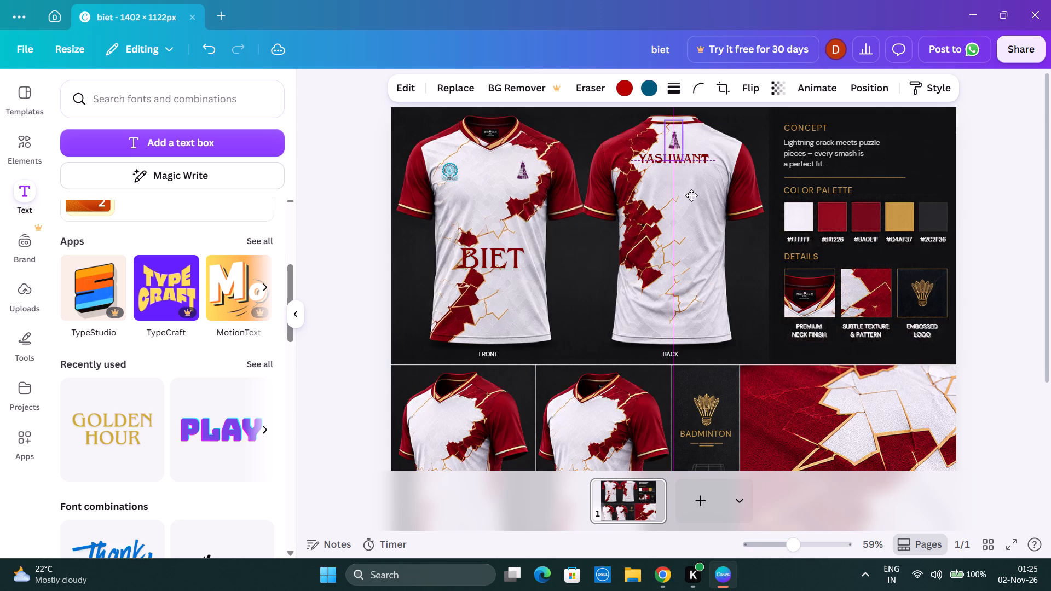
drag(691, 195, 690, 195)
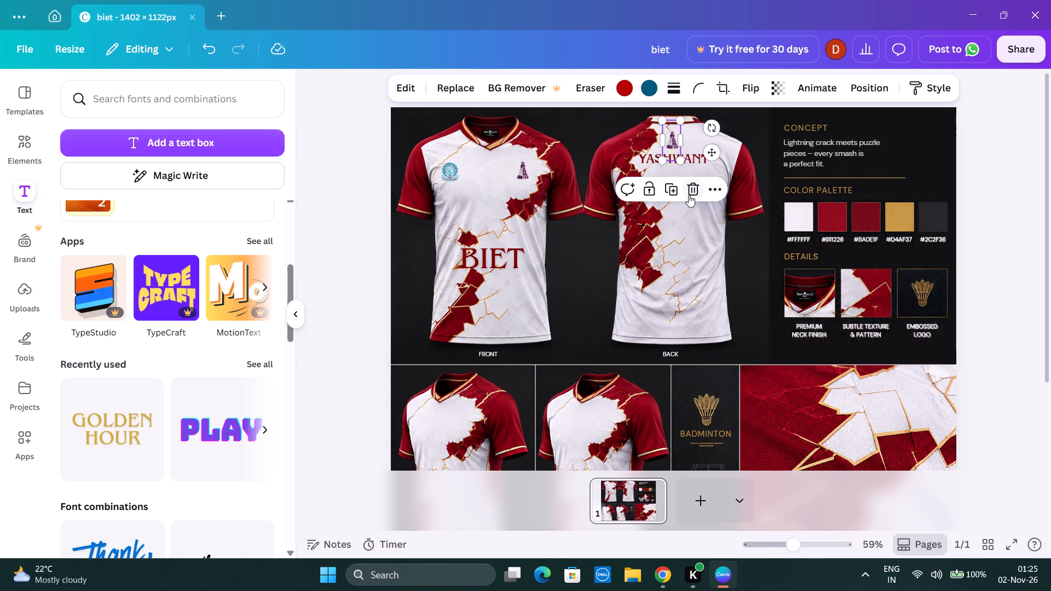
click(344, 186)
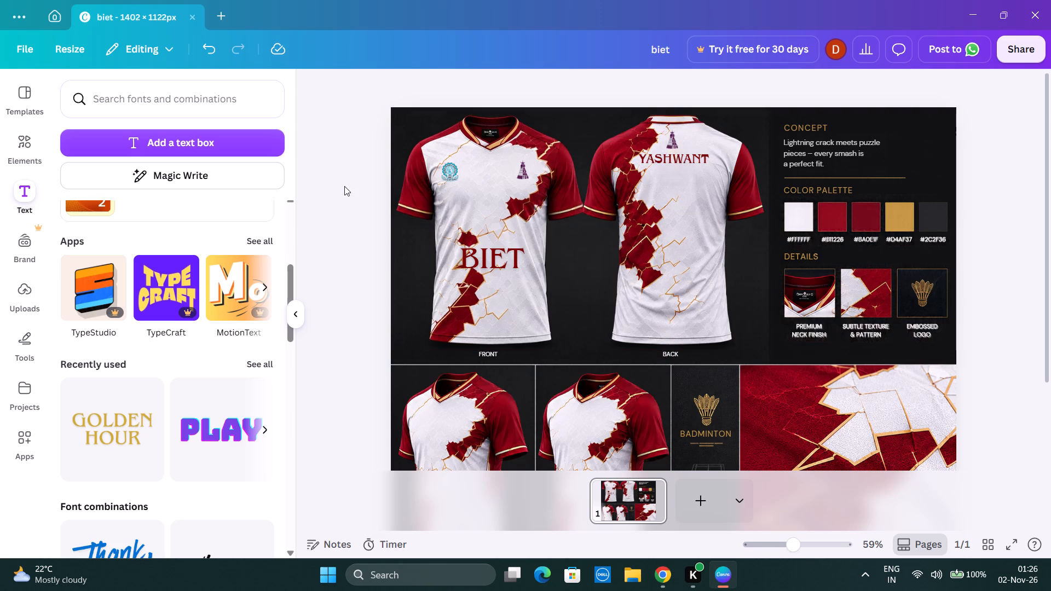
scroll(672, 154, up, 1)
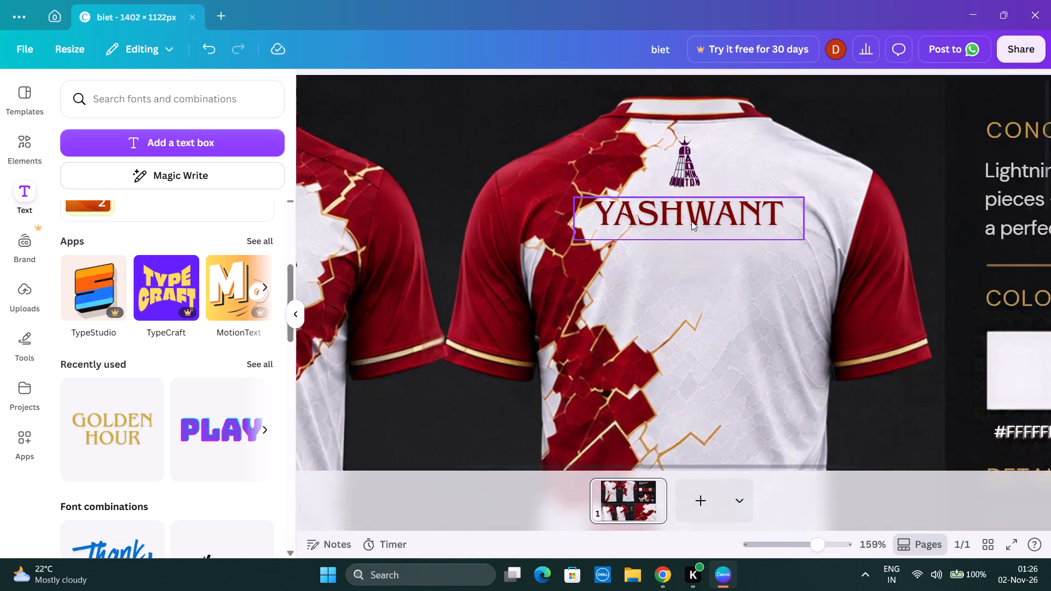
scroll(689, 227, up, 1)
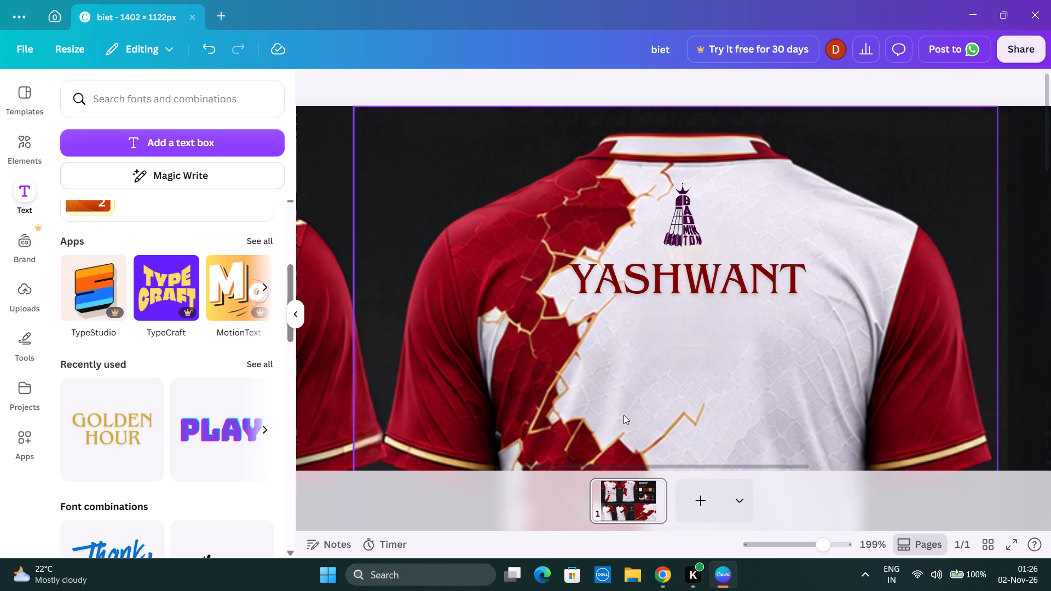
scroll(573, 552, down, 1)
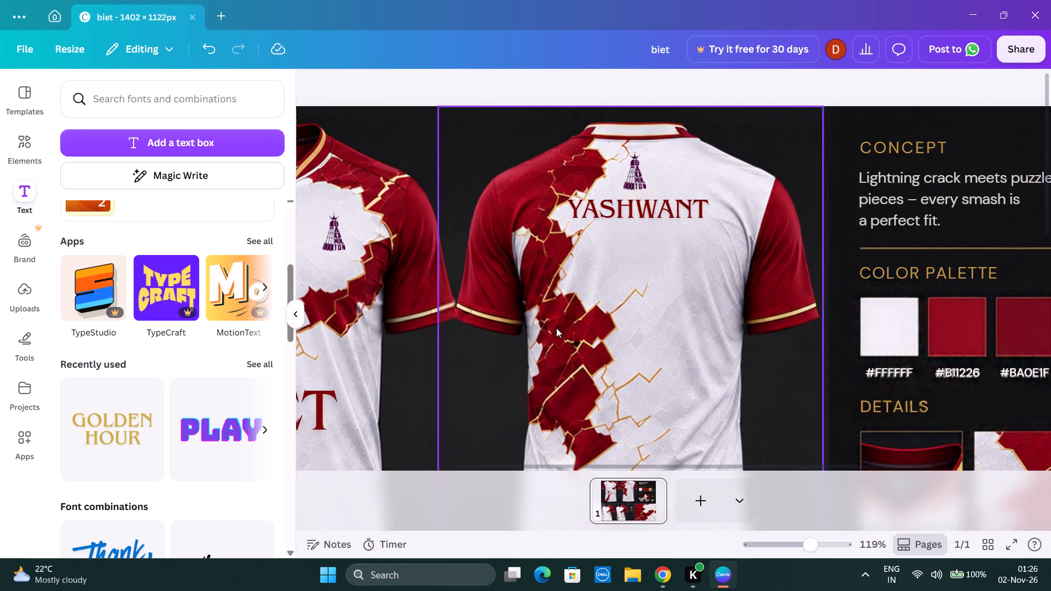
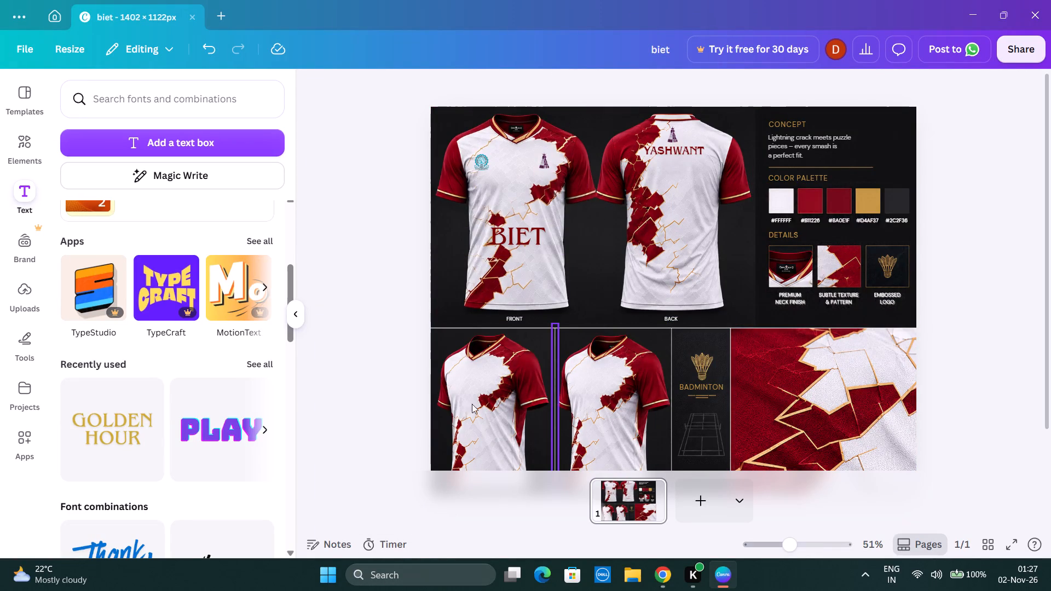
Delete the two small jersey images and the dark image in the middle from the lower row of the board.
scroll(429, 299, down, 2)
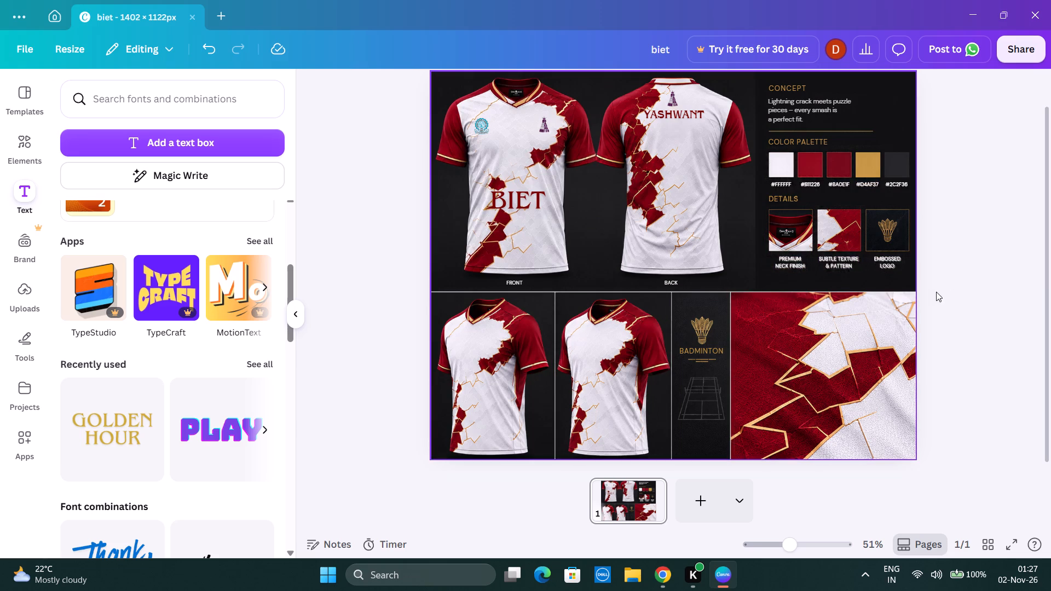
click(595, 354)
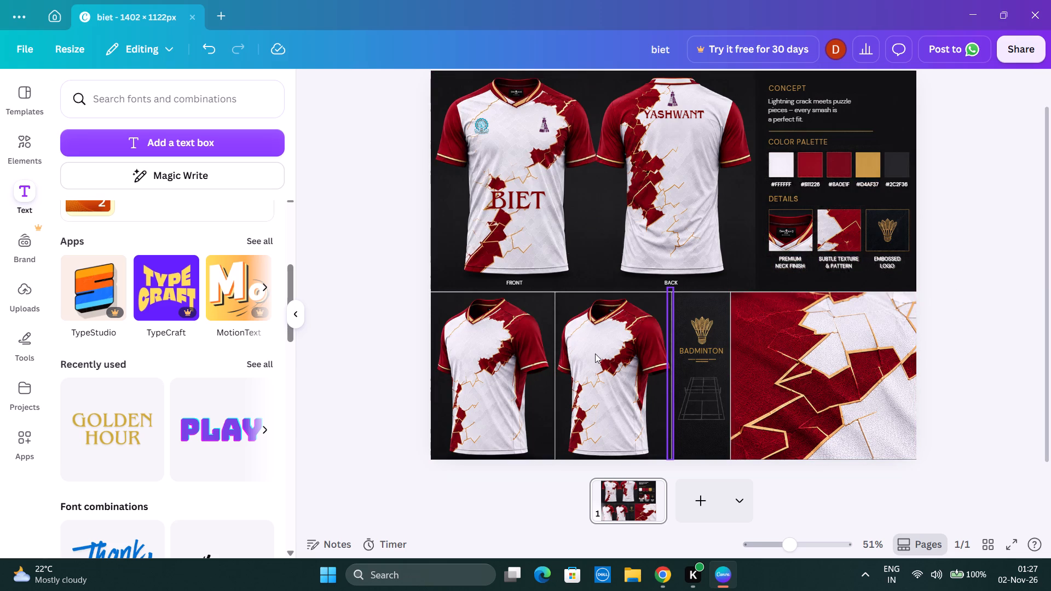
click(636, 260)
click(503, 356)
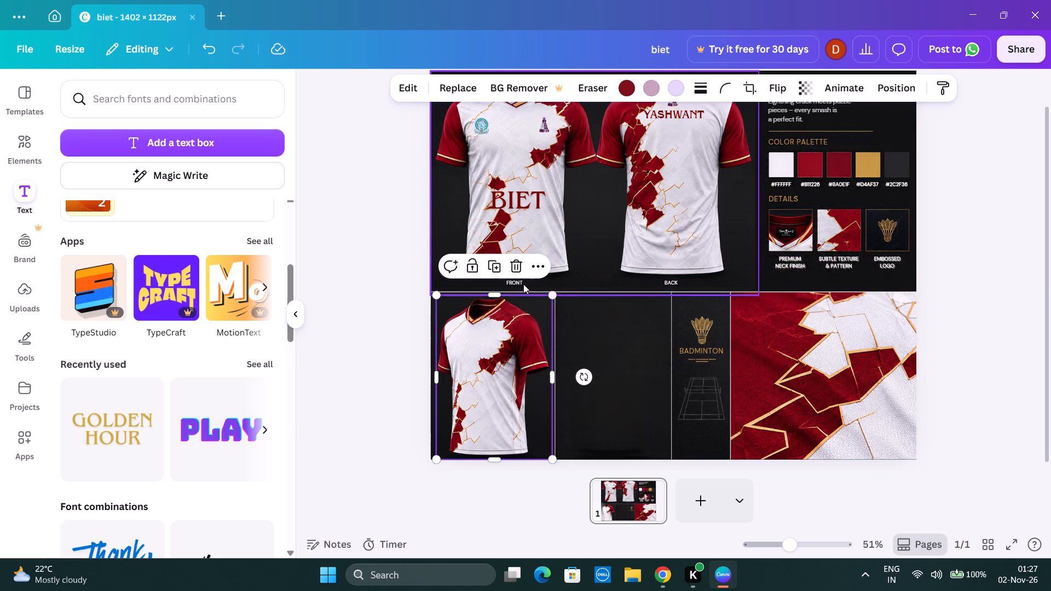
click(515, 269)
click(622, 363)
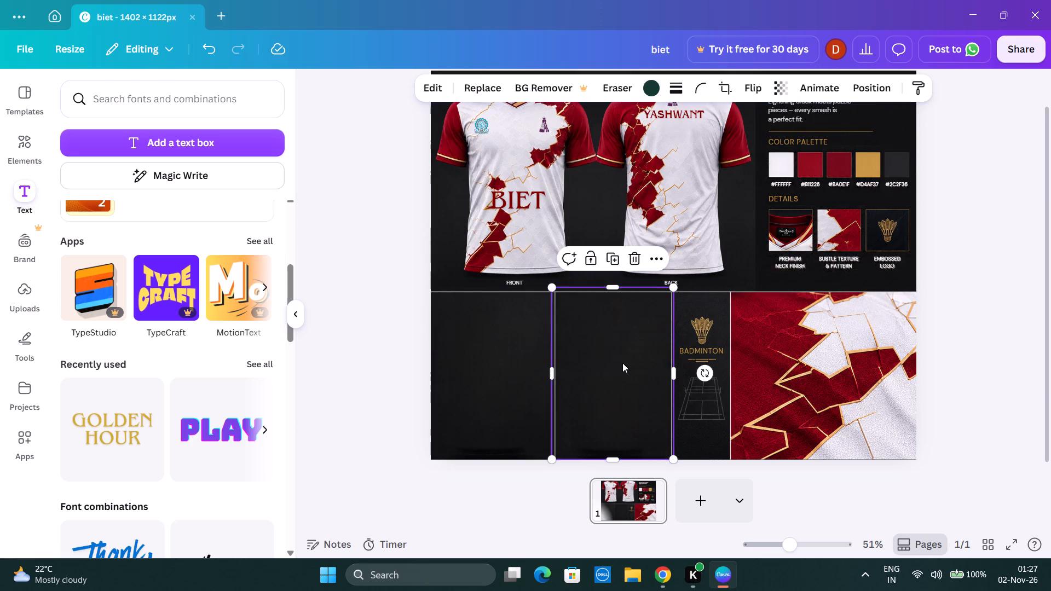
click(633, 265)
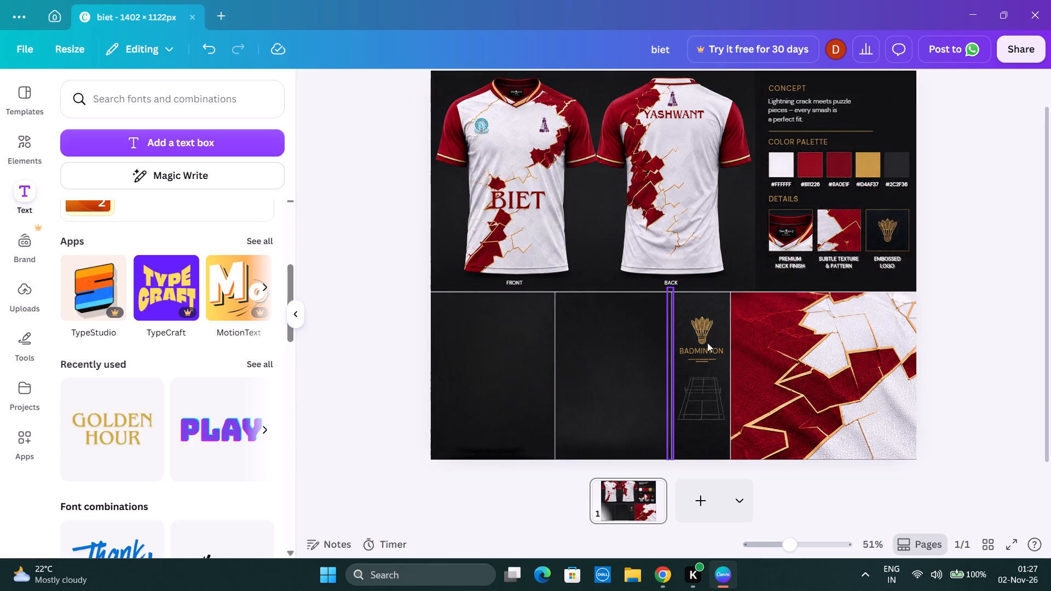
Delete the shuttlecock graphic, the BADMINTON text, the lines beneath it and the court drawing from the narrow lower panel.
click(707, 343)
click(720, 280)
click(701, 350)
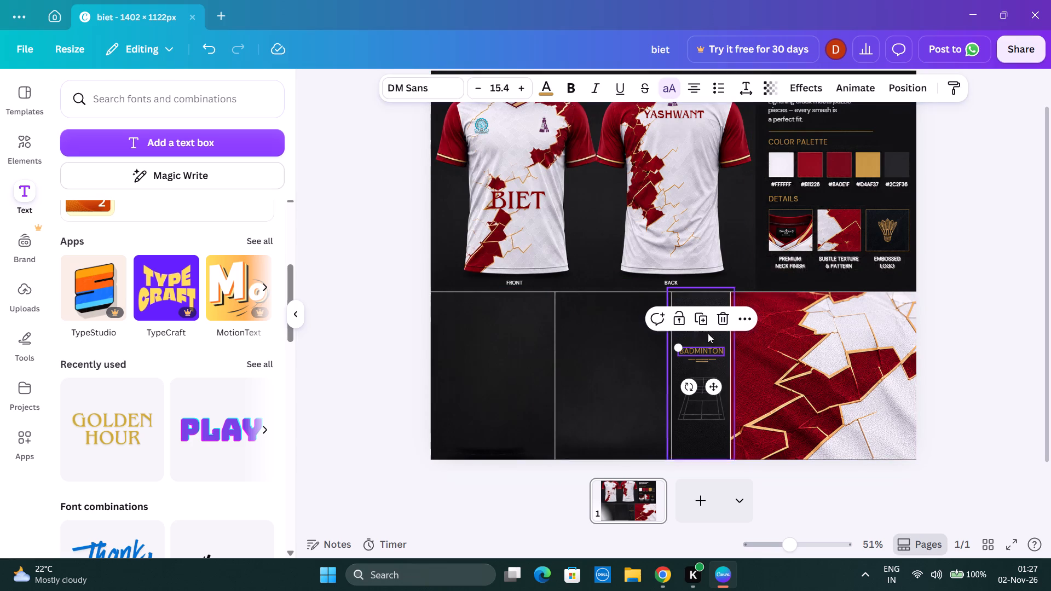
click(717, 311)
click(708, 362)
click(720, 330)
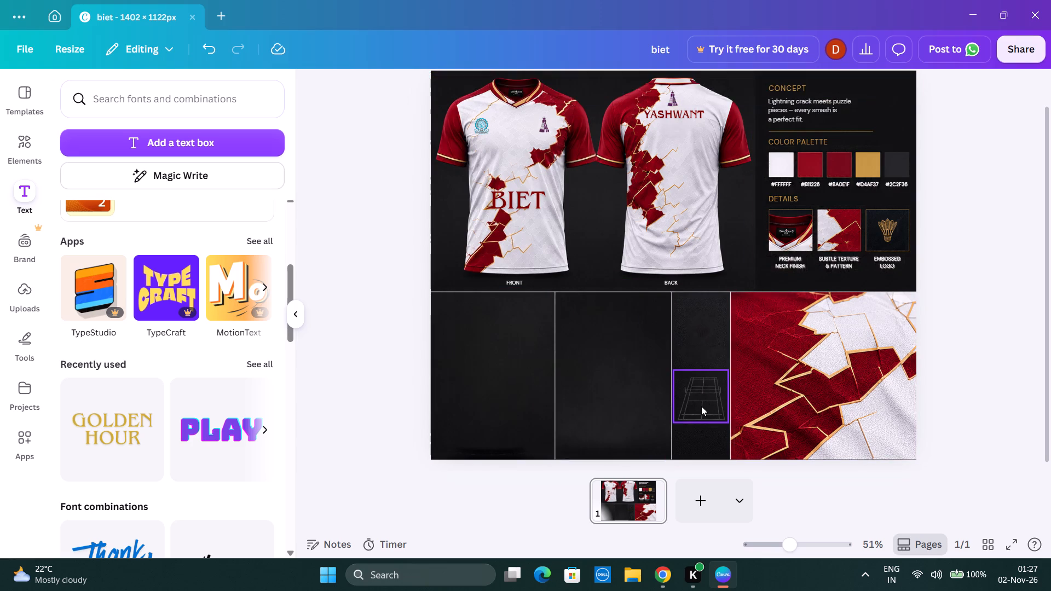
click(701, 407)
click(719, 341)
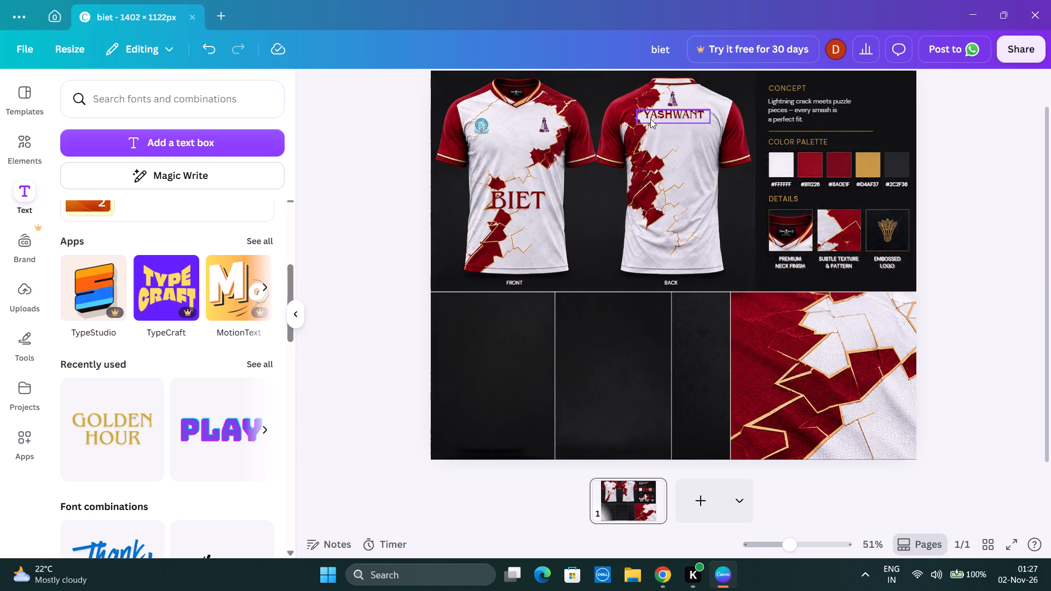
Move the YASHWANT text on the back jersey slightly lower beneath the logo.
click(668, 113)
click(378, 208)
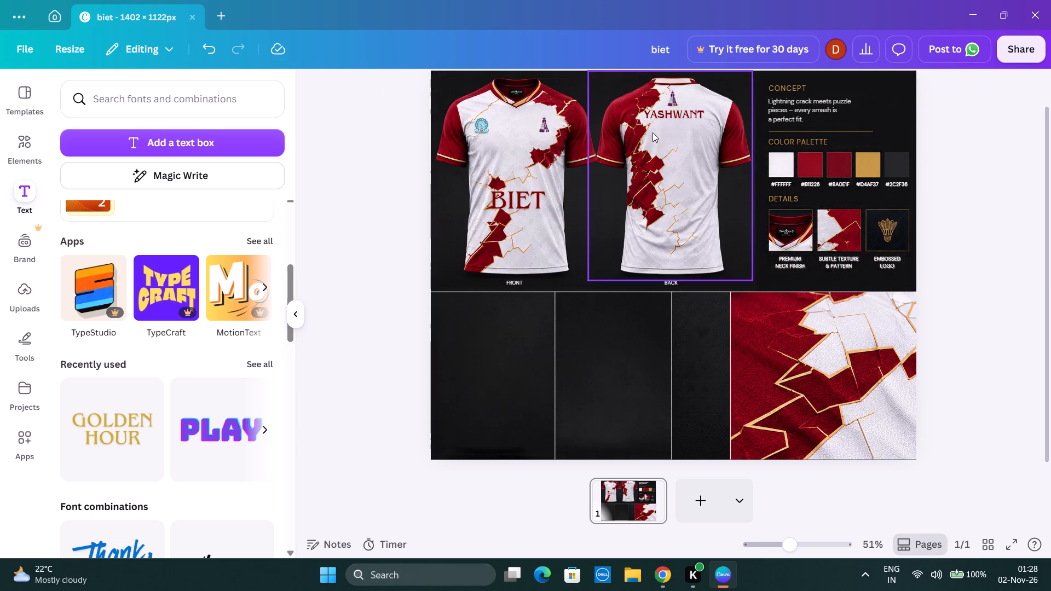
drag(691, 115, 694, 125)
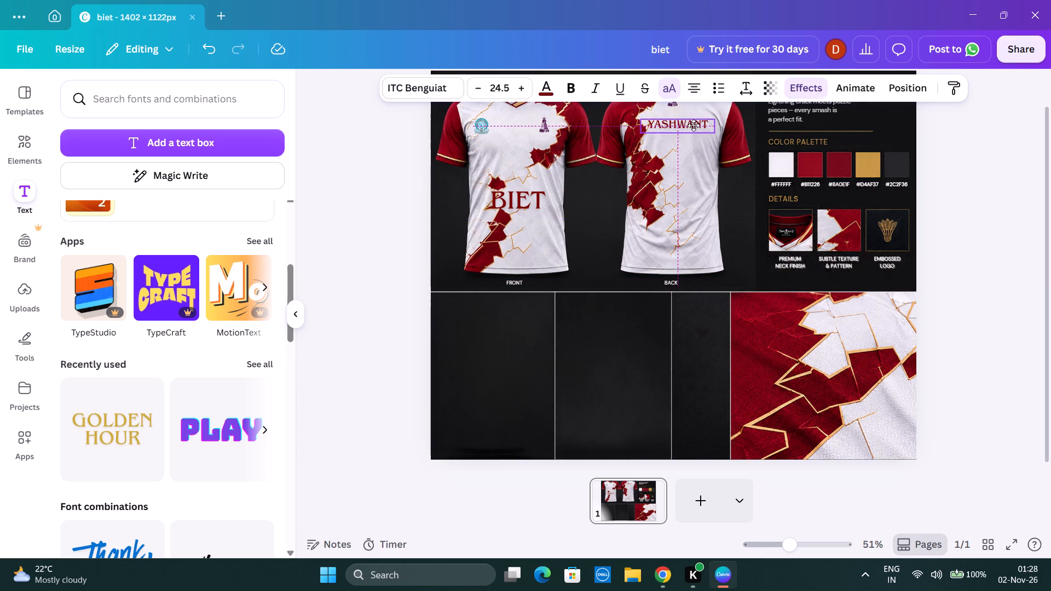
drag(694, 125, 692, 127)
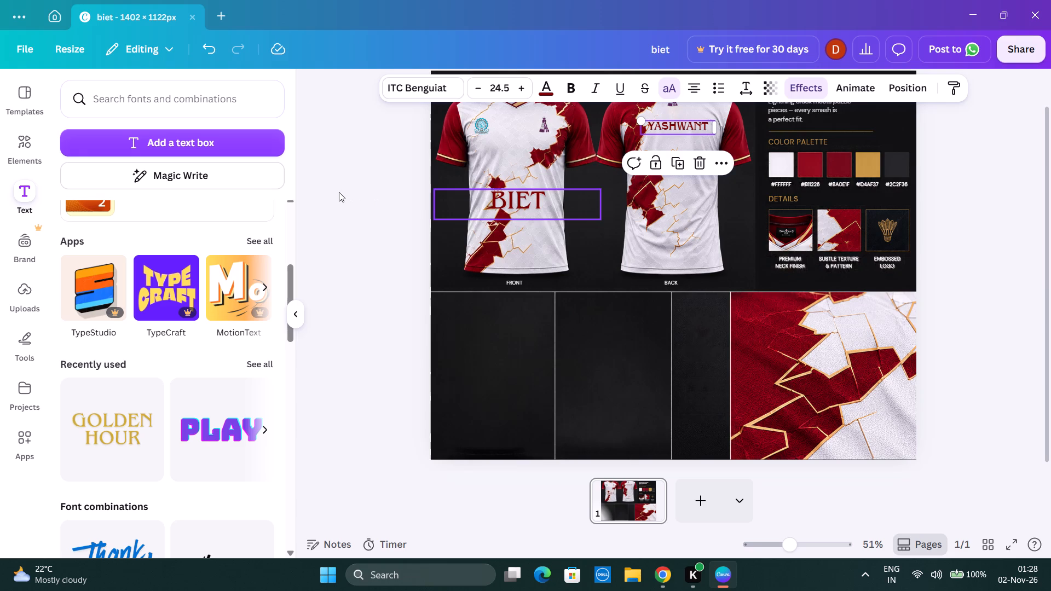
scroll(684, 174, up, 2)
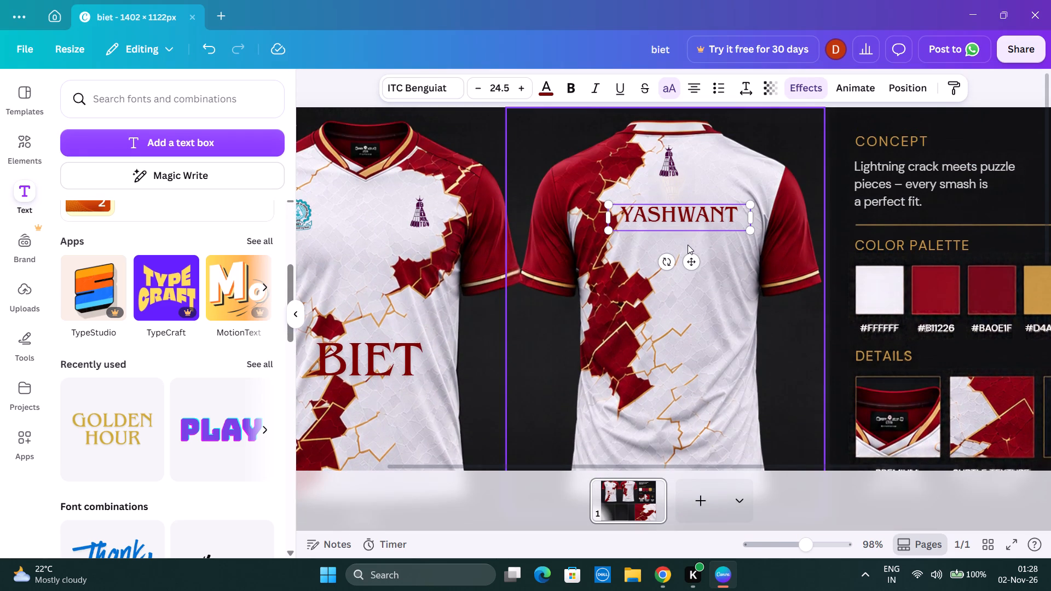
drag(685, 220, 685, 206)
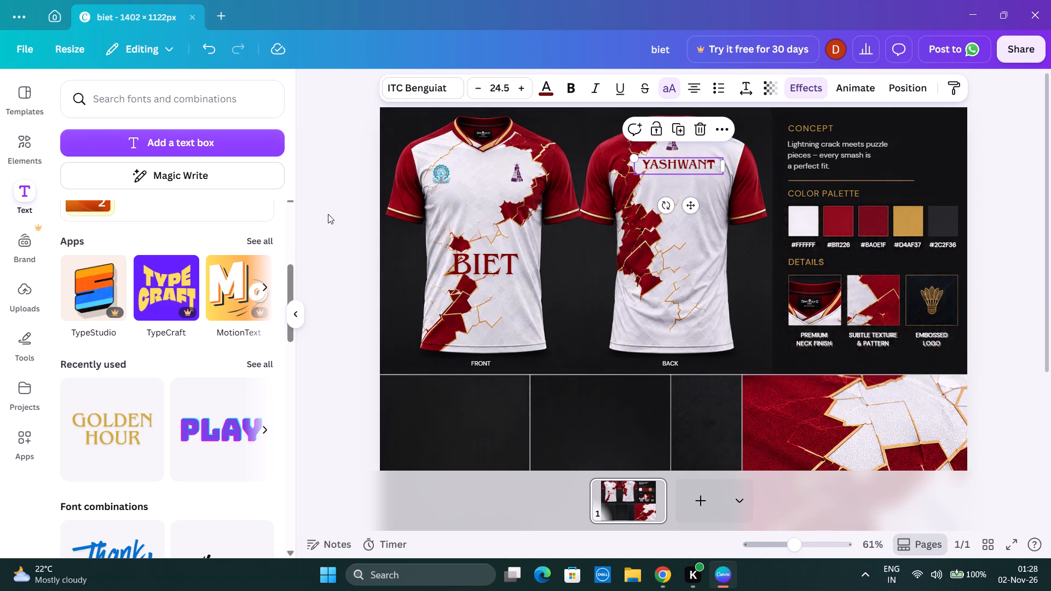
click(343, 198)
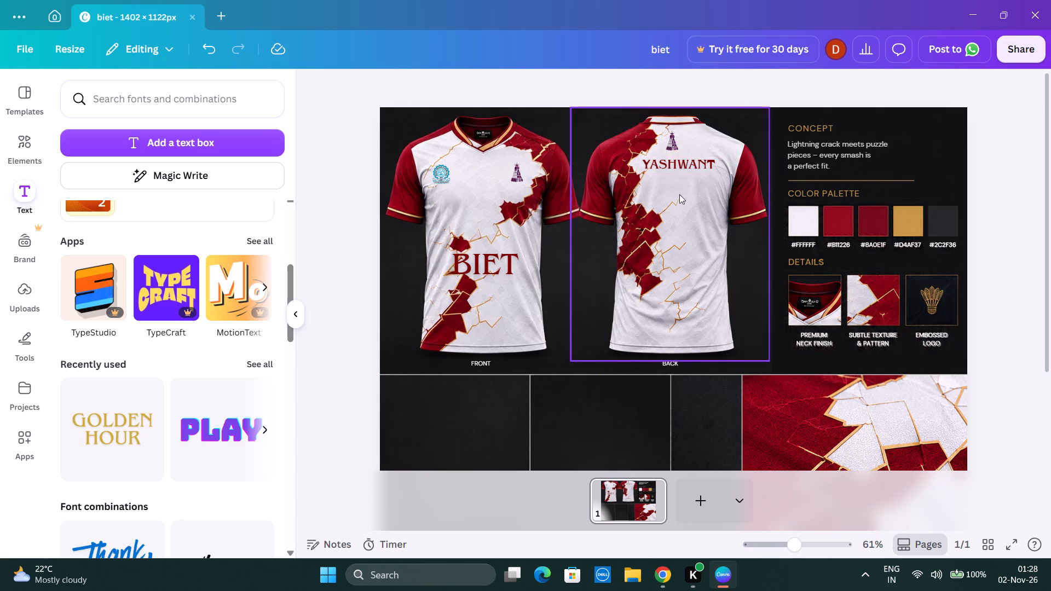
Delete the FRONT and BACK captions beneath the two large jerseys.
scroll(673, 208, down, 3)
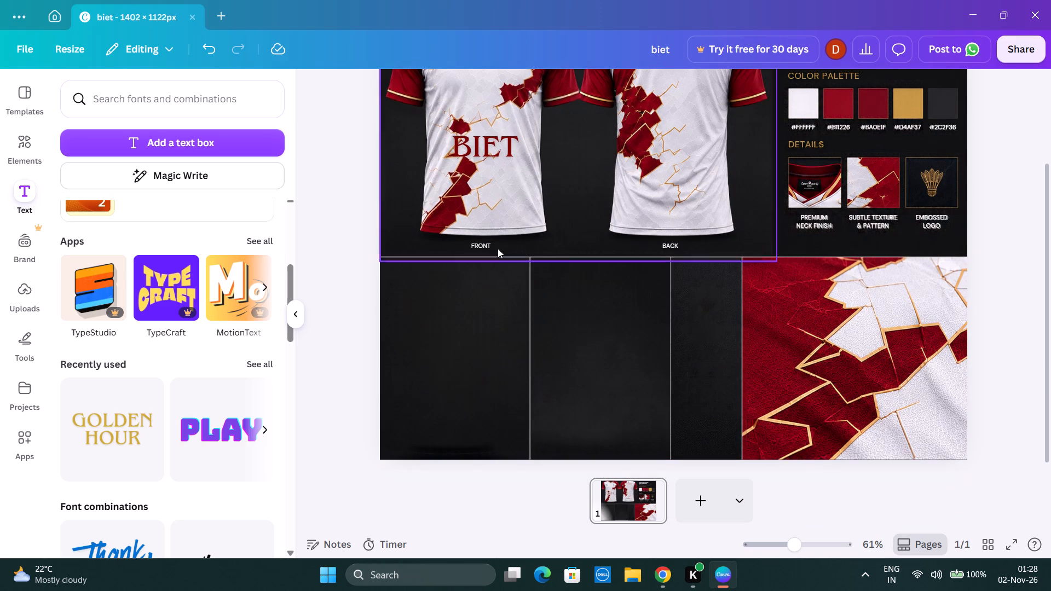
click(485, 243)
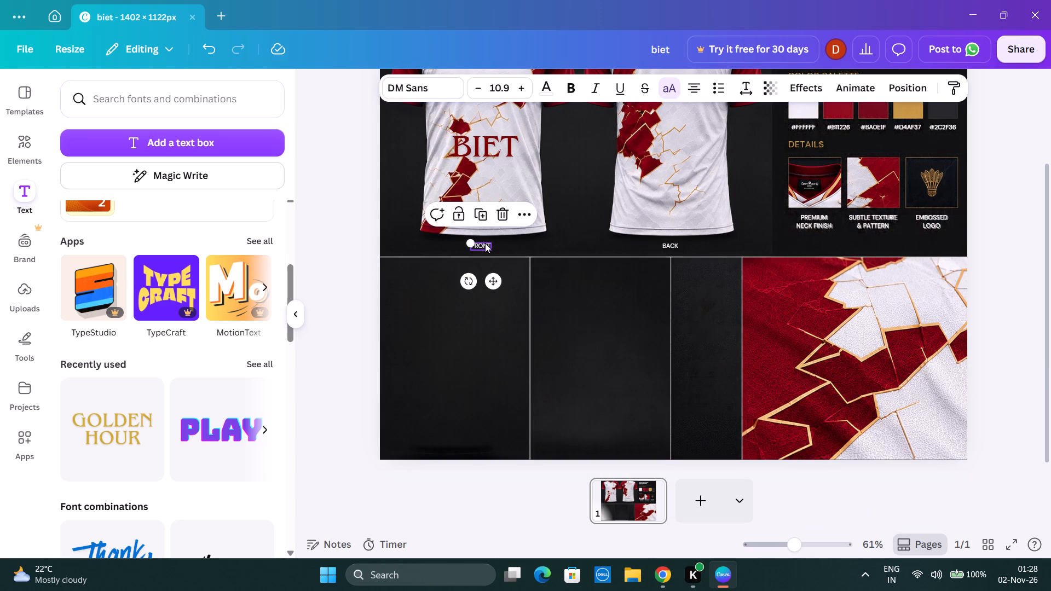
click(503, 213)
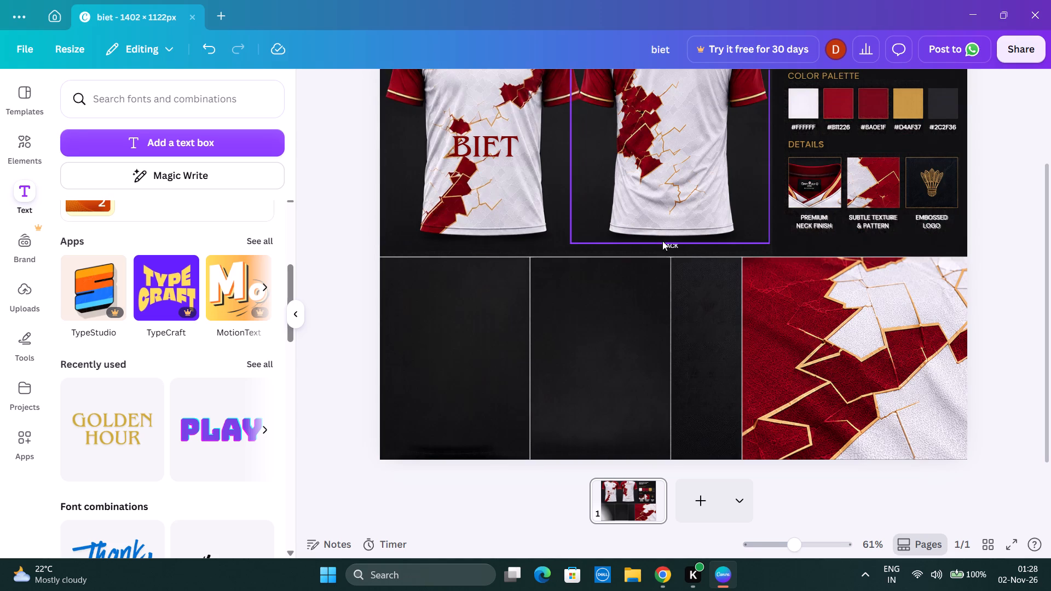
click(664, 244)
click(691, 216)
Shift the YASHWANT text slightly left so it is centred under the logo on the back jersey.
scroll(534, 242, up, 2)
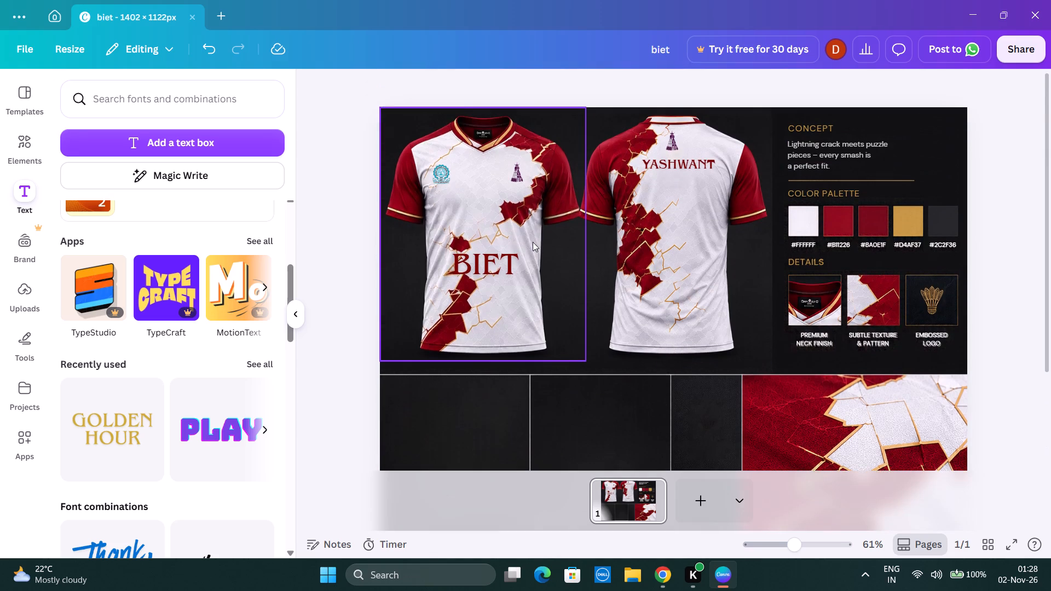
scroll(533, 242, up, 1)
click(679, 163)
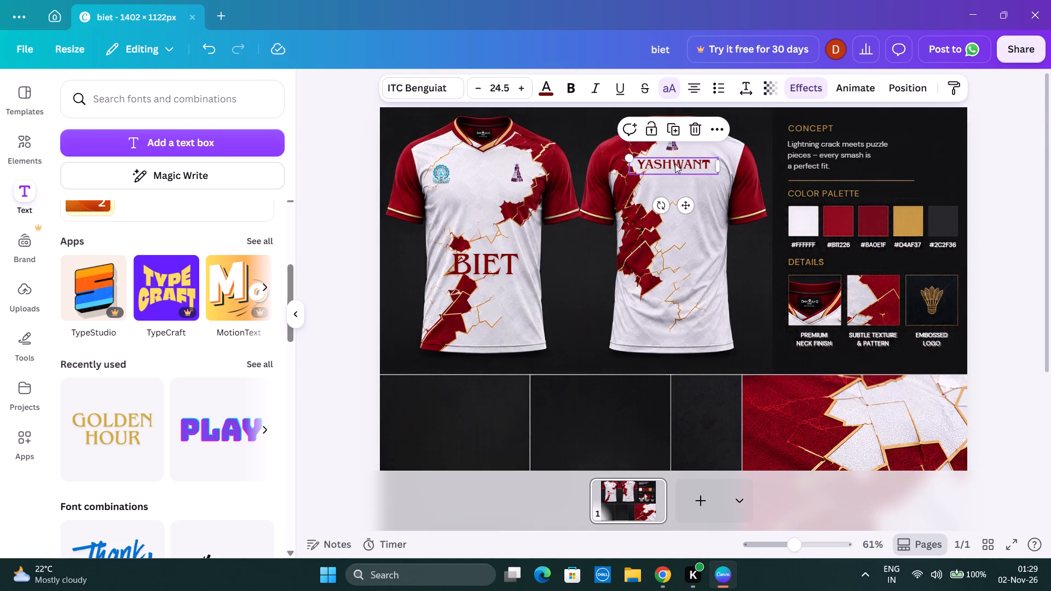
click(356, 282)
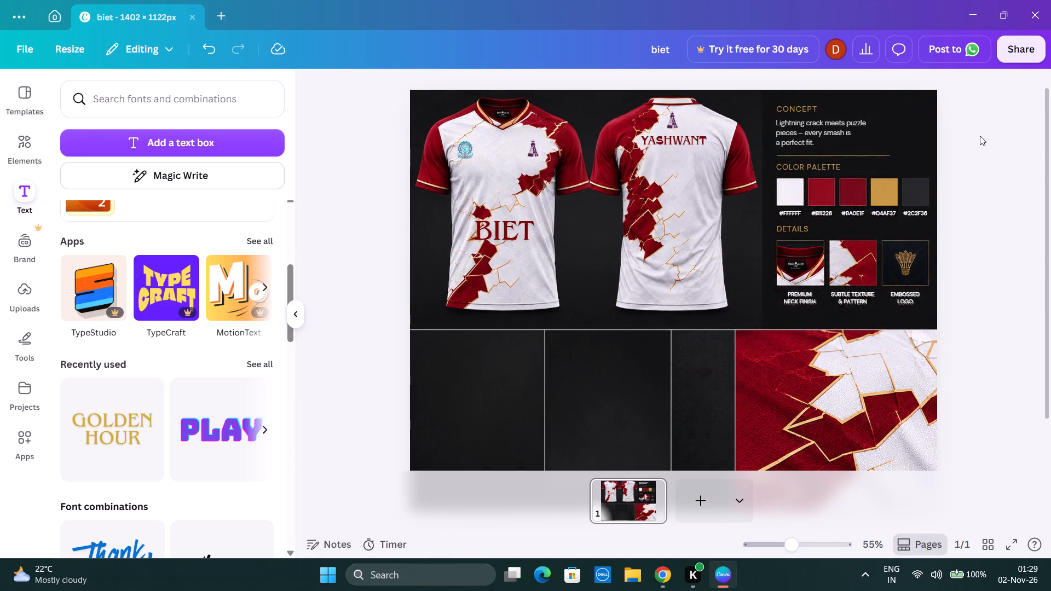
Export the design as a high-quality PNG at 1,402 × 1,122 px.
click(1021, 47)
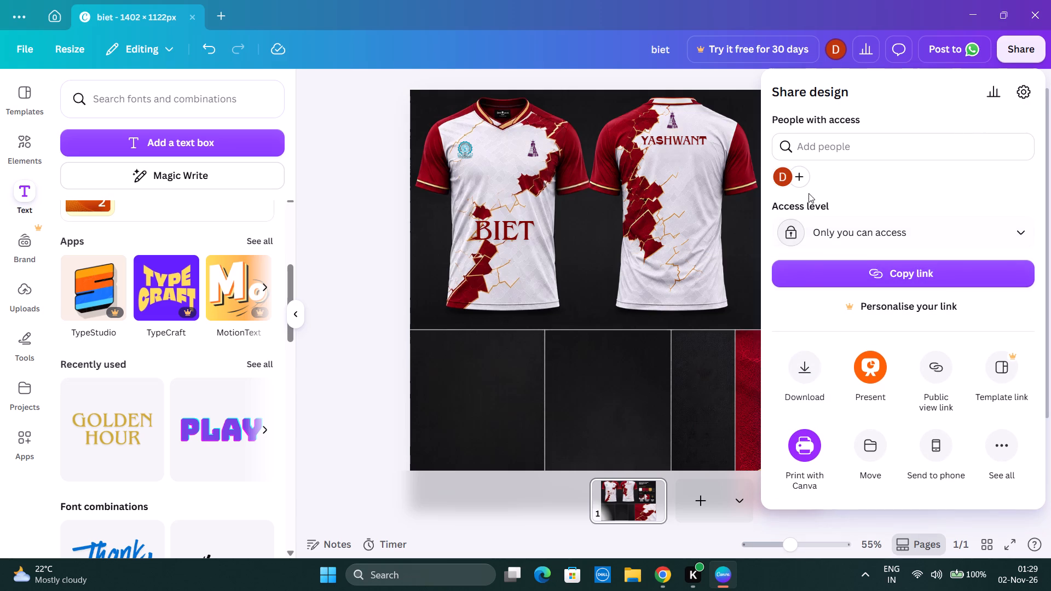
click(818, 368)
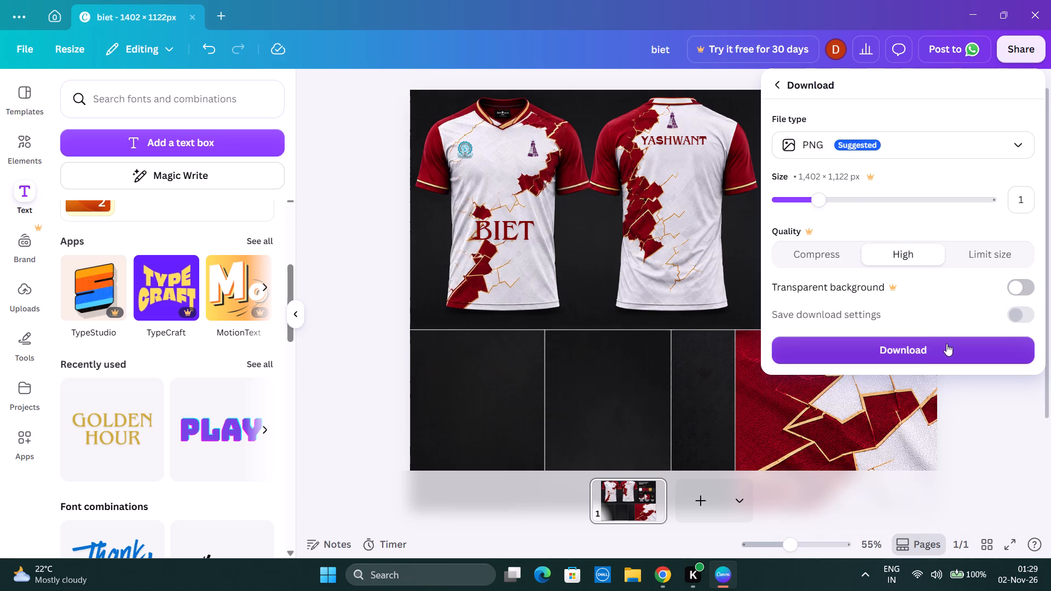
click(920, 143)
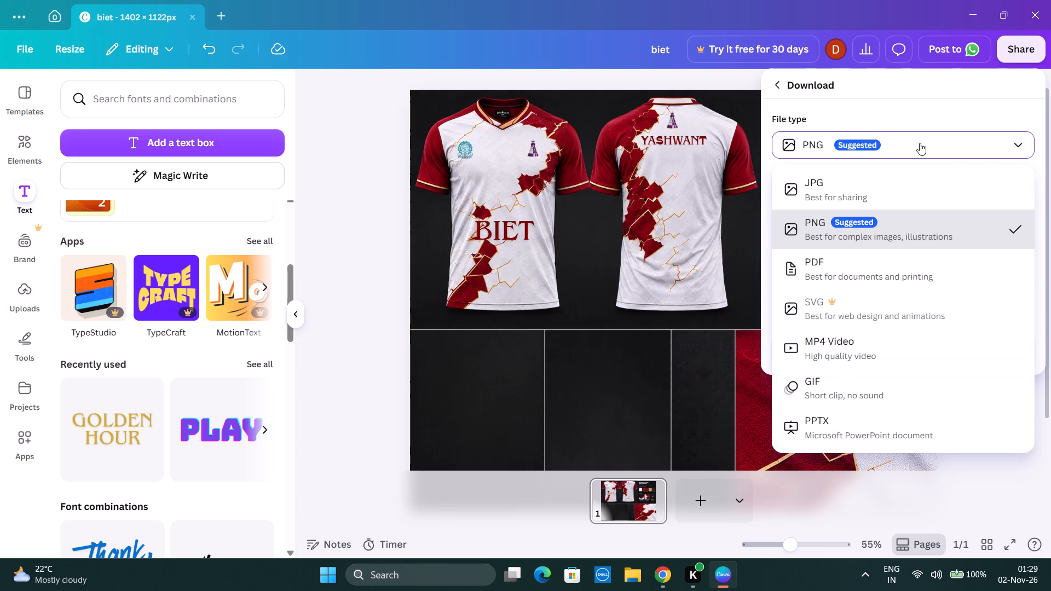
click(920, 143)
click(930, 357)
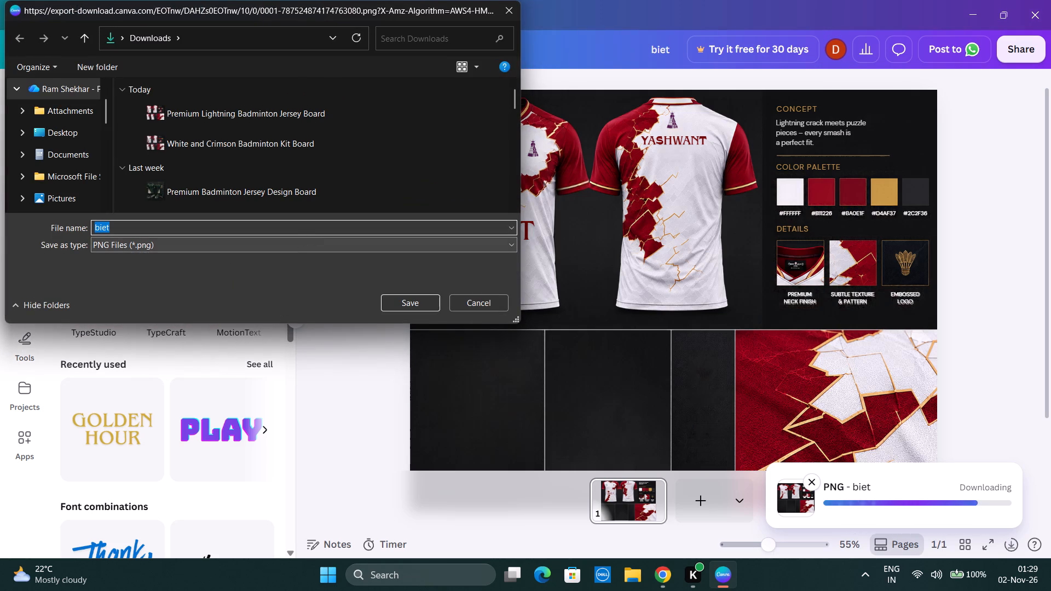
Save the exported PNG in the Downloads folder as "red jersey 1st draft".
key(BackSpace)
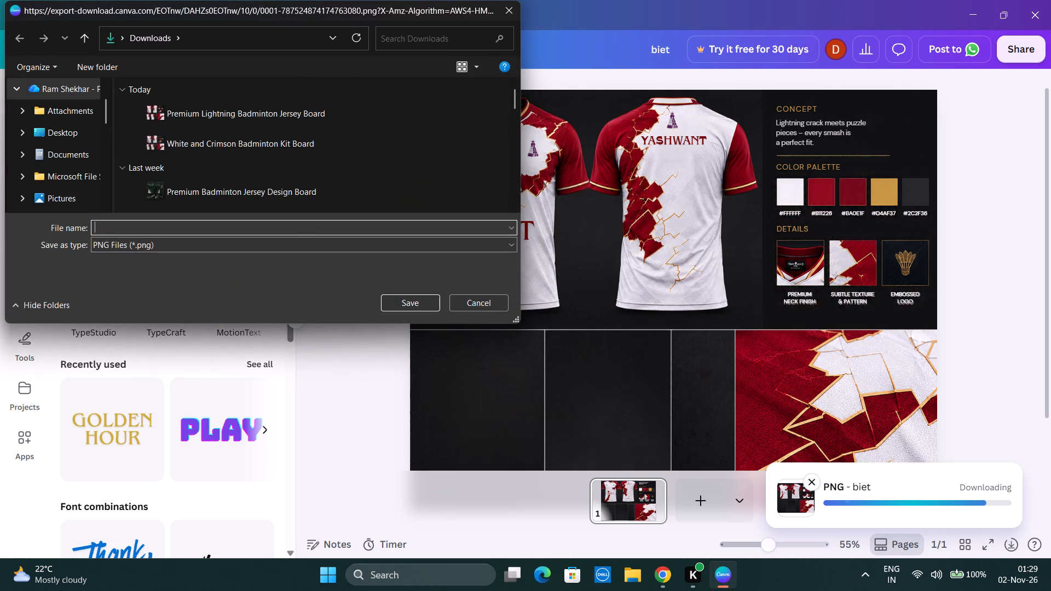
text(red)
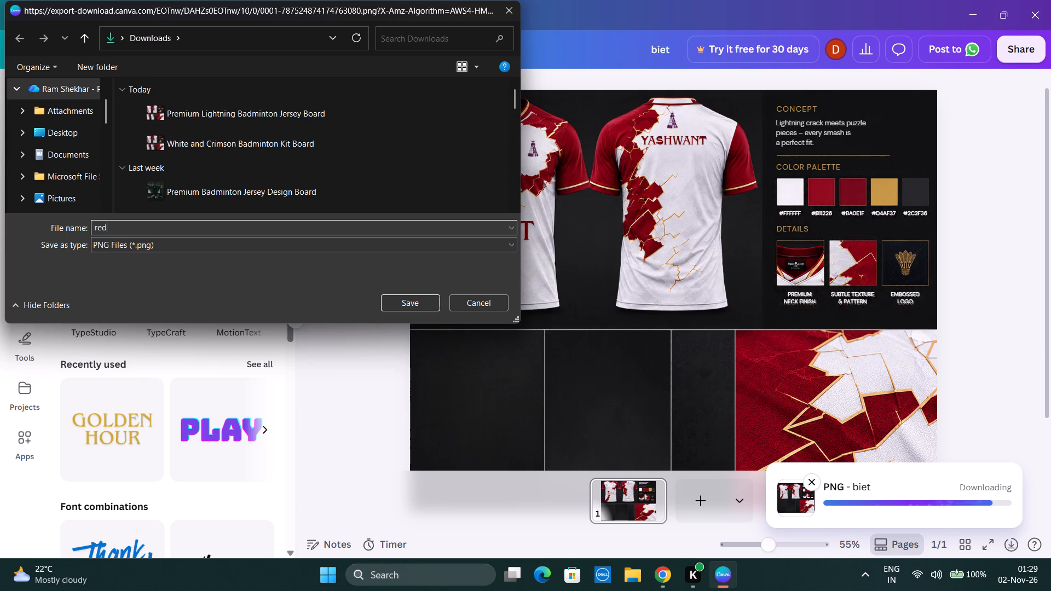
key(space)
text(jersey)
key(space)
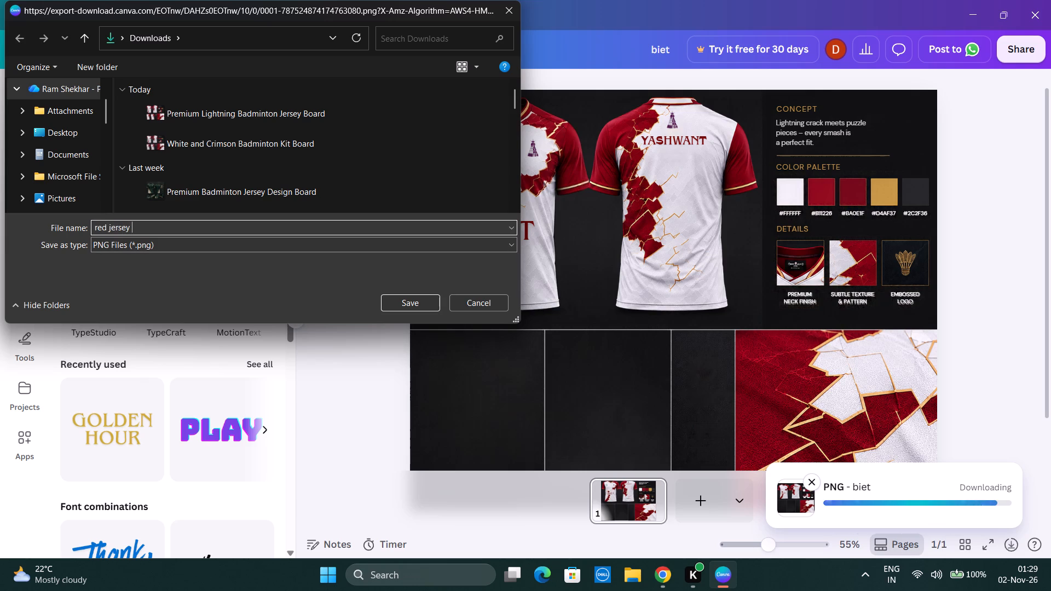
text(1st)
key(space)
key(BackSpace)
key(BackSpace)
text(t draft)
key(Return)
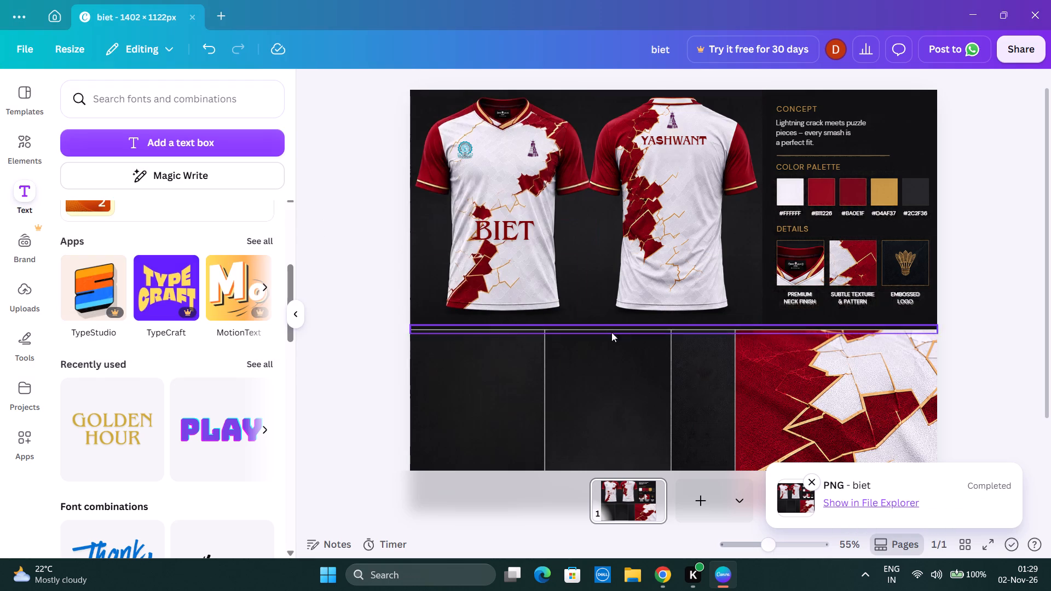
Check the saved "red jersey 1st draft" file in File Explorer and return to the Canva design.
click(902, 507)
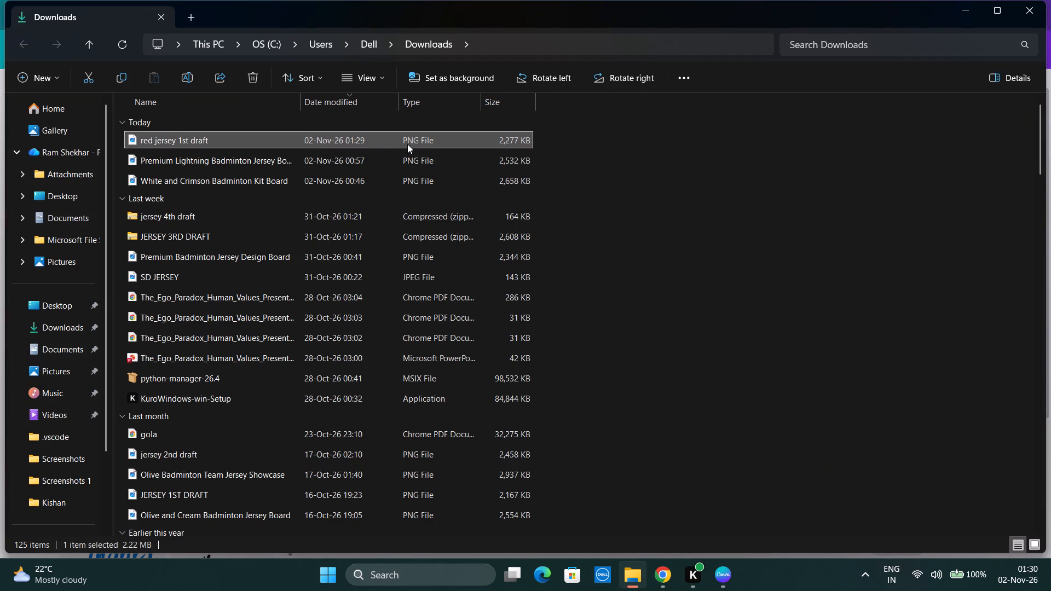
right_click(377, 140)
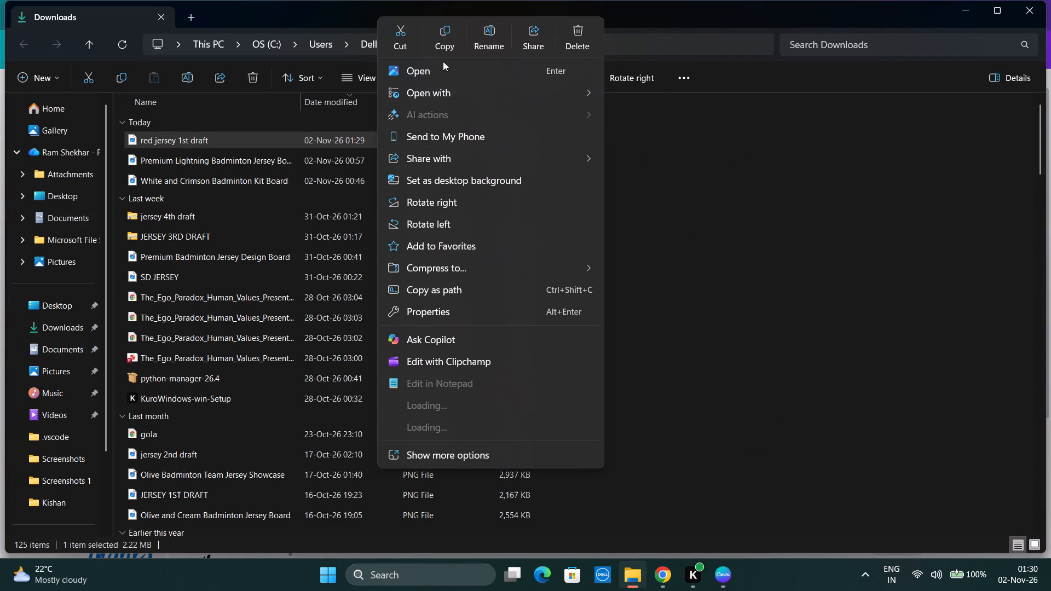
click(786, 240)
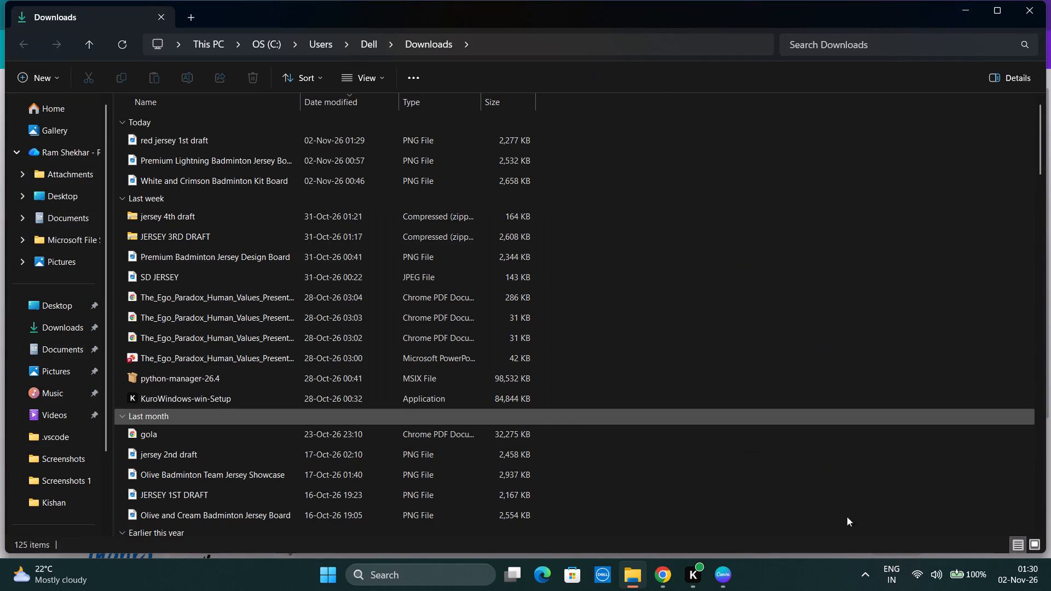
click(966, 7)
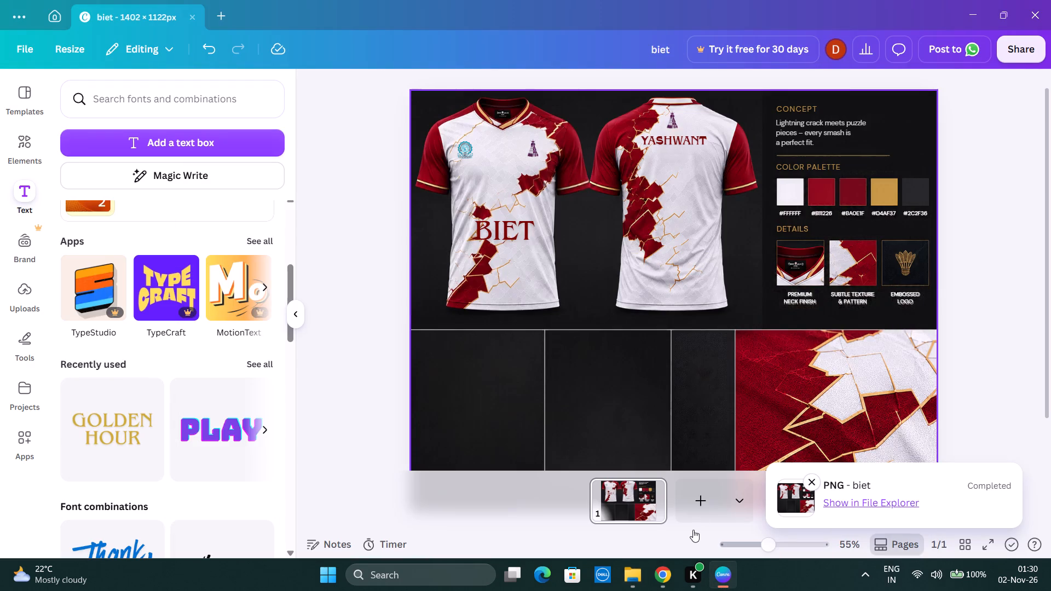